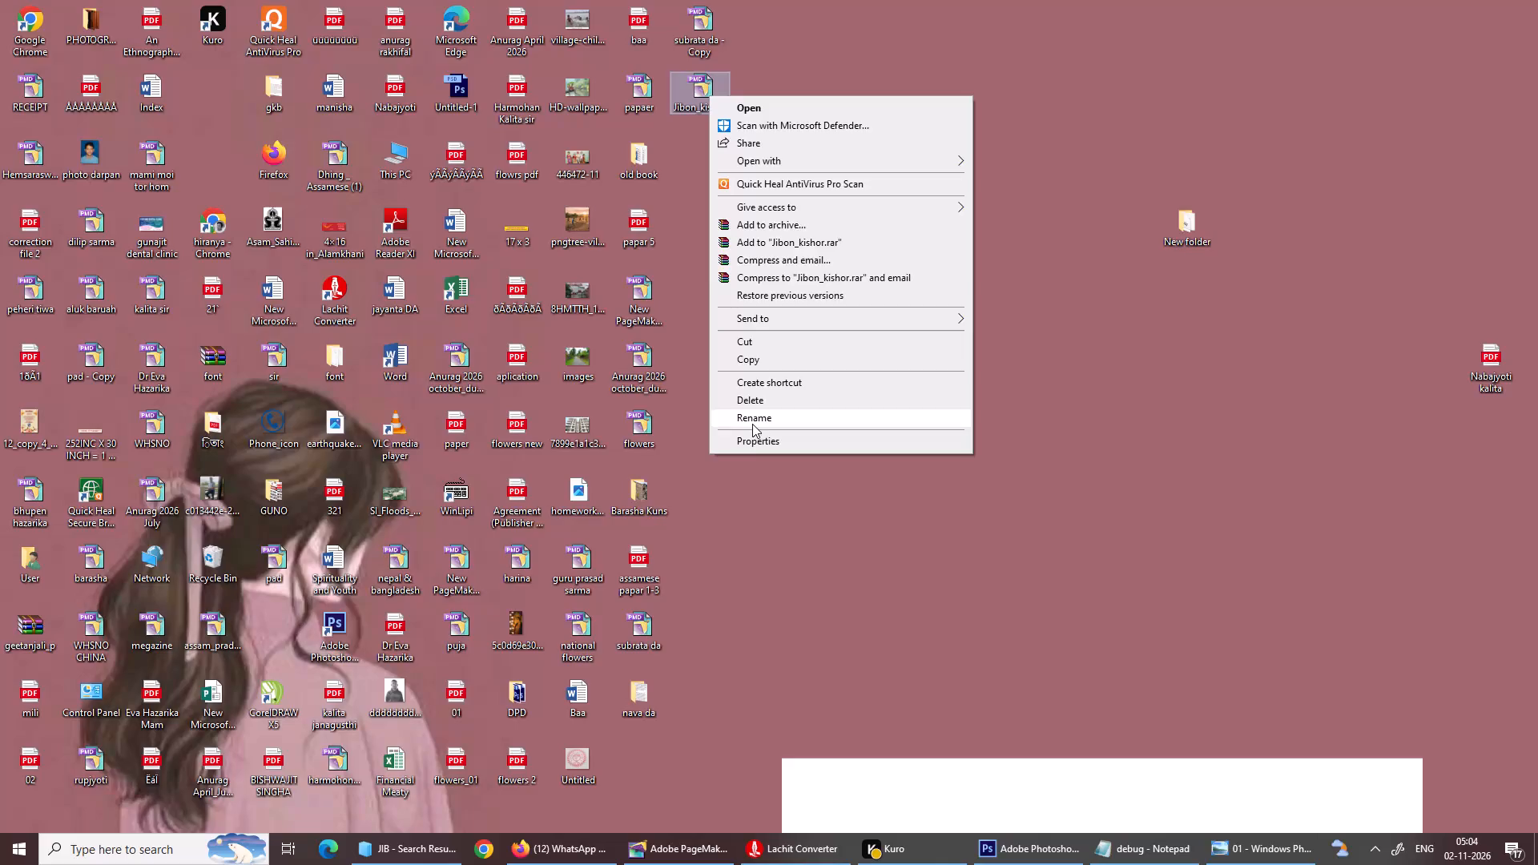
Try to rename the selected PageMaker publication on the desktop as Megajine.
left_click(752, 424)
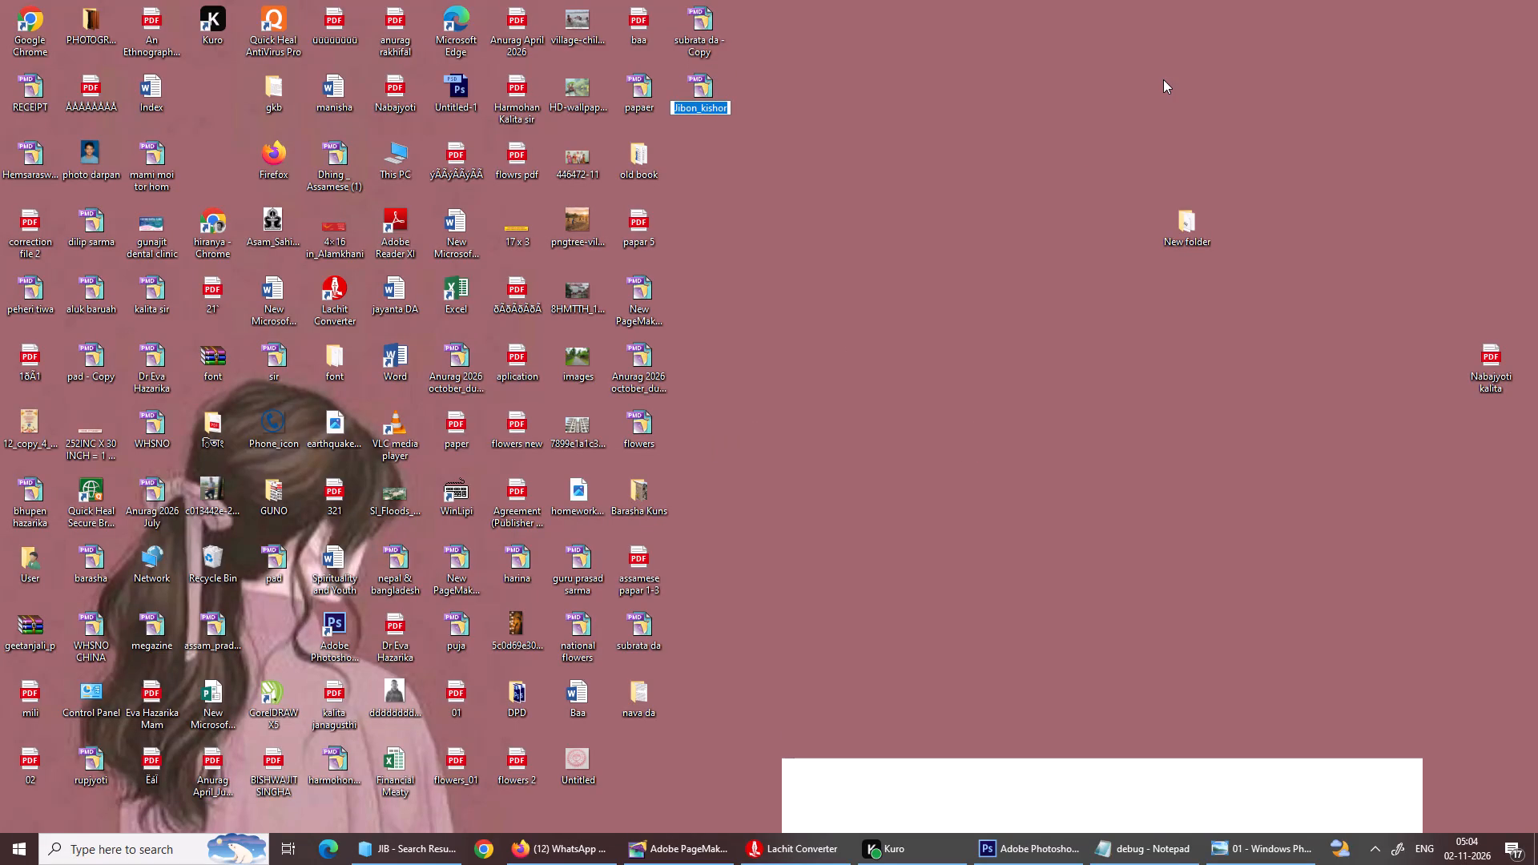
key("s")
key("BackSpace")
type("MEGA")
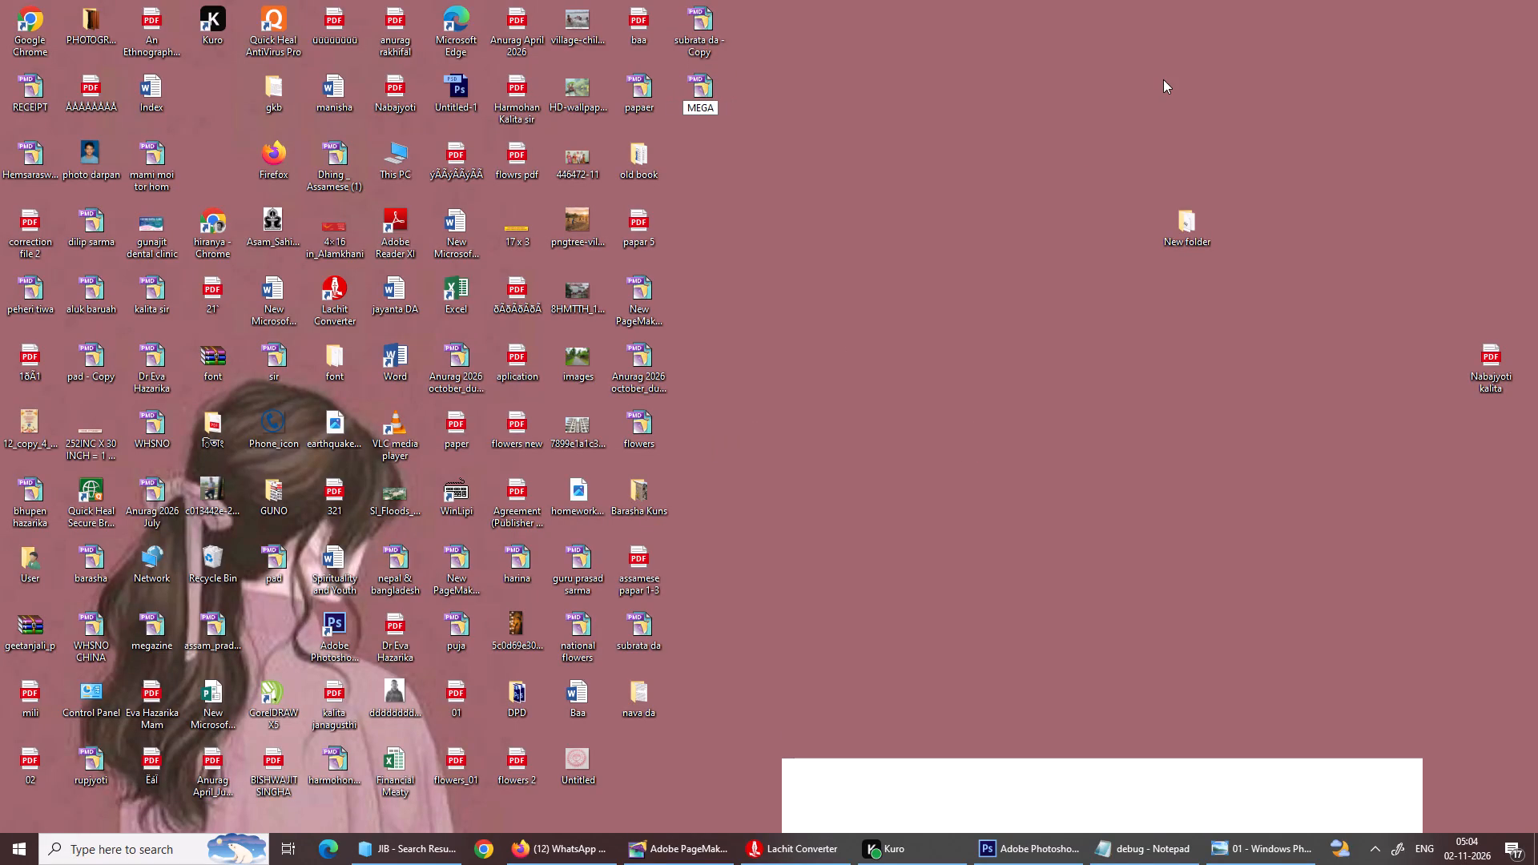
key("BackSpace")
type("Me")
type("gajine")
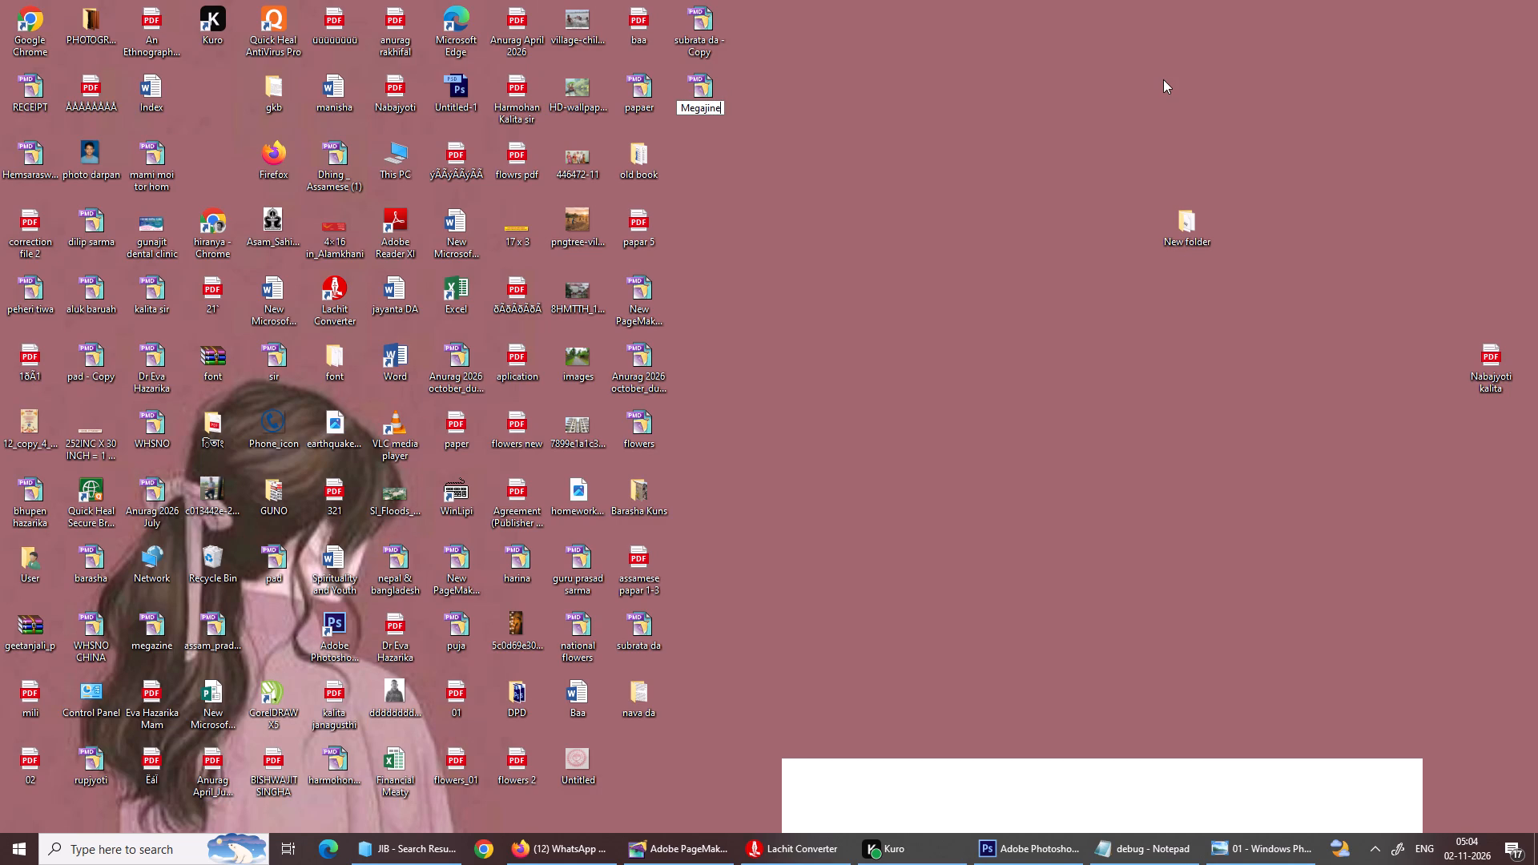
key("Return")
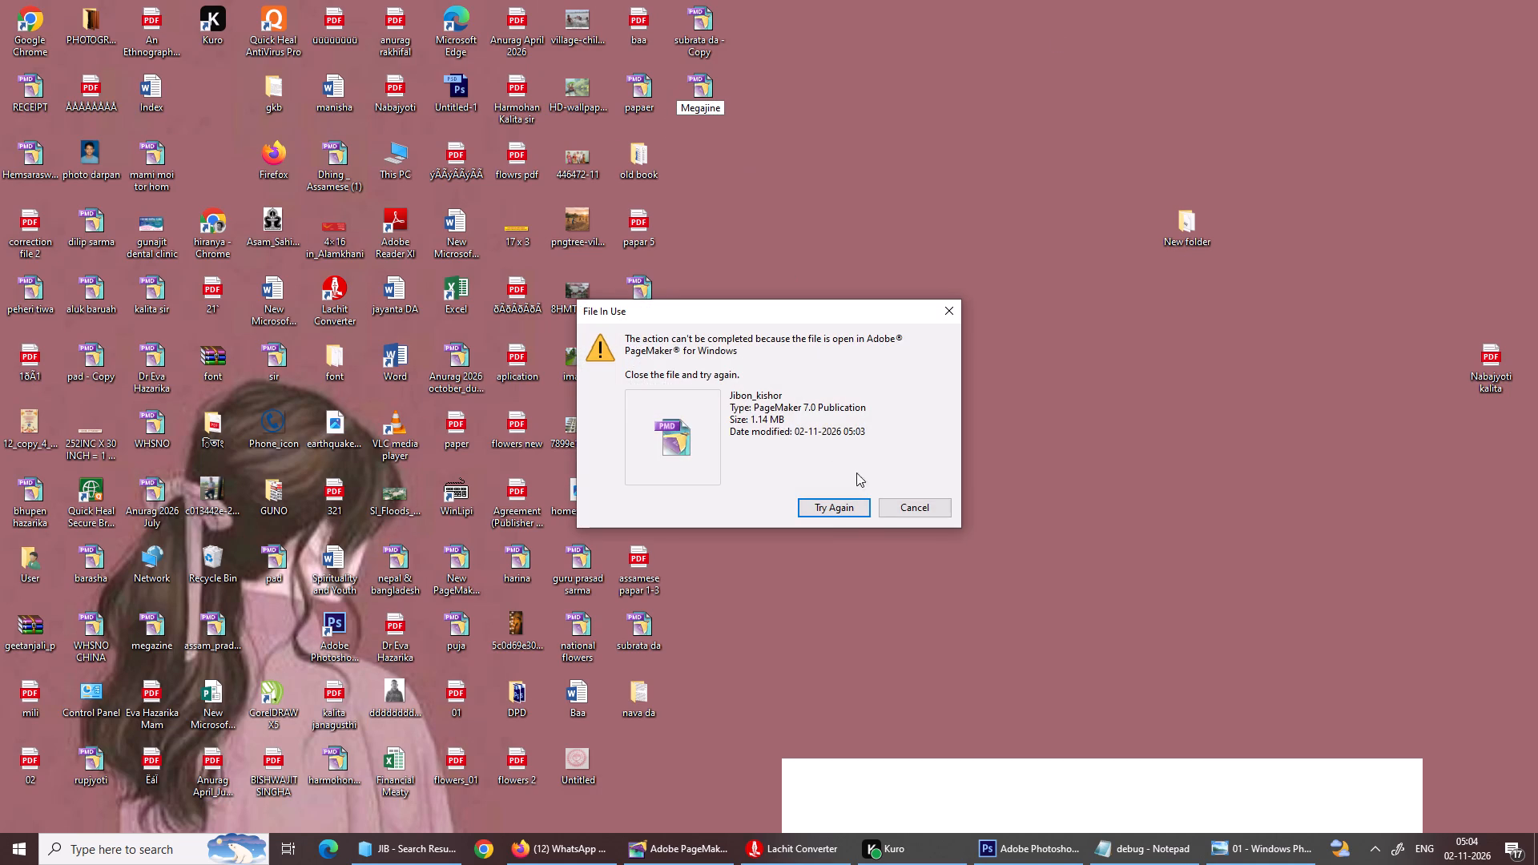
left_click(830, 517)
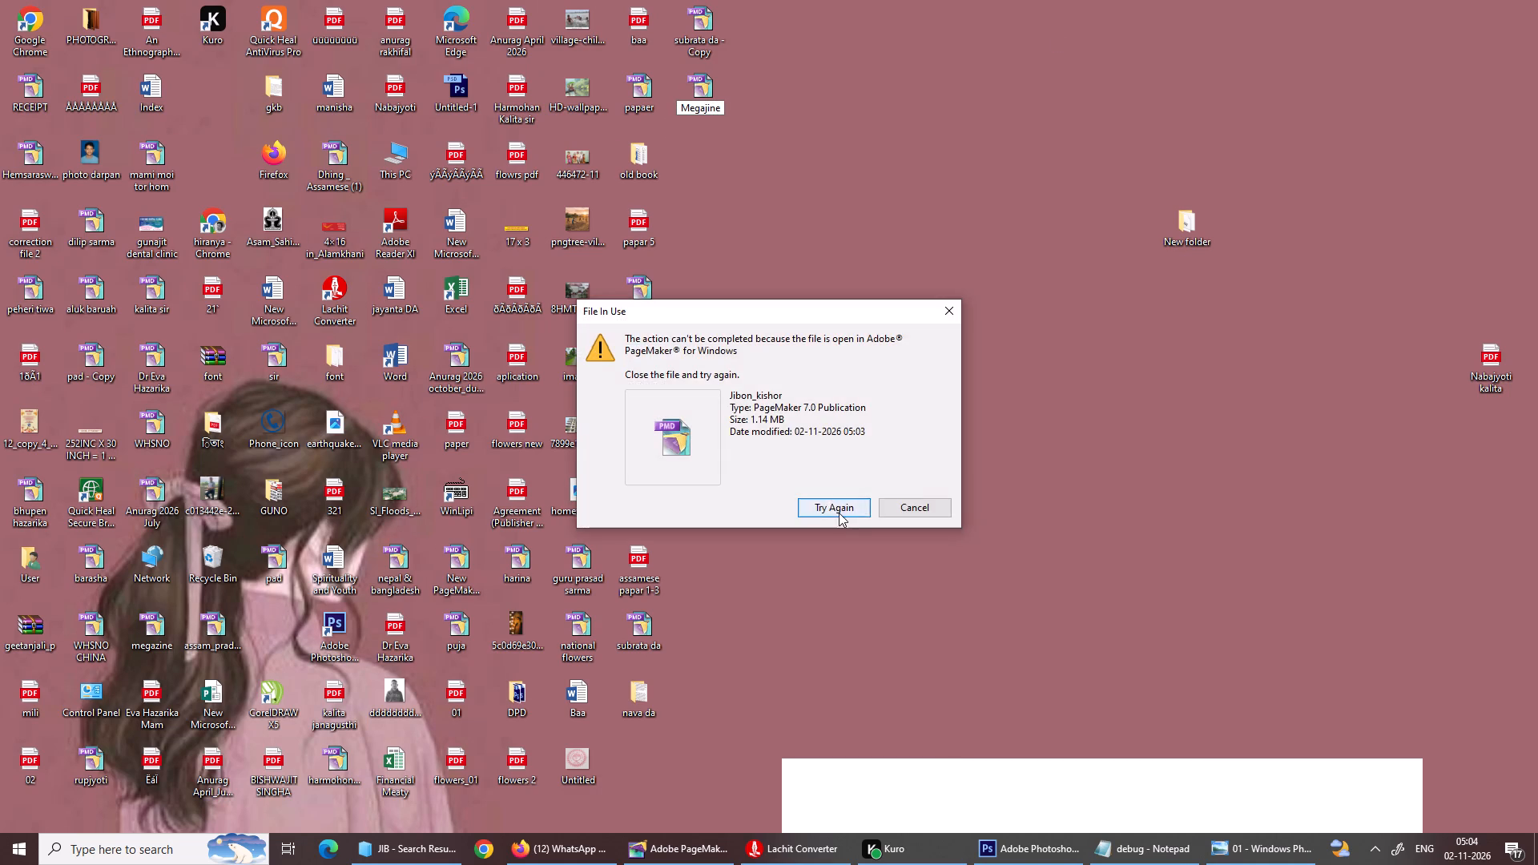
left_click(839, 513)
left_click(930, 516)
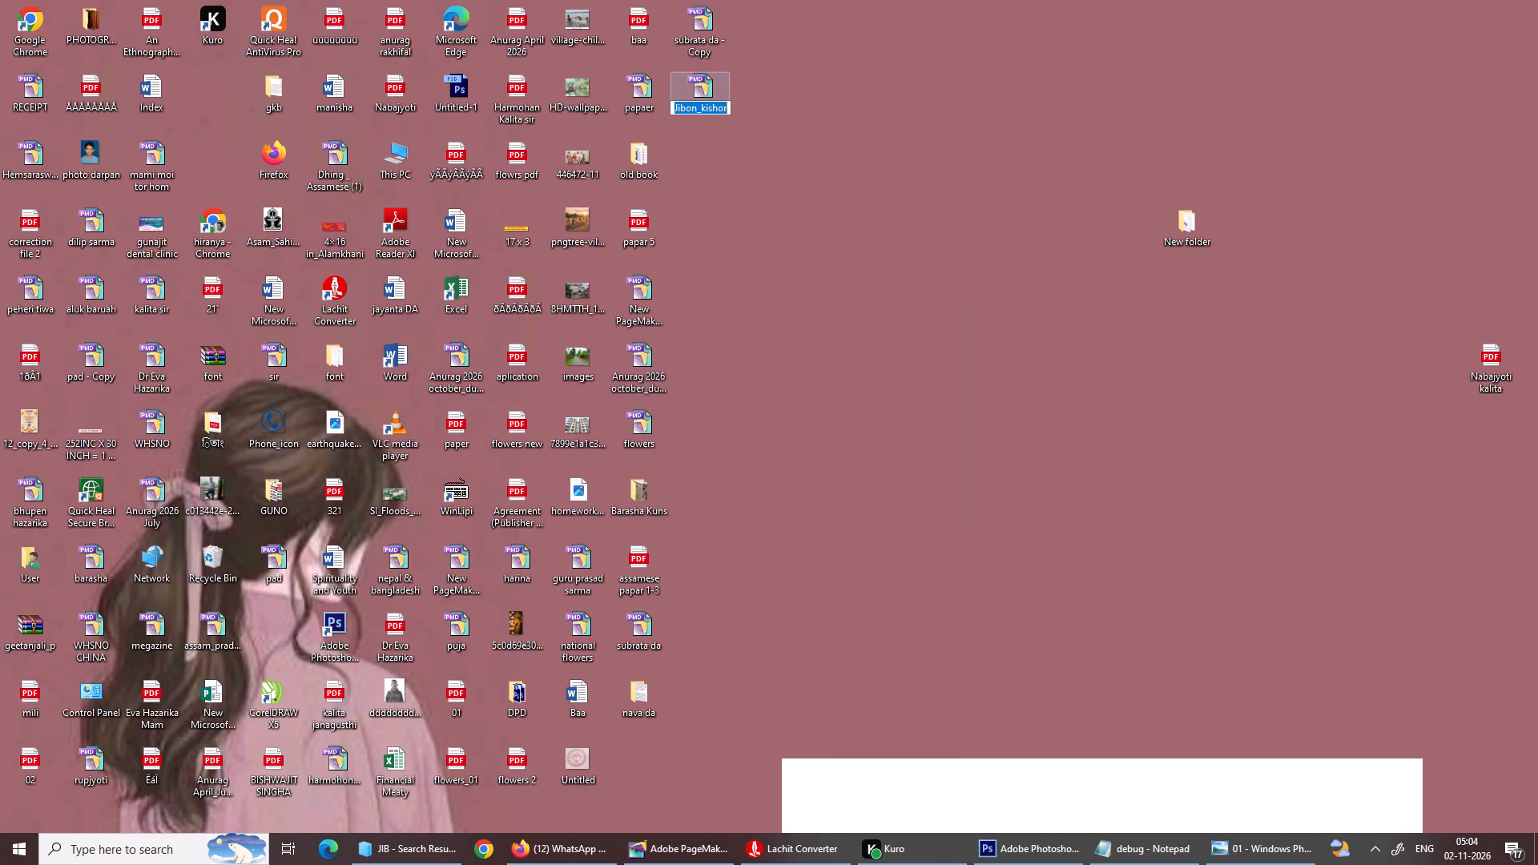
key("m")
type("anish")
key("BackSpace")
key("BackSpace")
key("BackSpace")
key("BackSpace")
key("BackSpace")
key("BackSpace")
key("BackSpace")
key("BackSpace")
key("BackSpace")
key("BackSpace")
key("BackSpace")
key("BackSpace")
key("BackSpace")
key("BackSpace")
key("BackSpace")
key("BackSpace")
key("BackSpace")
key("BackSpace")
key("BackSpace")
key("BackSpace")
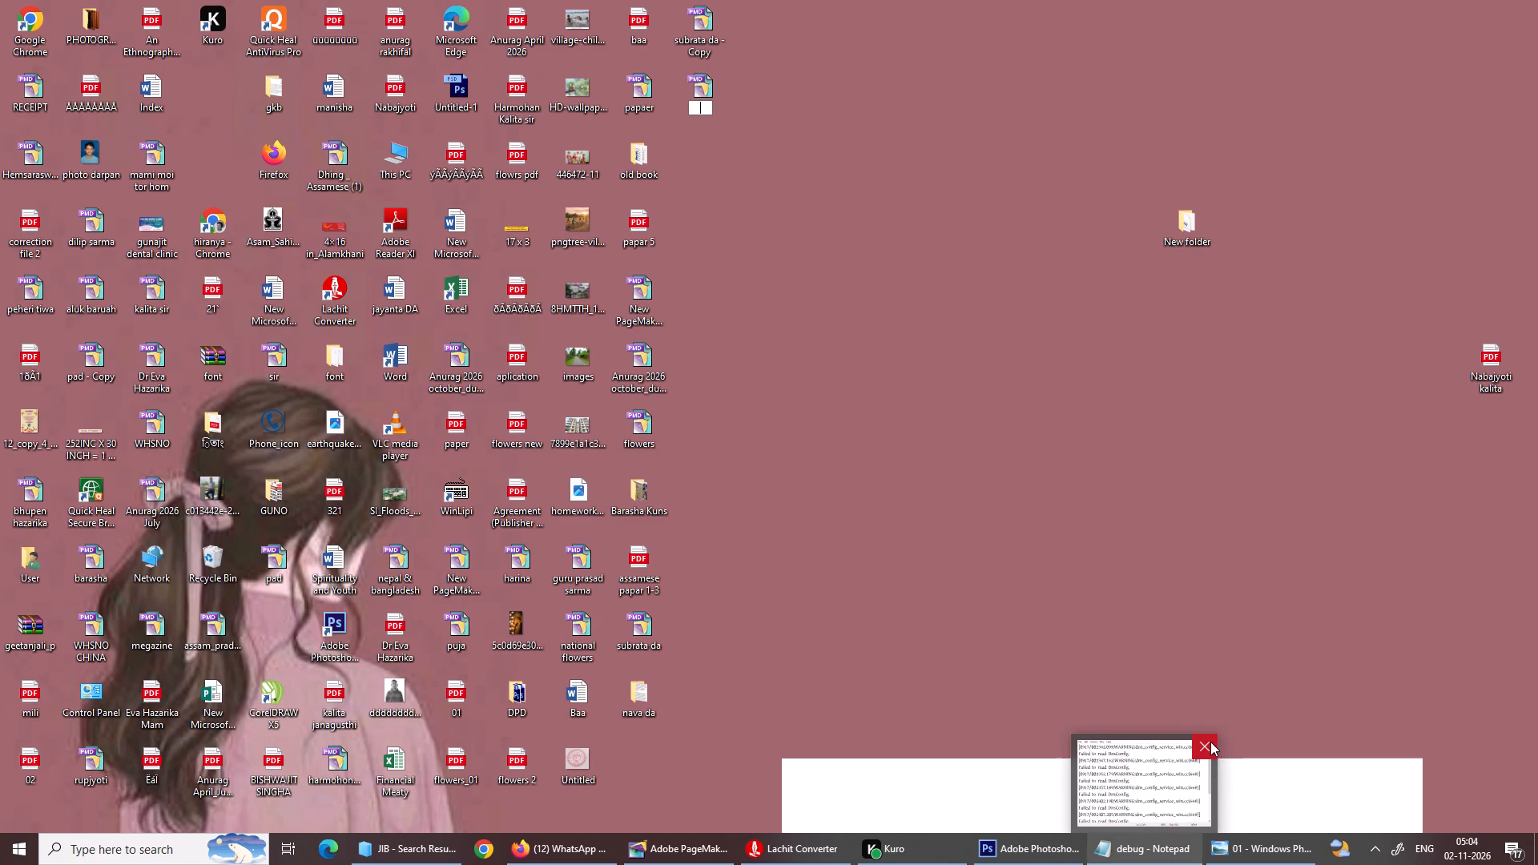
Close the debug Notepad window and the 01 photo viewer window.
left_click(1210, 742)
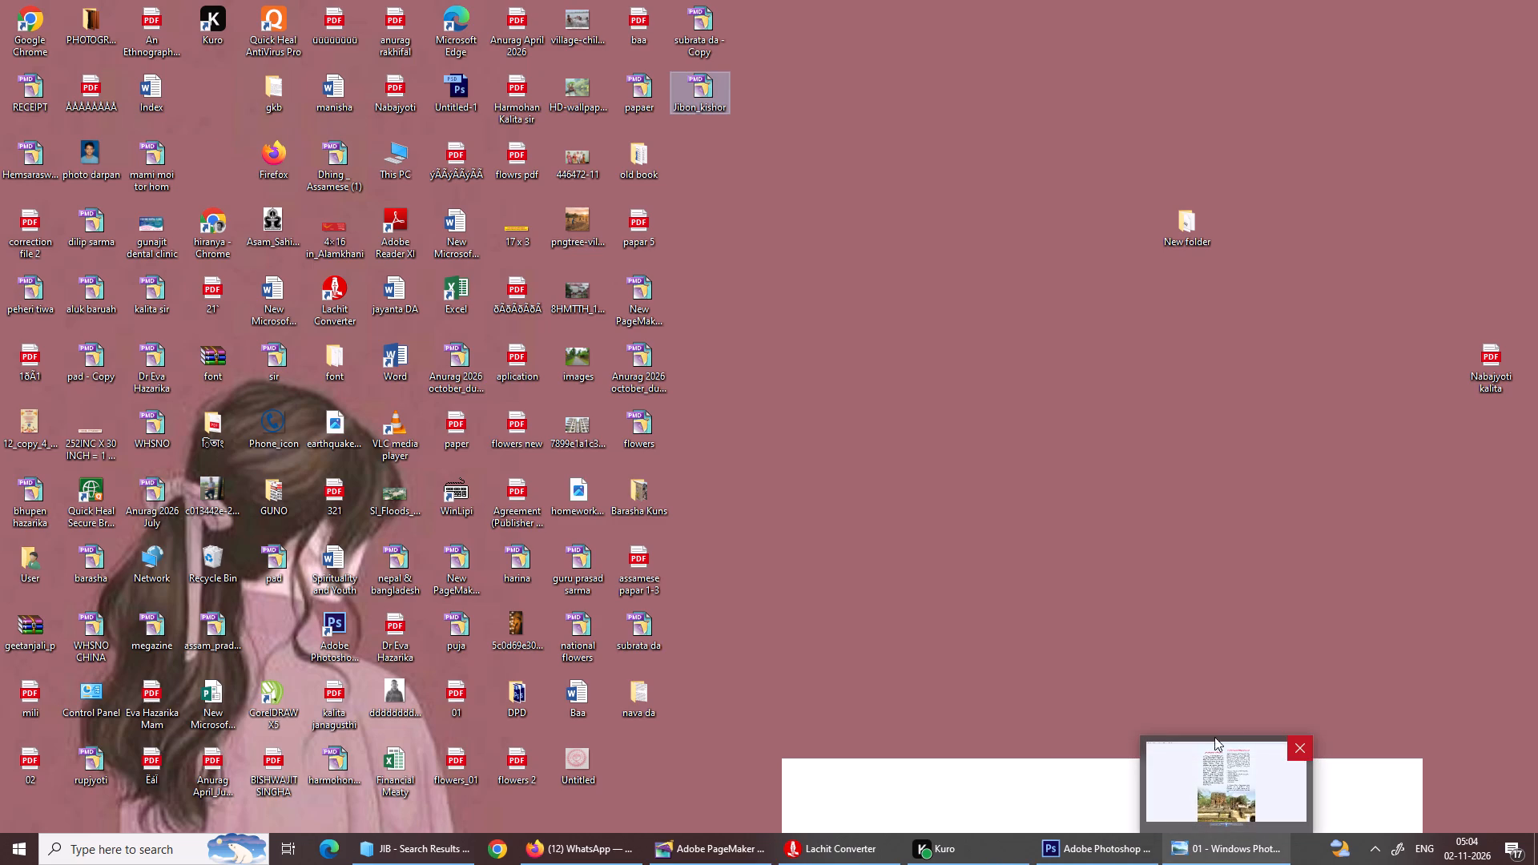
left_click(1298, 747)
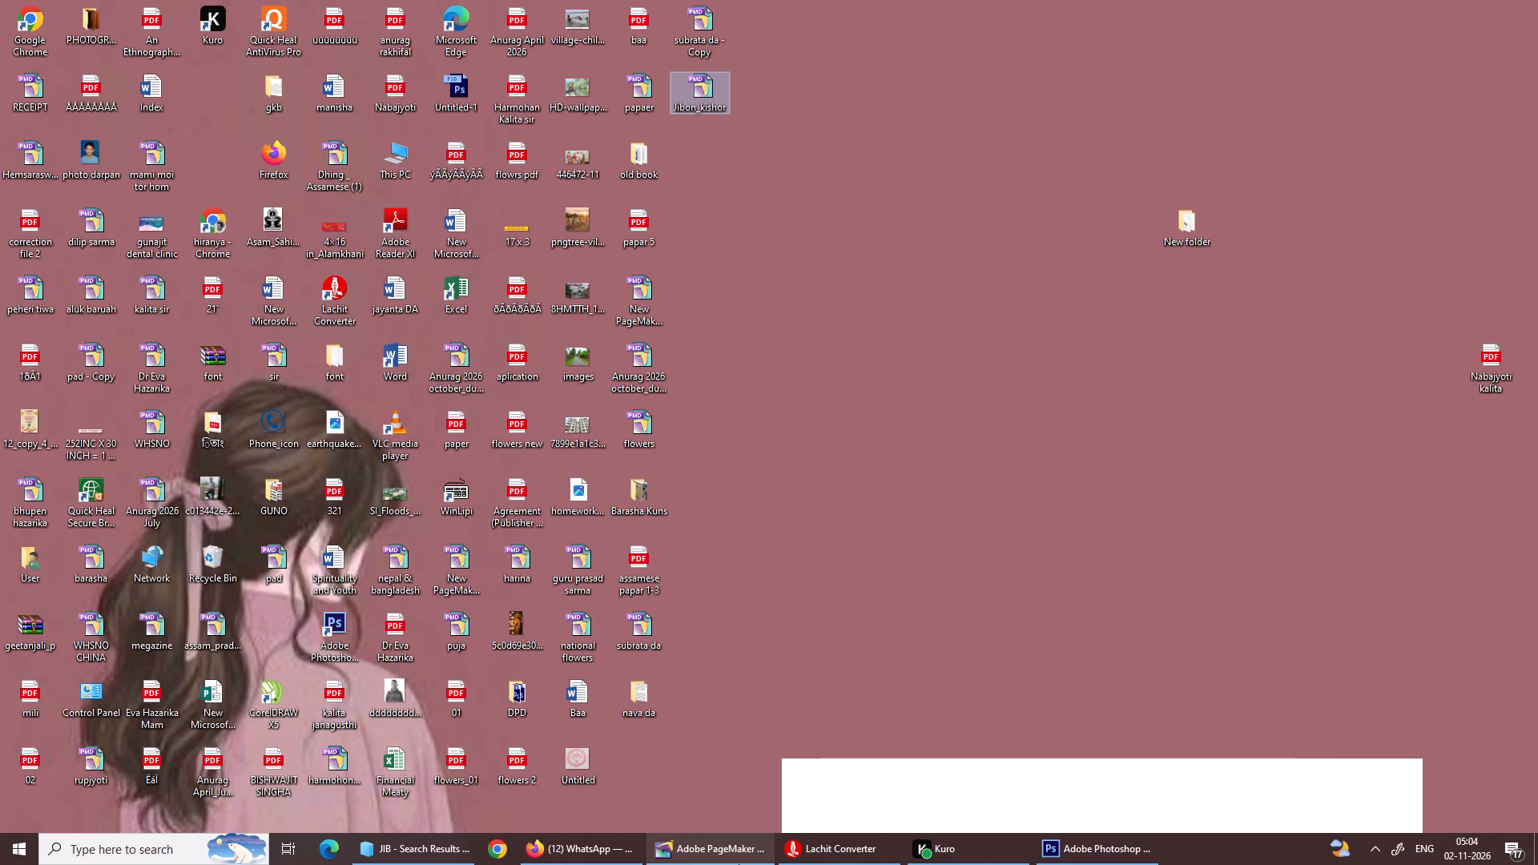
Switch to PageMaker and close it, together with the open publication.
left_click(659, 857)
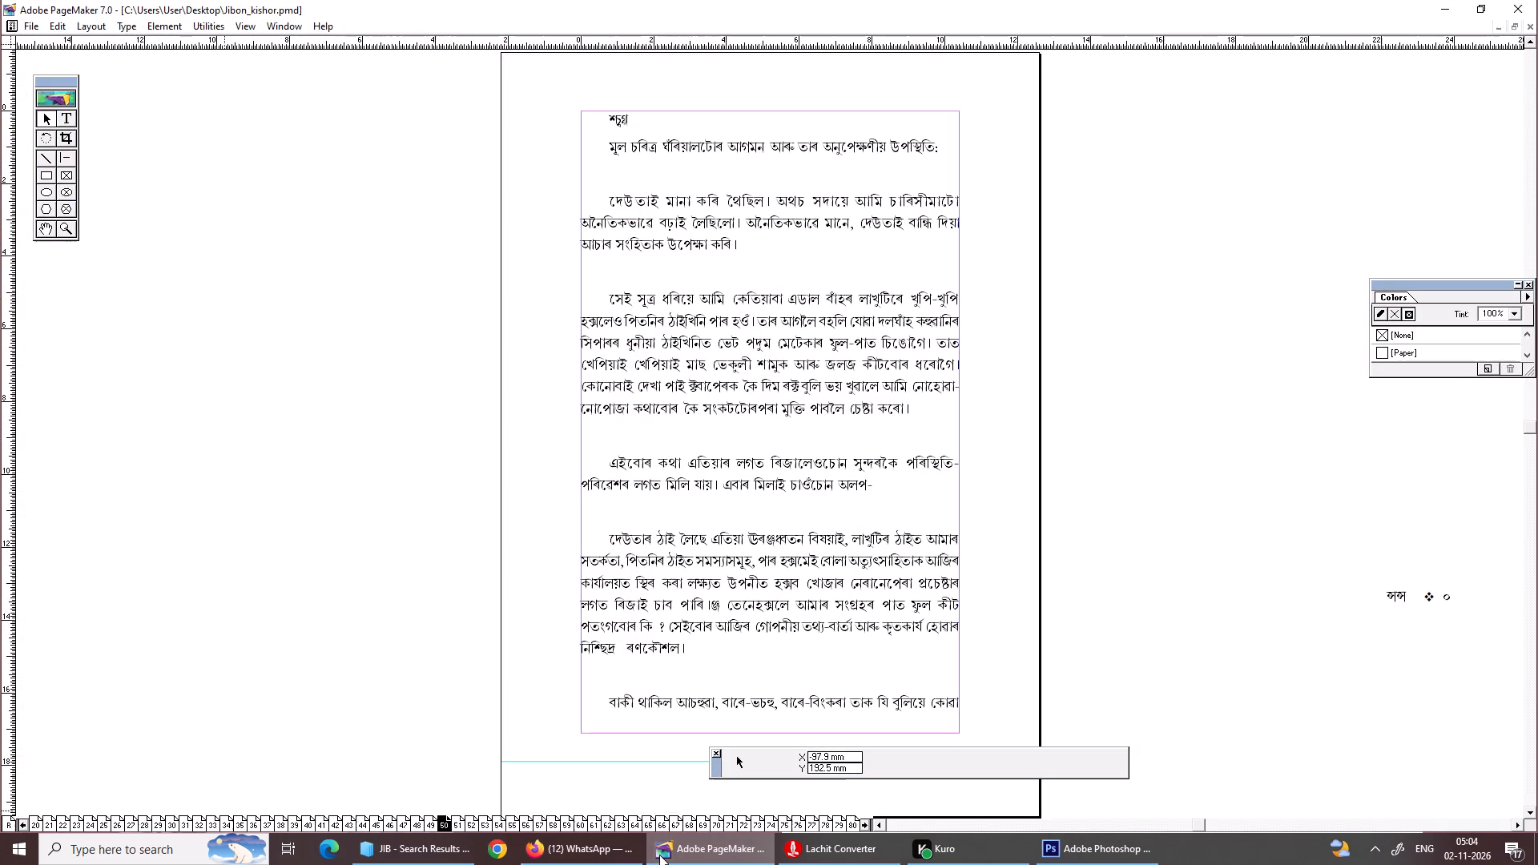
left_click(1519, 0)
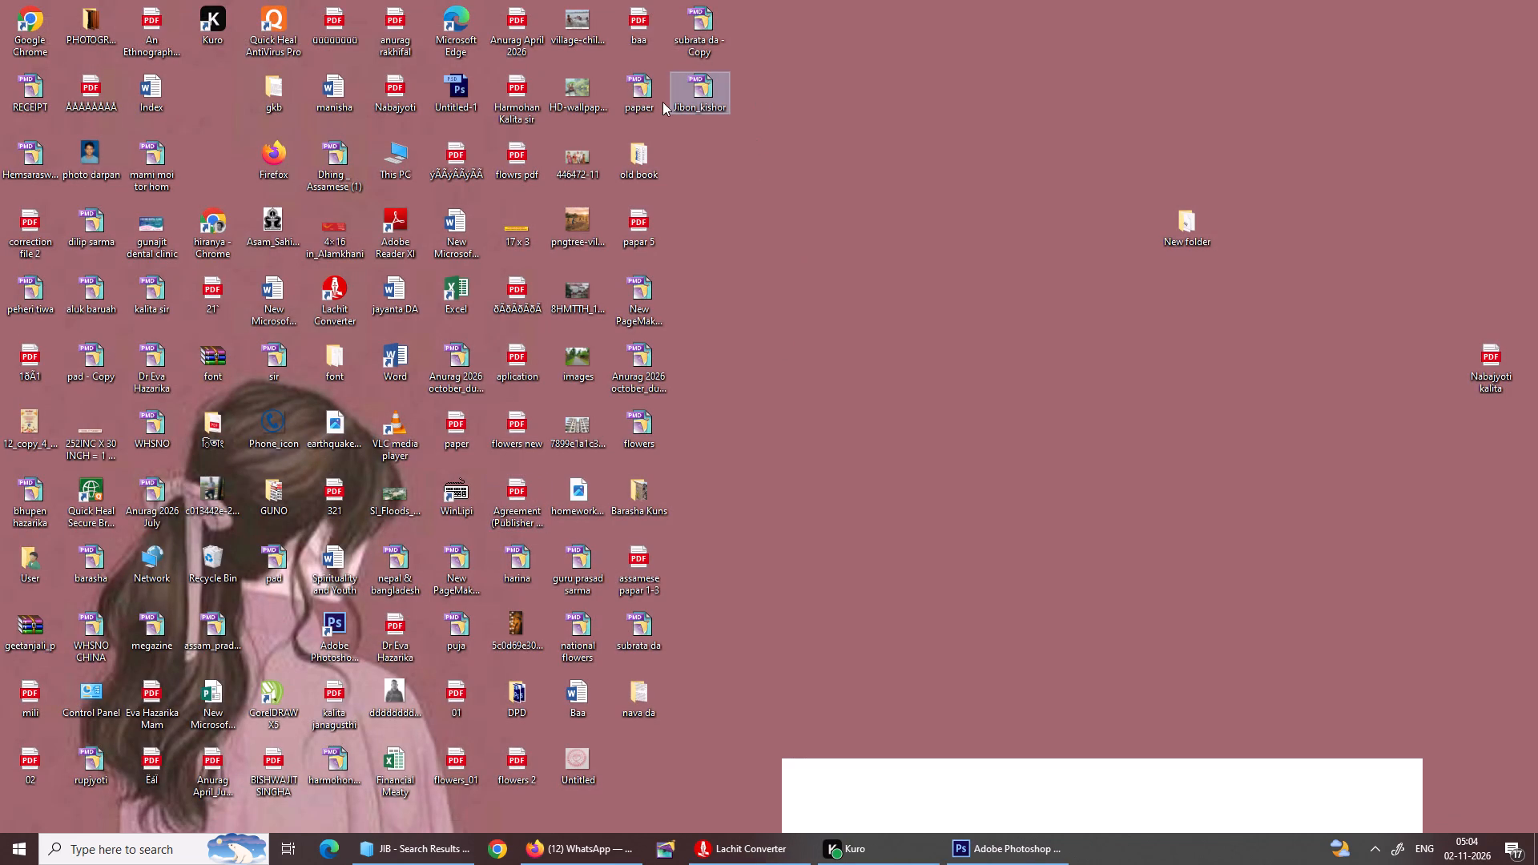
Rename the selected desktop PageMaker publication with the new author's name, preceded by the title Dr.
right_click(683, 98)
left_click(784, 424)
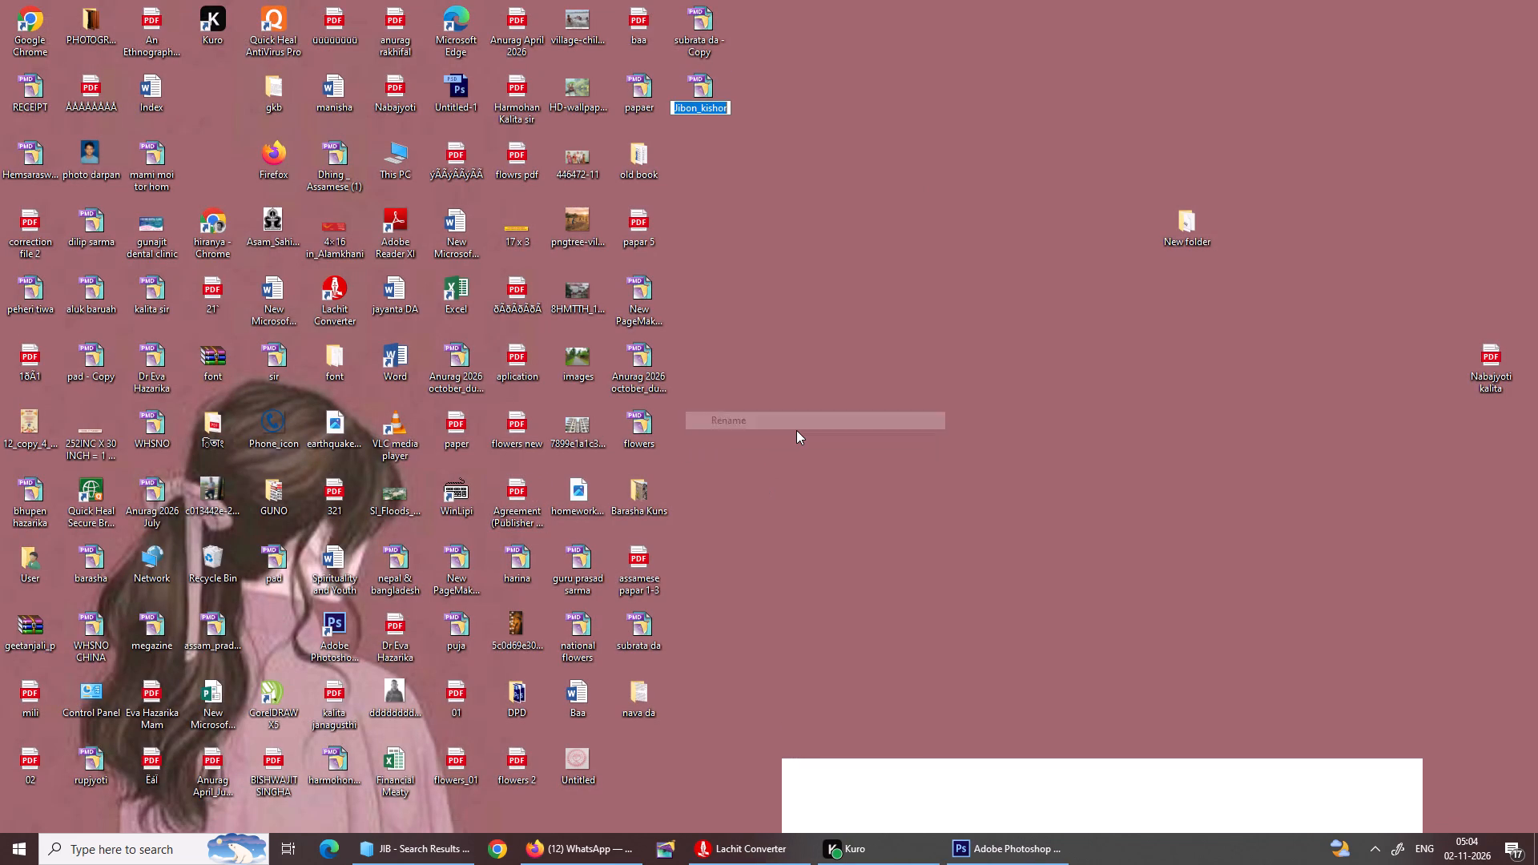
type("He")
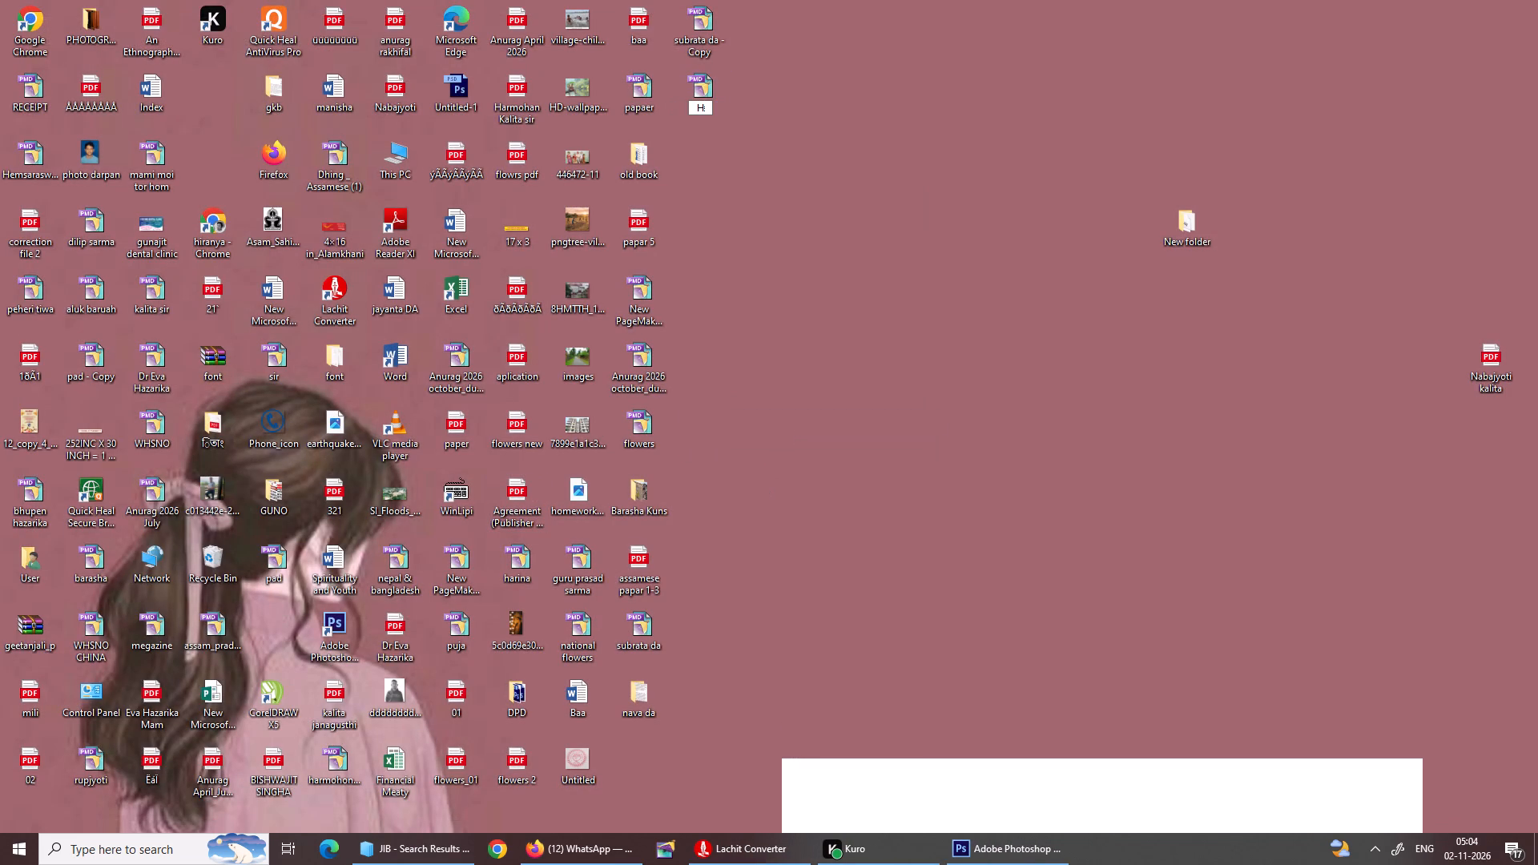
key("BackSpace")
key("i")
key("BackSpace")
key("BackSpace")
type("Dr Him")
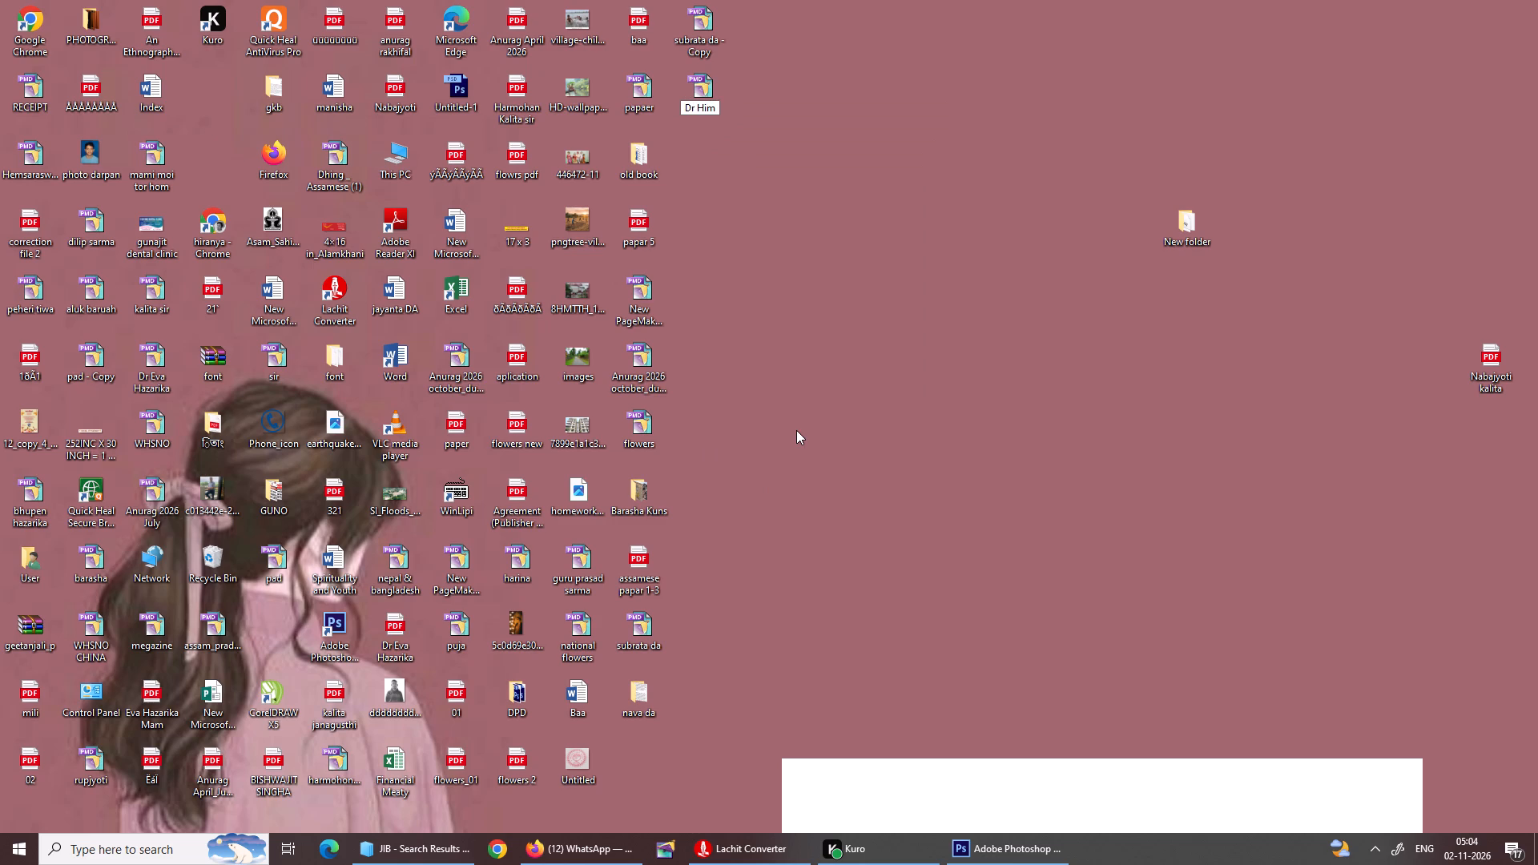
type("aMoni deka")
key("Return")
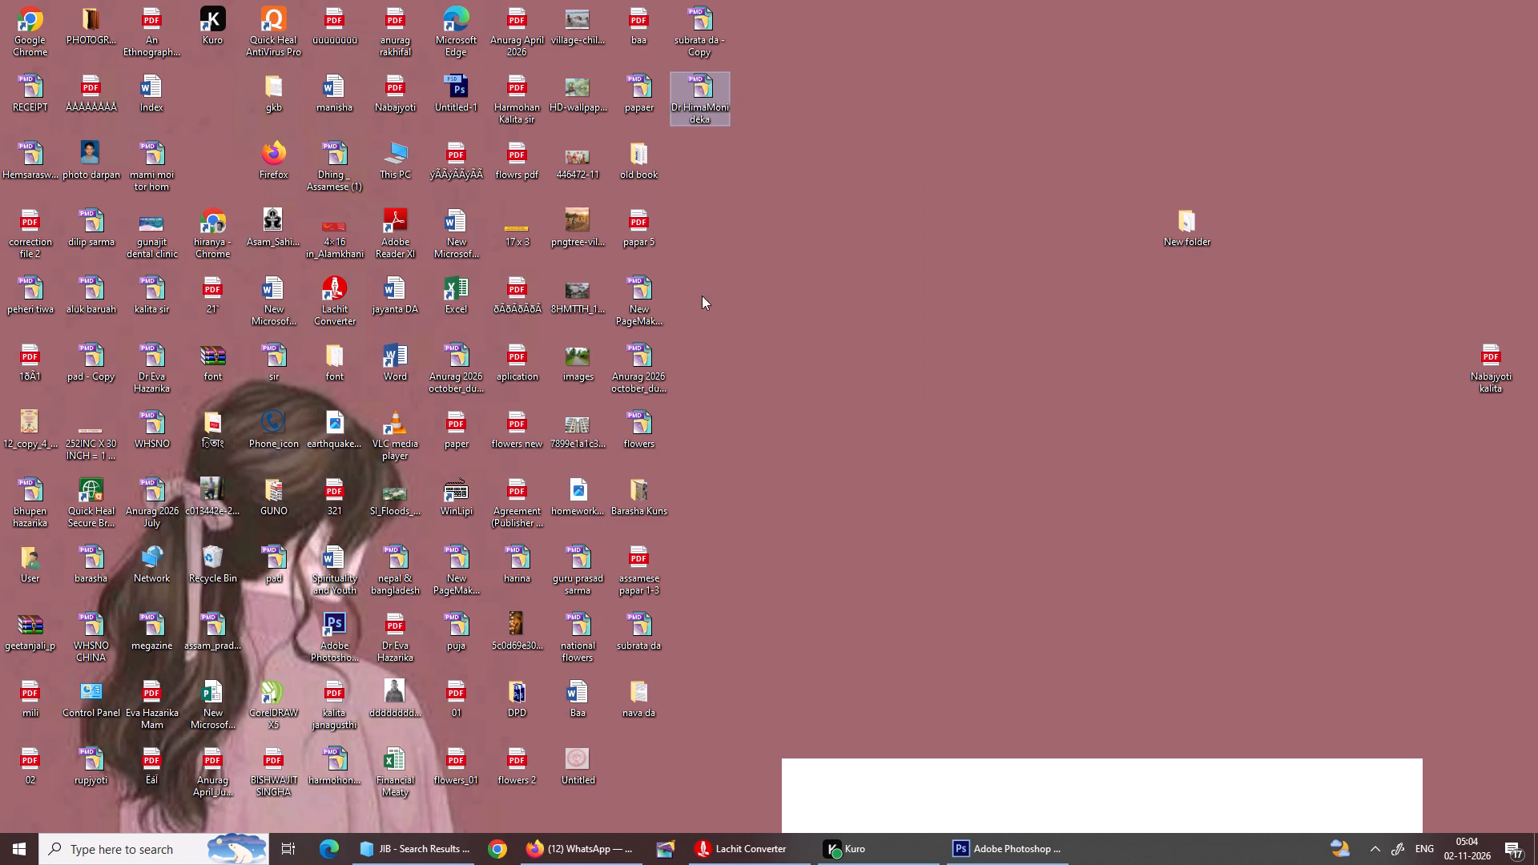
Open the renamed publication in PageMaker.
left_click_drag(482, 199, 539, 107)
left_click(732, 99)
triple_click(700, 96)
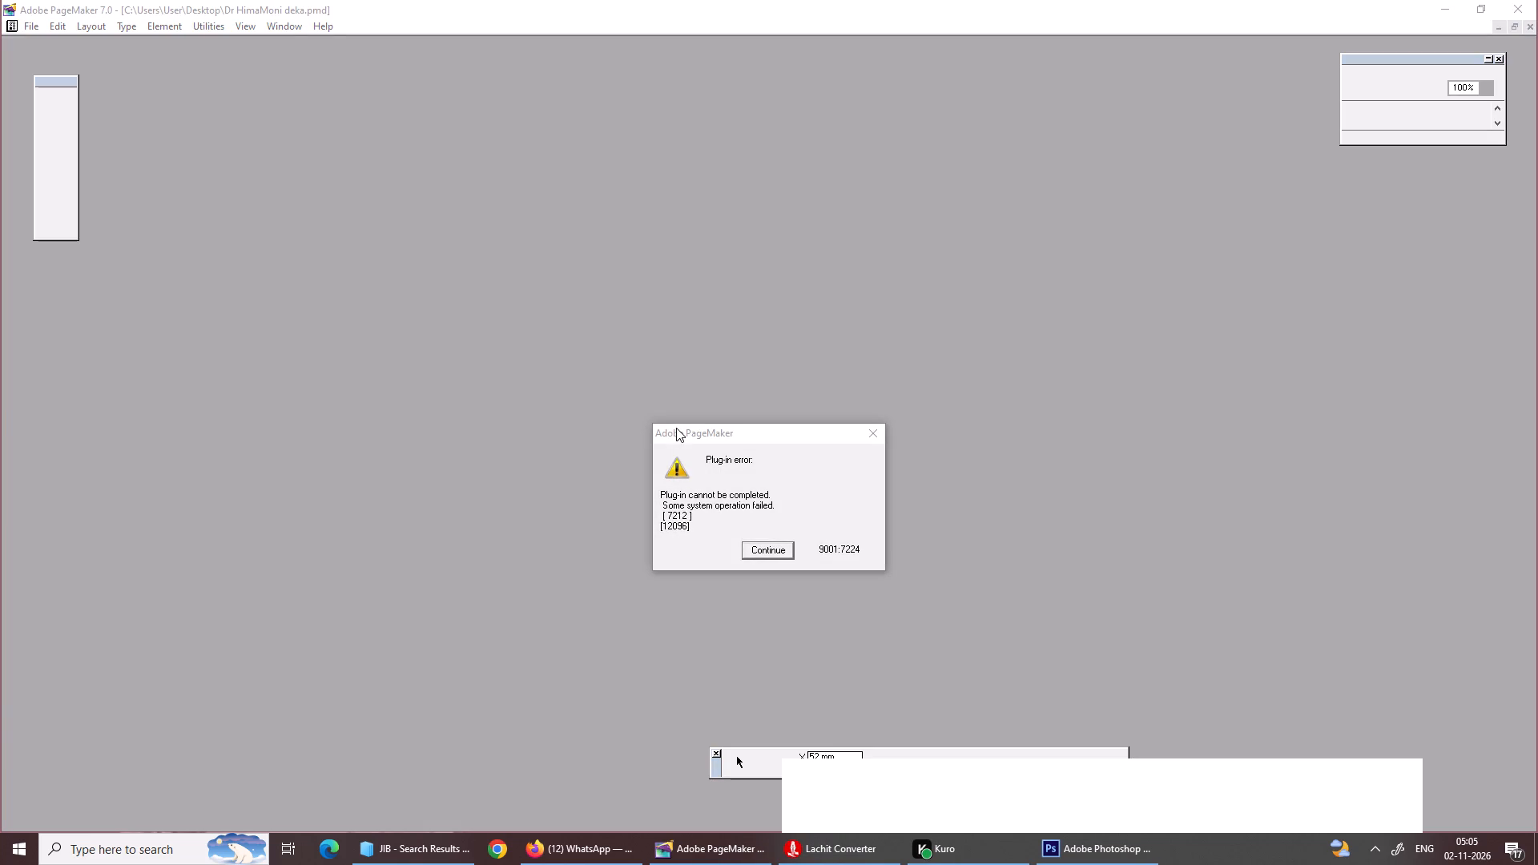
key("Return")
key("Return")
key("Return")
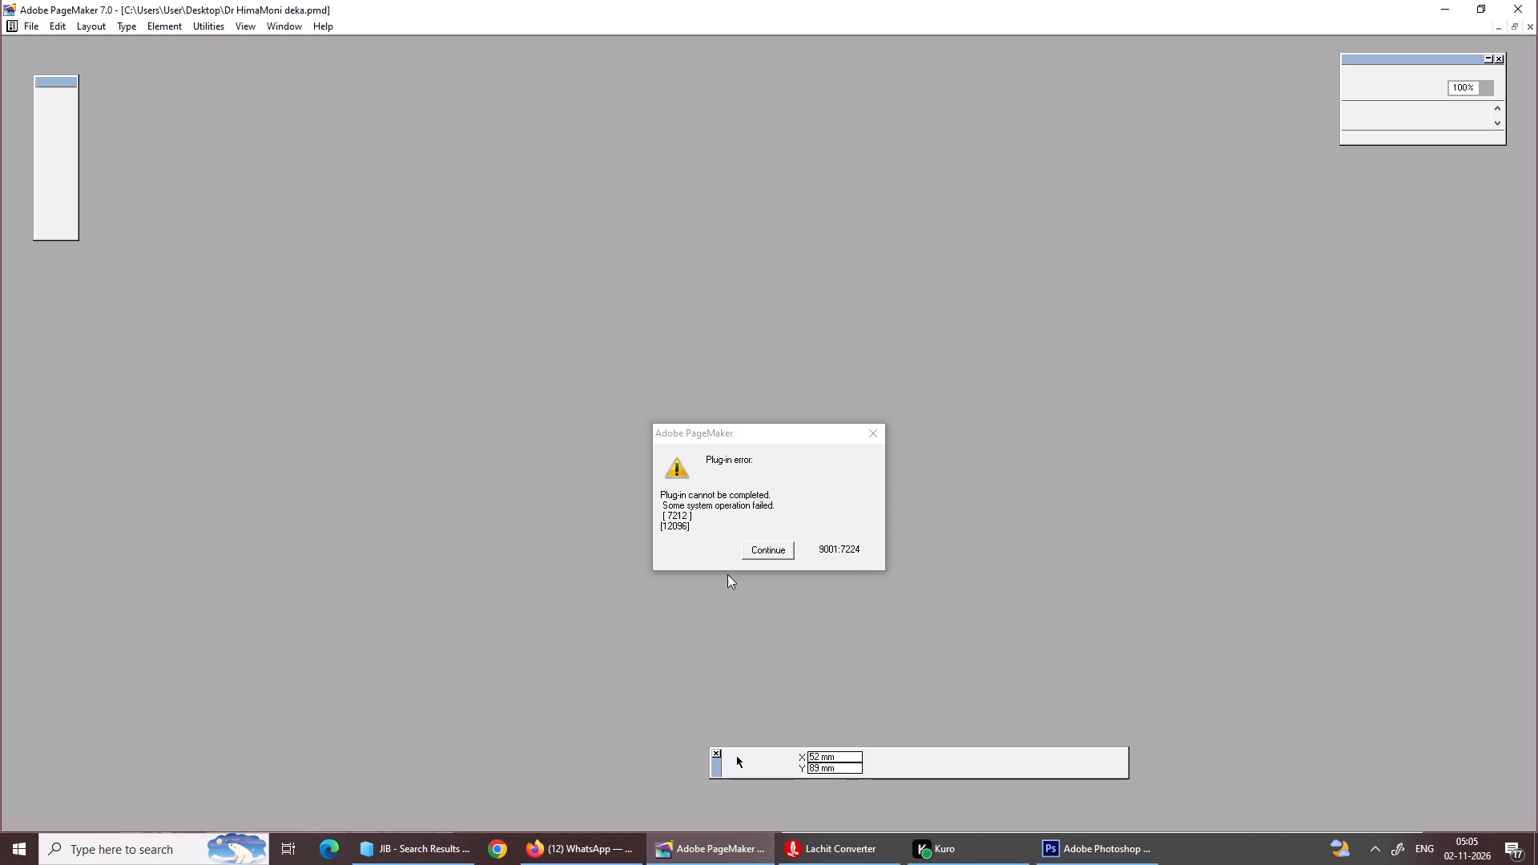
left_click(743, 545)
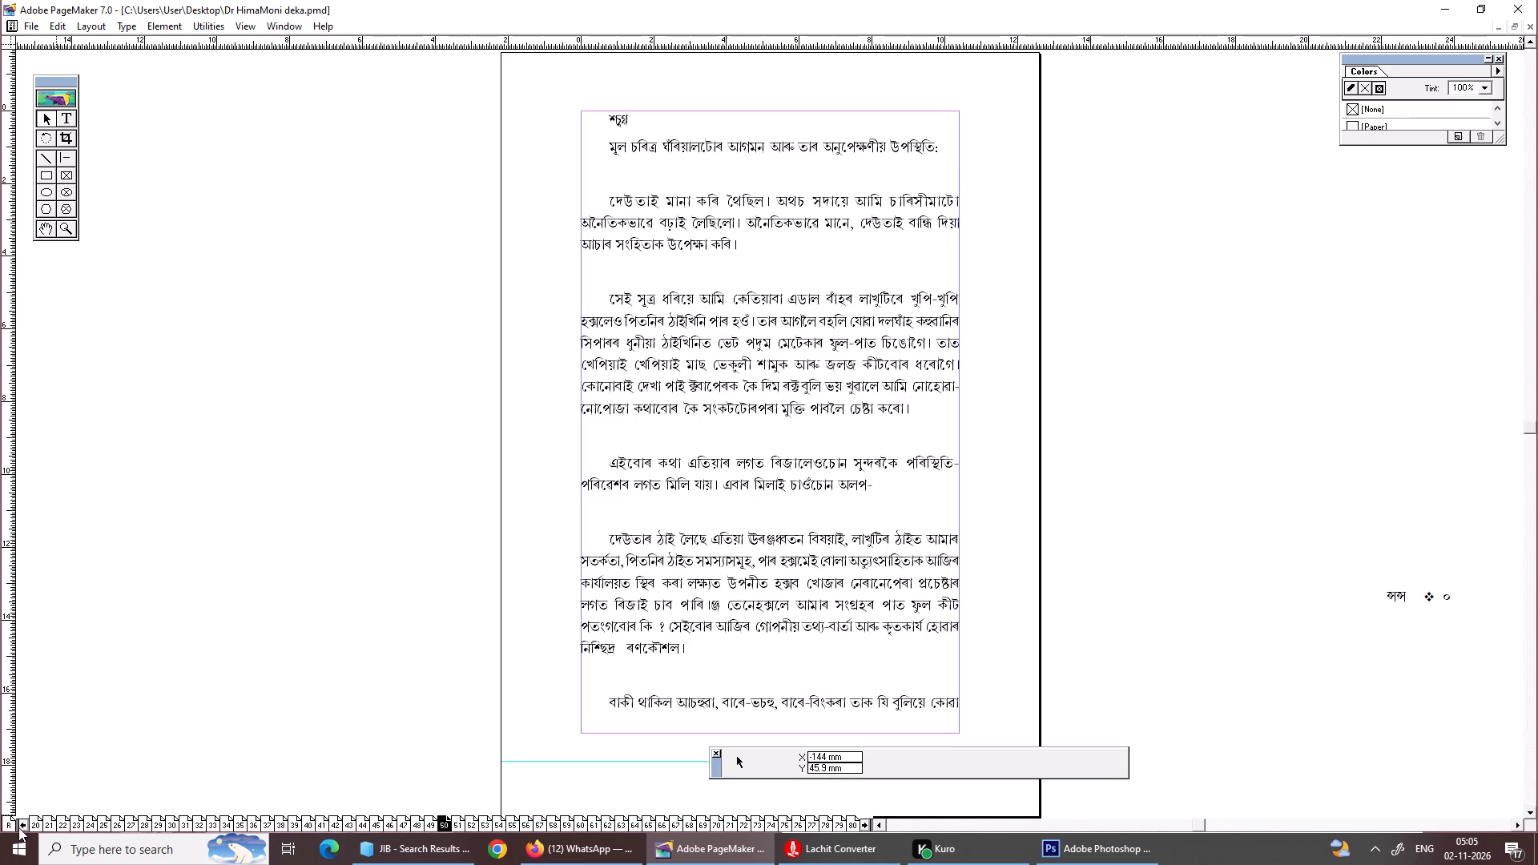
Delete the large book title text block on page 2 of the publication.
left_click(28, 825)
left_click(36, 823)
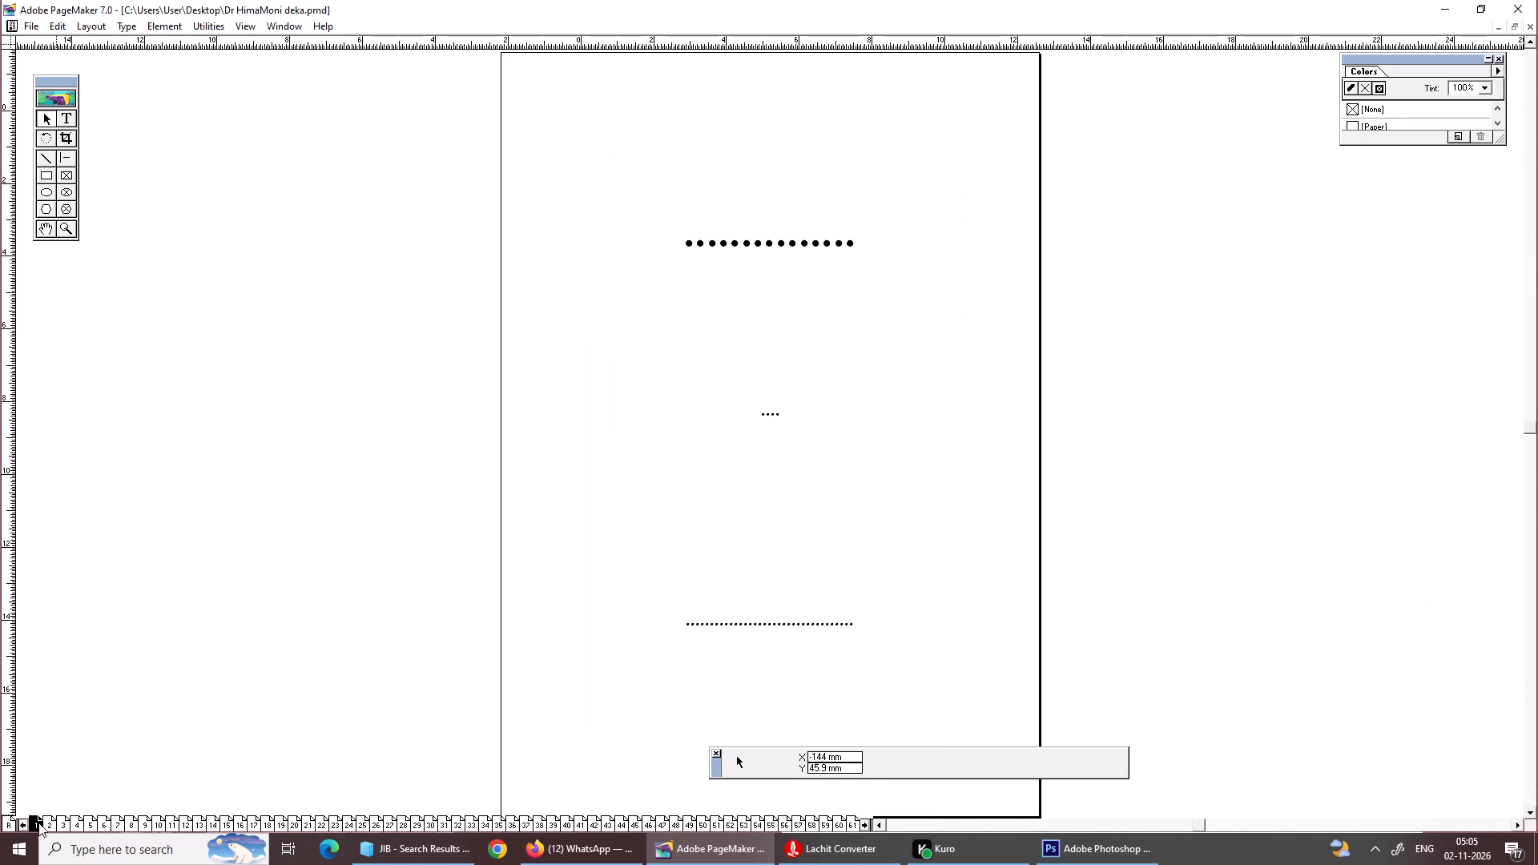
left_click(54, 822)
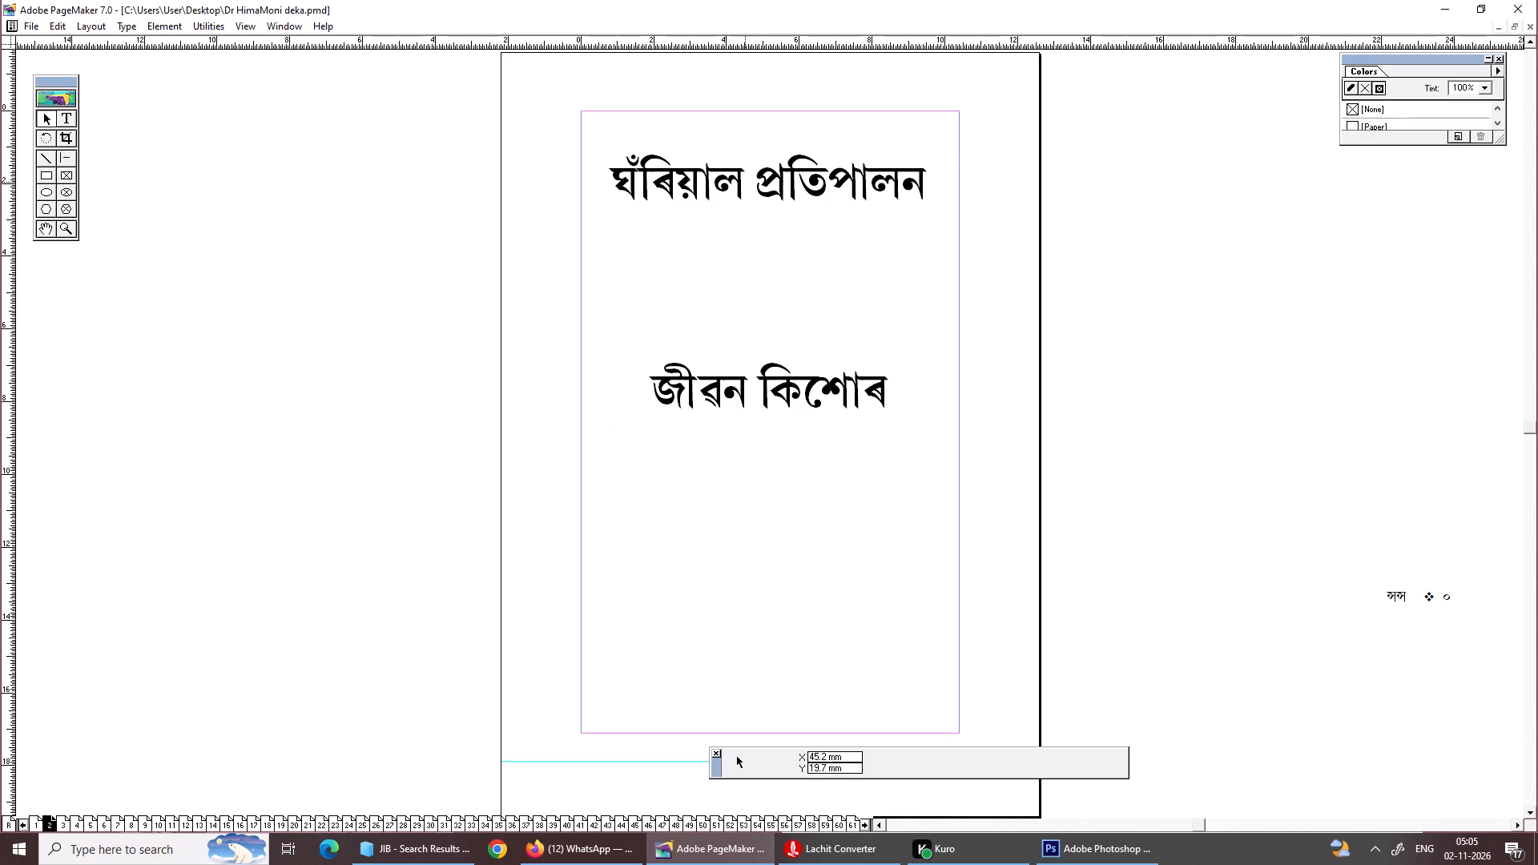
left_click(754, 169)
key("Delete")
Delete the table of contents text block on page 3.
key("Page_Down")
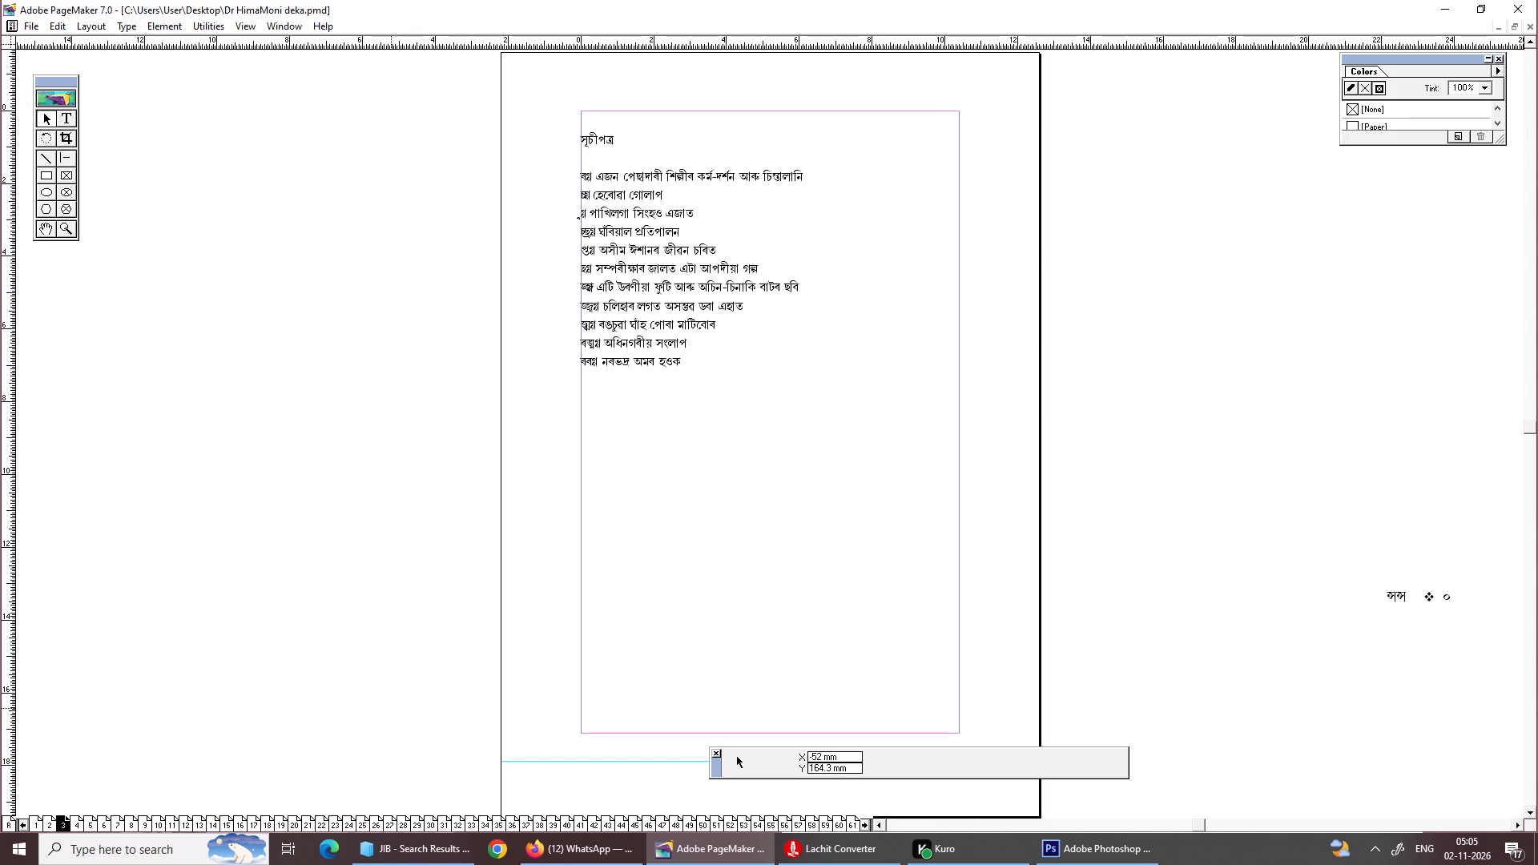
left_click(755, 219)
key("Page_Down")
key("Page_Up")
key("Delete")
key("Page_Down")
key("Page_Up")
left_click(678, 255)
key("Delete")
key("Page_Down")
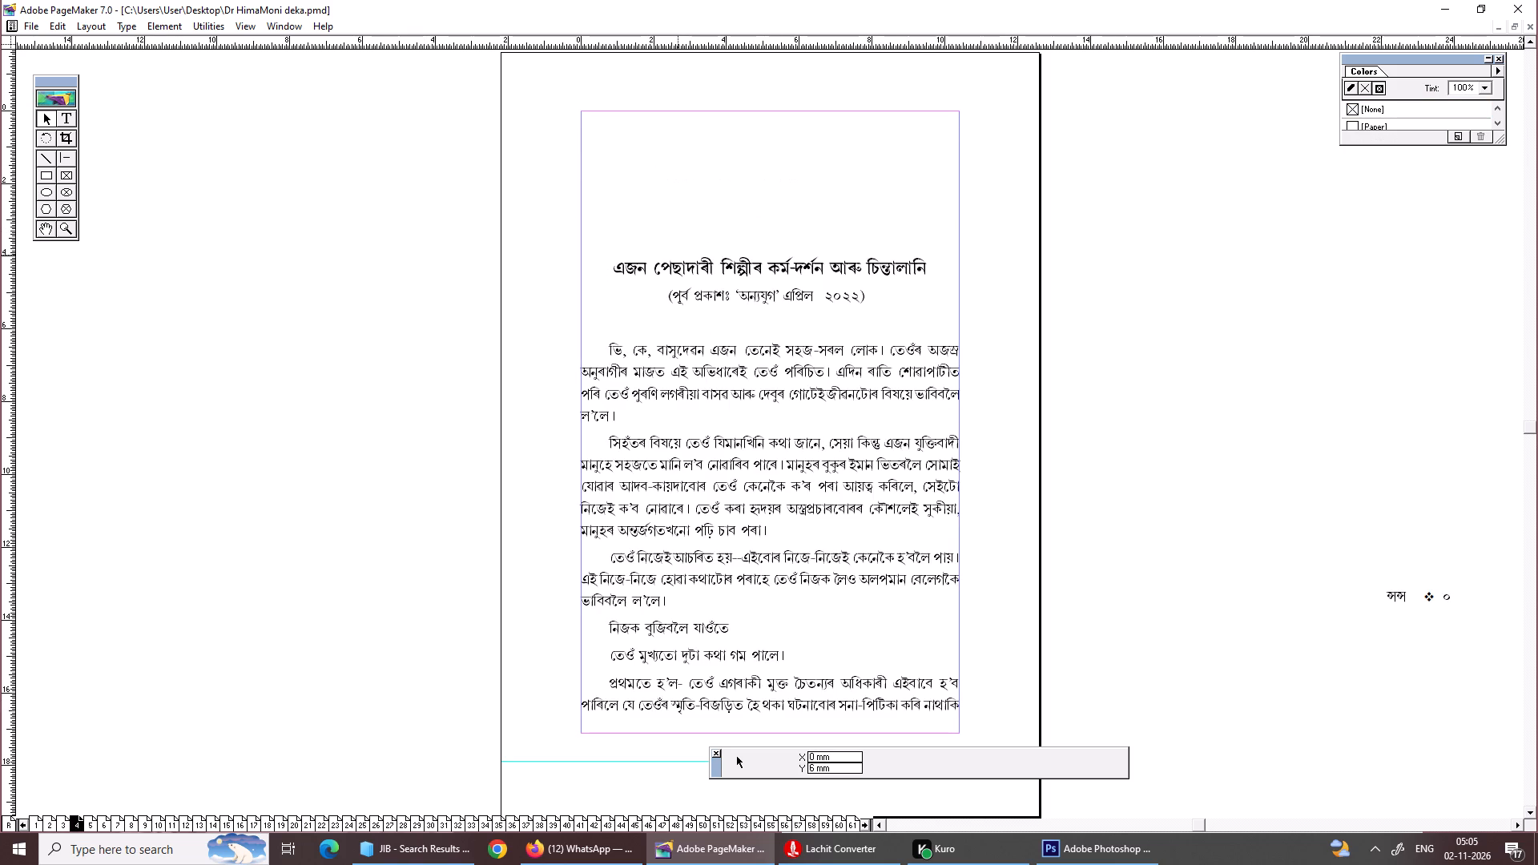
Remove pages from the publication, with the range set to 4 through 61.
left_click(678, 255)
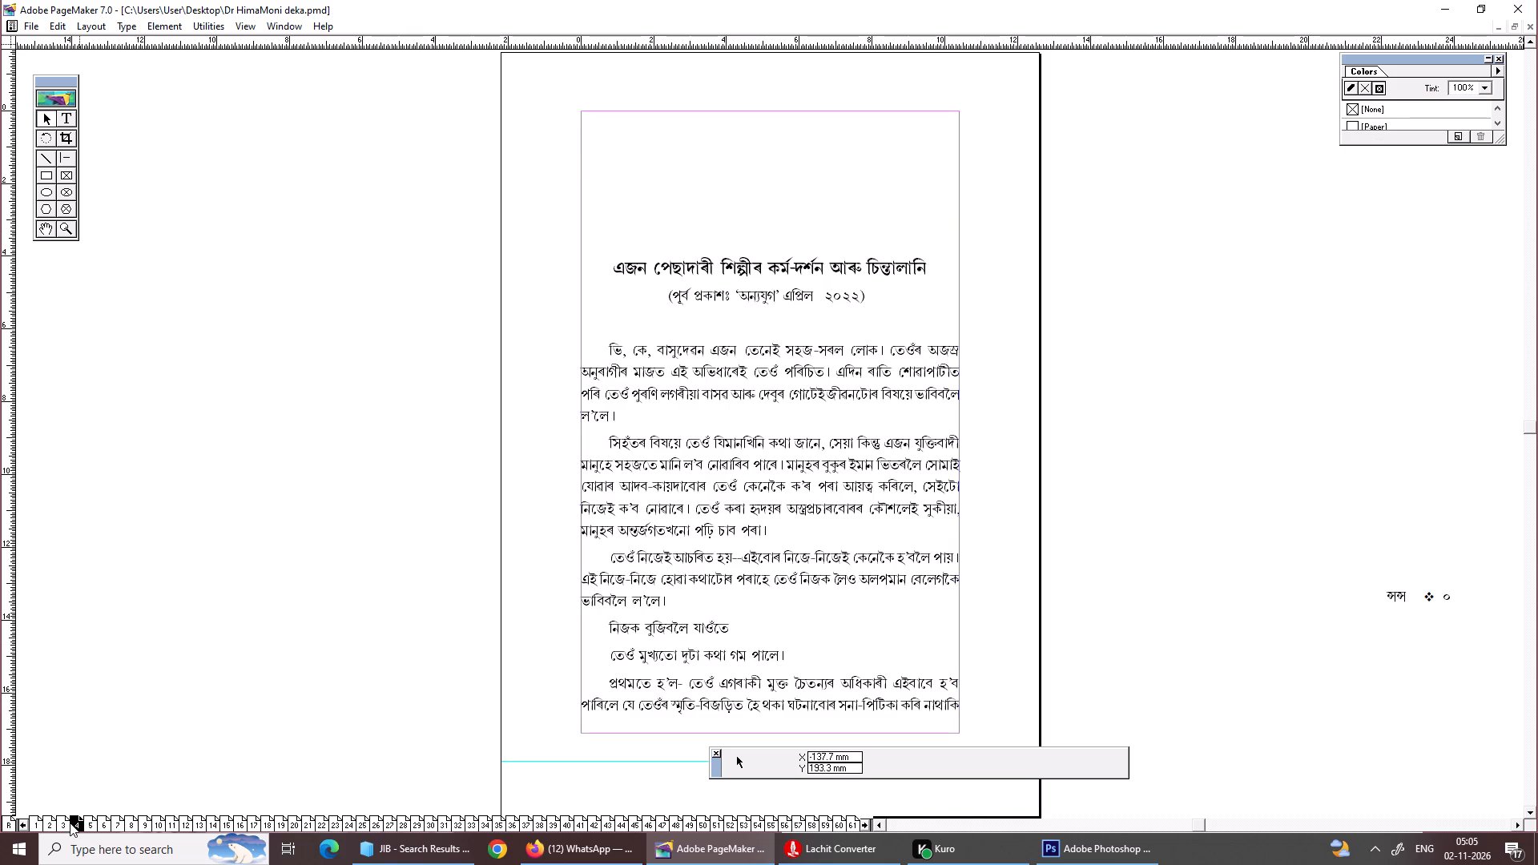
right_click(70, 823)
left_click(91, 815)
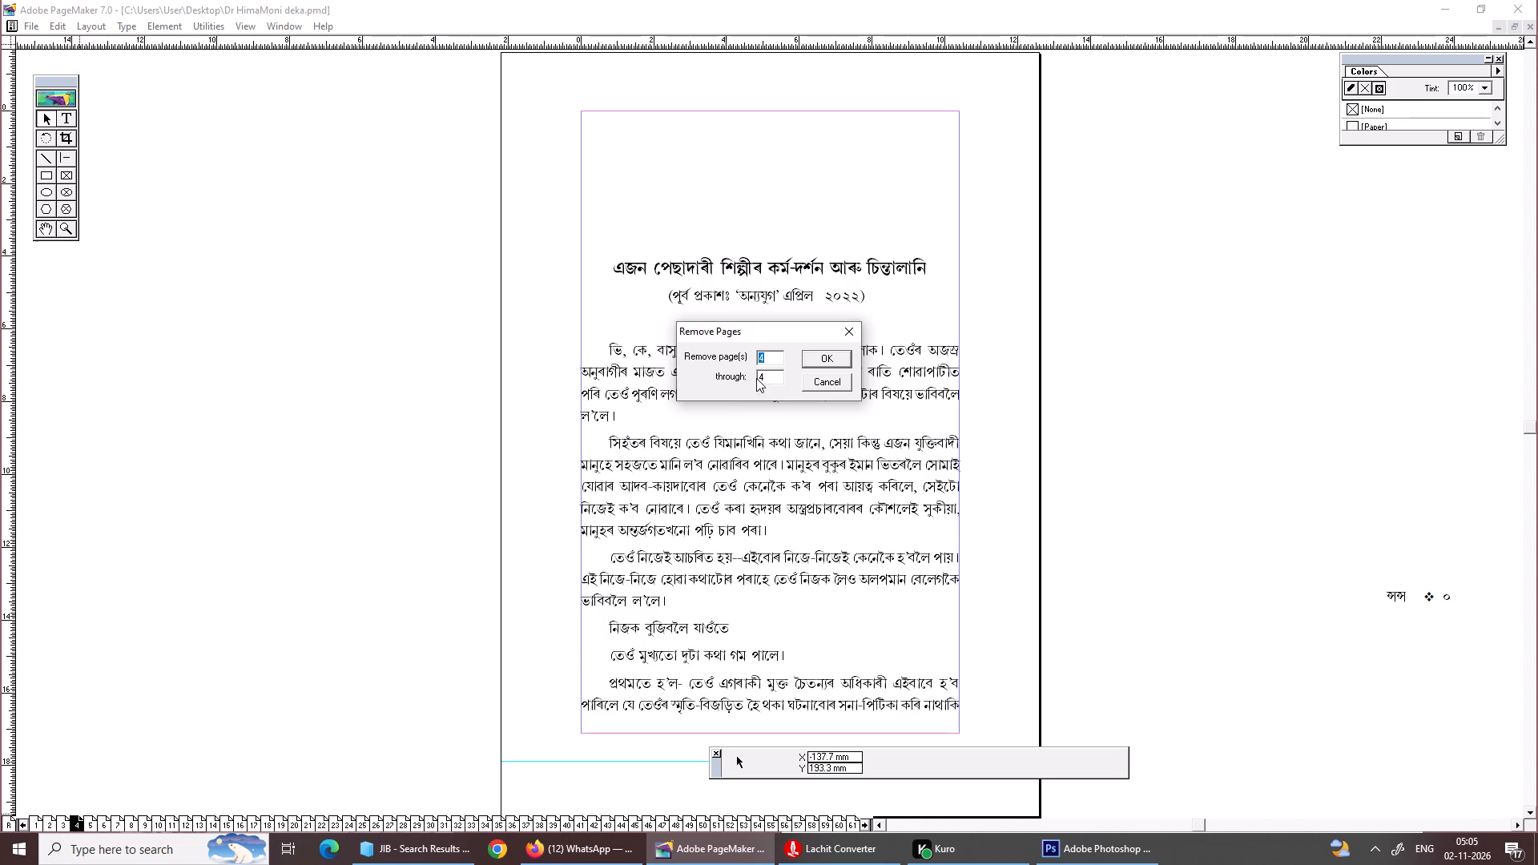
left_click_drag(774, 381, 652, 378)
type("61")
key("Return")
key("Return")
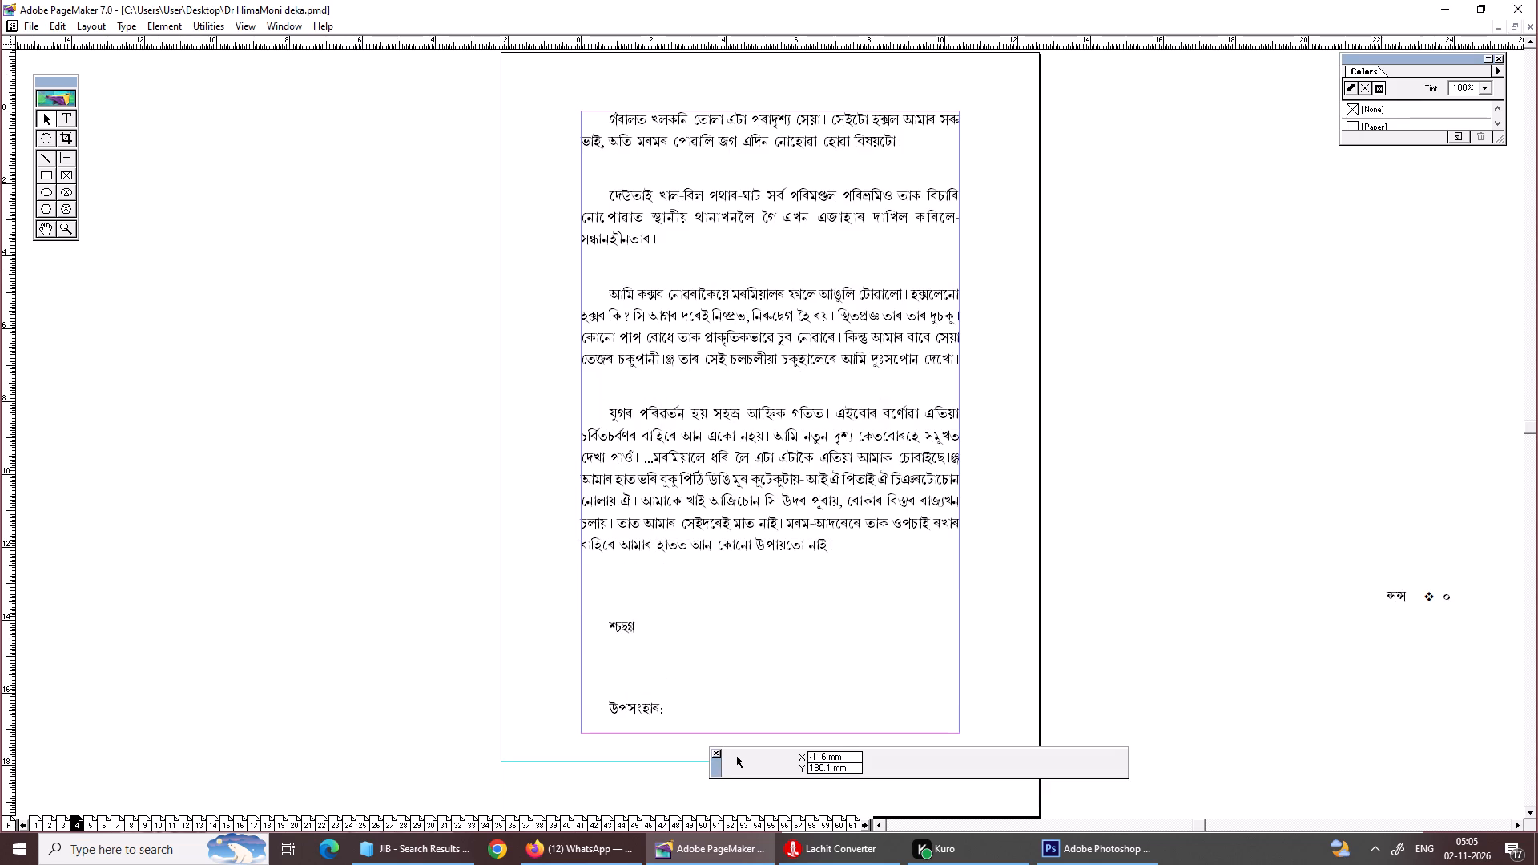
Remove another batch of the remaining text pages, again from page 4 through 61.
right_click(74, 819)
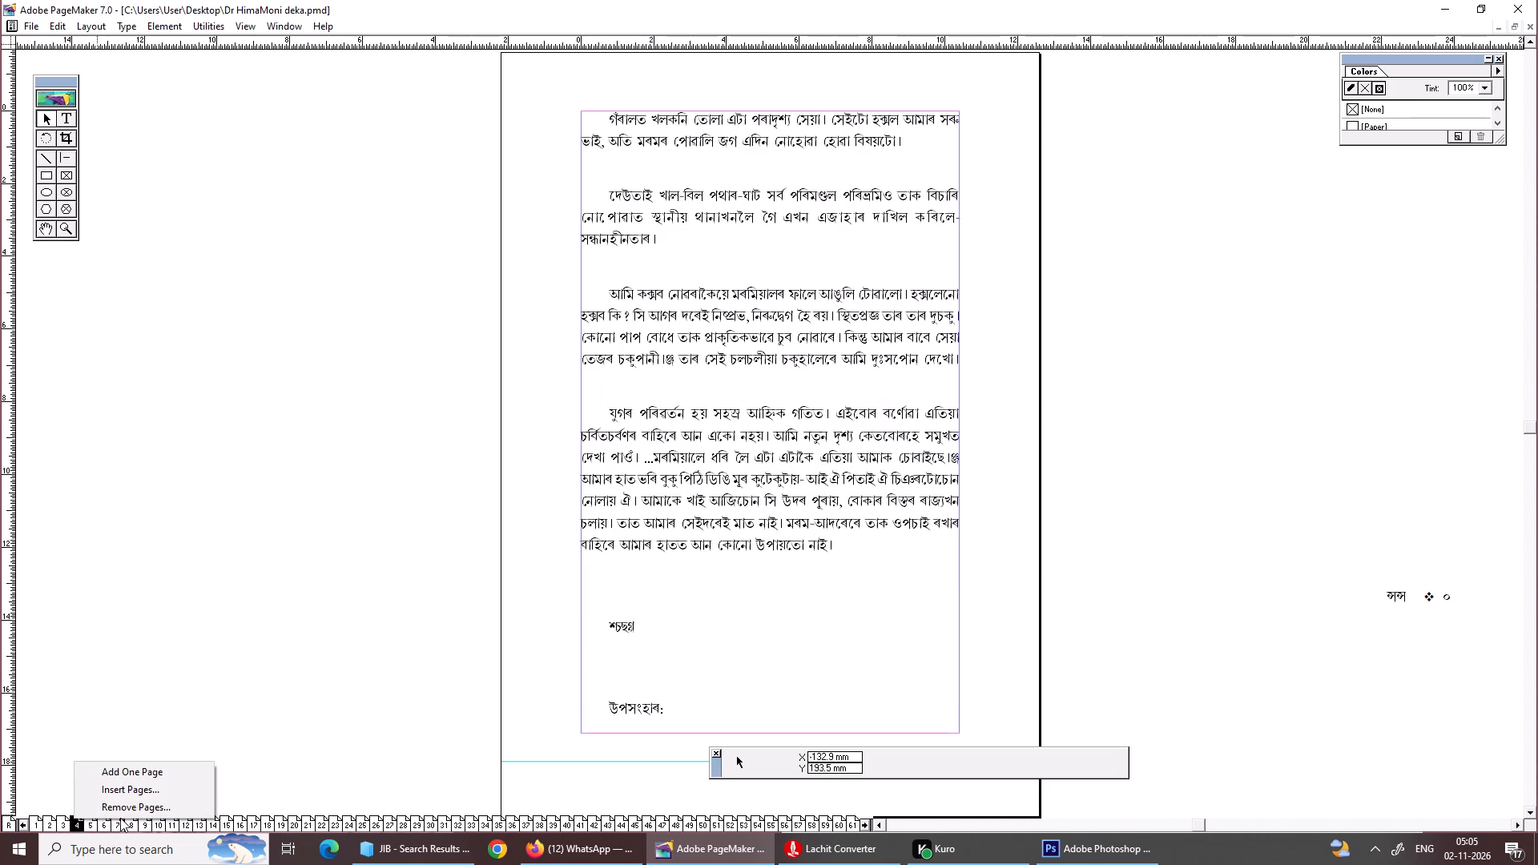
left_click(123, 817)
left_click(125, 803)
left_click_drag(767, 377, 708, 378)
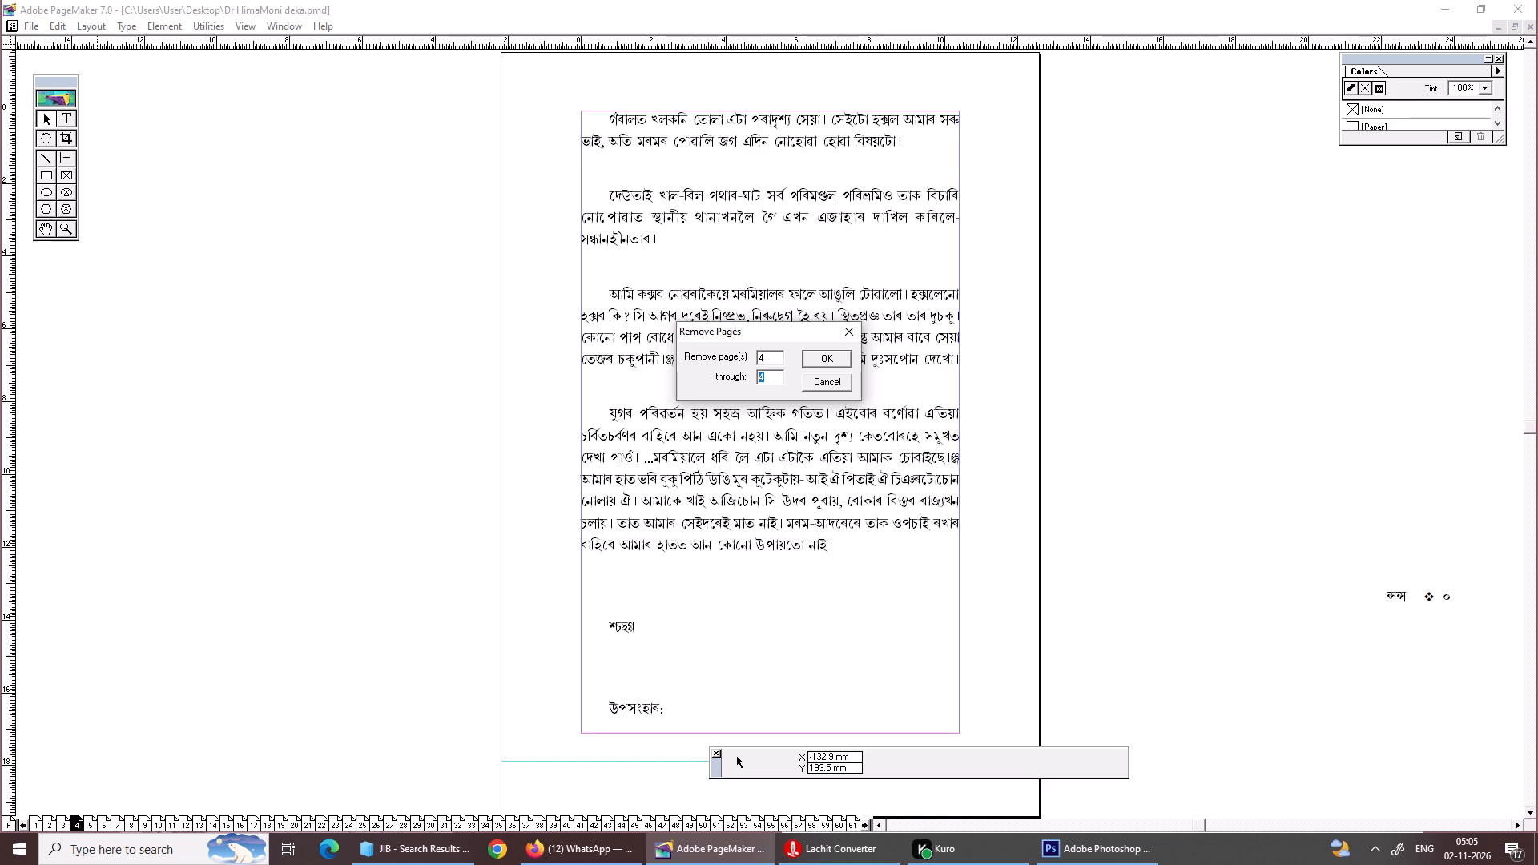
left_click_drag(708, 378, 703, 378)
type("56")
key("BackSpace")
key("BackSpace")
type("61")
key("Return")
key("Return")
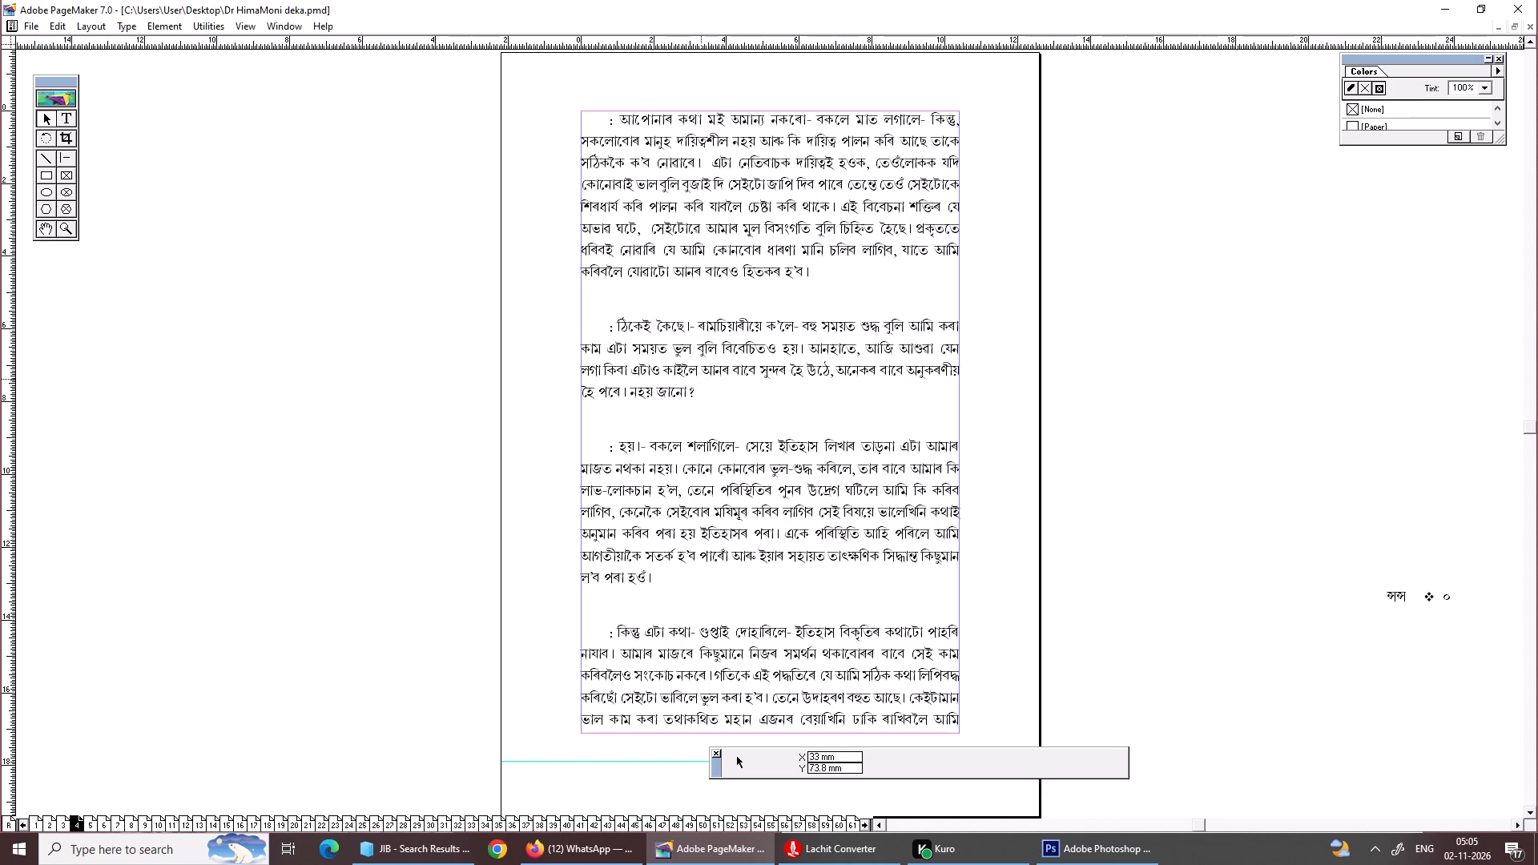
Remove a third batch of text pages, using the range 4 through 61.
right_click(79, 816)
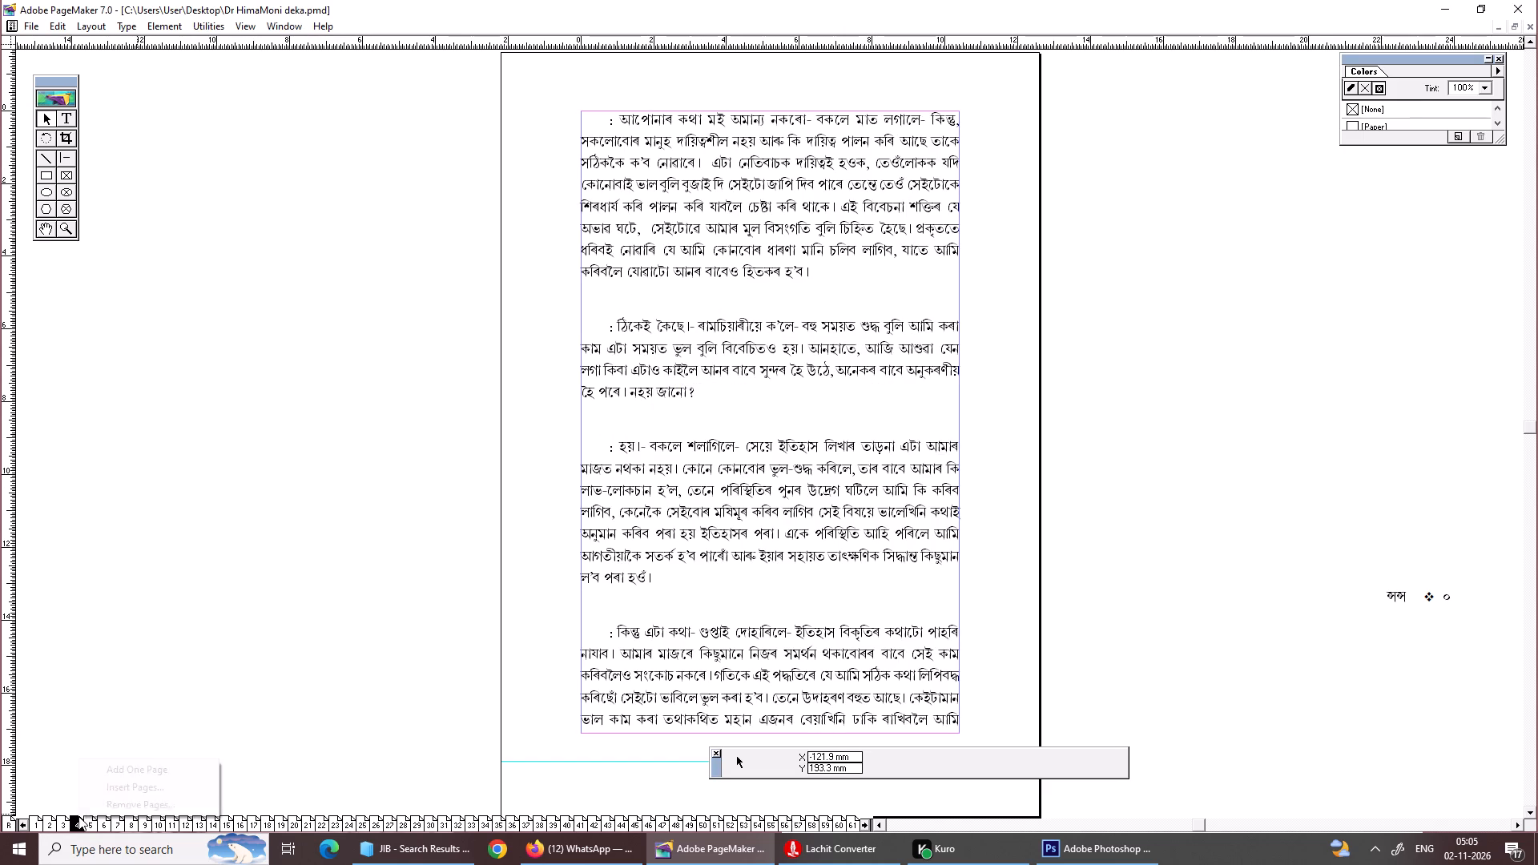
left_click(107, 803)
left_click_drag(776, 380, 727, 382)
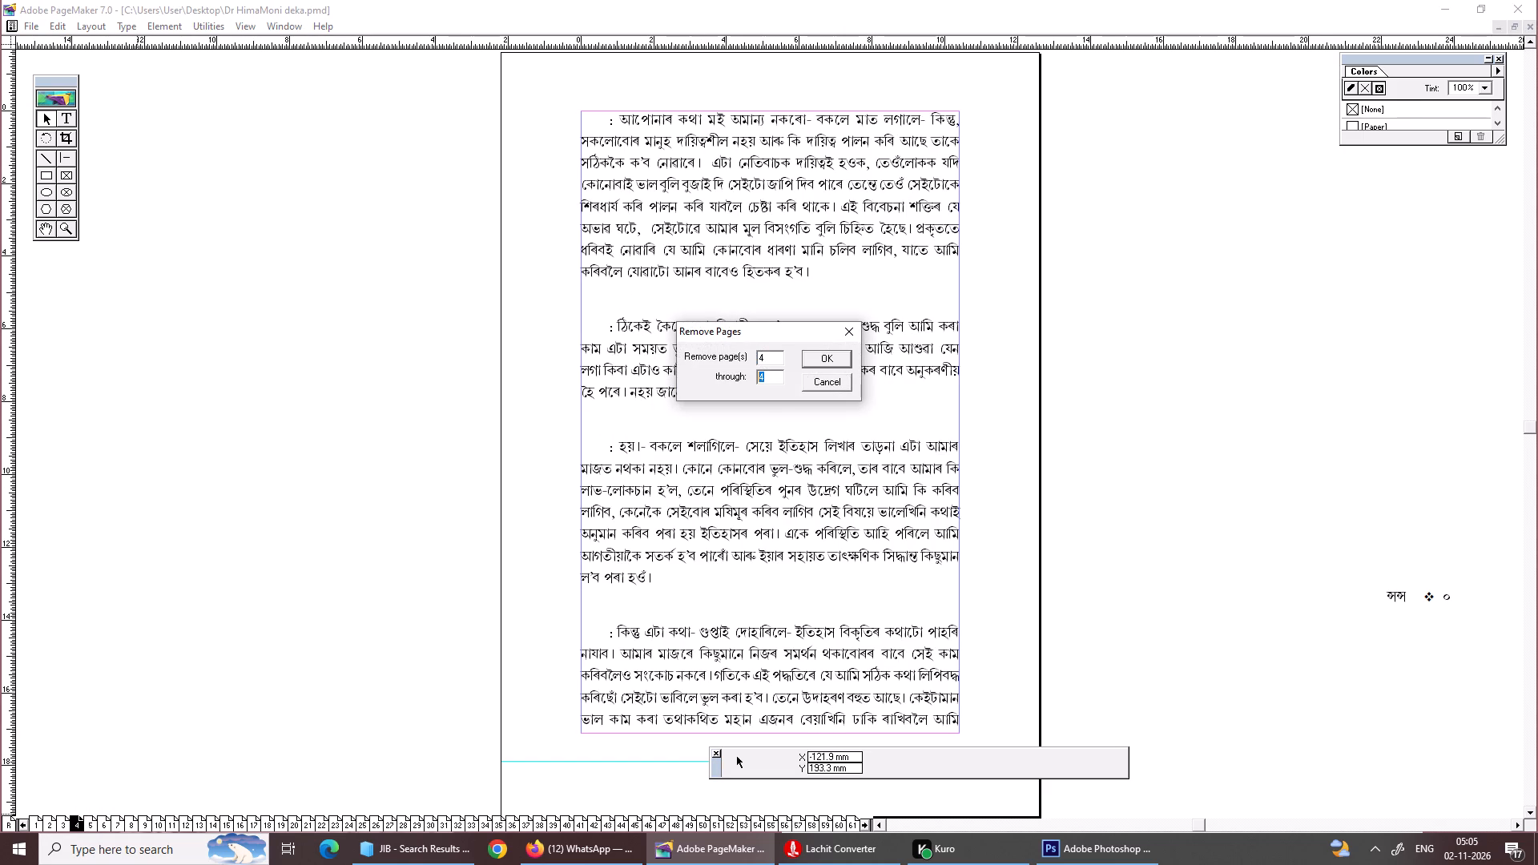
left_click_drag(727, 382, 701, 384)
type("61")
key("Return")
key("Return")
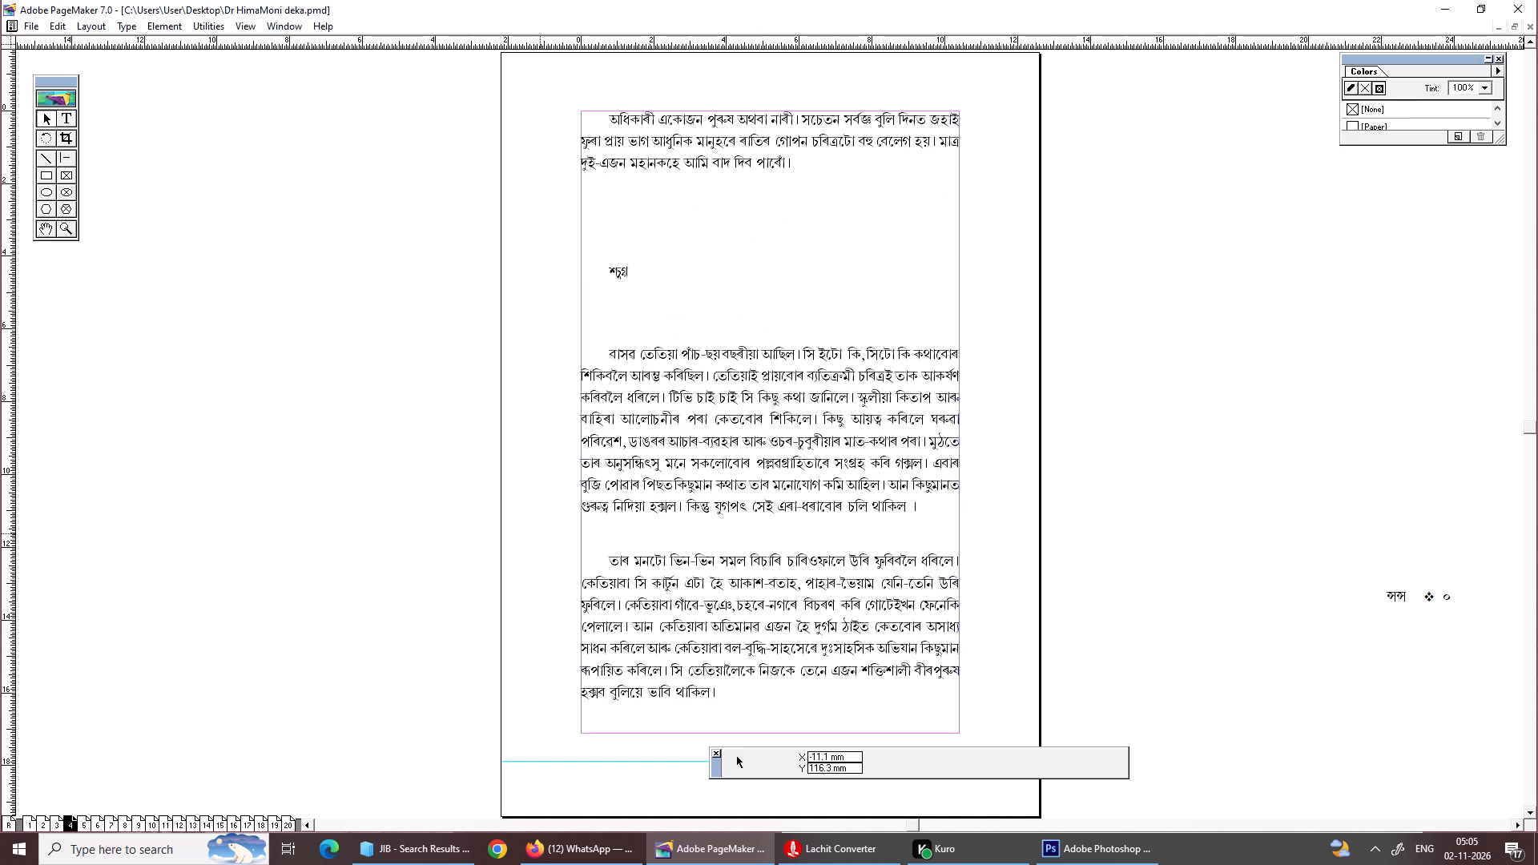
Open the page options for page 4.
right_click(70, 826)
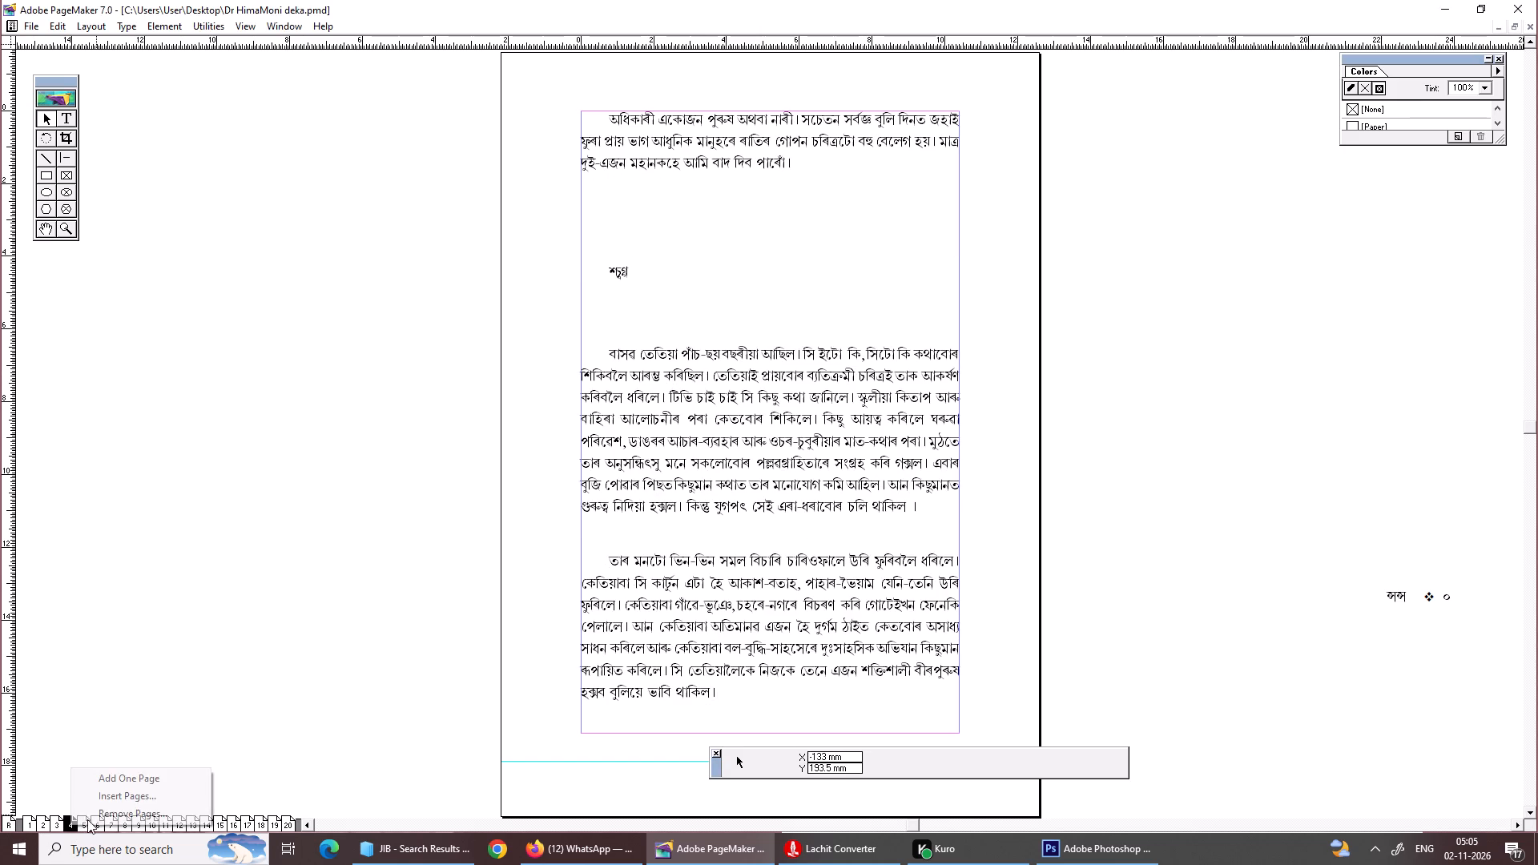
Remove the remaining text pages from the publication, with the range set to 4 through 20.
left_click(107, 811)
left_click_drag(779, 377, 699, 376)
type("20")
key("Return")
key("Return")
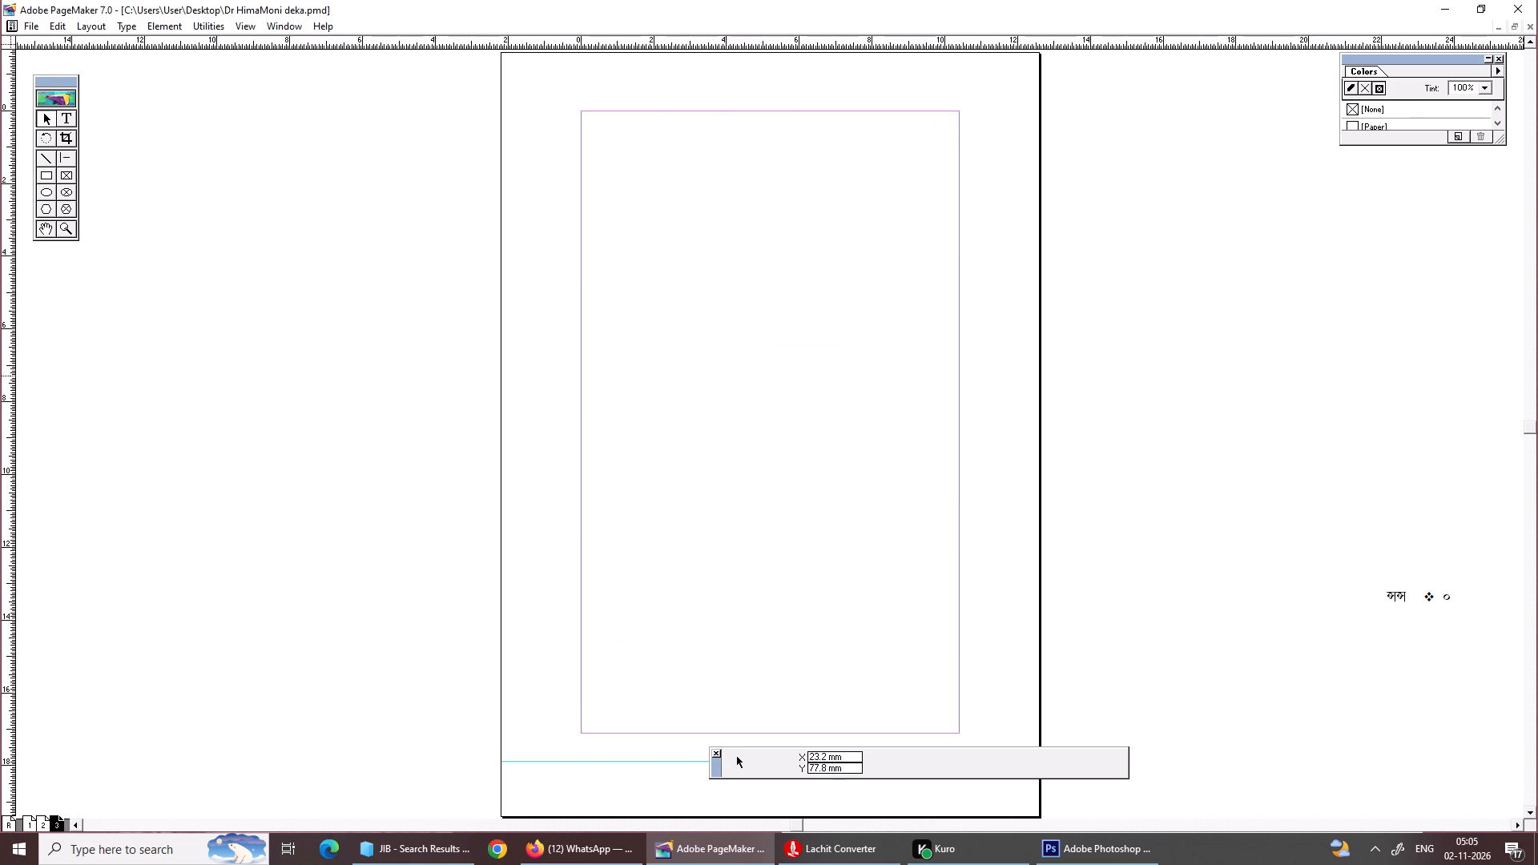
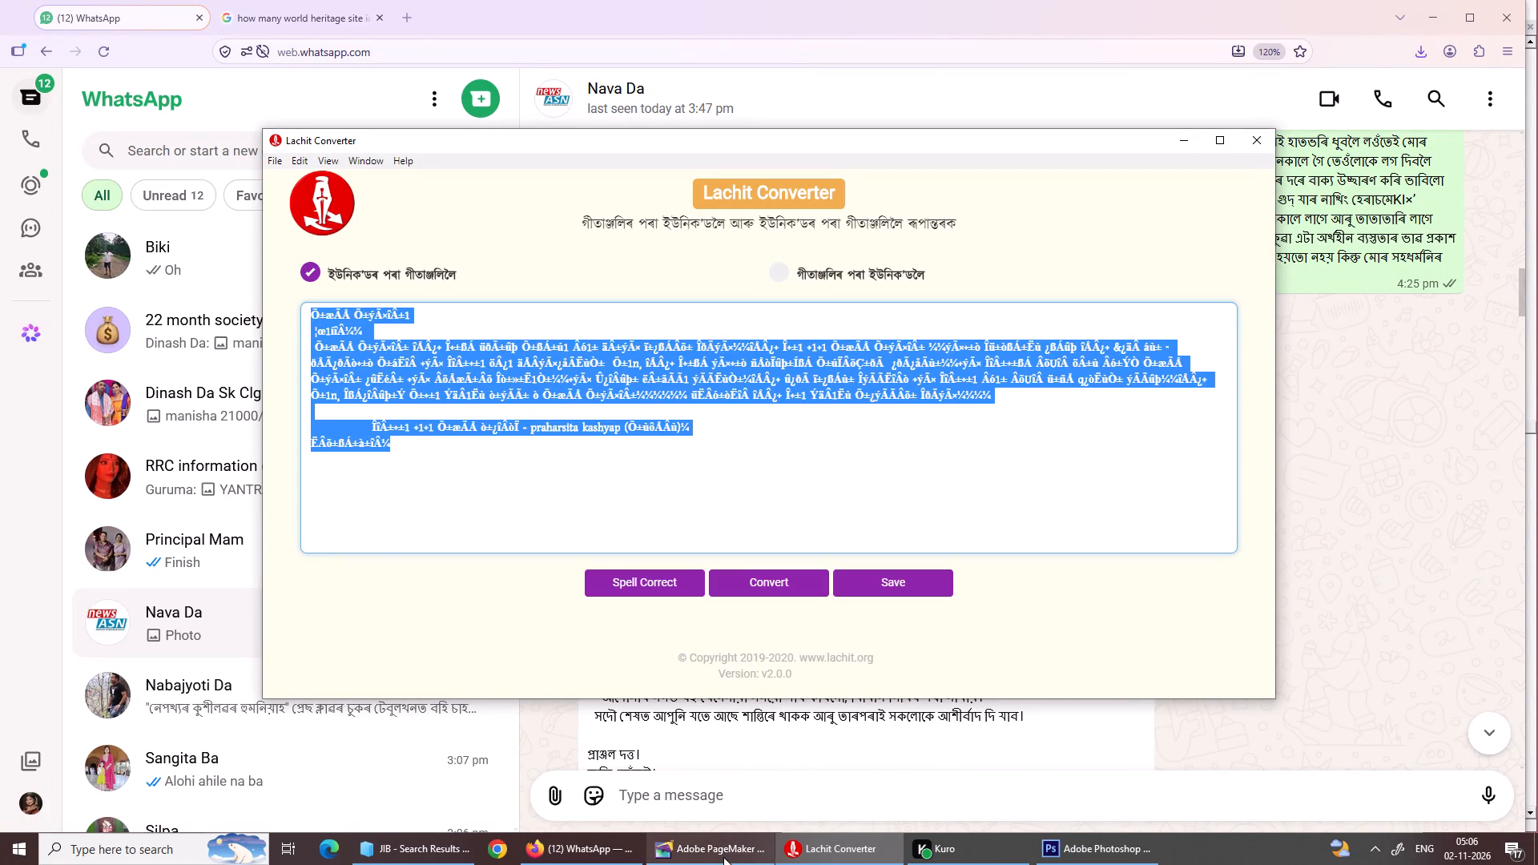
Switch to PageMaker, paste the converted text onto page 2, and align its block with the top-left margin corner at X 0, Y 0 mm.
left_click(723, 857)
key("ctrl+v")
left_click_drag(727, 236, 727, 236)
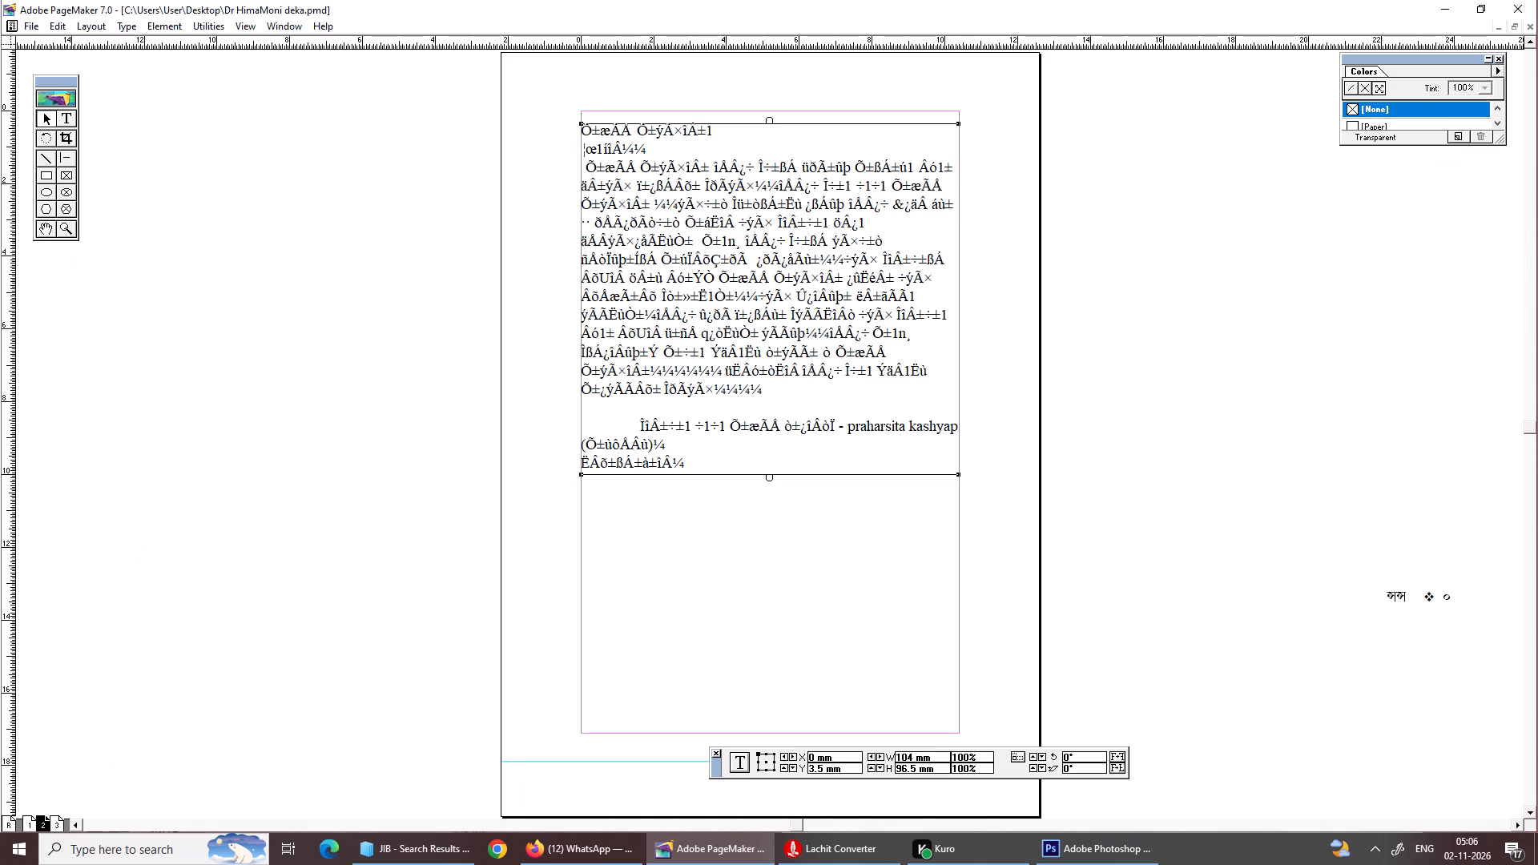
left_click_drag(727, 236, 474, 175)
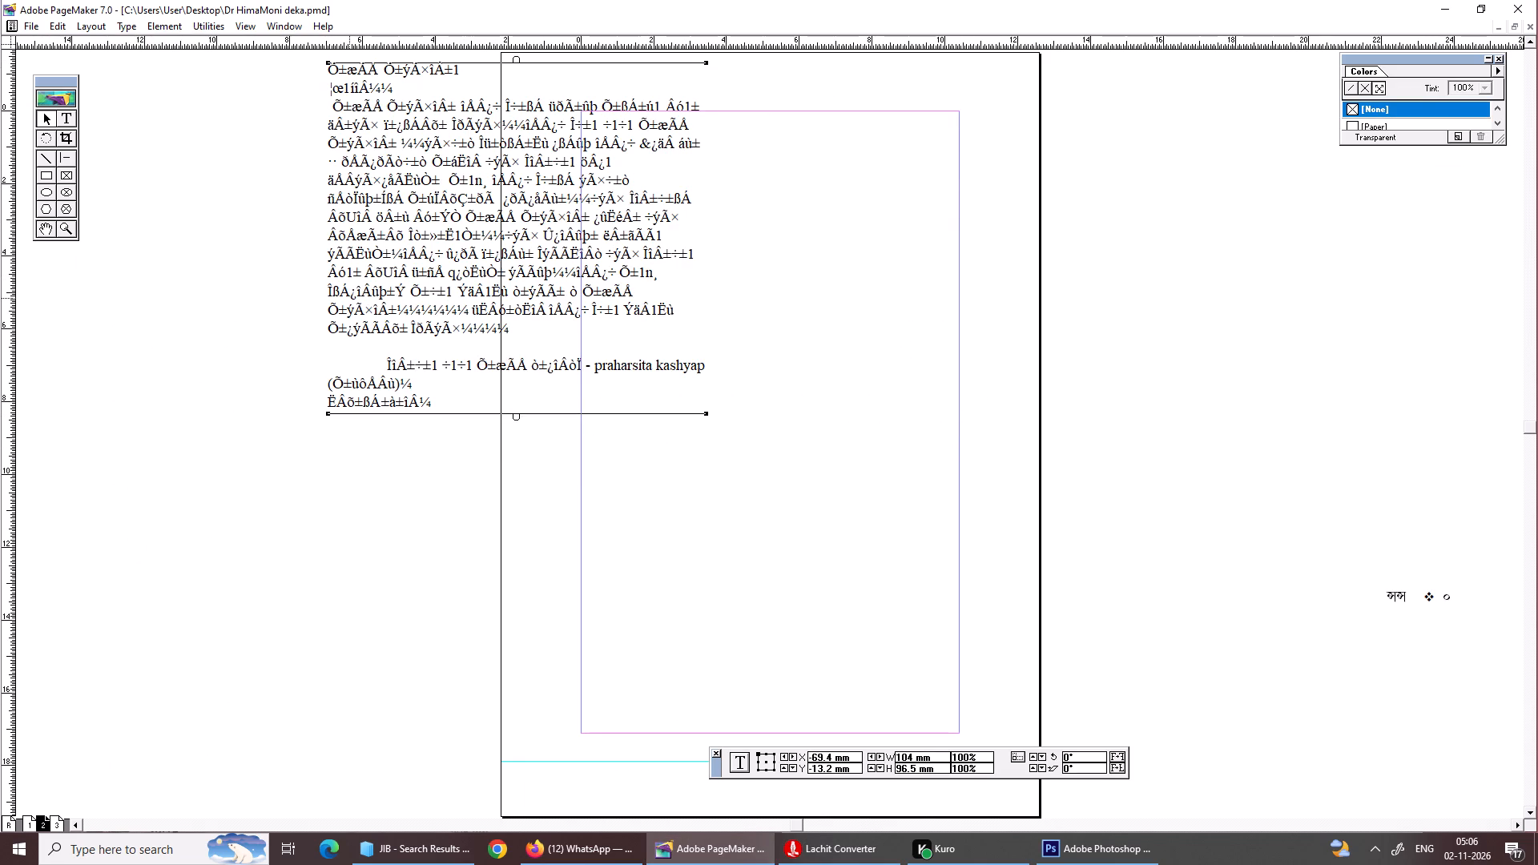
left_click_drag(362, 289, 619, 336)
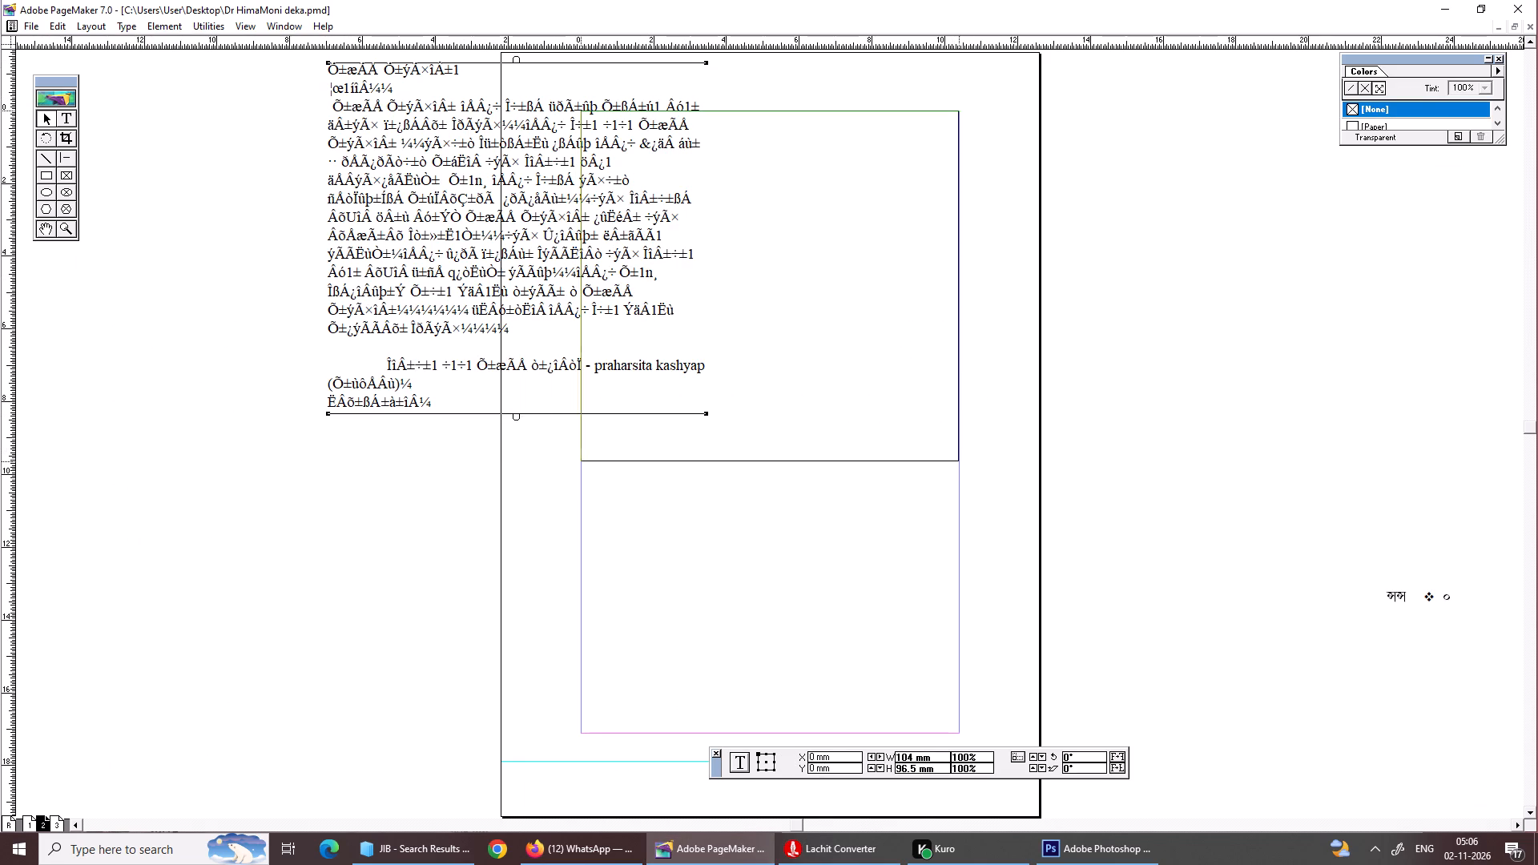
left_click_drag(619, 336, 614, 336)
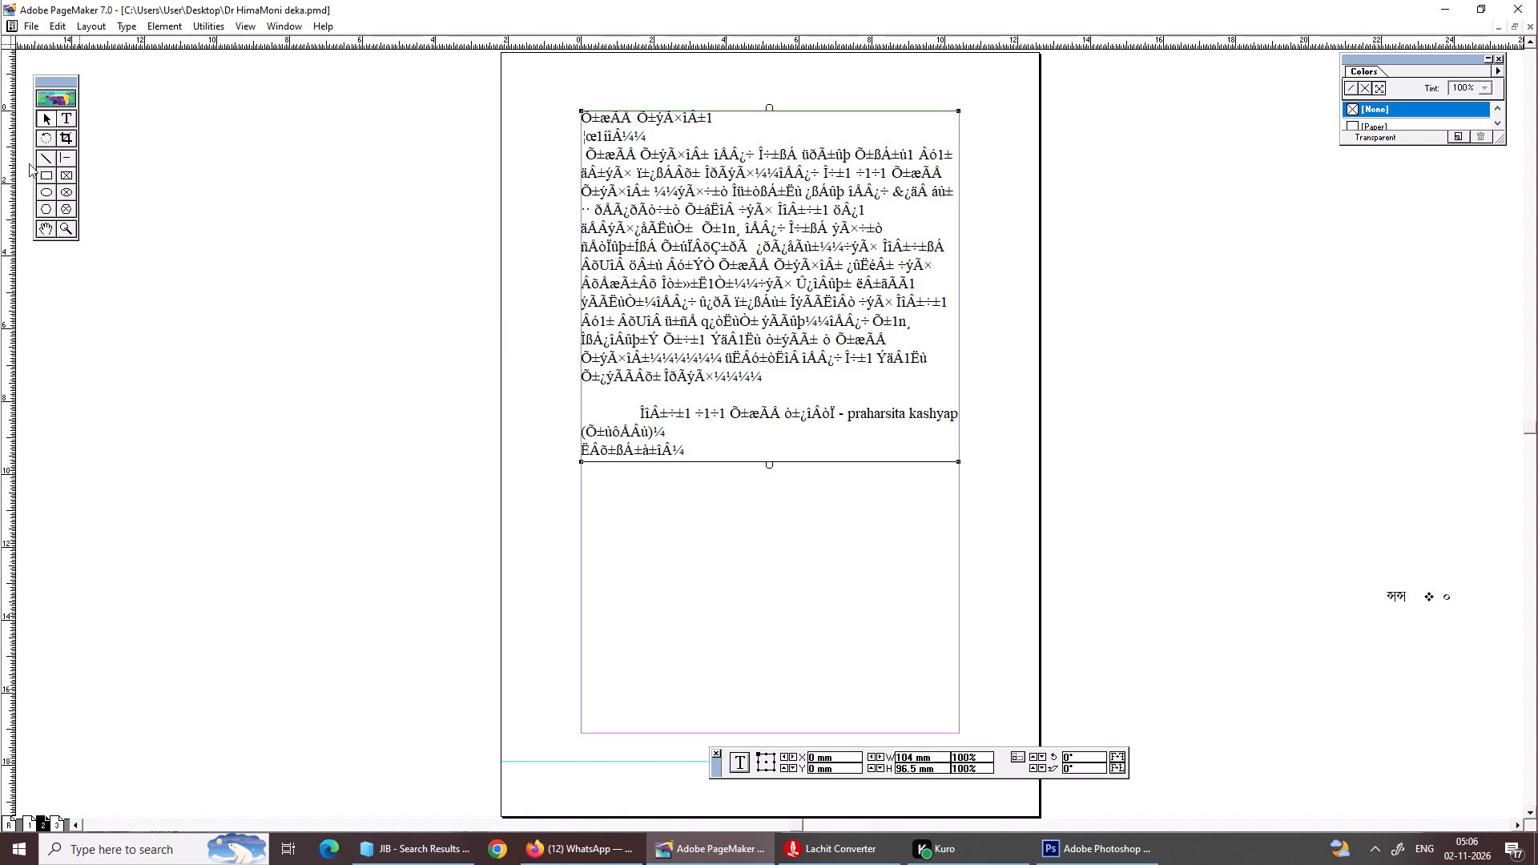
Select all of the pasted text and choose the Ganeshbold font in its character specifications.
left_click(61, 117)
left_click_drag(840, 383, 829, 388)
key("ctrl+a")
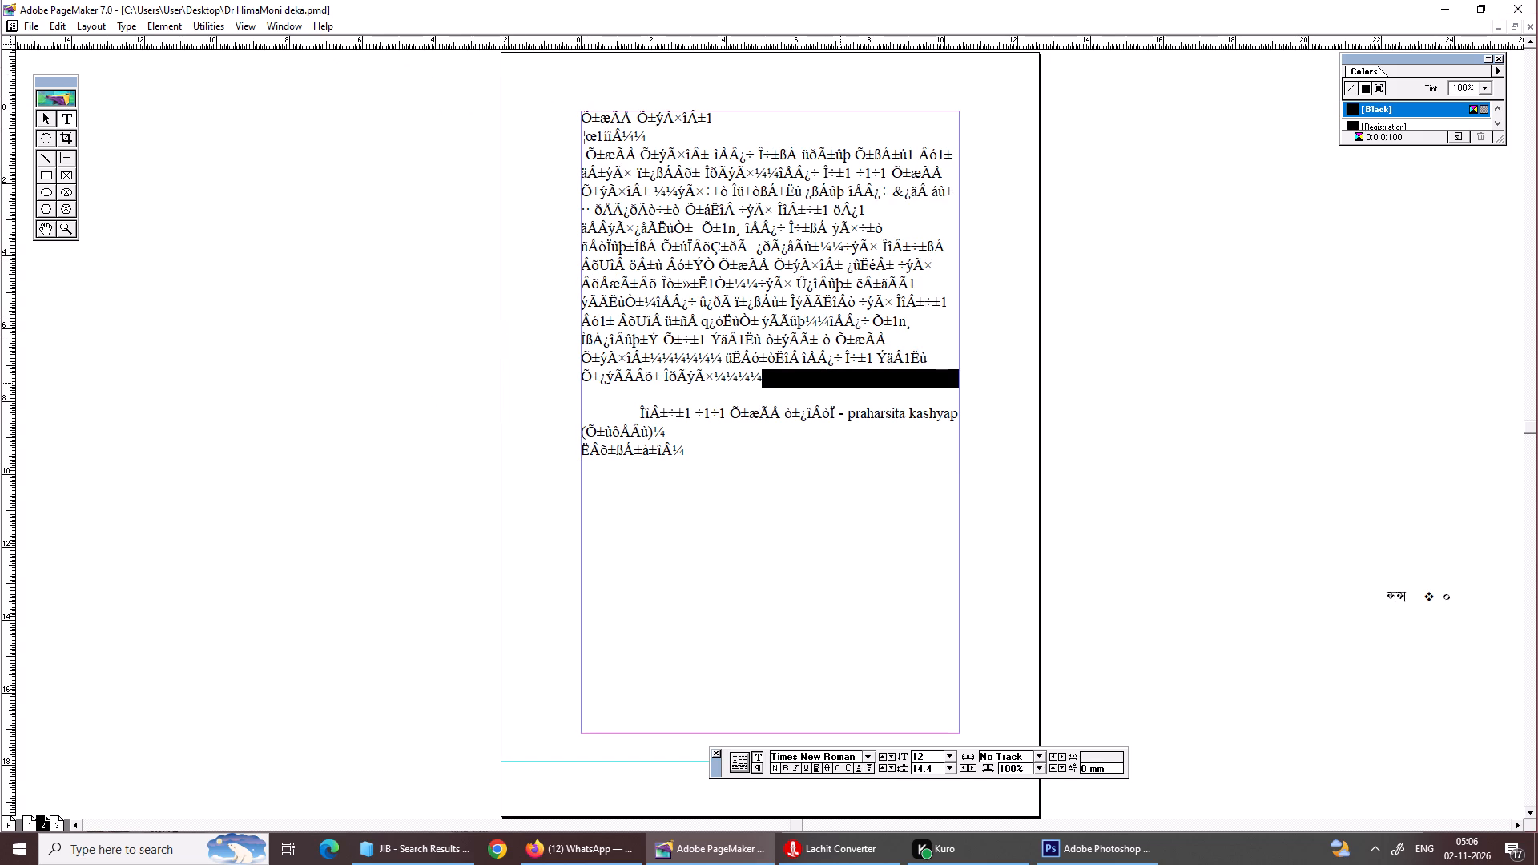
left_click_drag(829, 388, 775, 396)
key("ctrl+a")
key("ctrl+a")
left_click(731, 407, "ctrl")
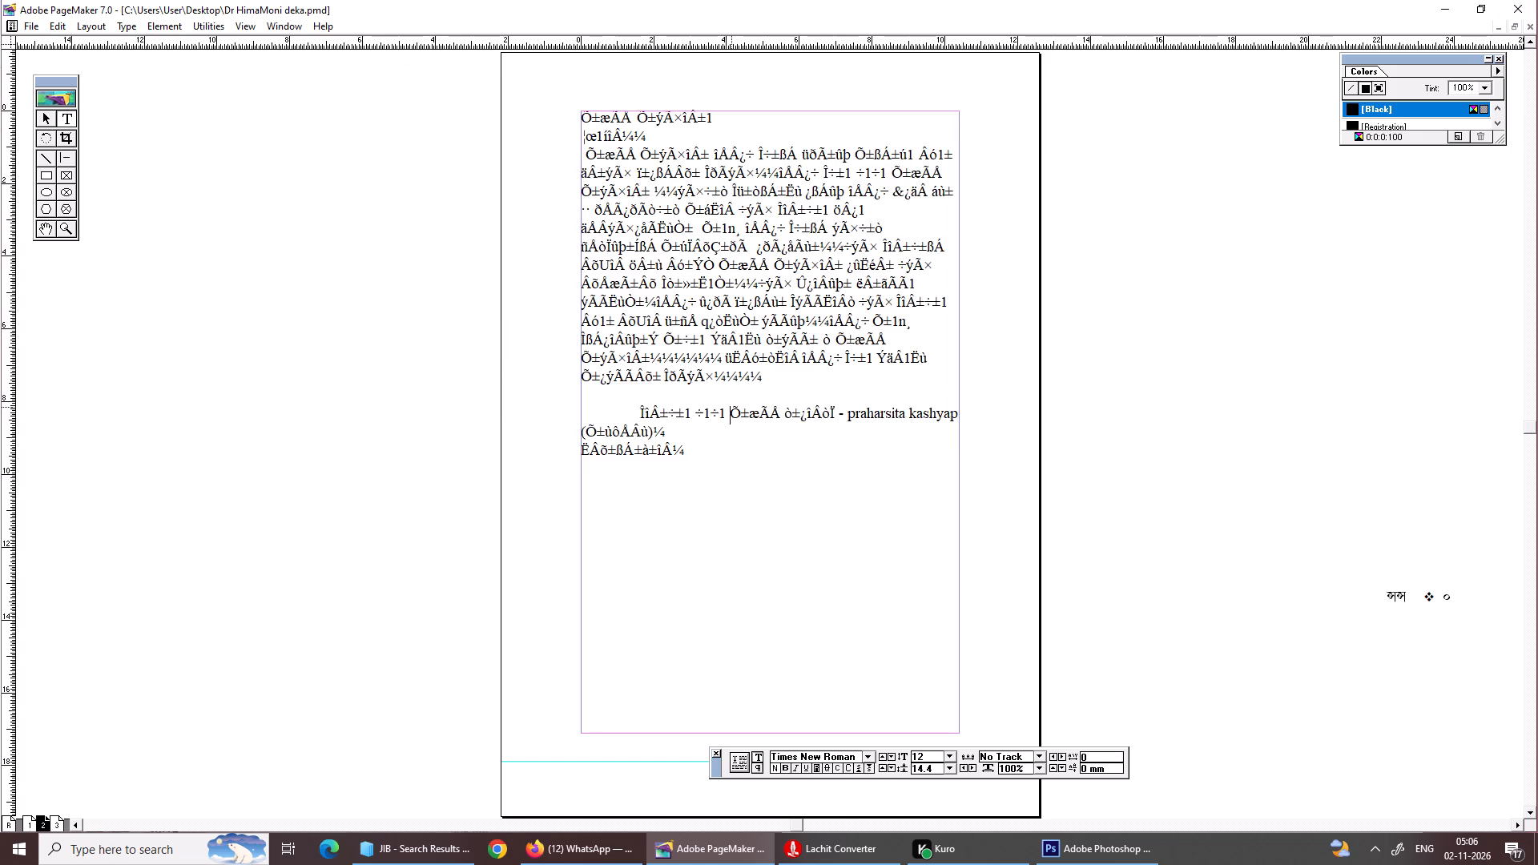
key("ctrl+a")
key("ctrl+t")
key("ctrl+g")
key("ctrl+g")
key("ctrl+g")
key("ctrl+g")
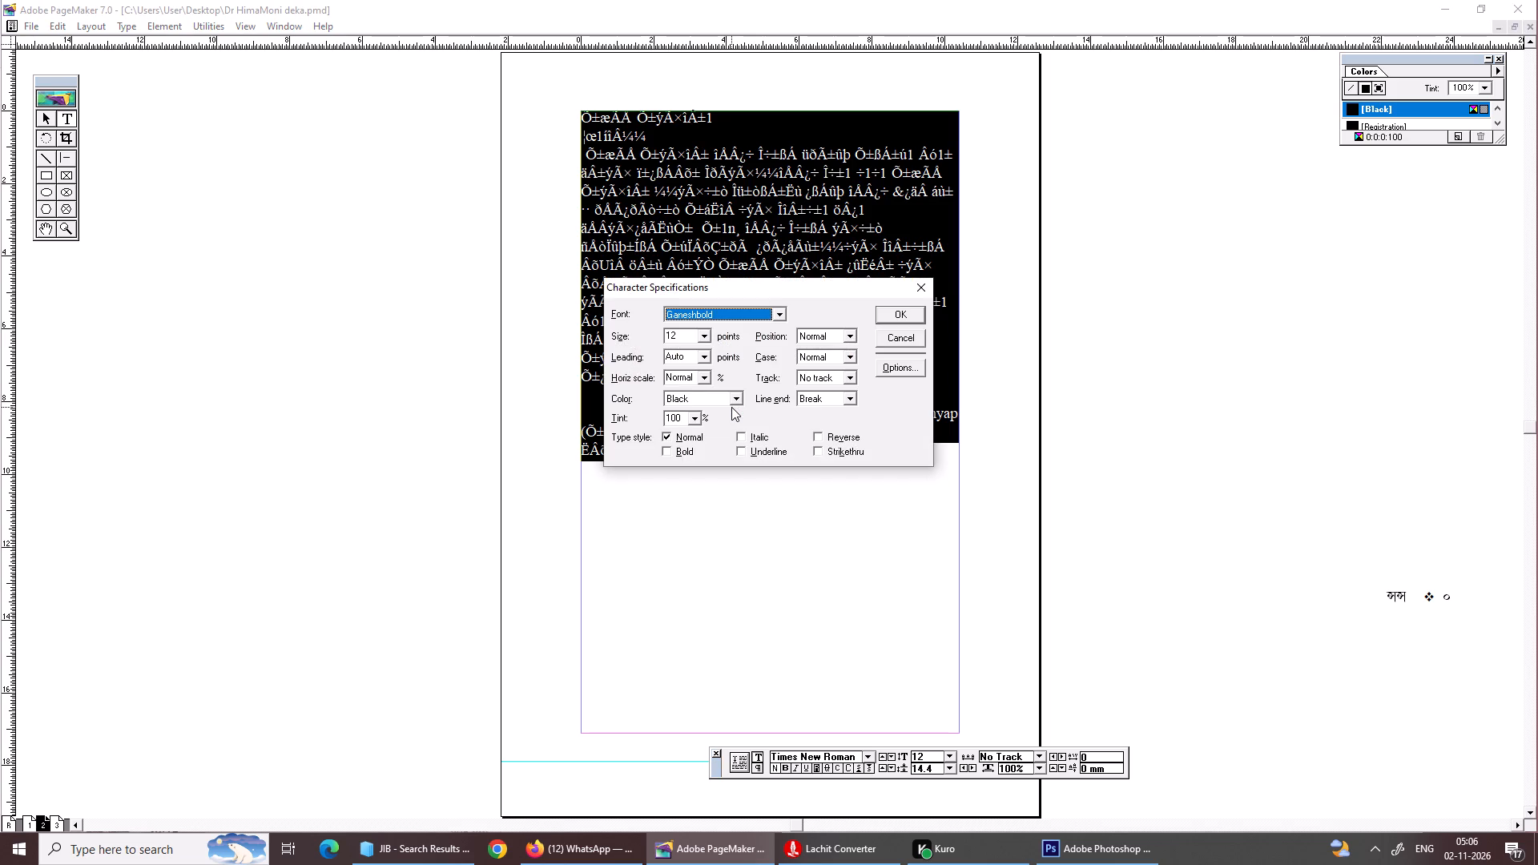
Set the font of the selected story text to Geetanjalilight.
key("ctrl+g")
key("ctrl+g")
key("ctrl+g")
key("ctrl+g")
key("ctrl+g")
key("ctrl+g")
key("ctrl+g")
key("ctrl+g")
key("ctrl+g")
key("ctrl+g")
key("ctrl+Return")
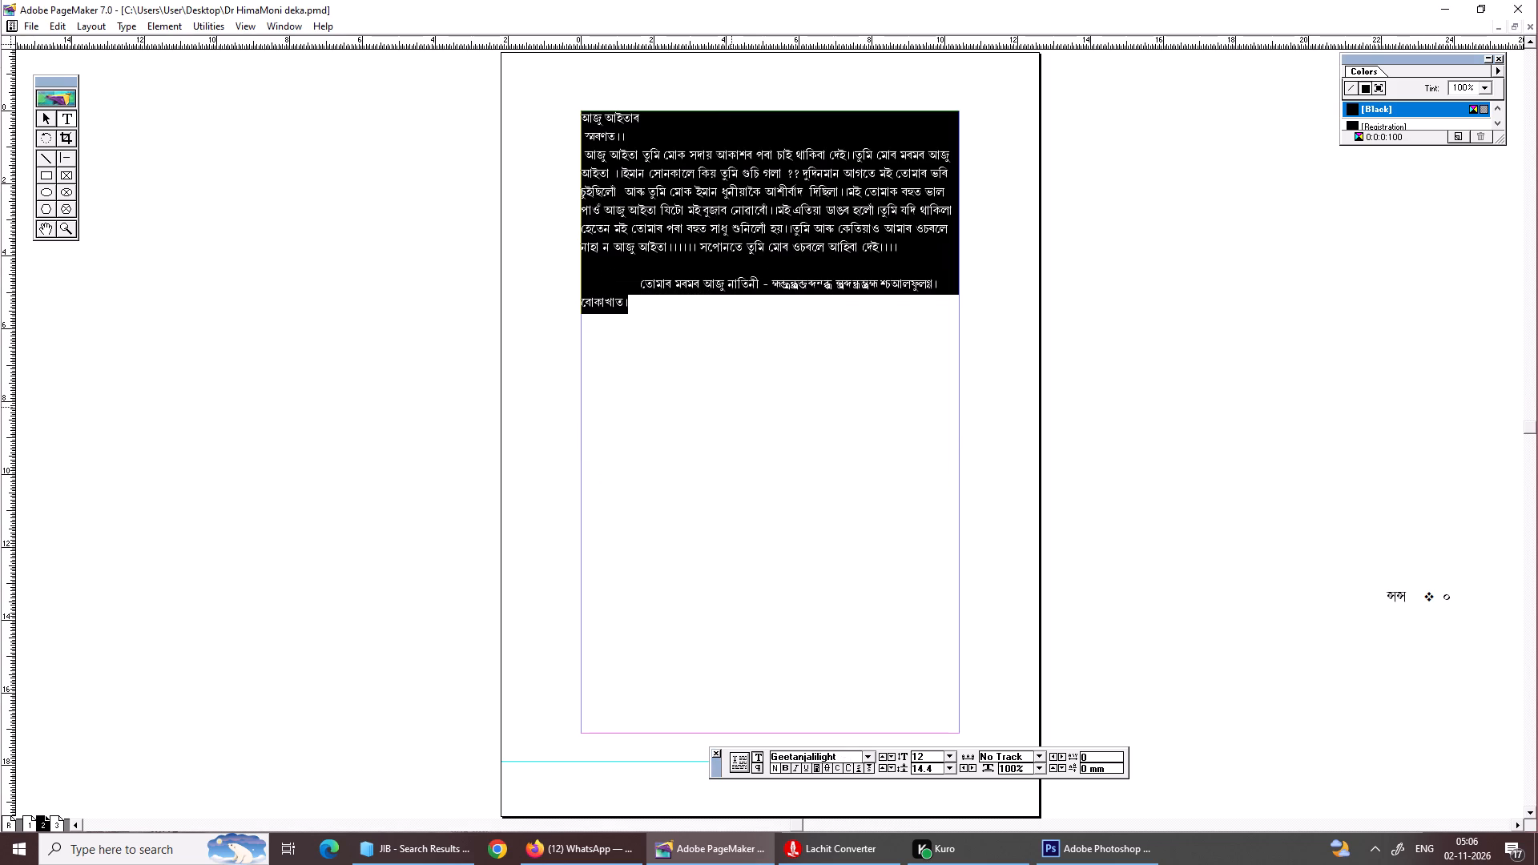
Increase the selected story text's size to 14 points.
key("ctrl+shift+comma")
key("ctrl+shift+period")
key("ctrl+shift+period")
key("ctrl+shift+period")
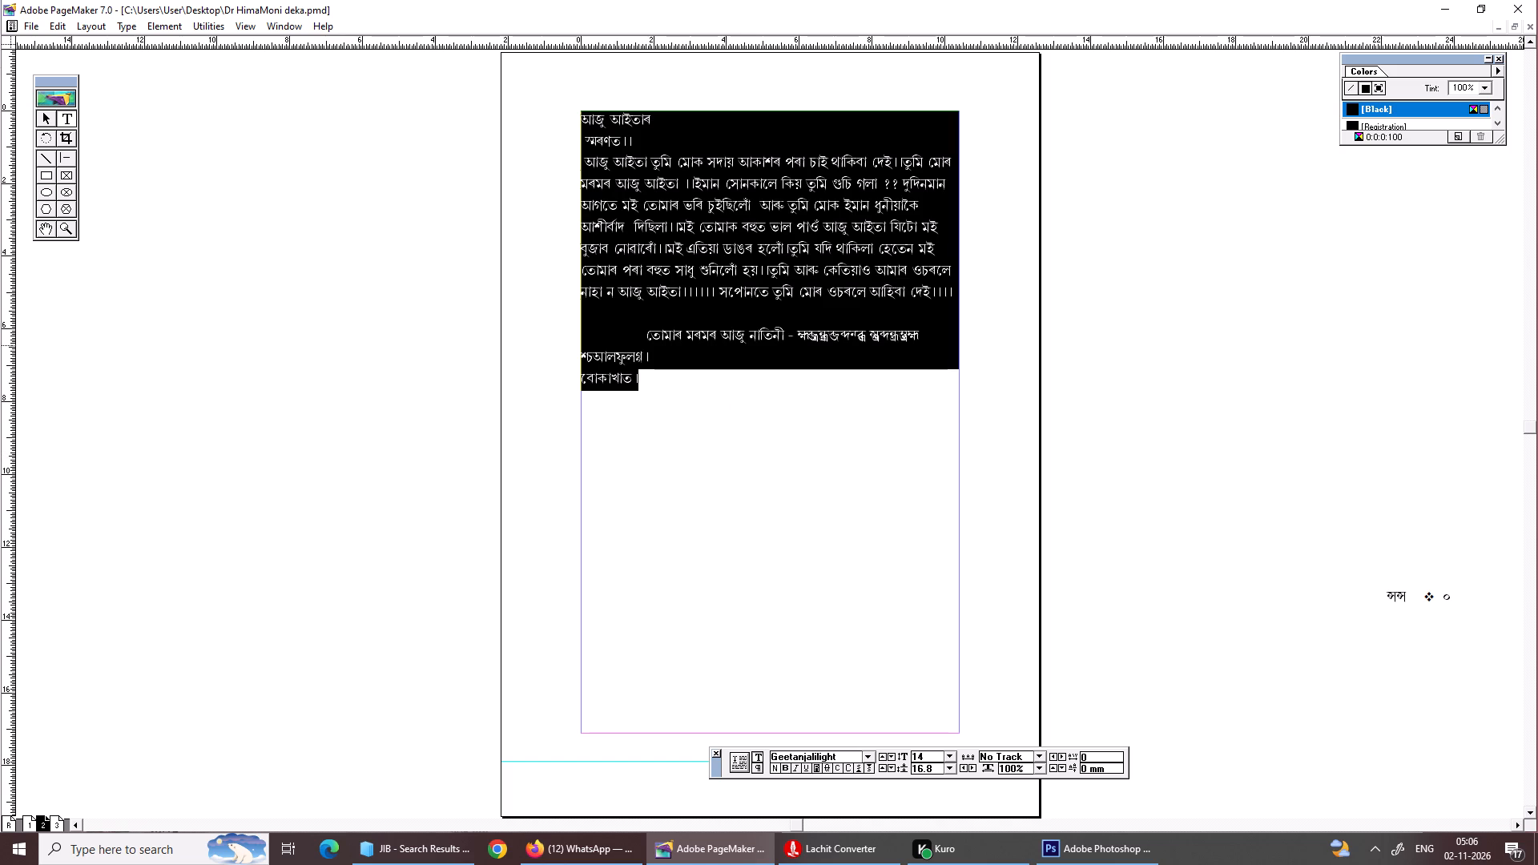
Break the closing signature line after the dash so the garbled name starts on its own line.
left_click(709, 351)
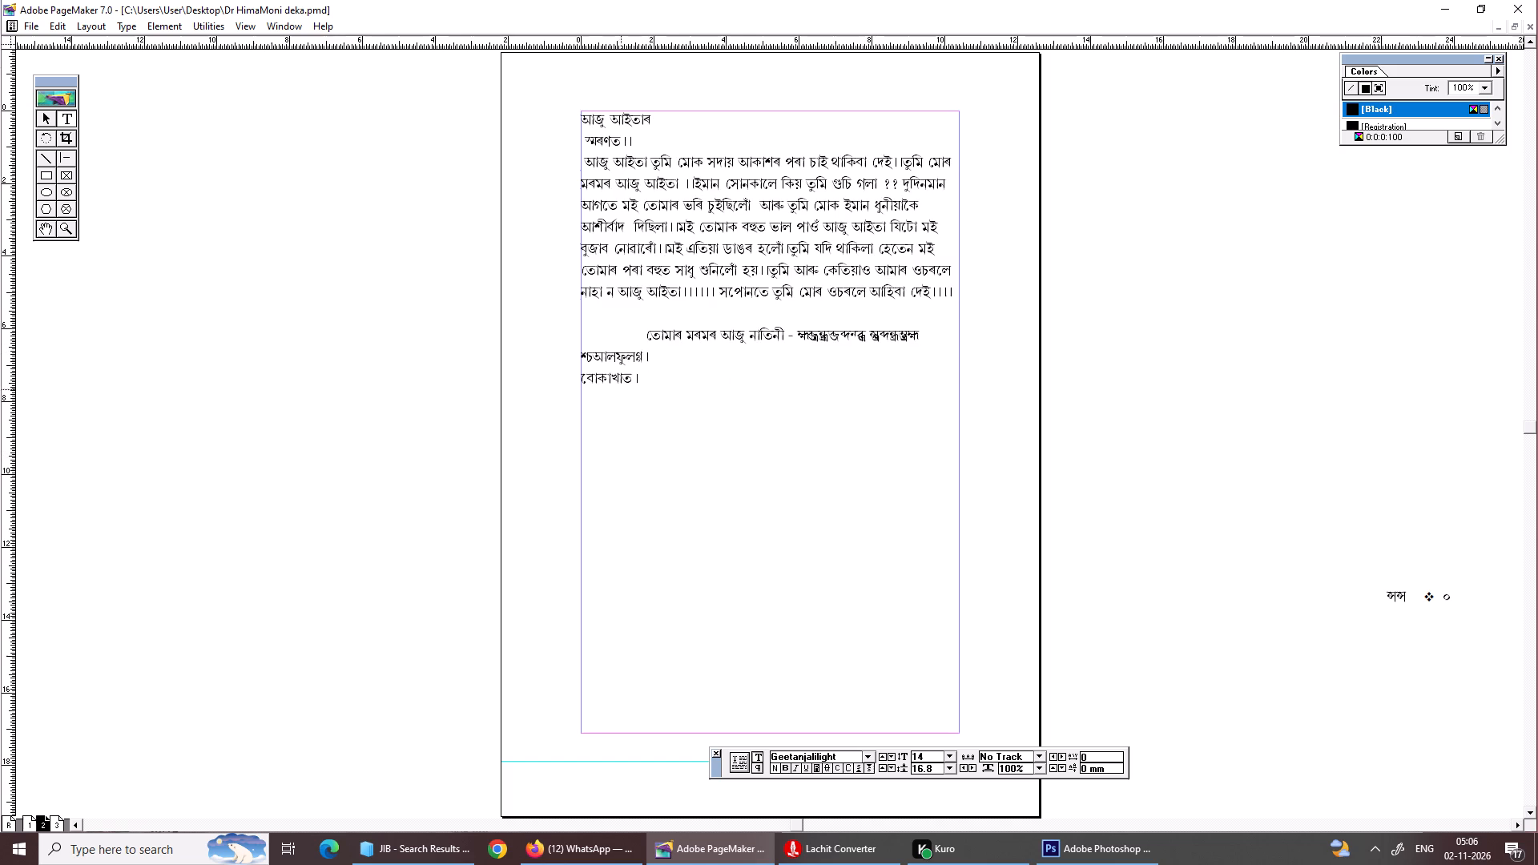
left_click(795, 336)
key("Return")
Set the font of the garbled name at the start of the new signature line to Times New Roman.
left_click(732, 363)
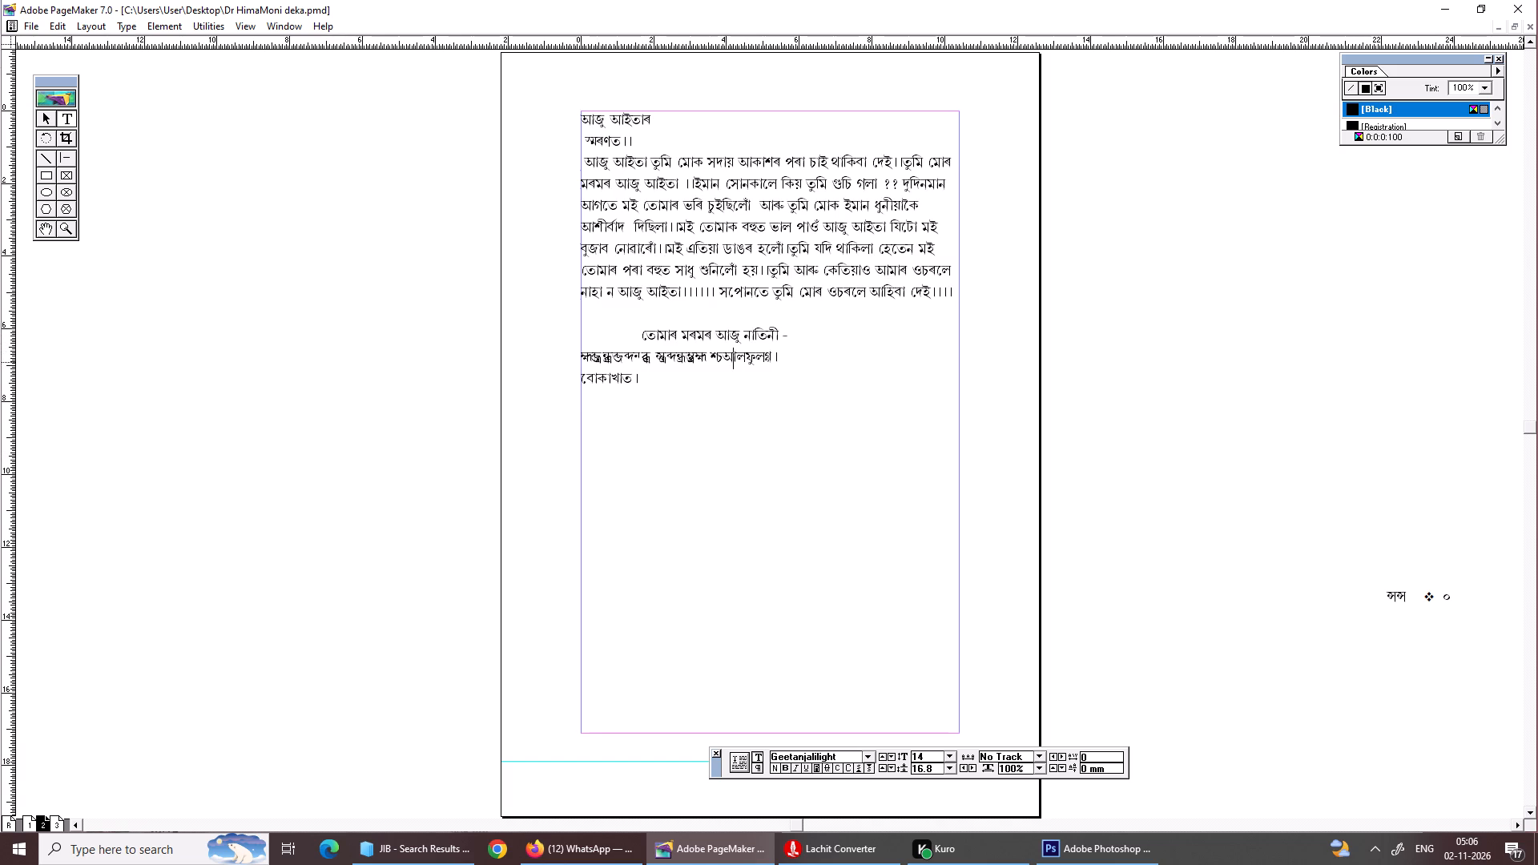
left_click_drag(713, 350, 471, 356)
key("ctrl+t")
key("ctrl+t")
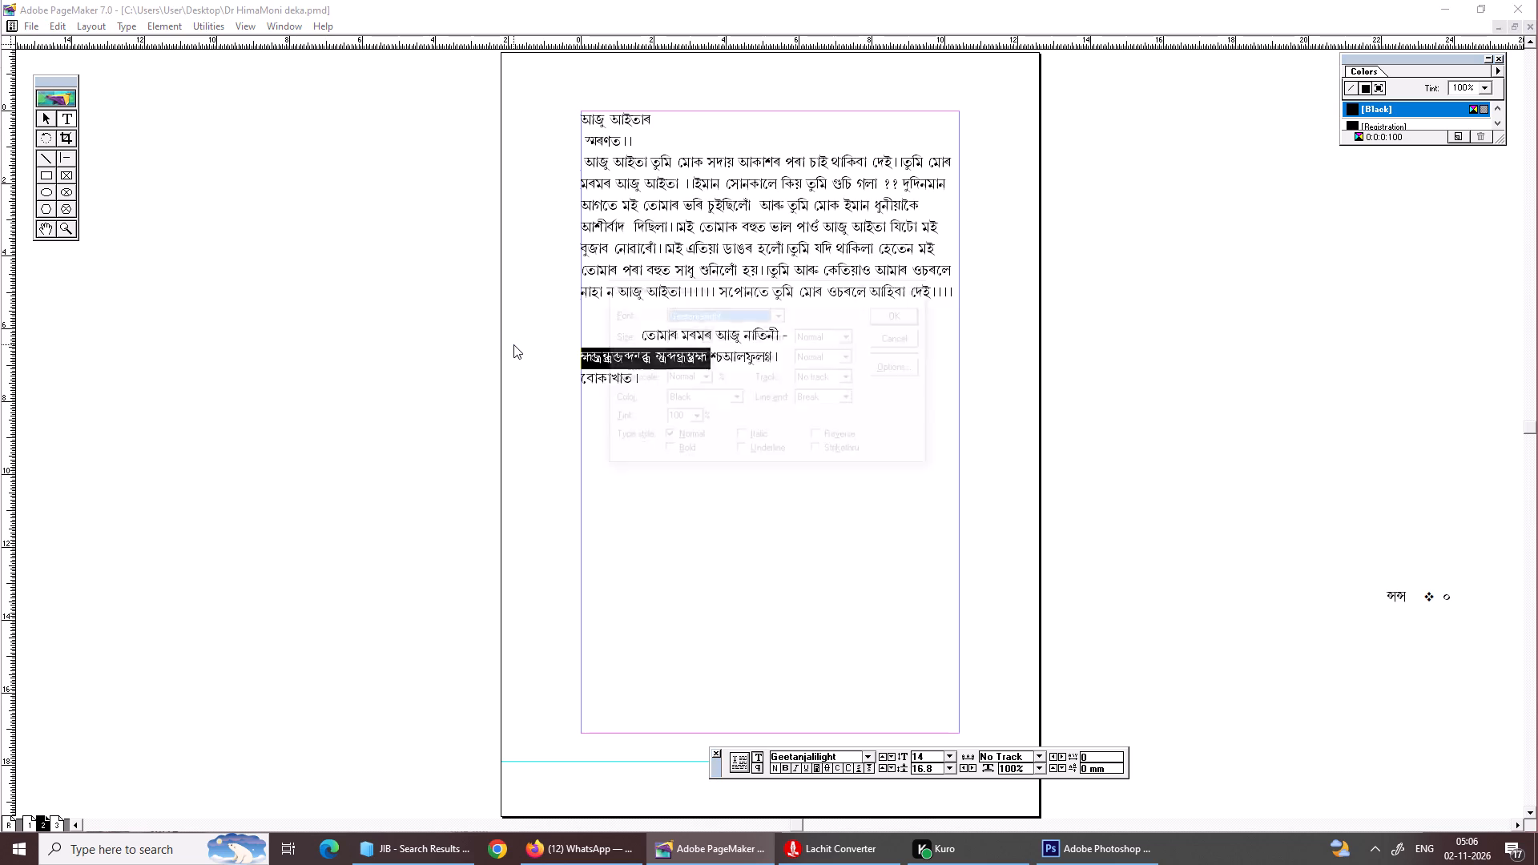
key("ctrl+t")
key("ctrl+t")
key("ctrl+t")
key("ctrl+t")
key("ctrl+t")
key("ctrl+Return")
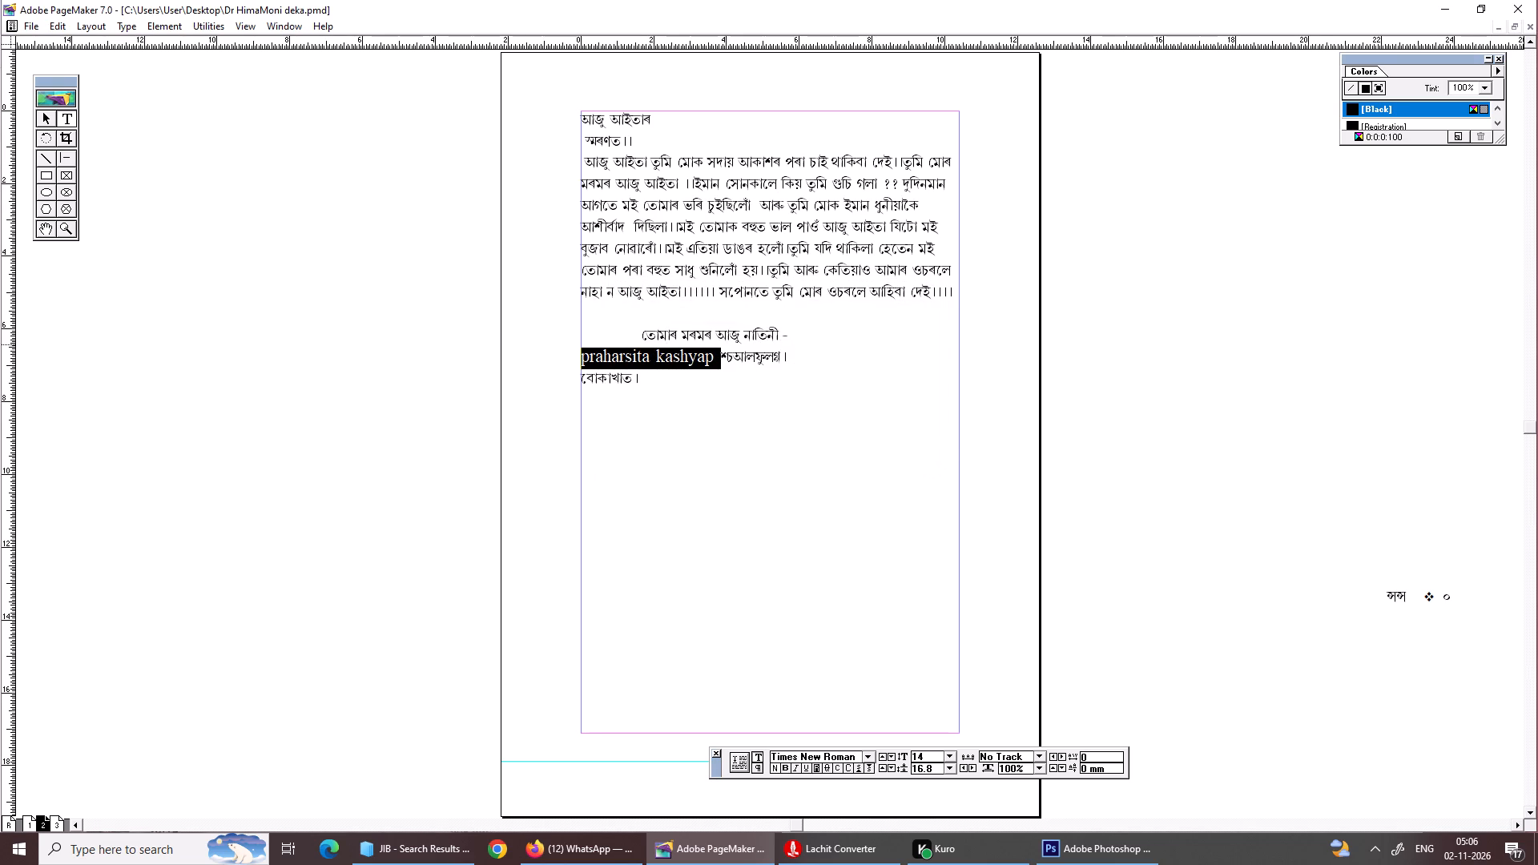
Save the publication.
key("ctrl+s")
Select all of the story text on the page.
left_click(749, 249)
key("ctrl+a")
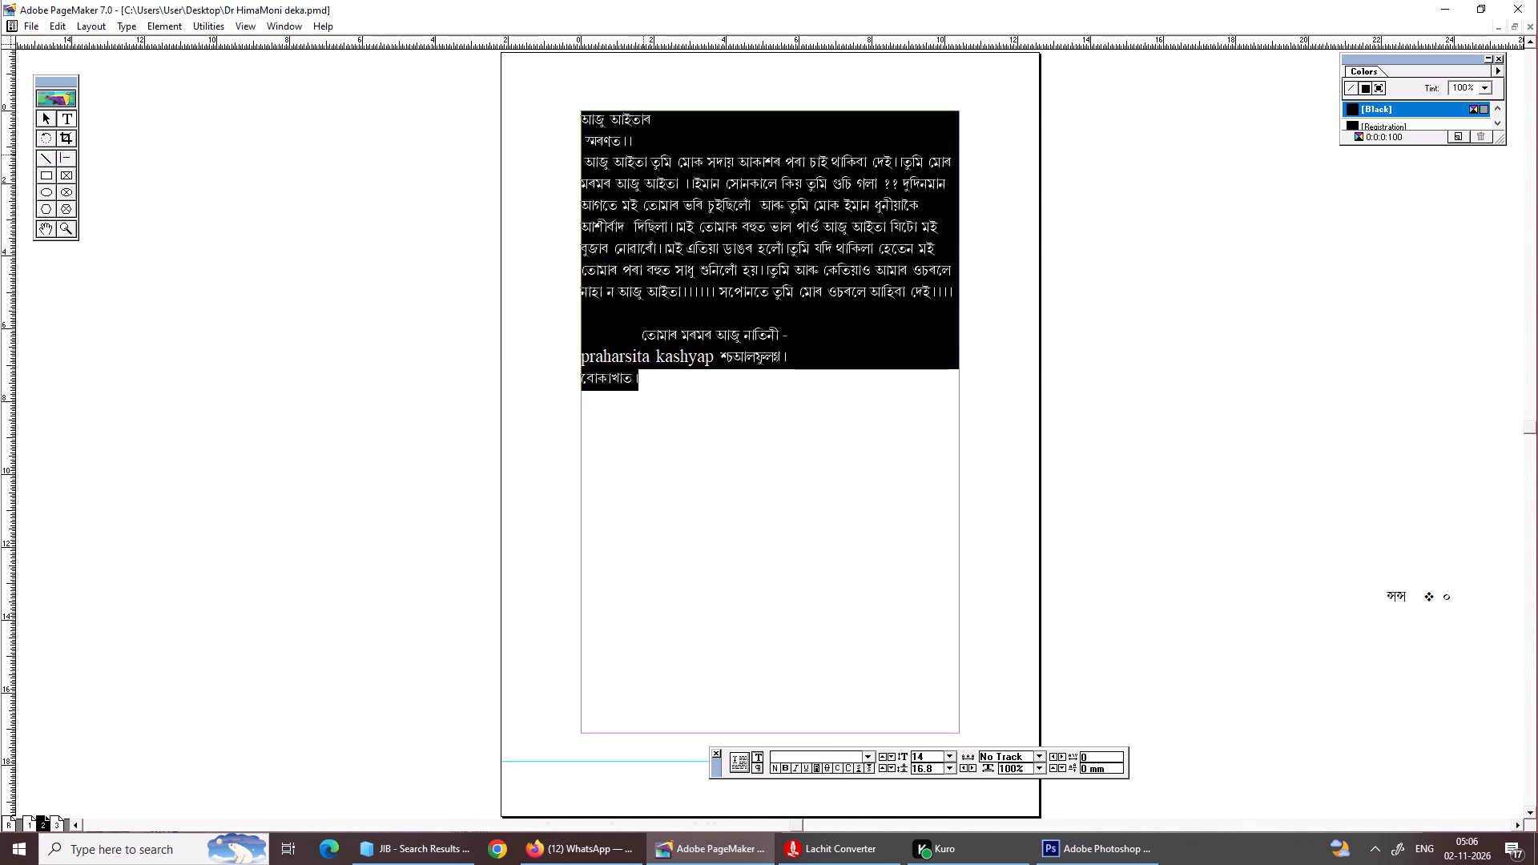
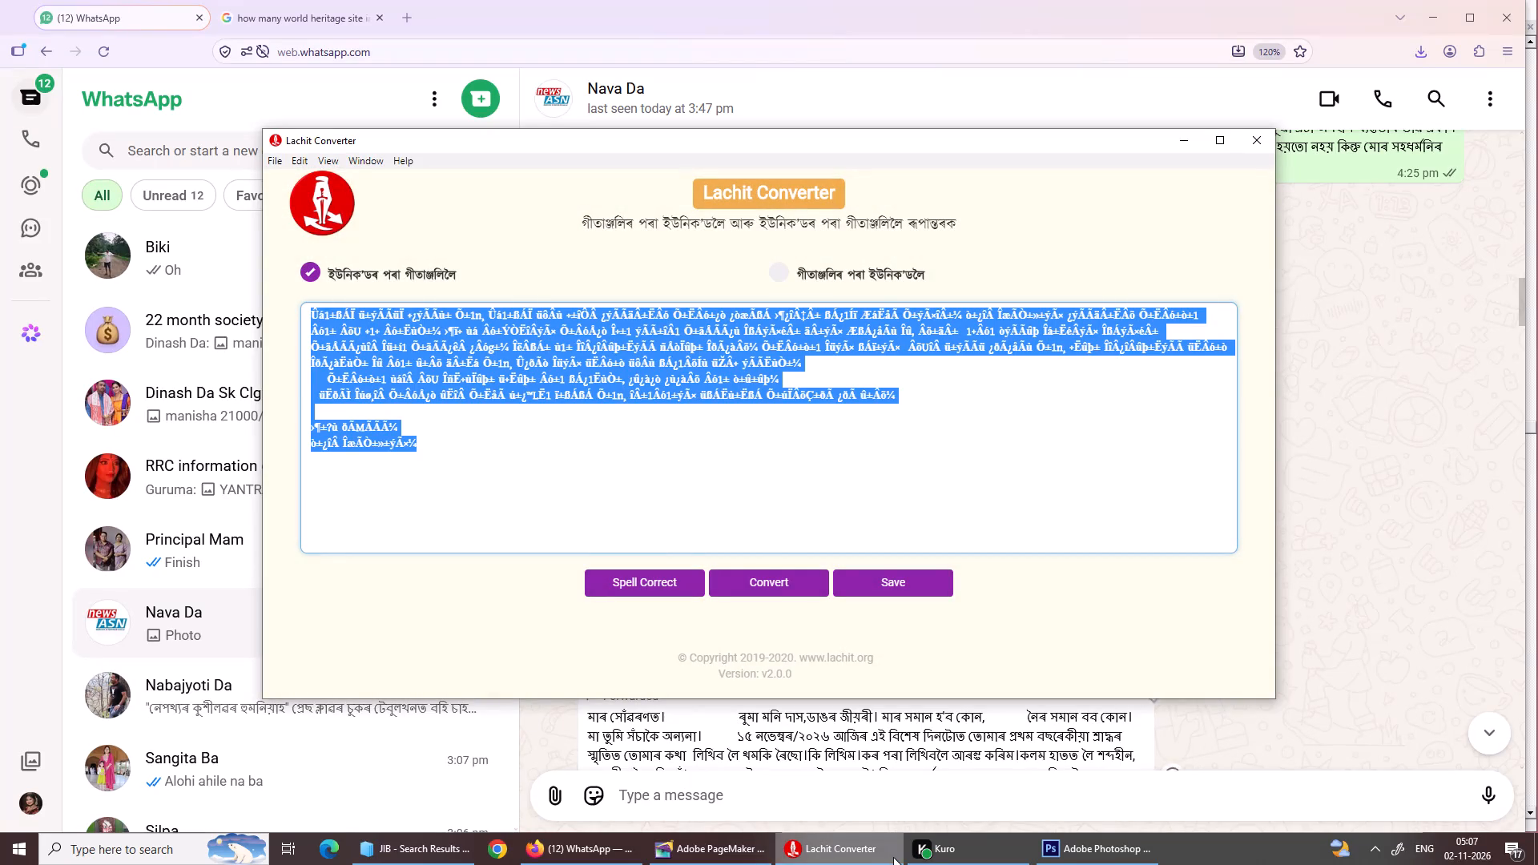
Switch to PageMaker and paste the converted text as a new text block within the margins of blank page 3.
left_click(691, 847)
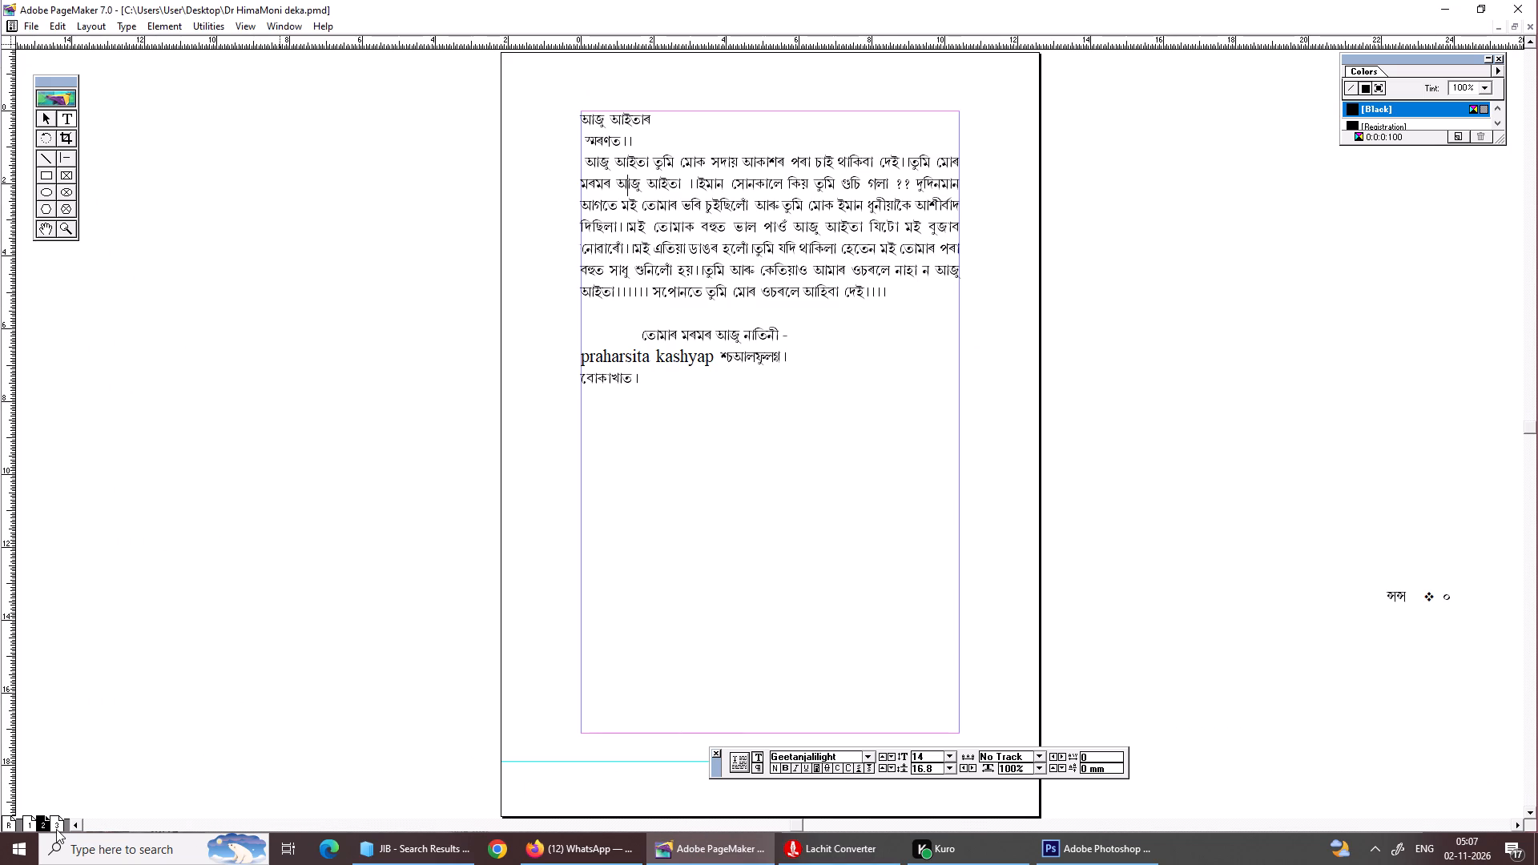
left_click(56, 829)
left_click(34, 823)
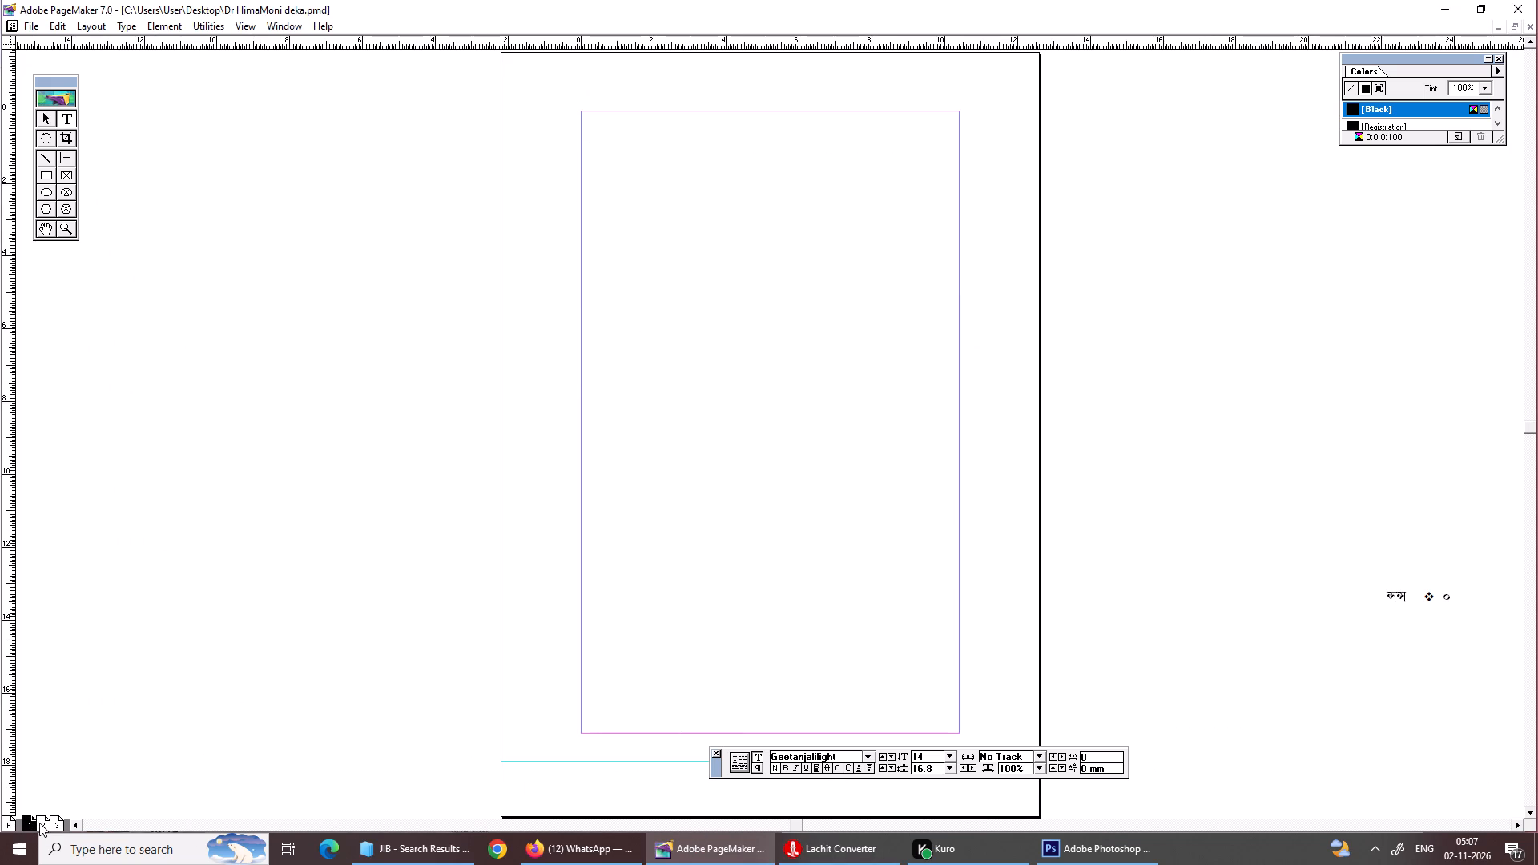
left_click(41, 824)
left_click(52, 824)
left_click(40, 119)
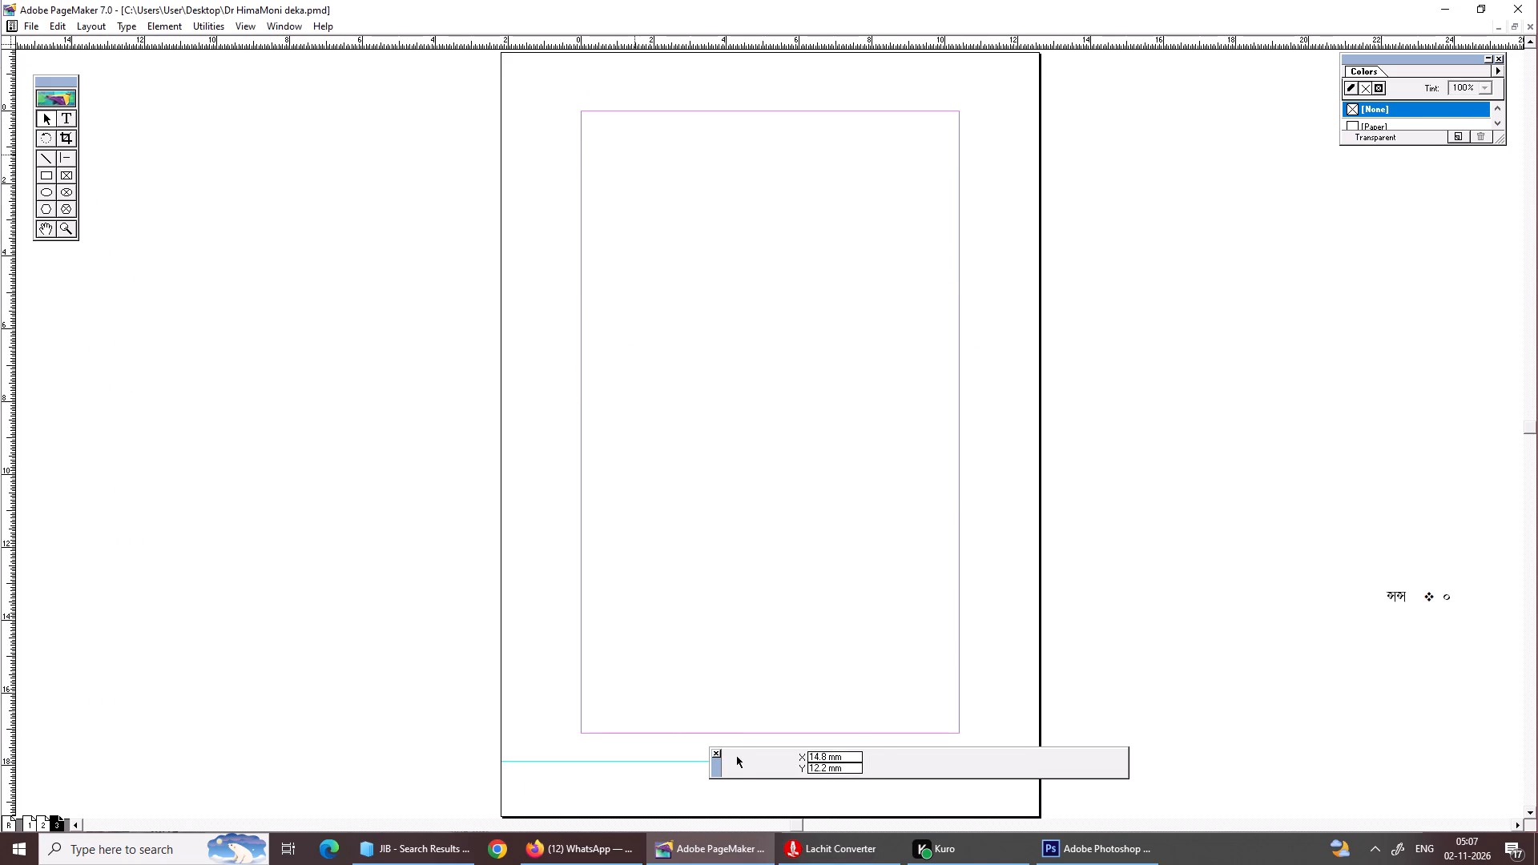
key("ctrl+v")
left_click(734, 206)
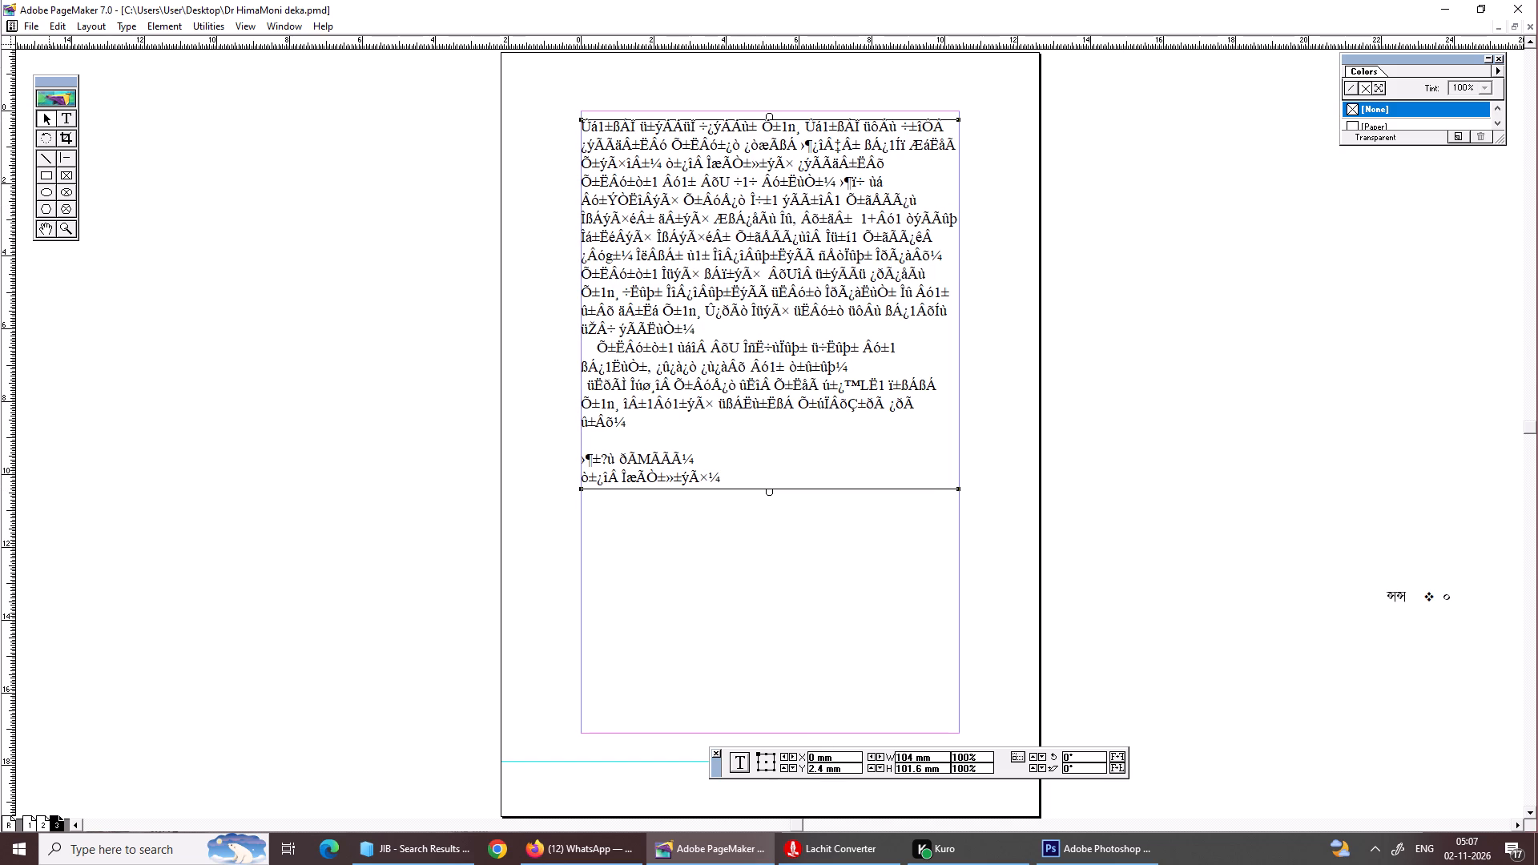
Insert 20 pages after page 3 using the Document Master.
right_click(50, 823)
left_click(113, 798)
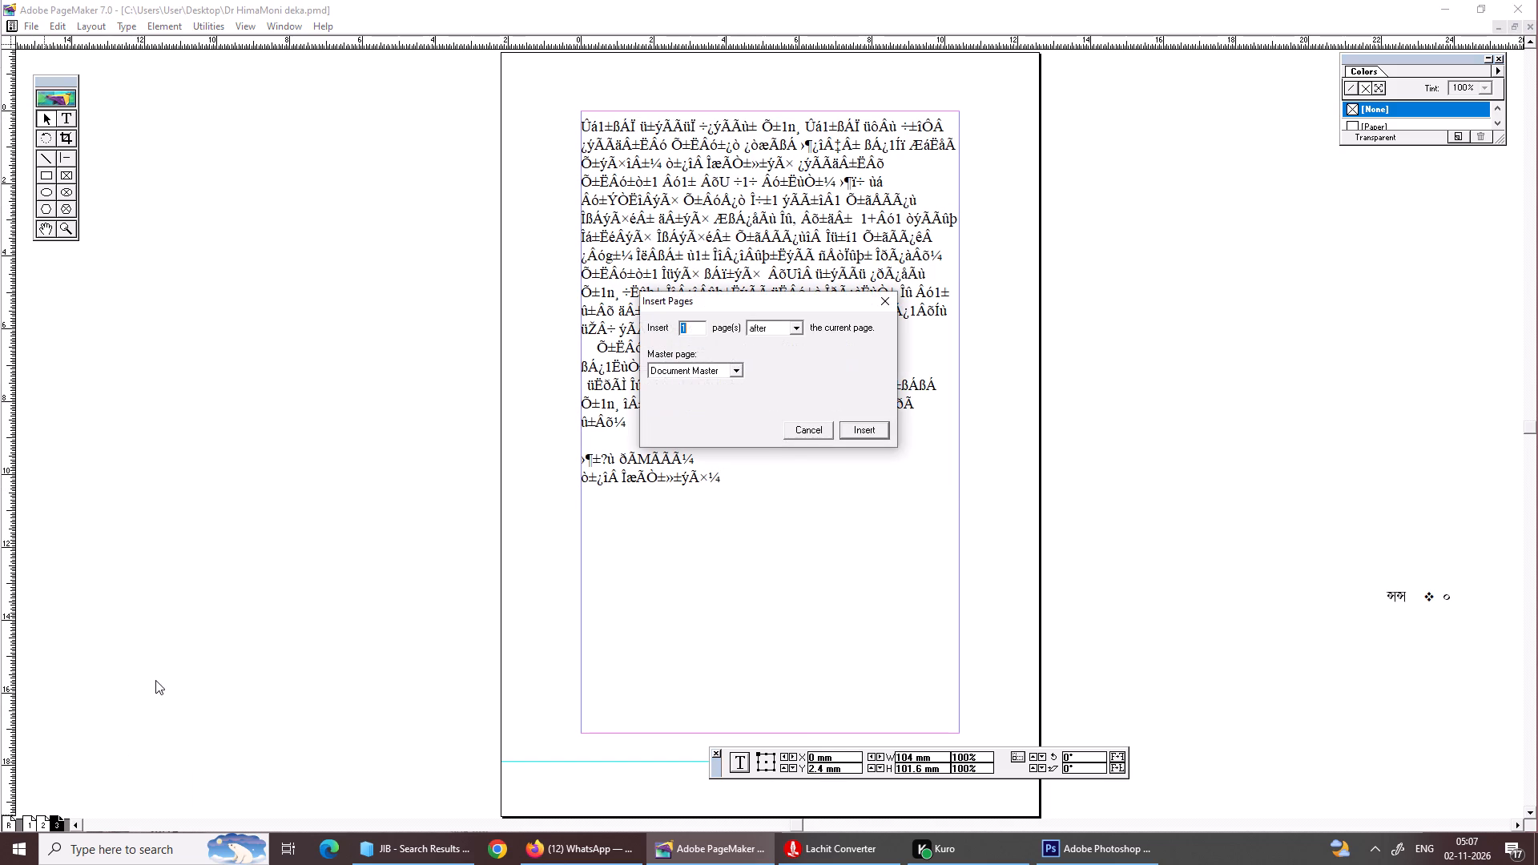
type("20")
key("Return")
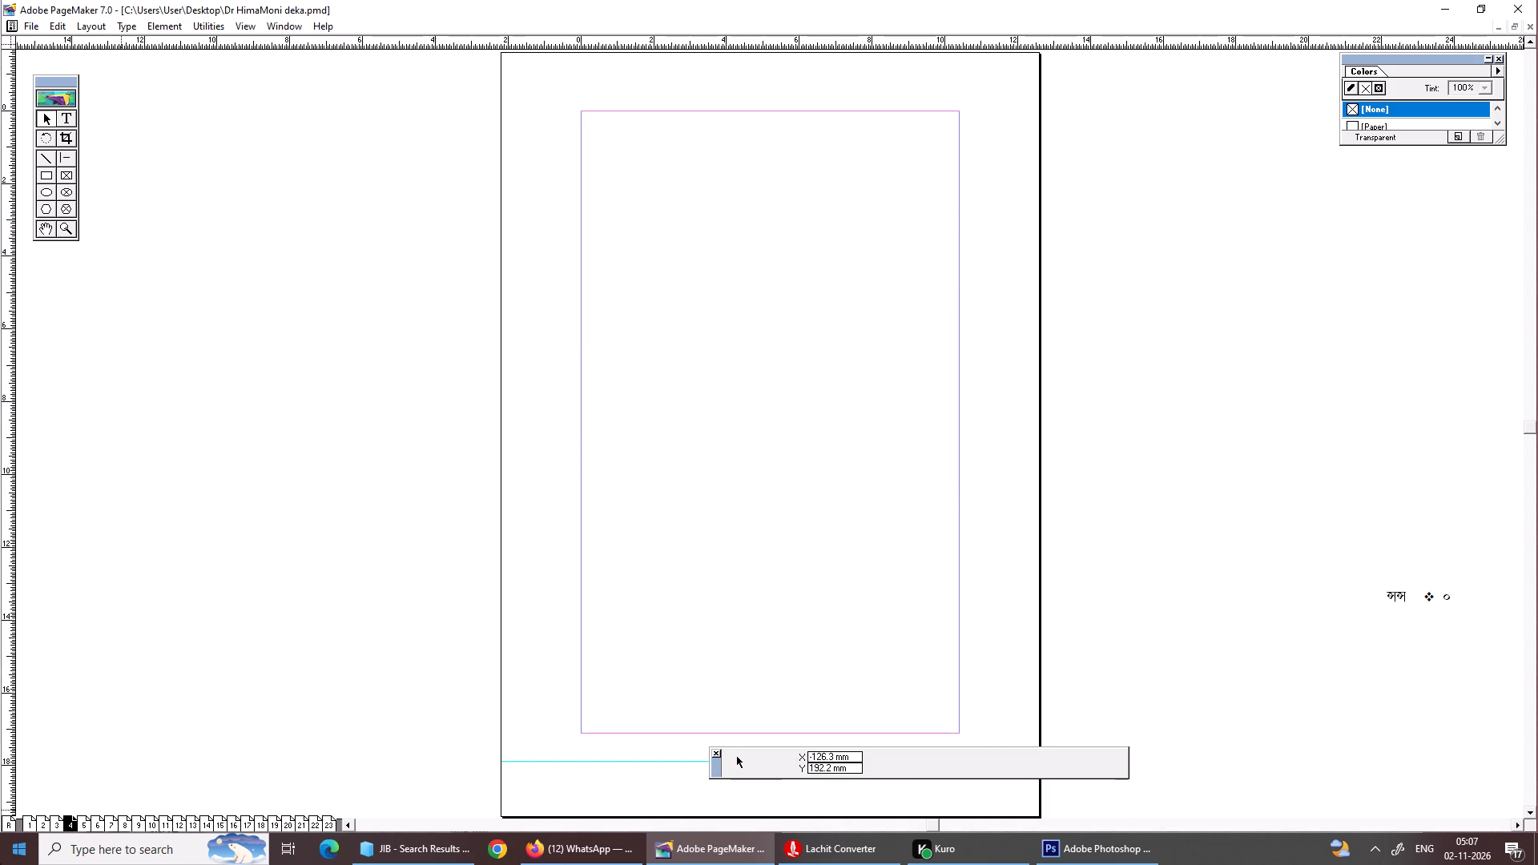
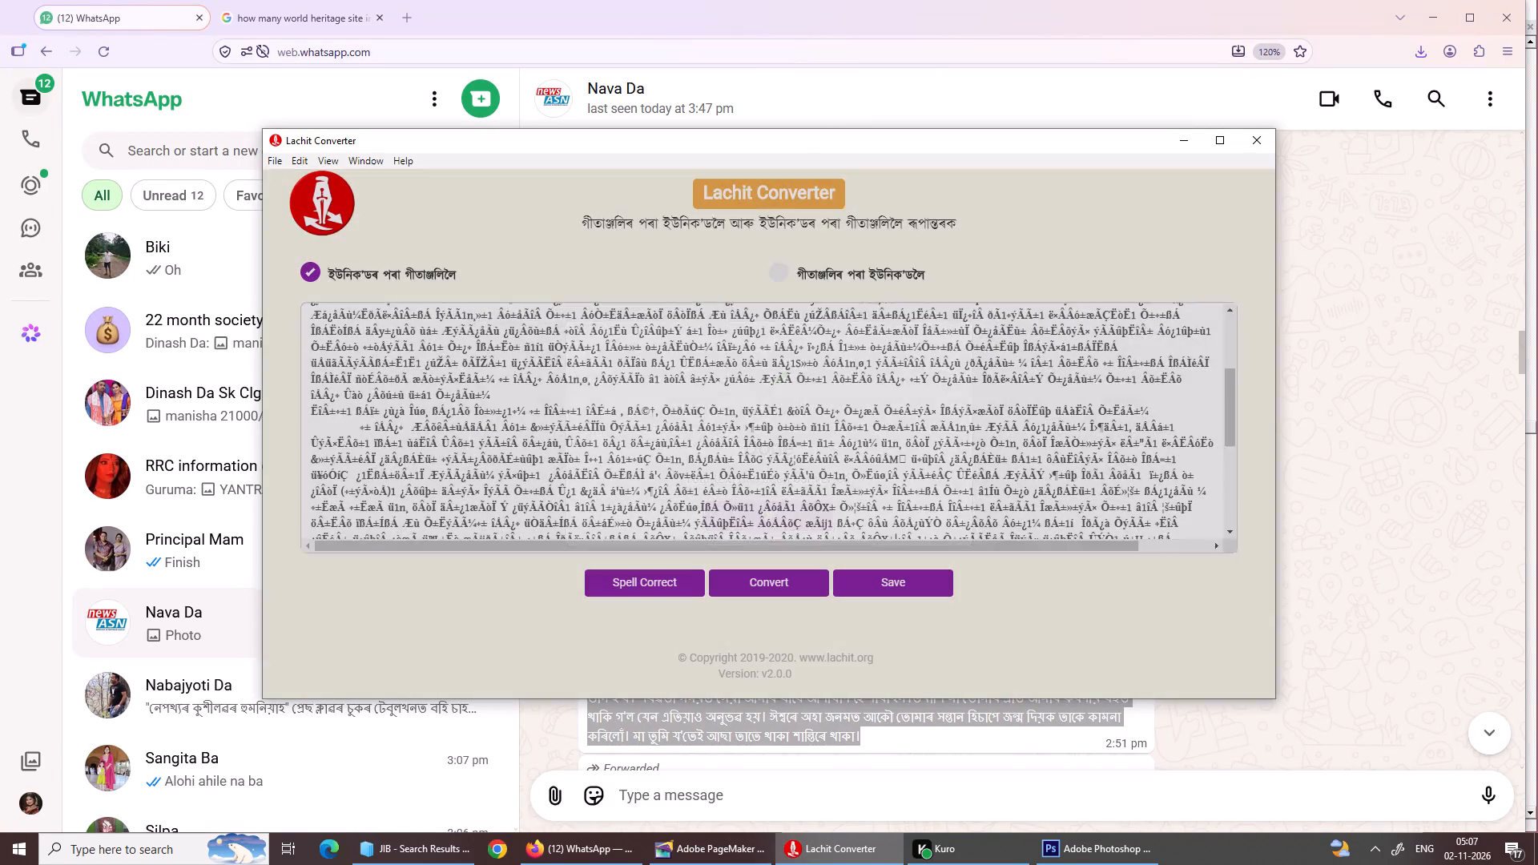
Copy all of the converted text in Lachit Converter and switch to PageMaker.
left_click(721, 438)
key("ctrl+a")
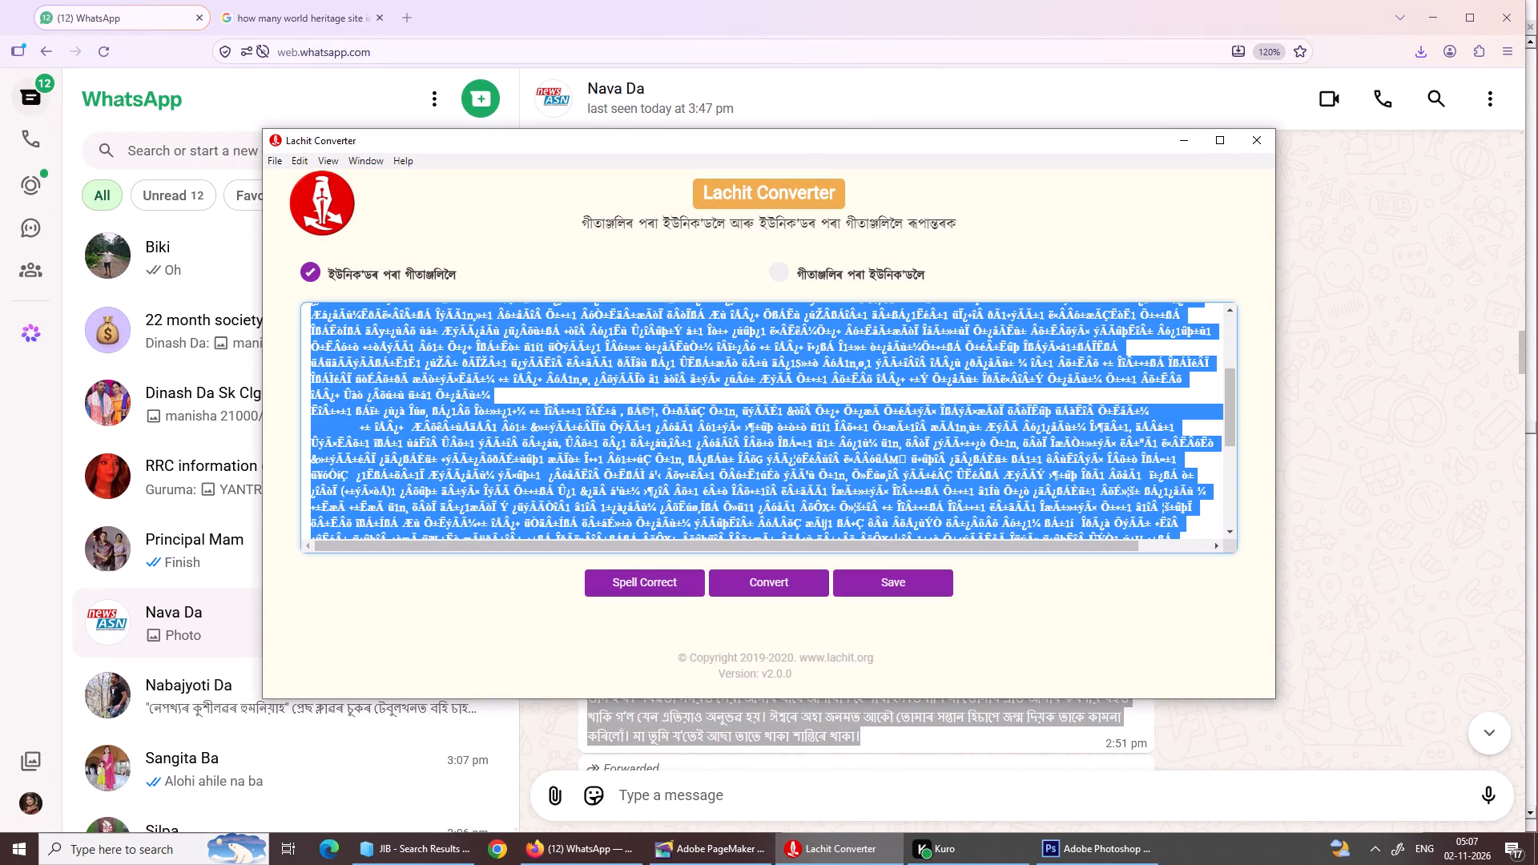
key("ctrl+c")
key("ctrl+c")
left_click(682, 854)
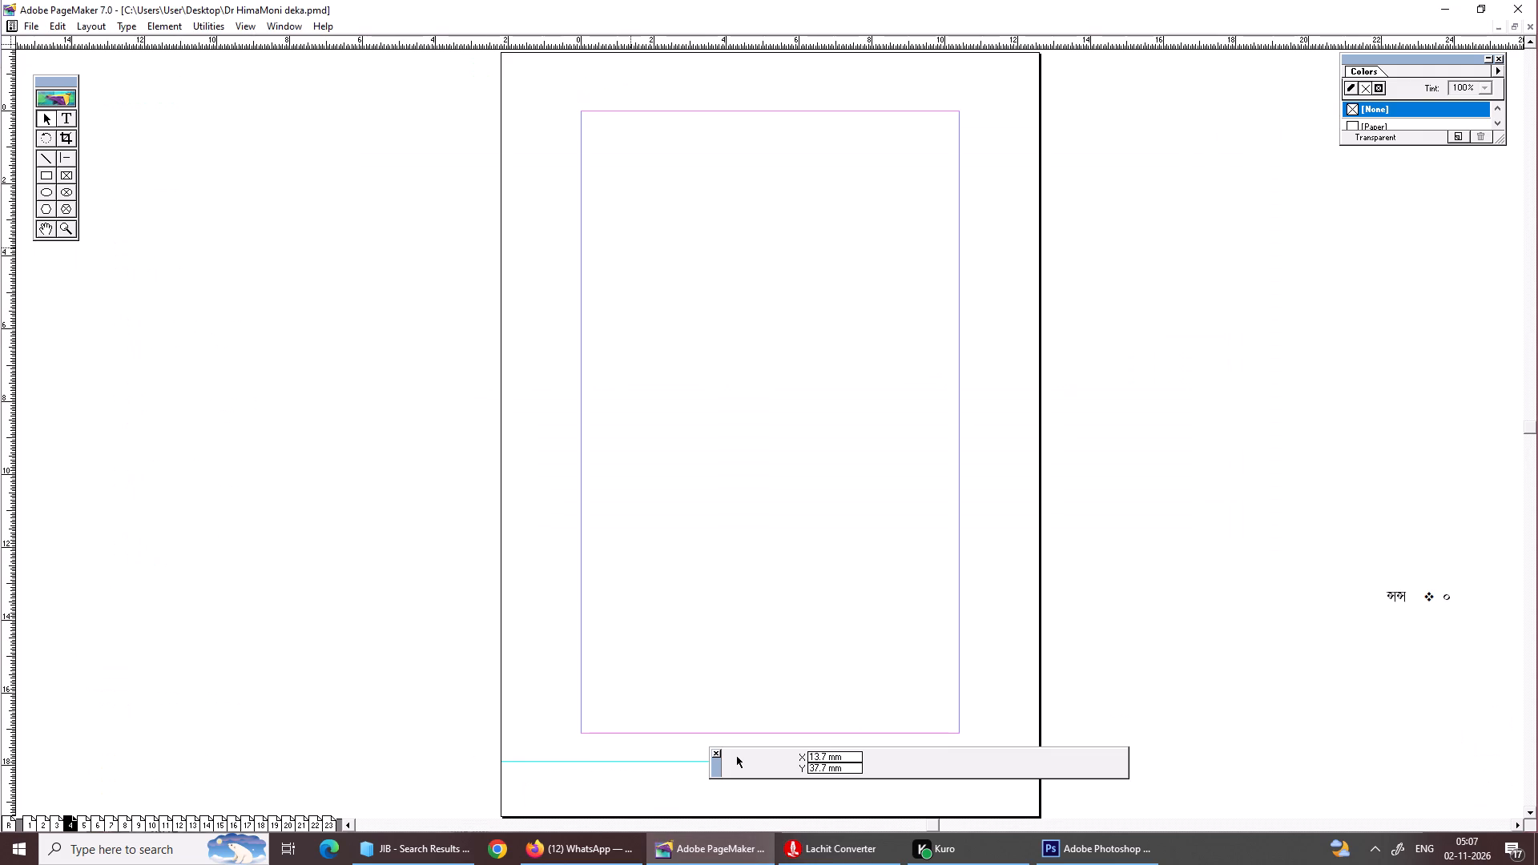
Paste the converted text onto blank page 4 and move its text block up to the top margin.
key("Page_Up")
key("Page_Down")
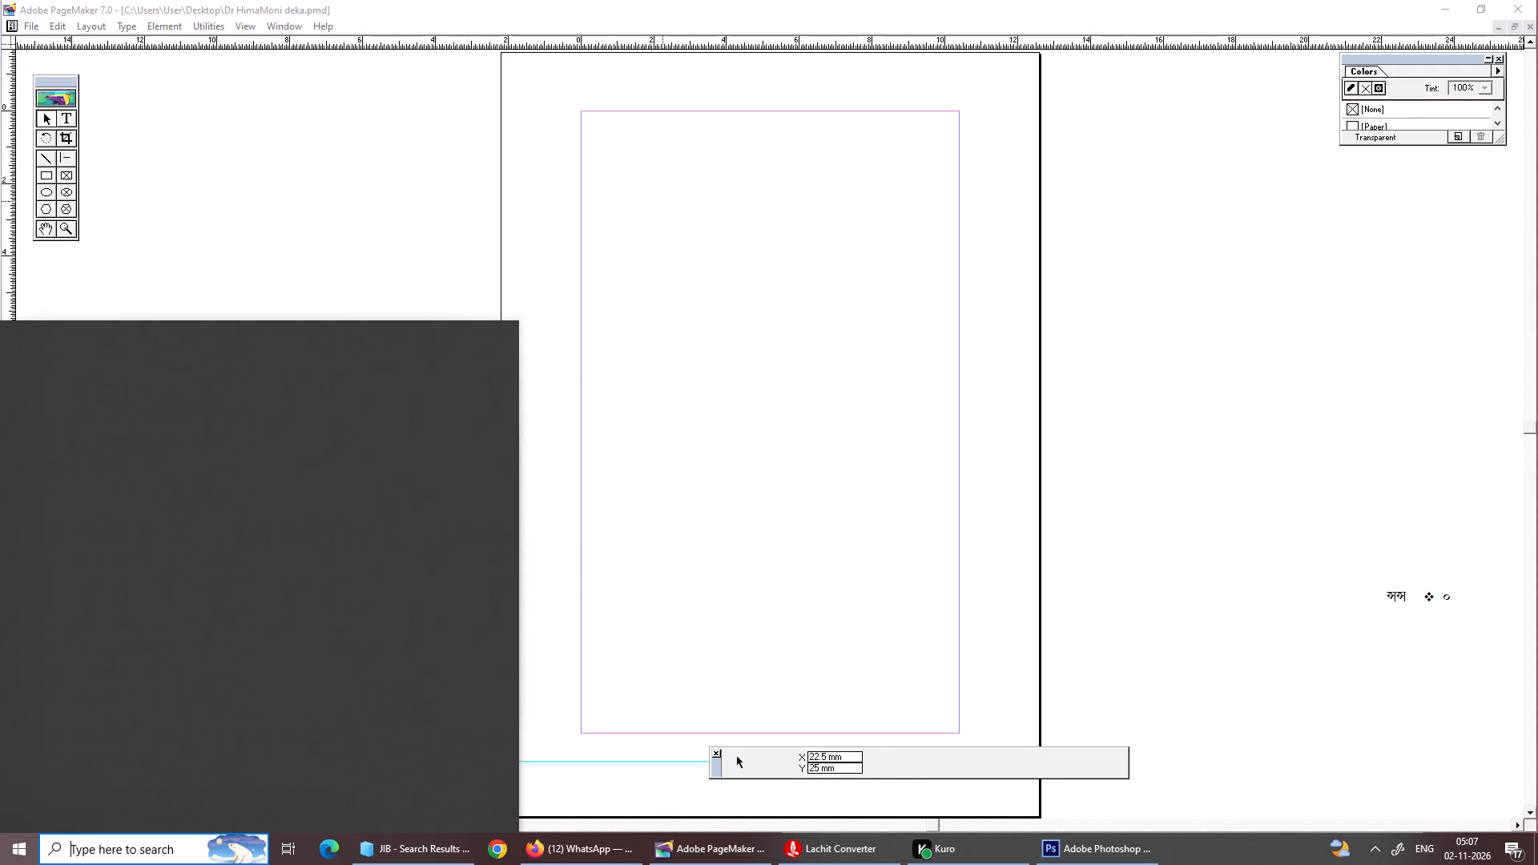
key("ctrl+v")
left_click_drag(699, 271, 699, 265)
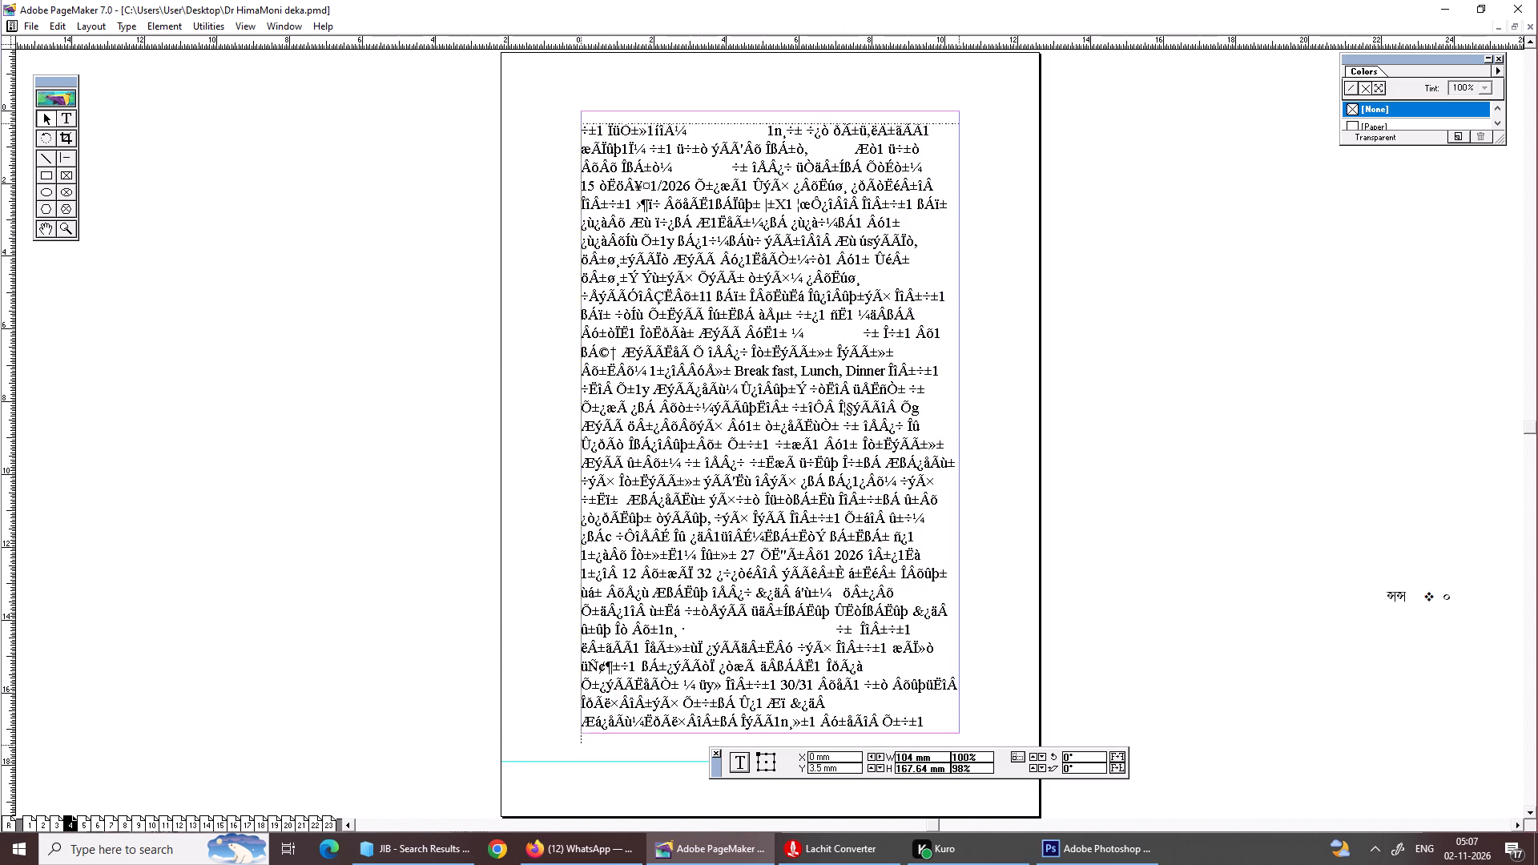
left_click_drag(699, 265, 699, 263)
Flow the overflow text from the page 4 block onto pages 5, 6 and 7, starting each block at the top-left margin corner.
left_click(772, 727)
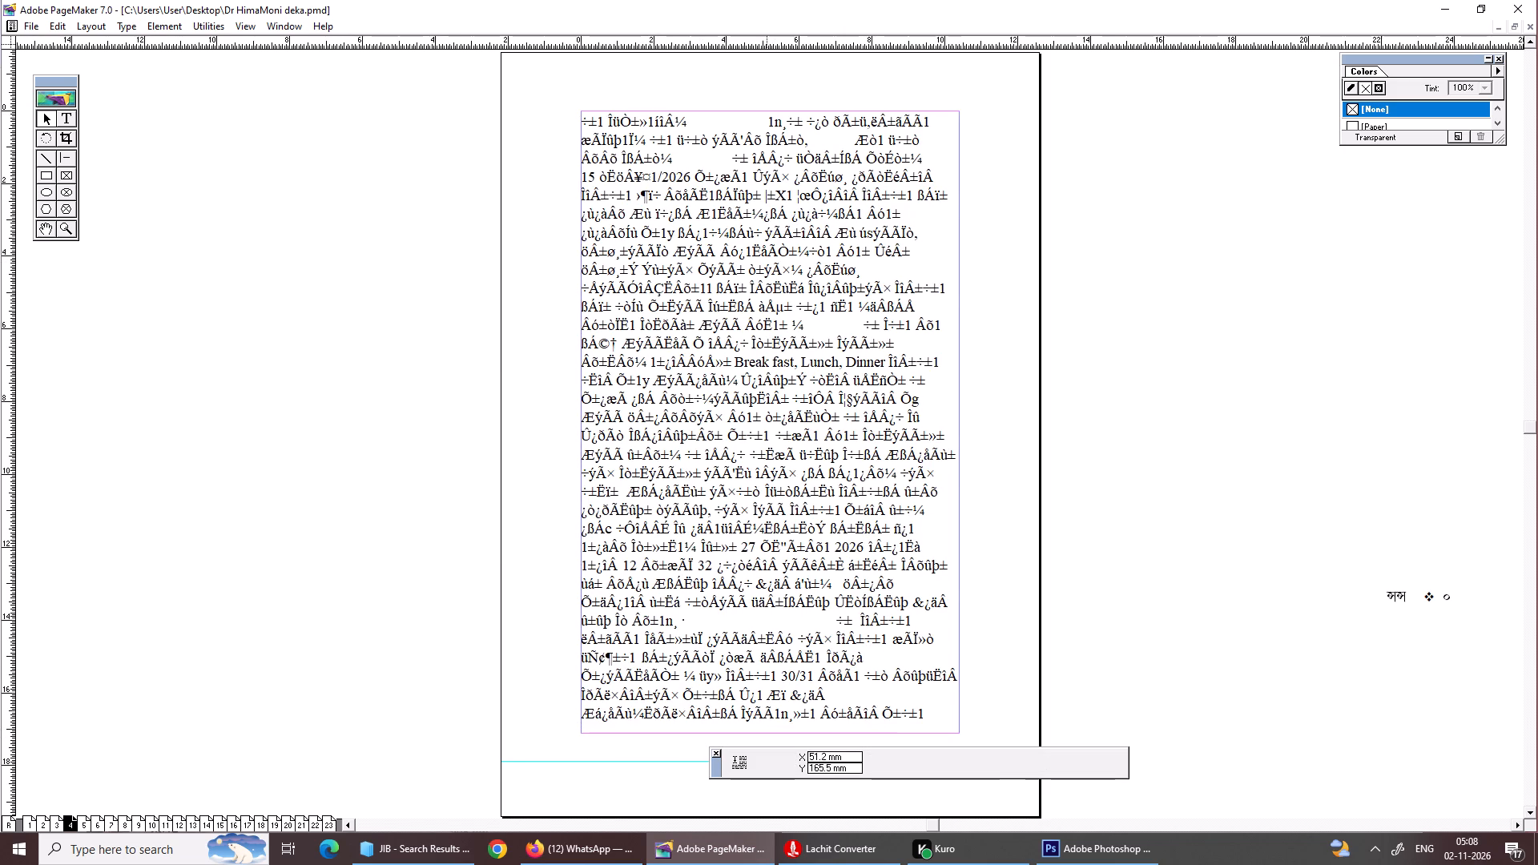
key("Page_Down")
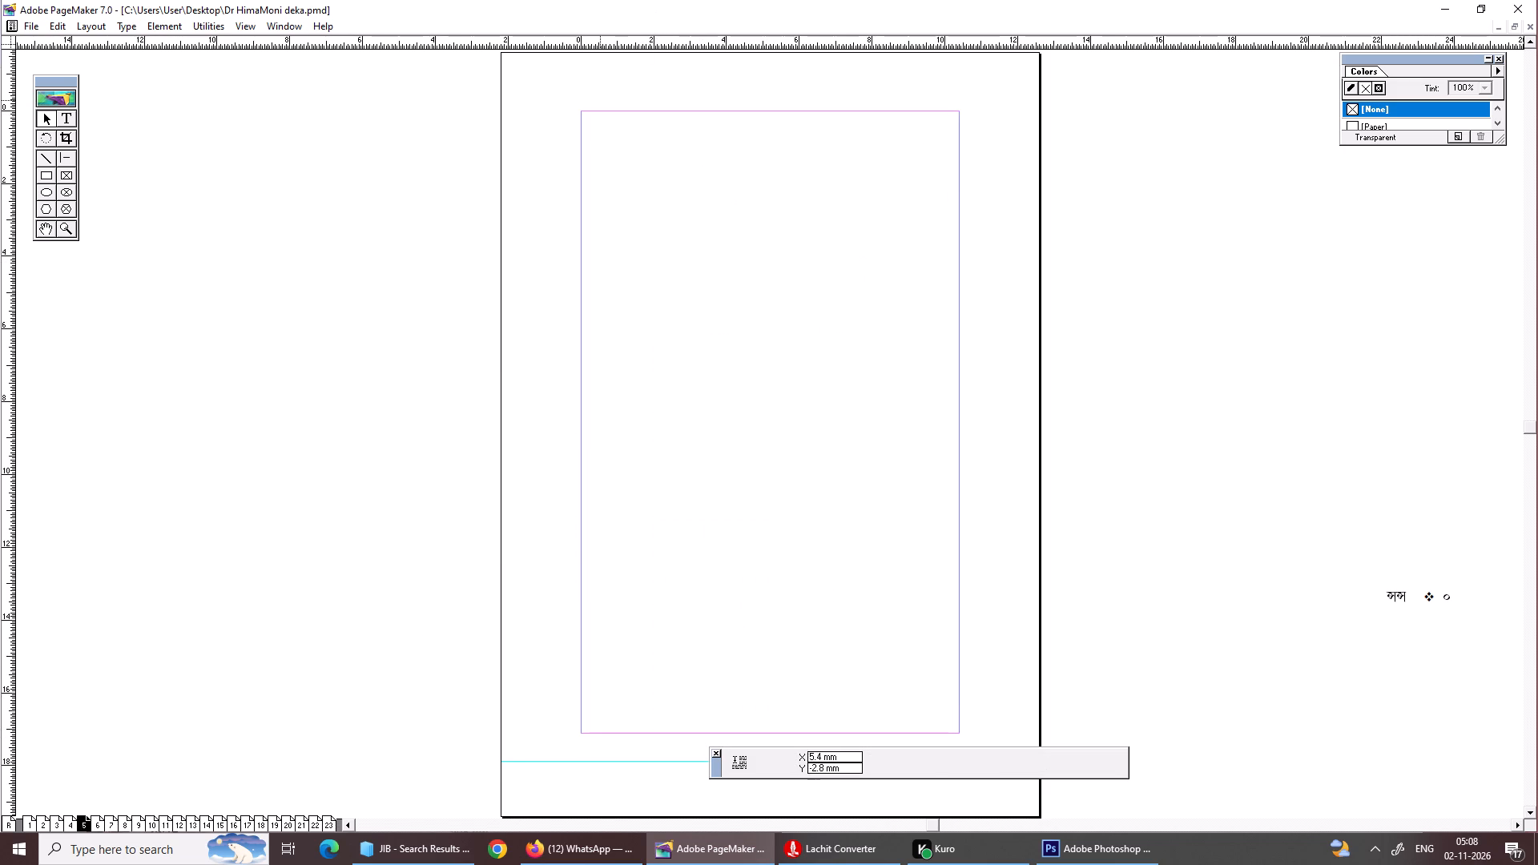
left_click(586, 111, "shift")
key("Page_Down")
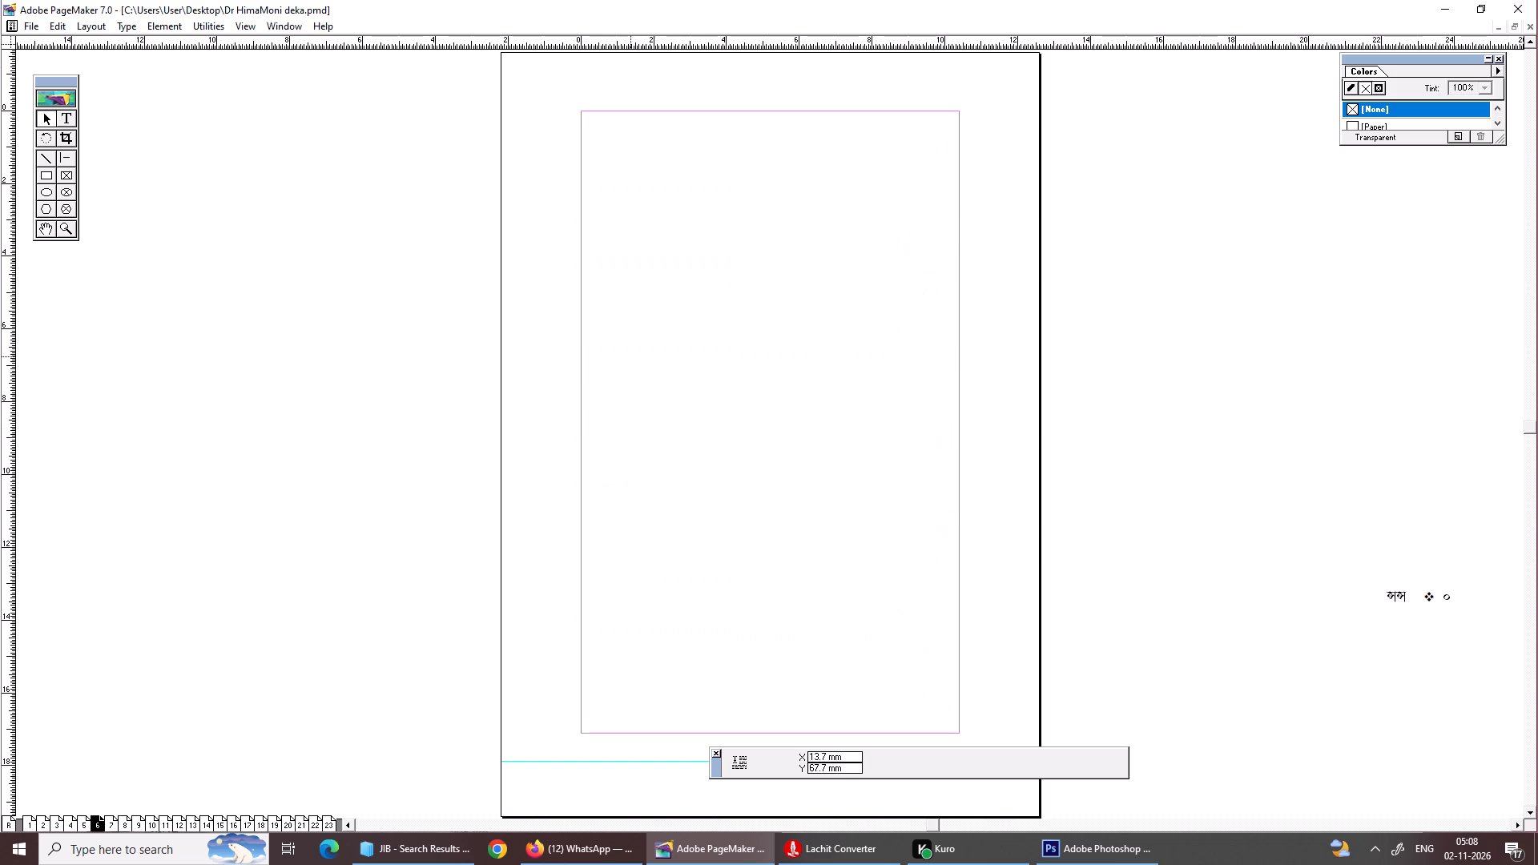
left_click(589, 111, "shift")
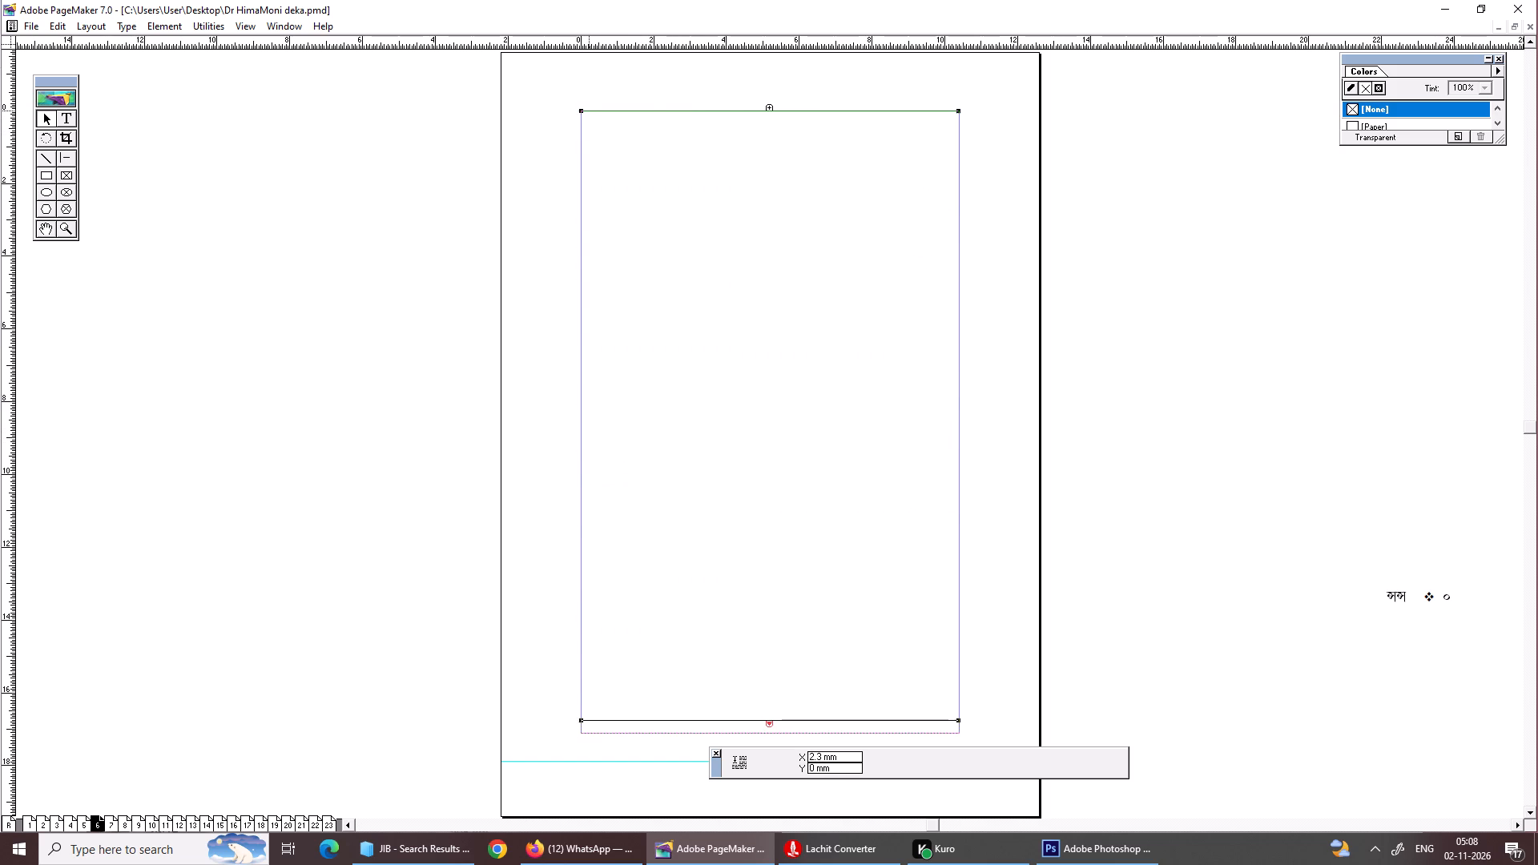
key("Page_Down")
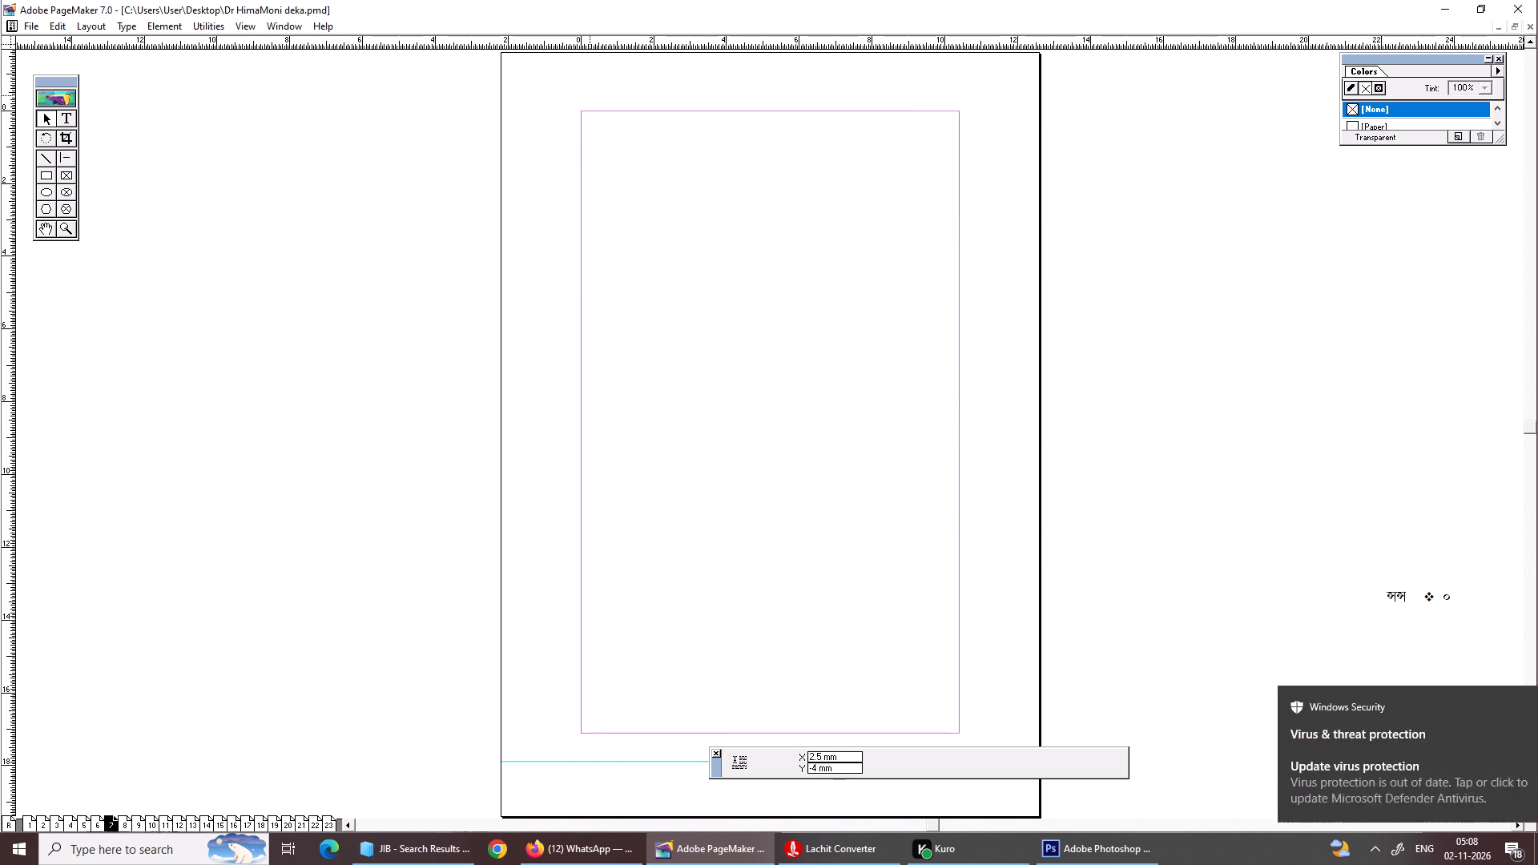
left_click(586, 111, "shift")
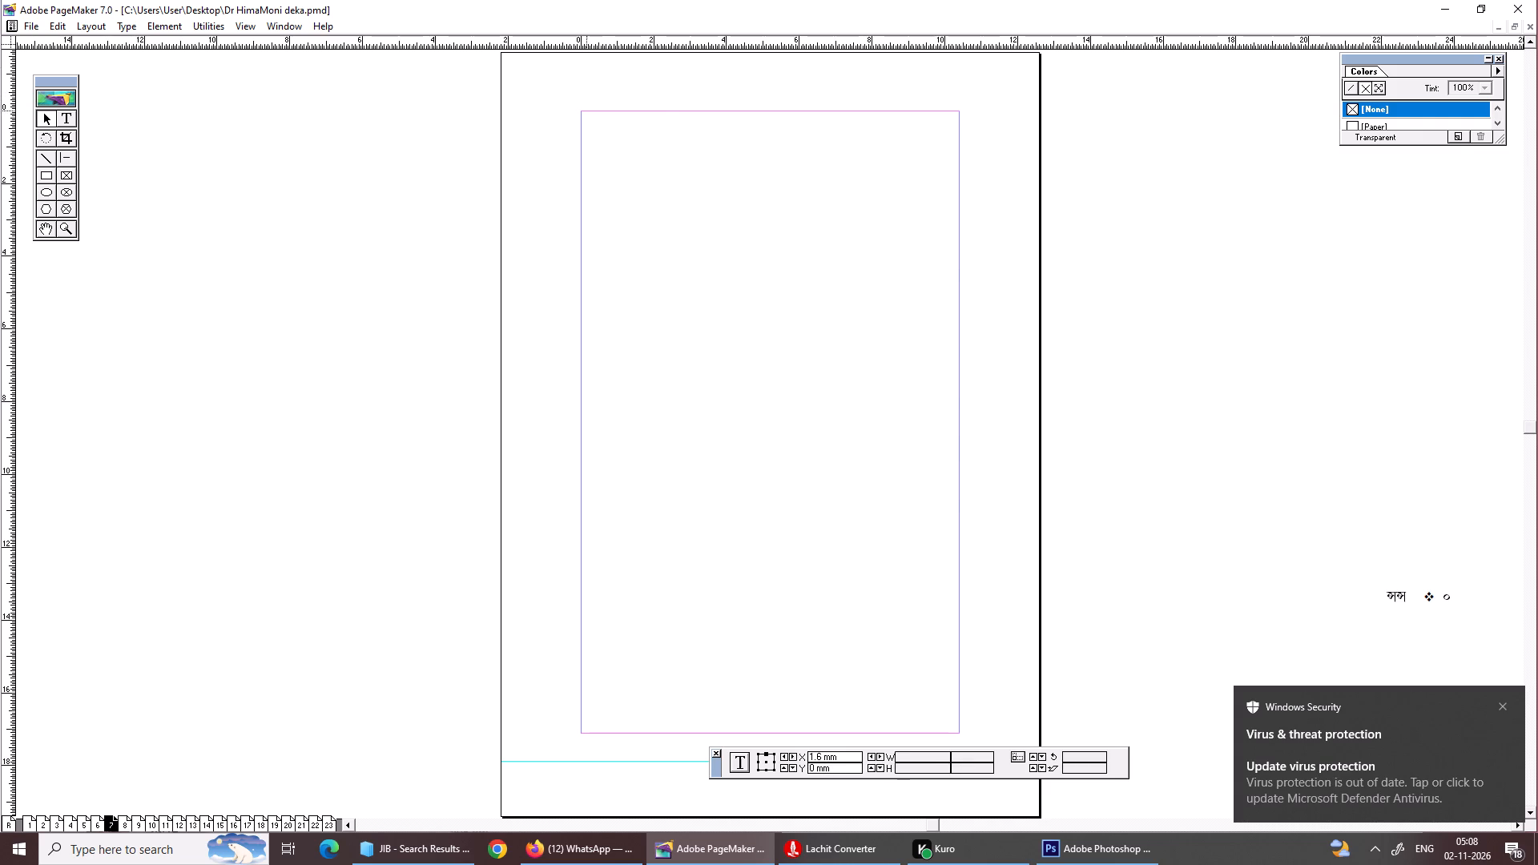
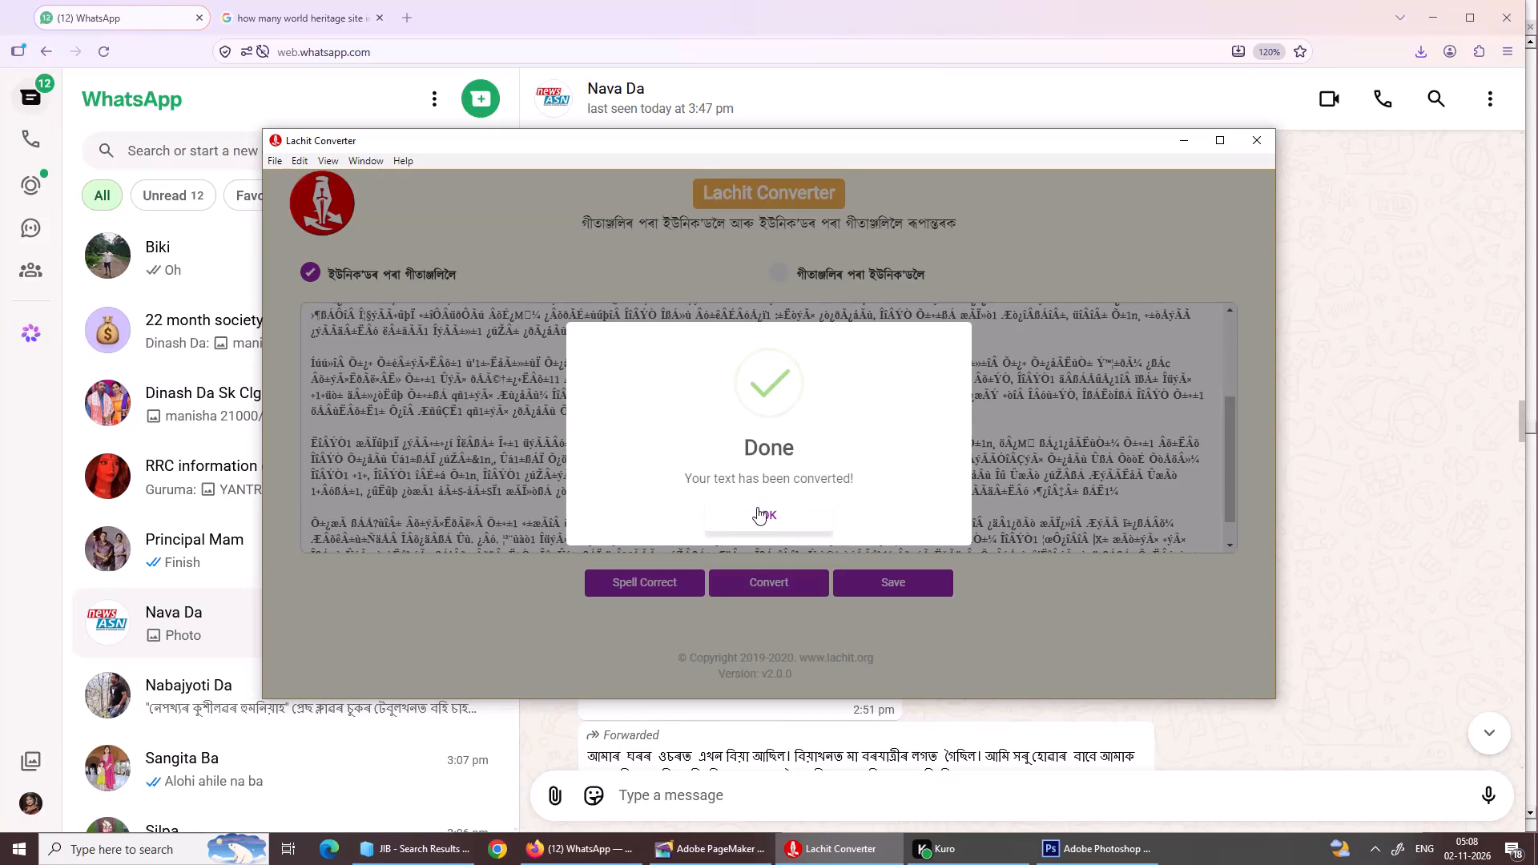
Copy all of the converted text in Lachit Converter and switch to PageMaker.
left_click(755, 507)
left_click(766, 481)
key("ctrl+a")
key("ctrl+c")
key("ctrl+c")
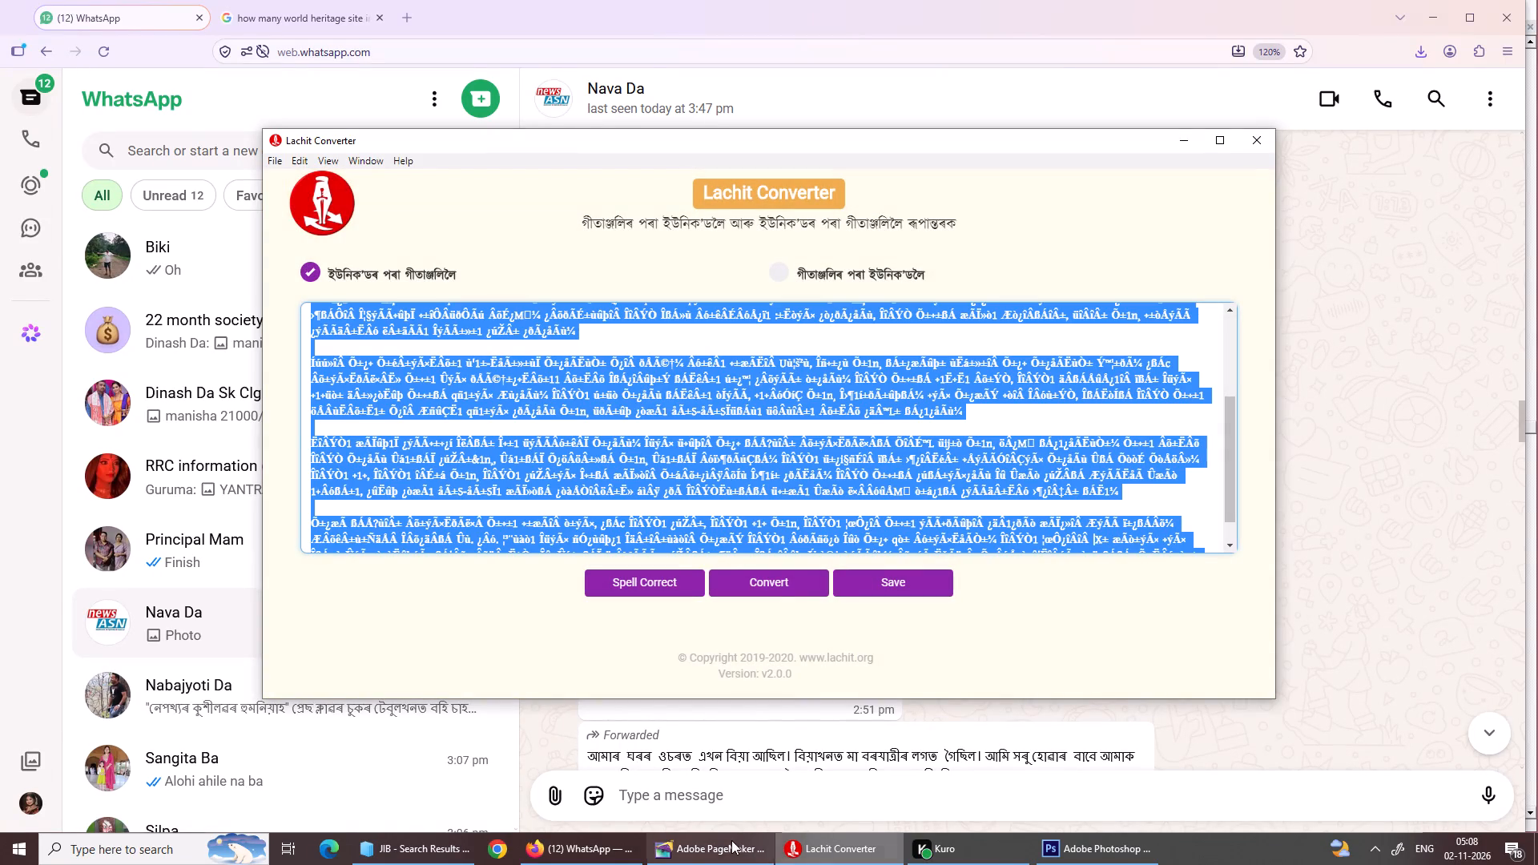
left_click(718, 844)
Paste the converted text onto page 8 and move its text block up.
key("ctrl+v")
left_click_drag(711, 300, 711, 289)
Flow the overflow text onto page 9 and move the leftover lines' block onto the pasteboard beside the page.
left_click(771, 727)
key("Page_Down")
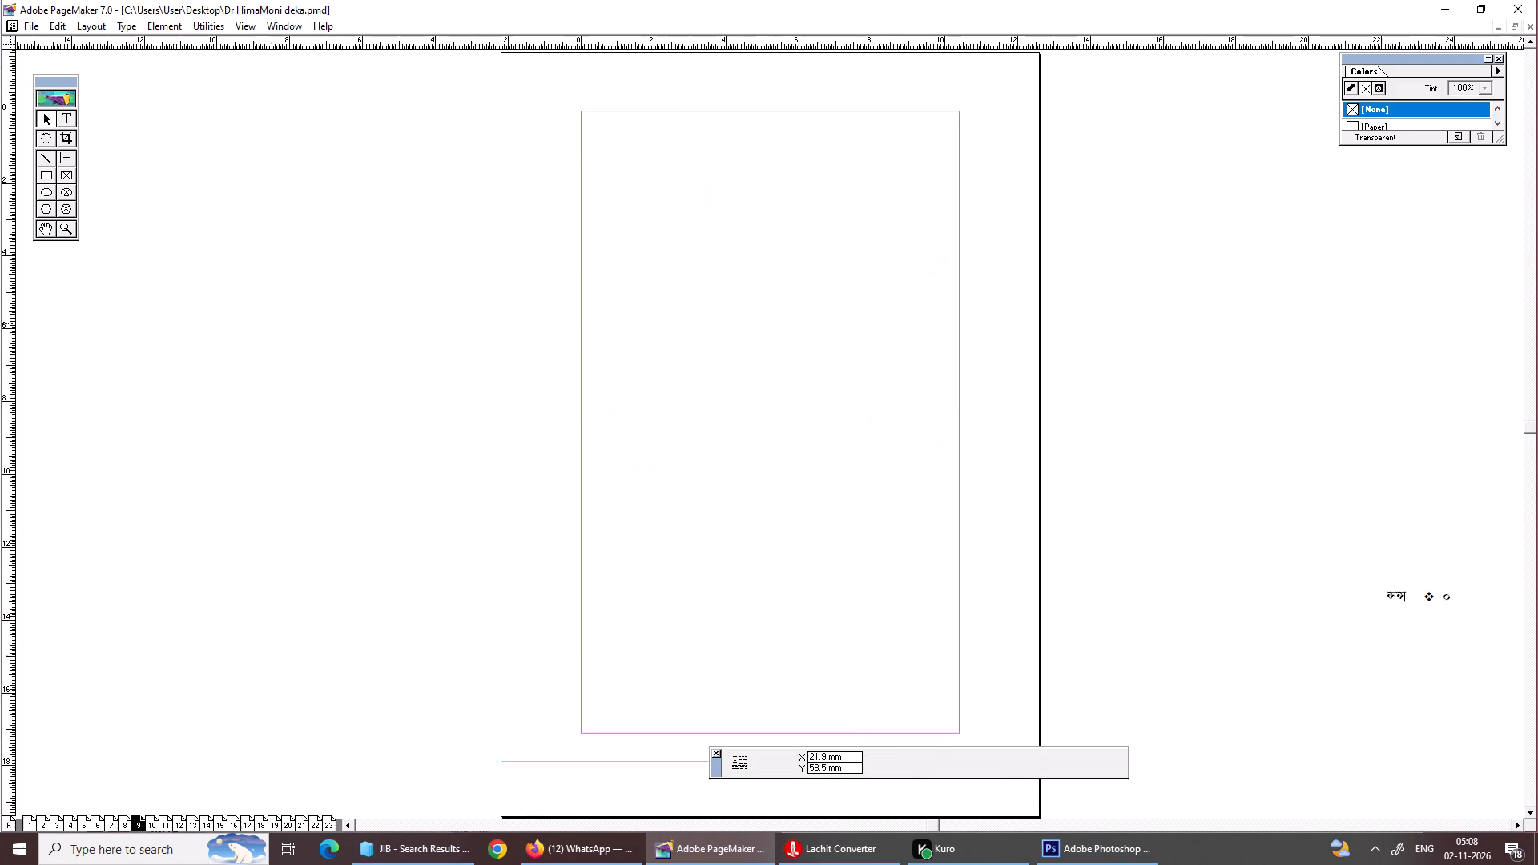
left_click(655, 127, "shift")
left_click_drag(658, 159, 658, 145)
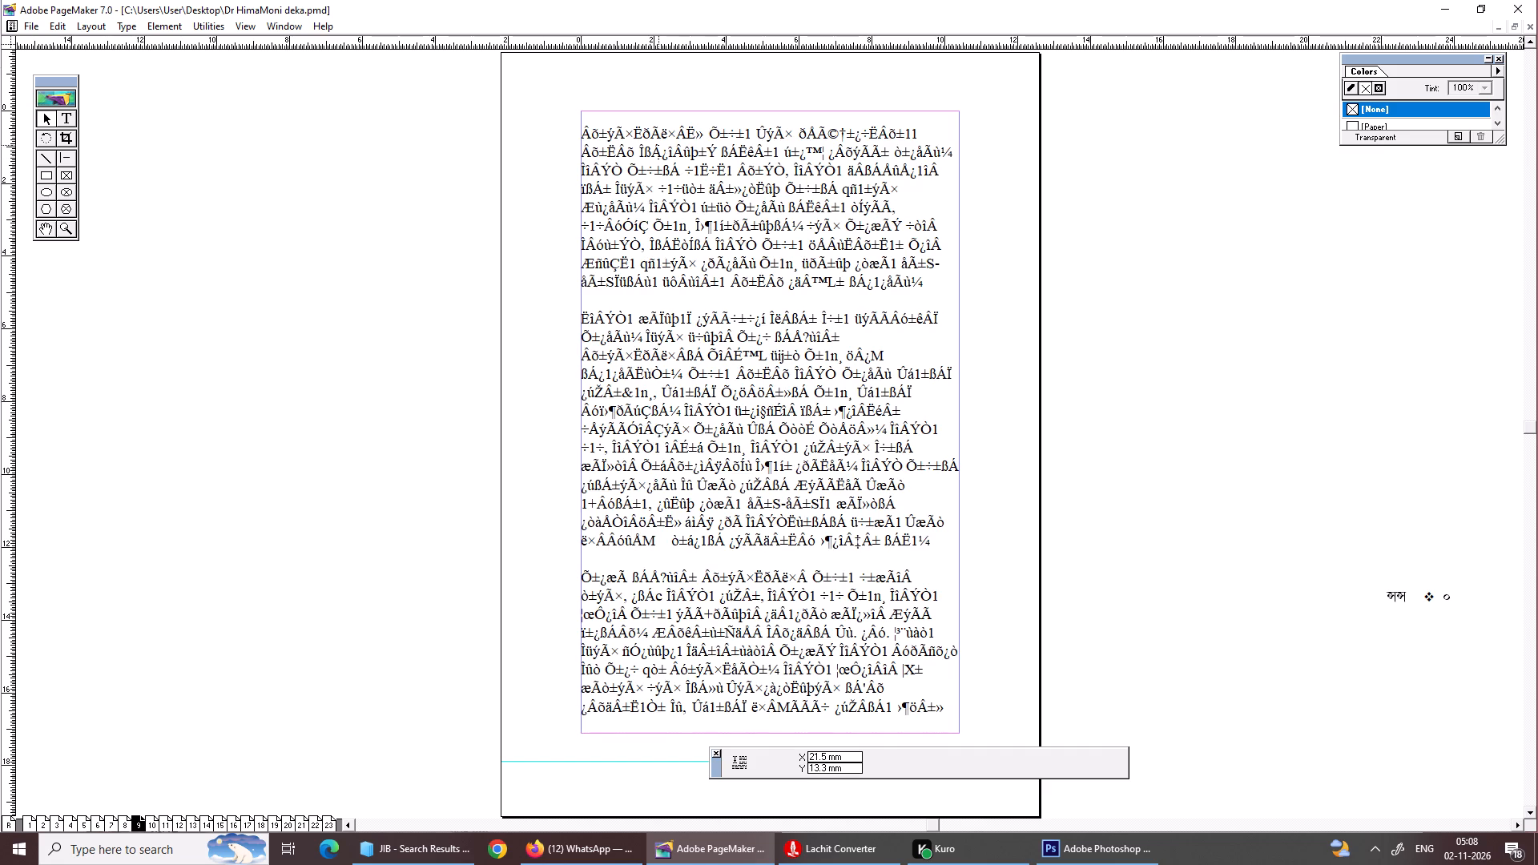
left_click_drag(658, 145, 658, 139)
left_click(688, 173)
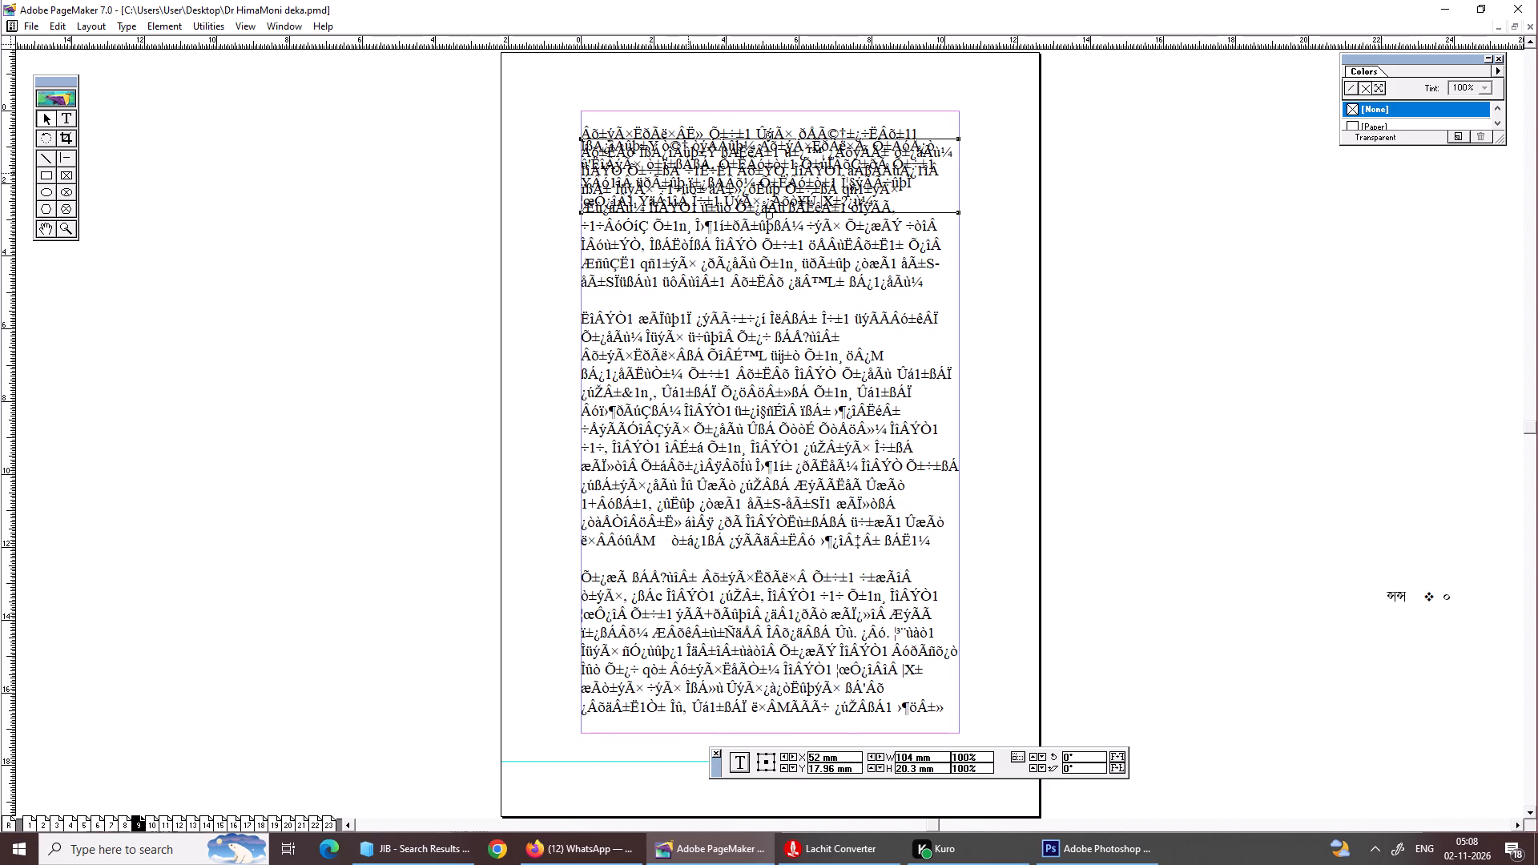
left_click_drag(688, 173, 1111, 330)
Move the main text block on page 9 up to the top margin and extend its lower edge to the bottom margin.
left_click(1001, 317)
left_click_drag(902, 316, 902, 315)
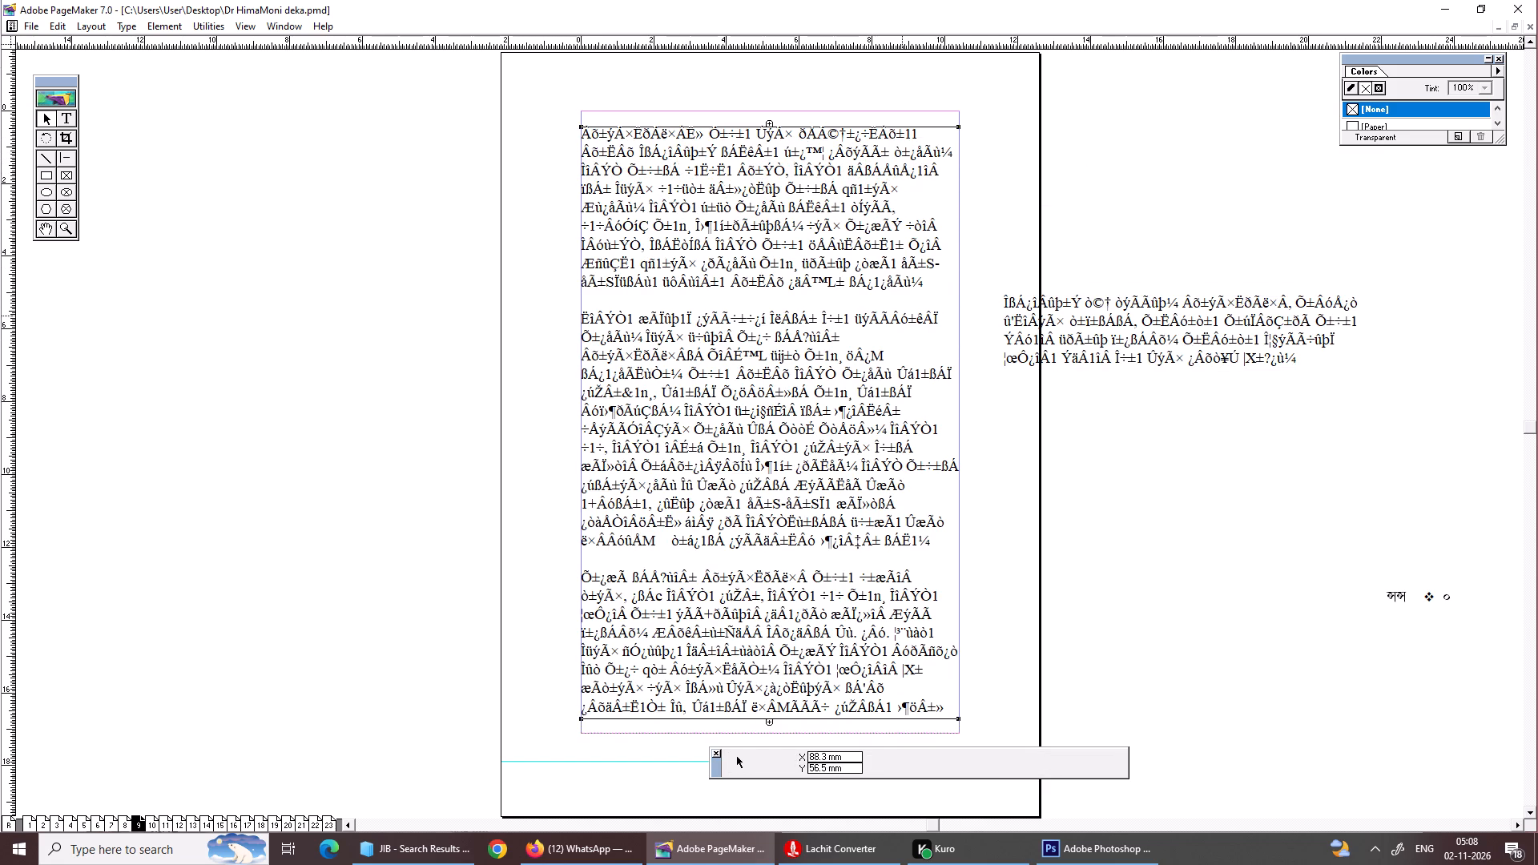
left_click_drag(902, 315, 902, 300)
left_click_drag(774, 702, 774, 739)
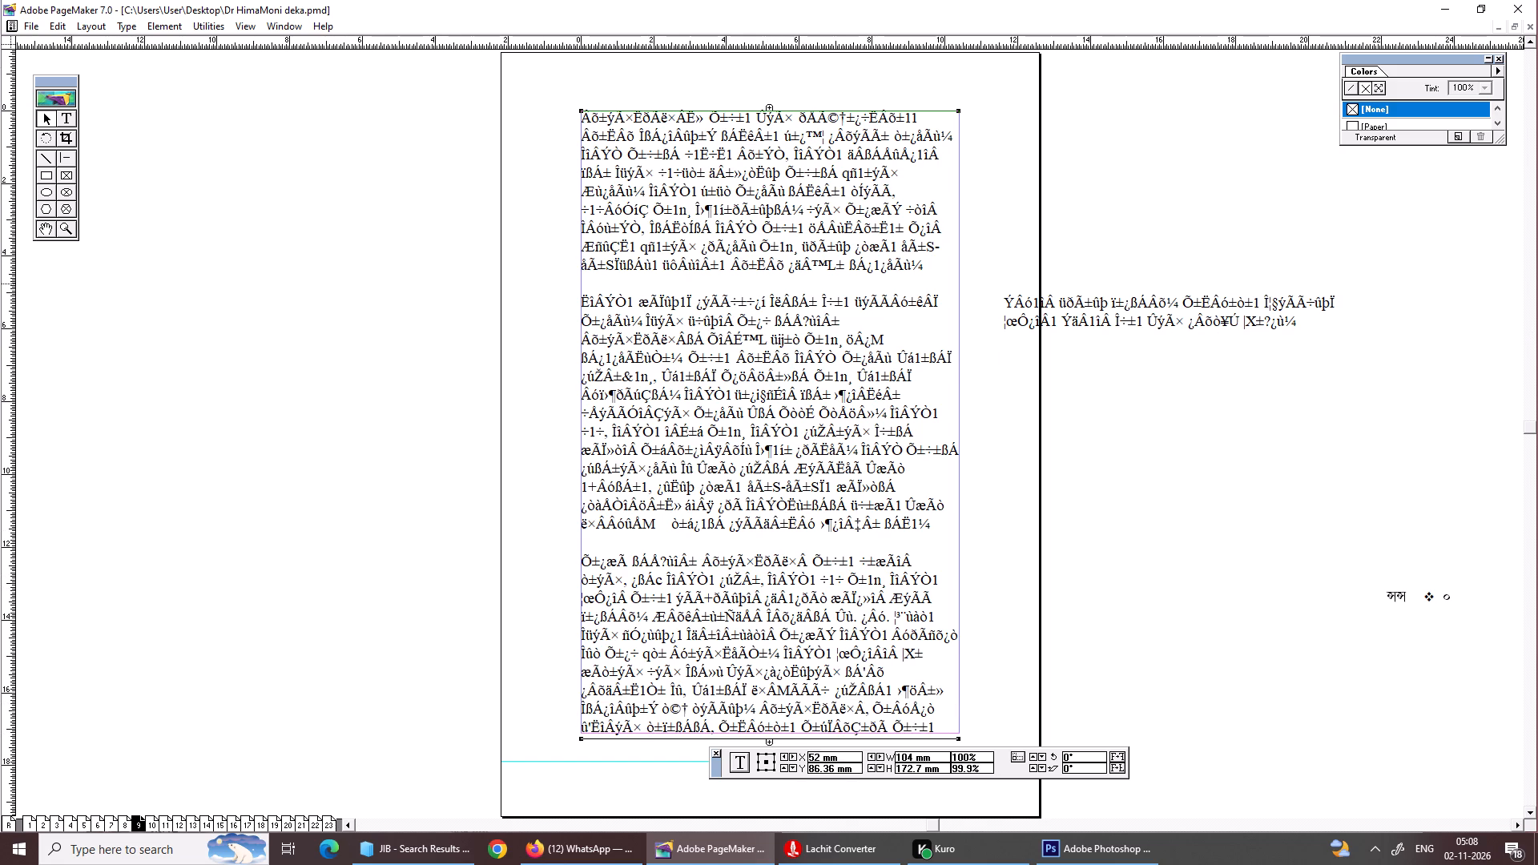
Lengthen the page 9 text block to about 182.9 mm to take in the leftover pasteboard lines, and realign its top with the top margin.
left_click_drag(1103, 314, 1149, 326)
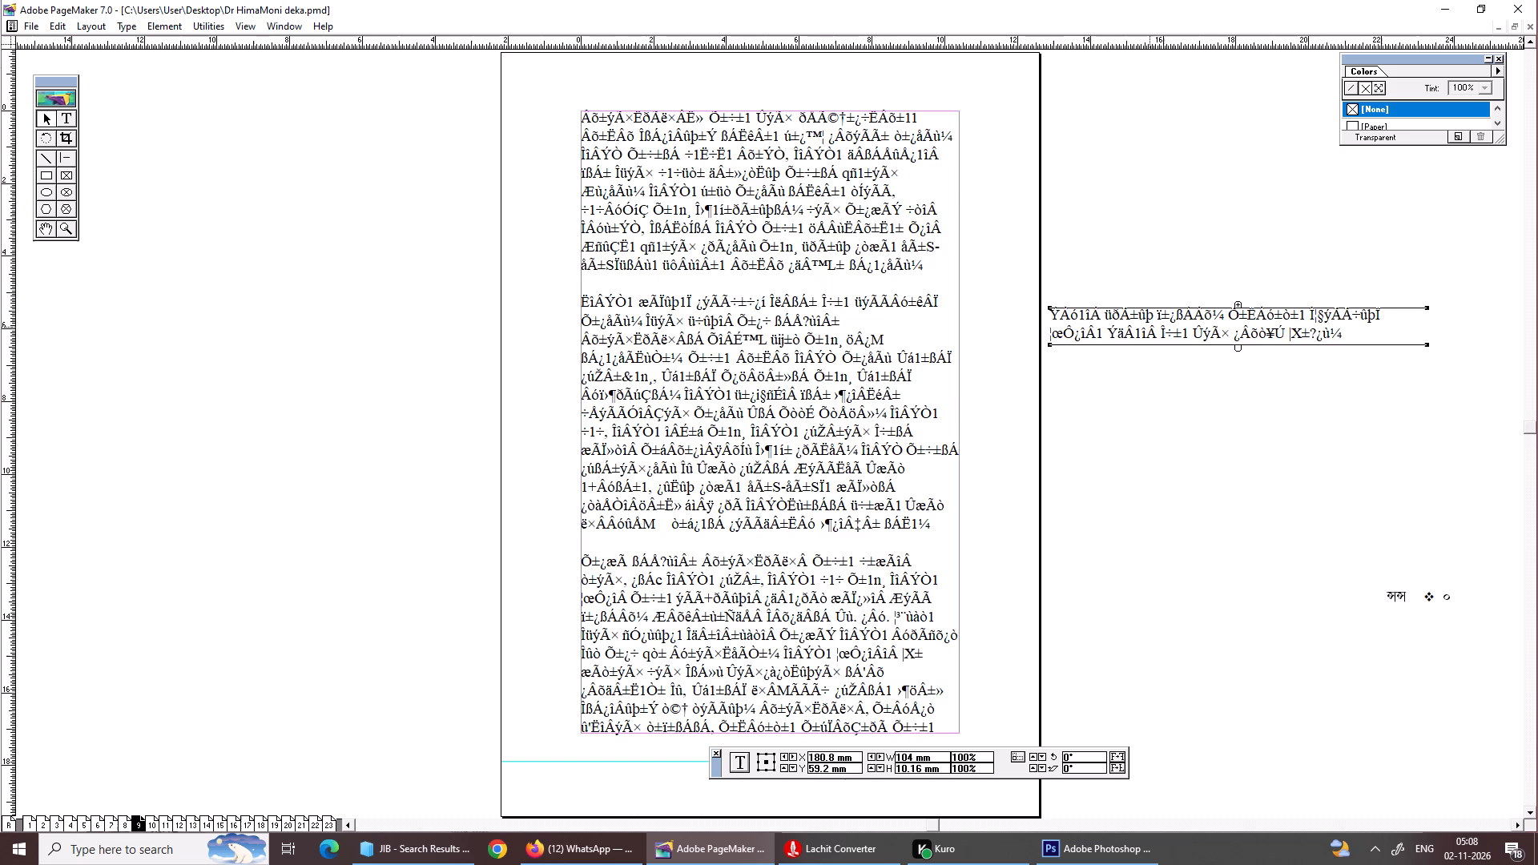
key("Page_Up")
left_click(816, 297)
key("Page_Down")
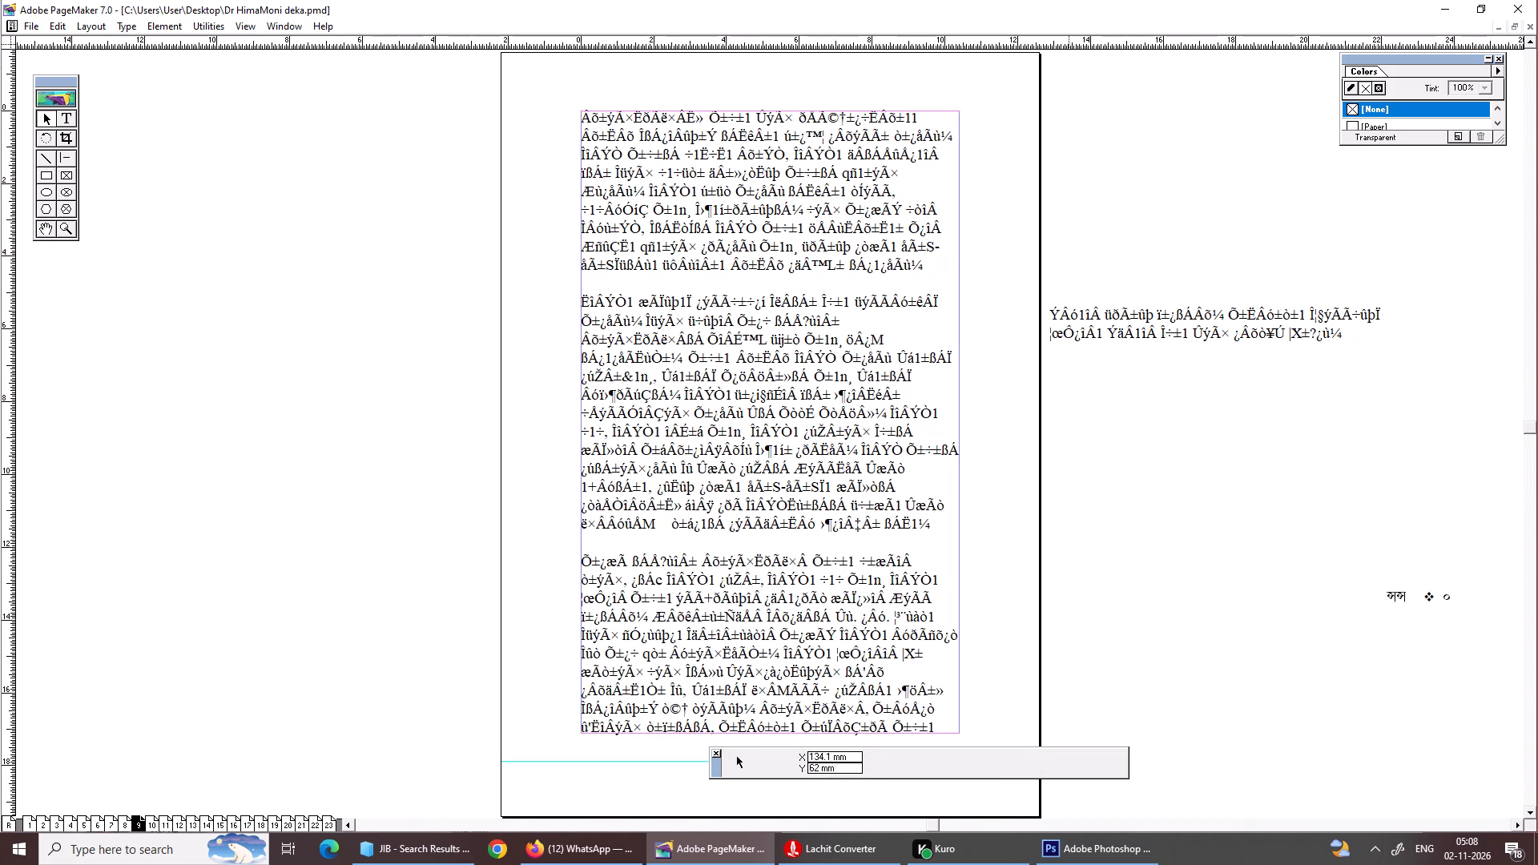
left_click(839, 342)
left_click_drag(762, 738, 764, 794)
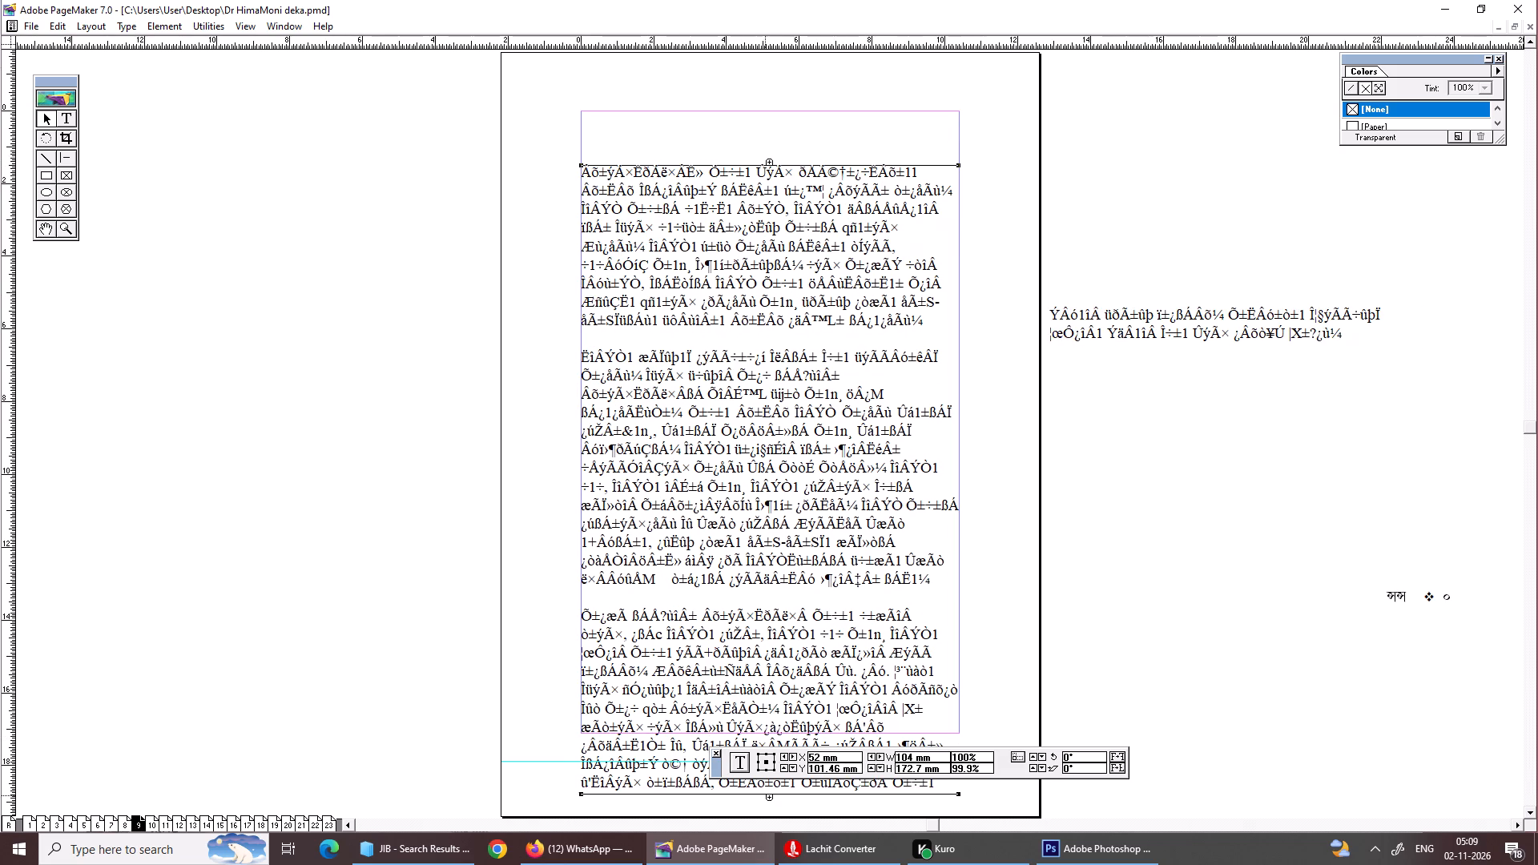
left_click_drag(737, 616, 729, 437)
left_click_drag(755, 617, 697, 800)
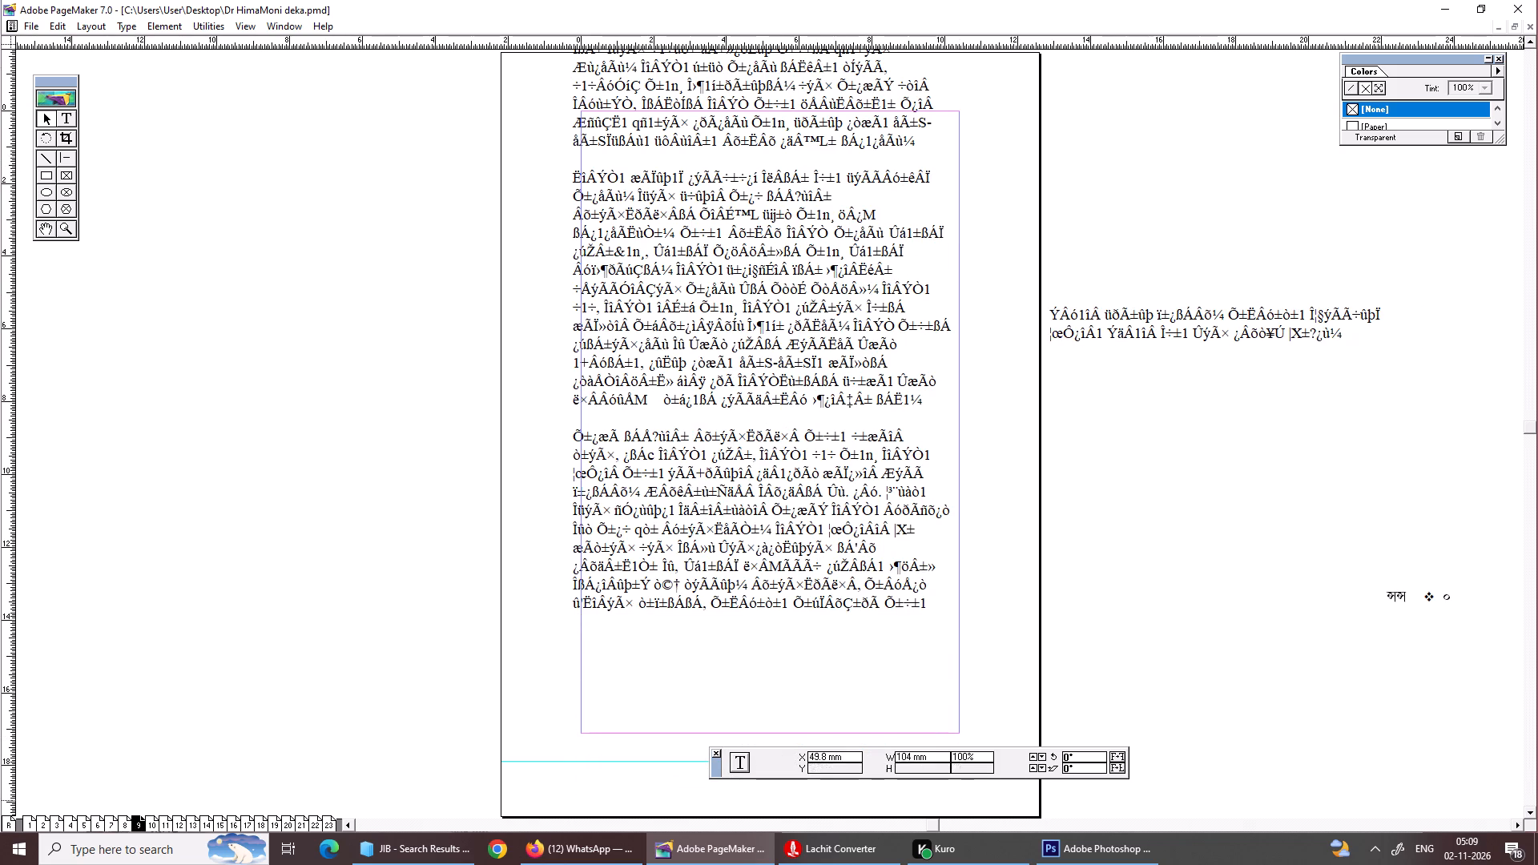
left_click_drag(766, 481, 768, 620)
left_click_drag(749, 572, 763, 553)
left_click_drag(763, 553, 767, 548)
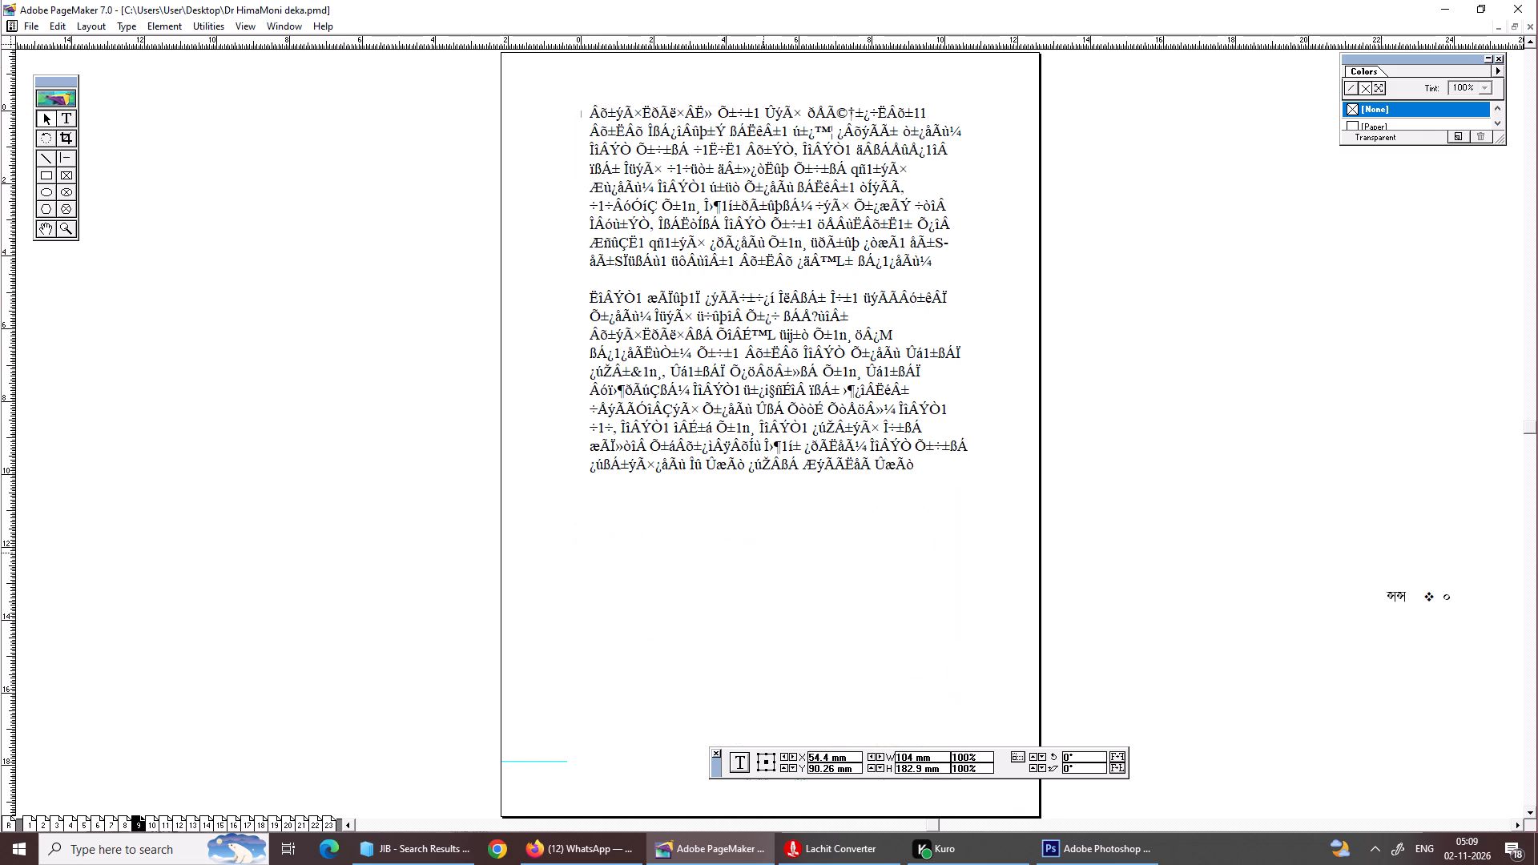
left_click_drag(767, 548, 764, 510)
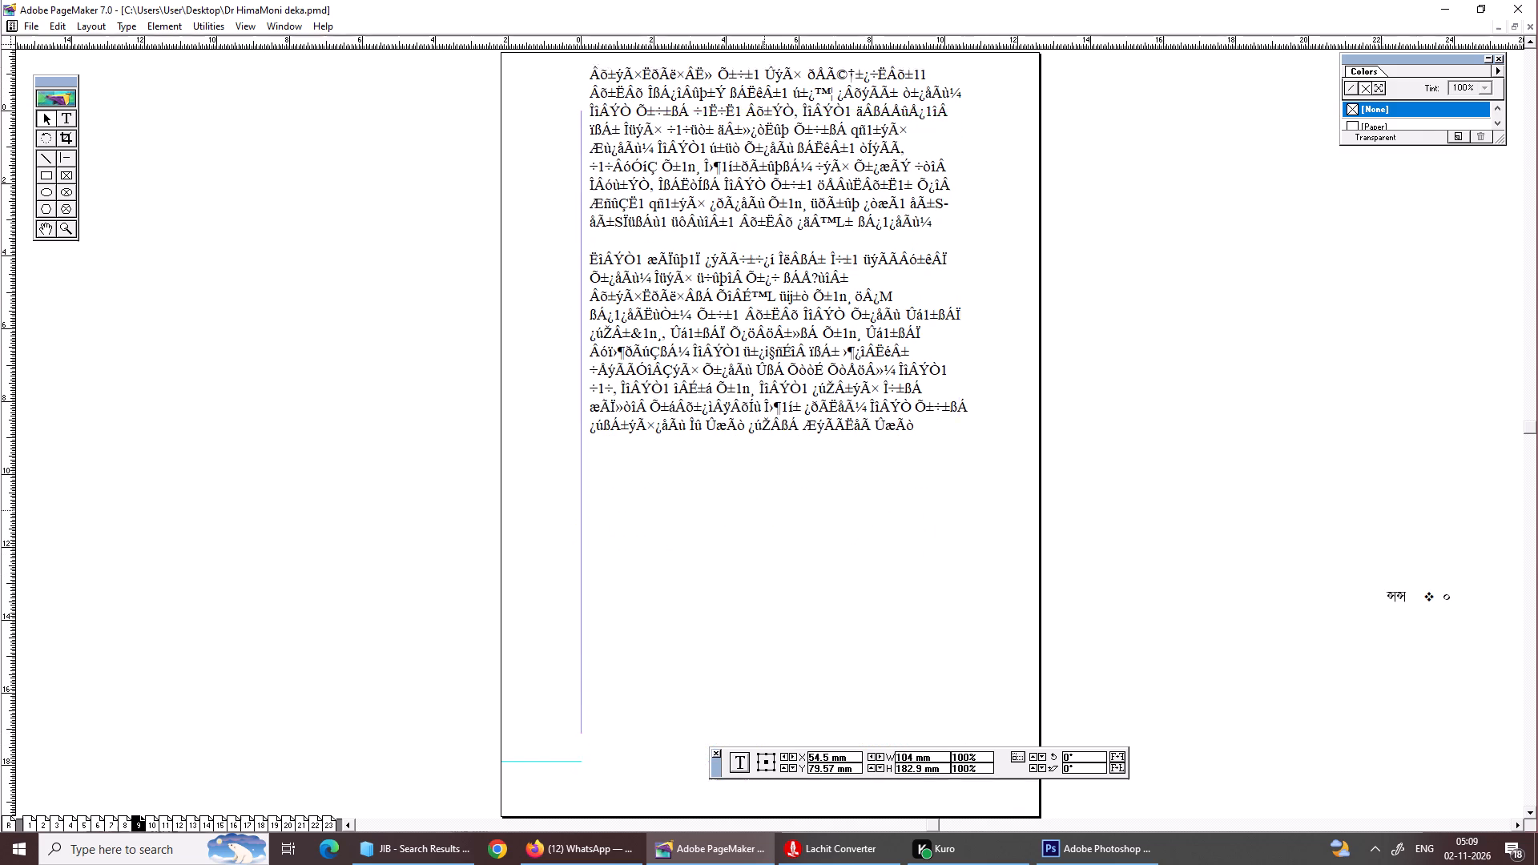
left_click_drag(785, 442, 768, 497)
left_click_drag(768, 497, 782, 484)
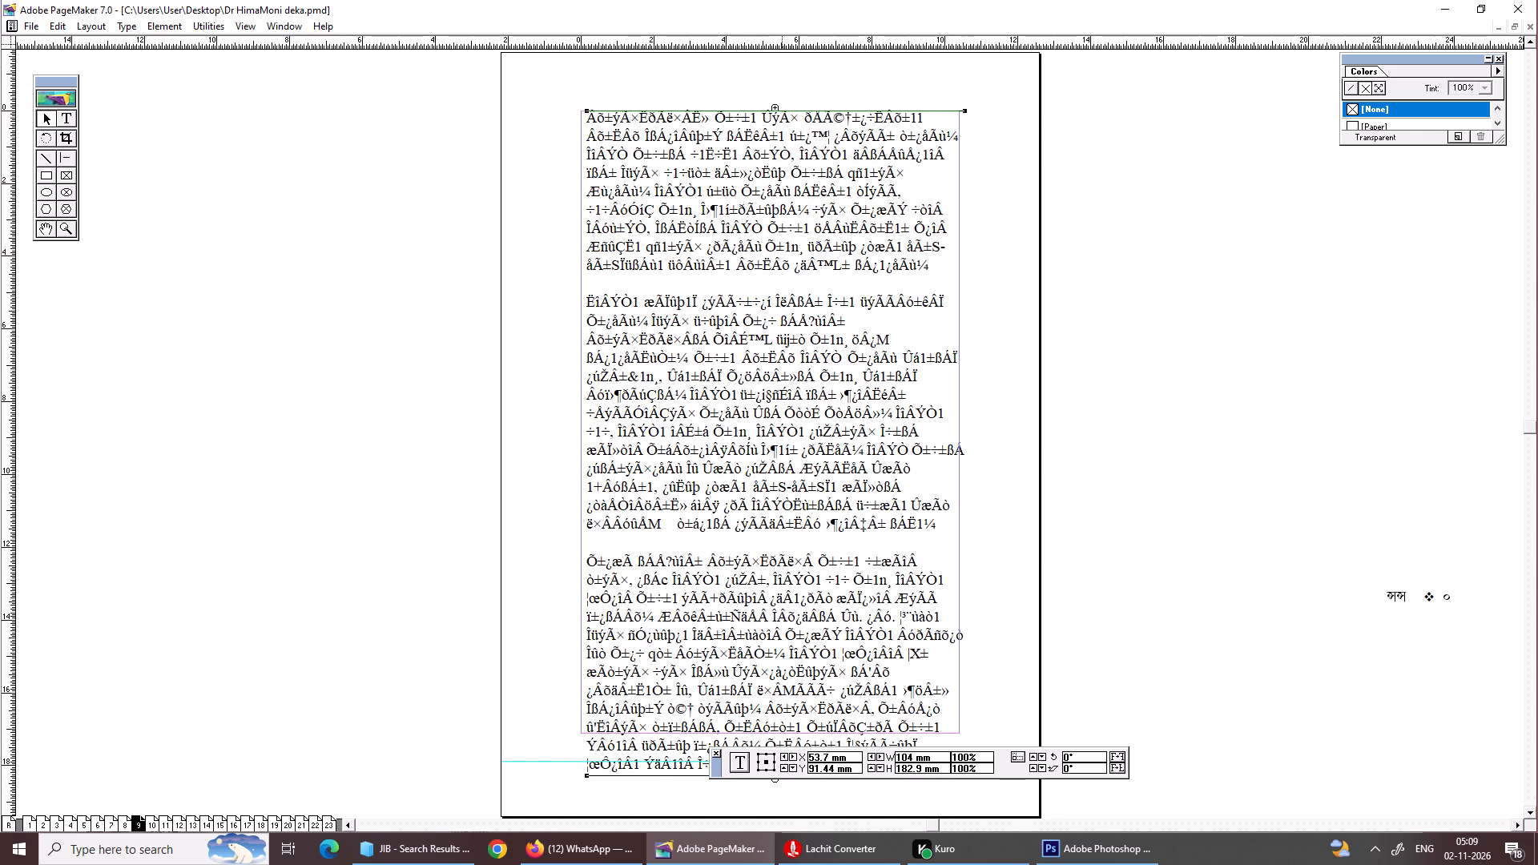
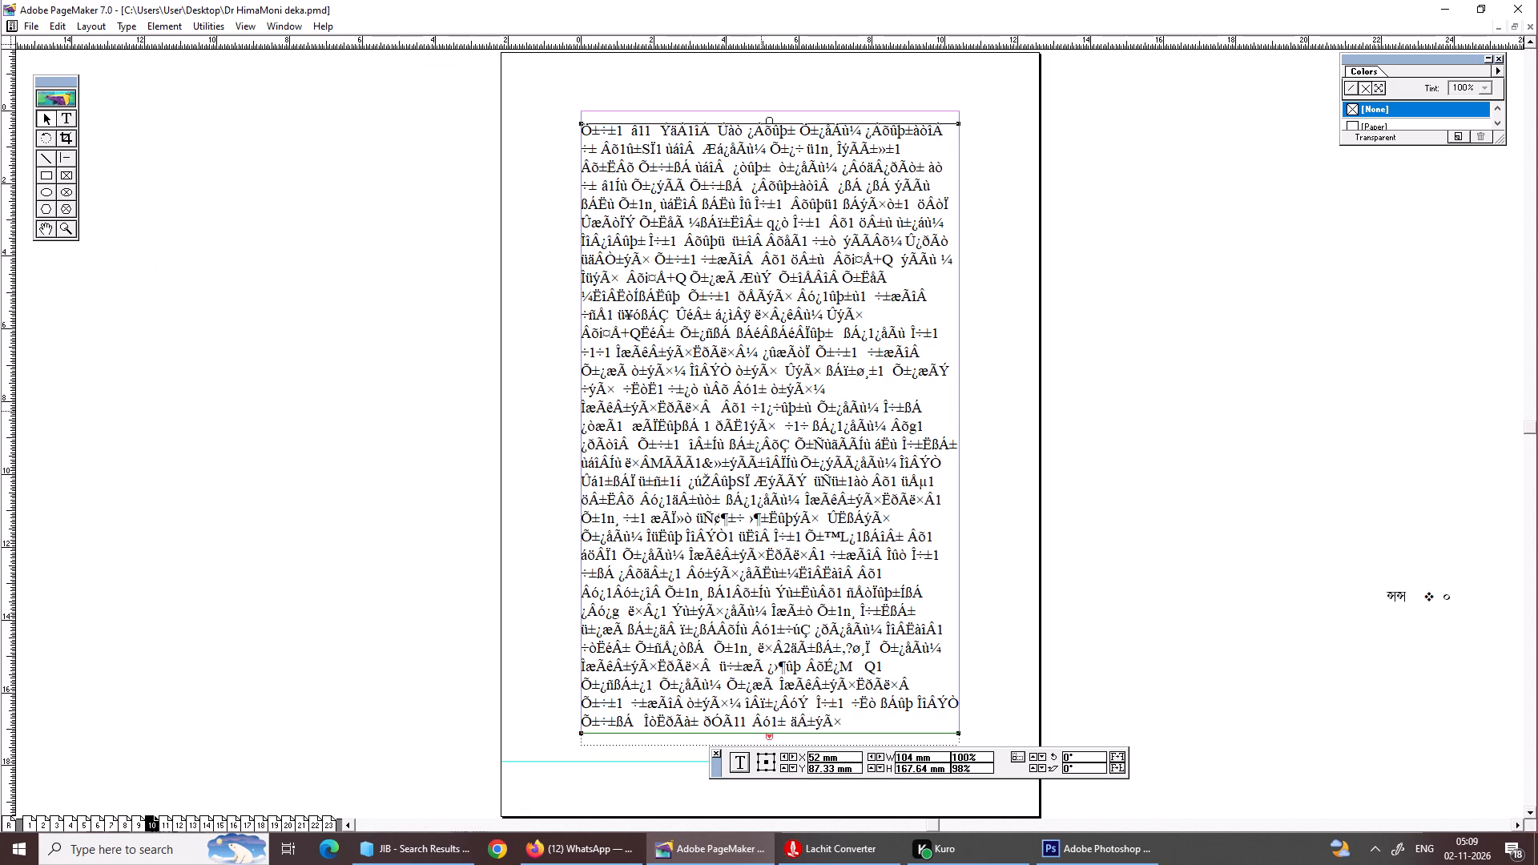
Load the overflow text from the bottom of the page 10 text block and go to page 11 to continue the flow.
left_click(768, 731)
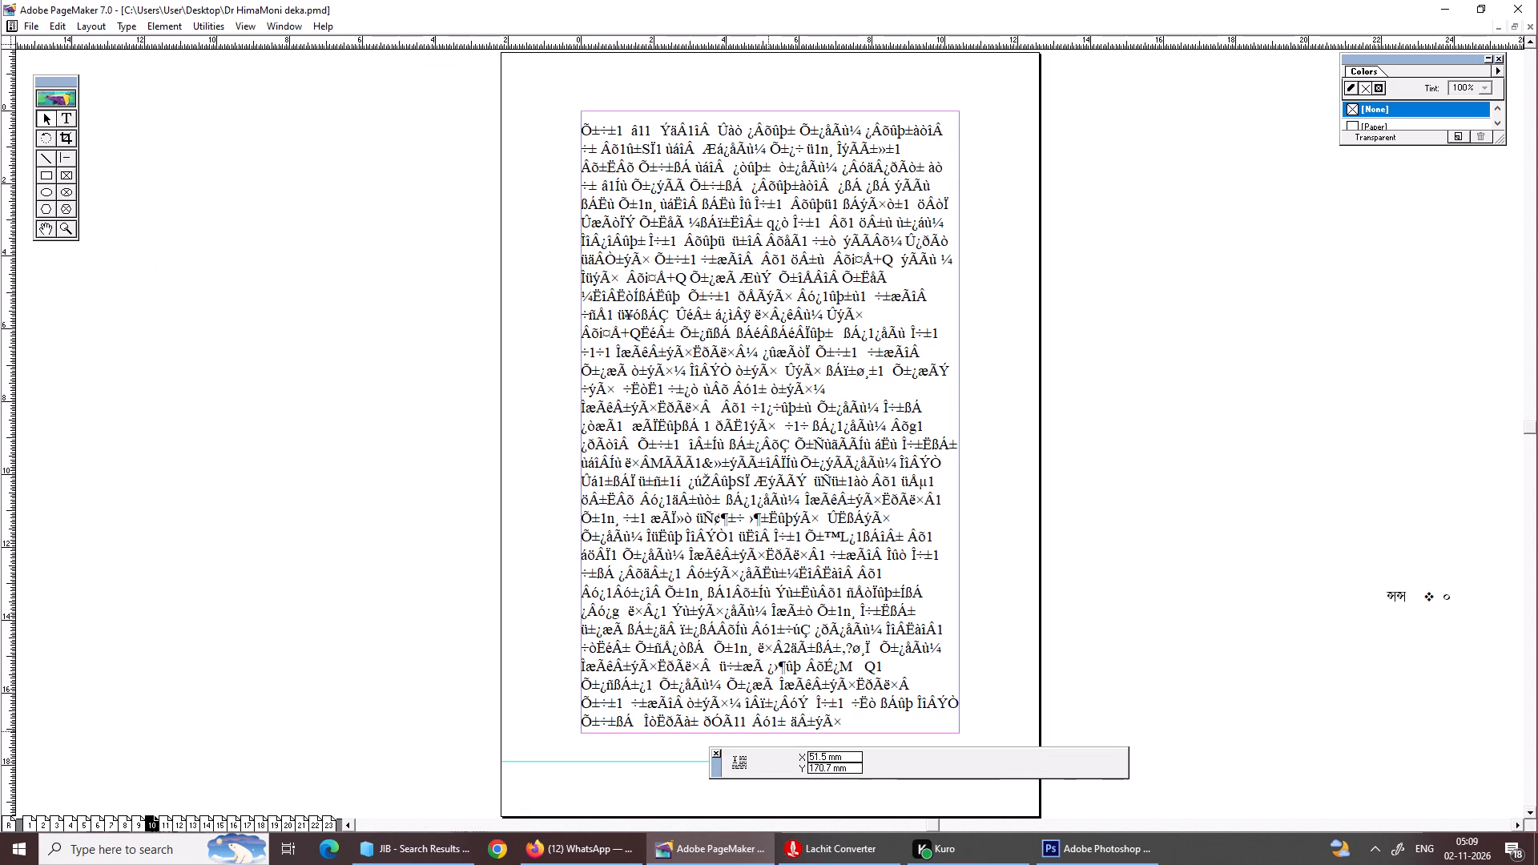
key("Page_Down")
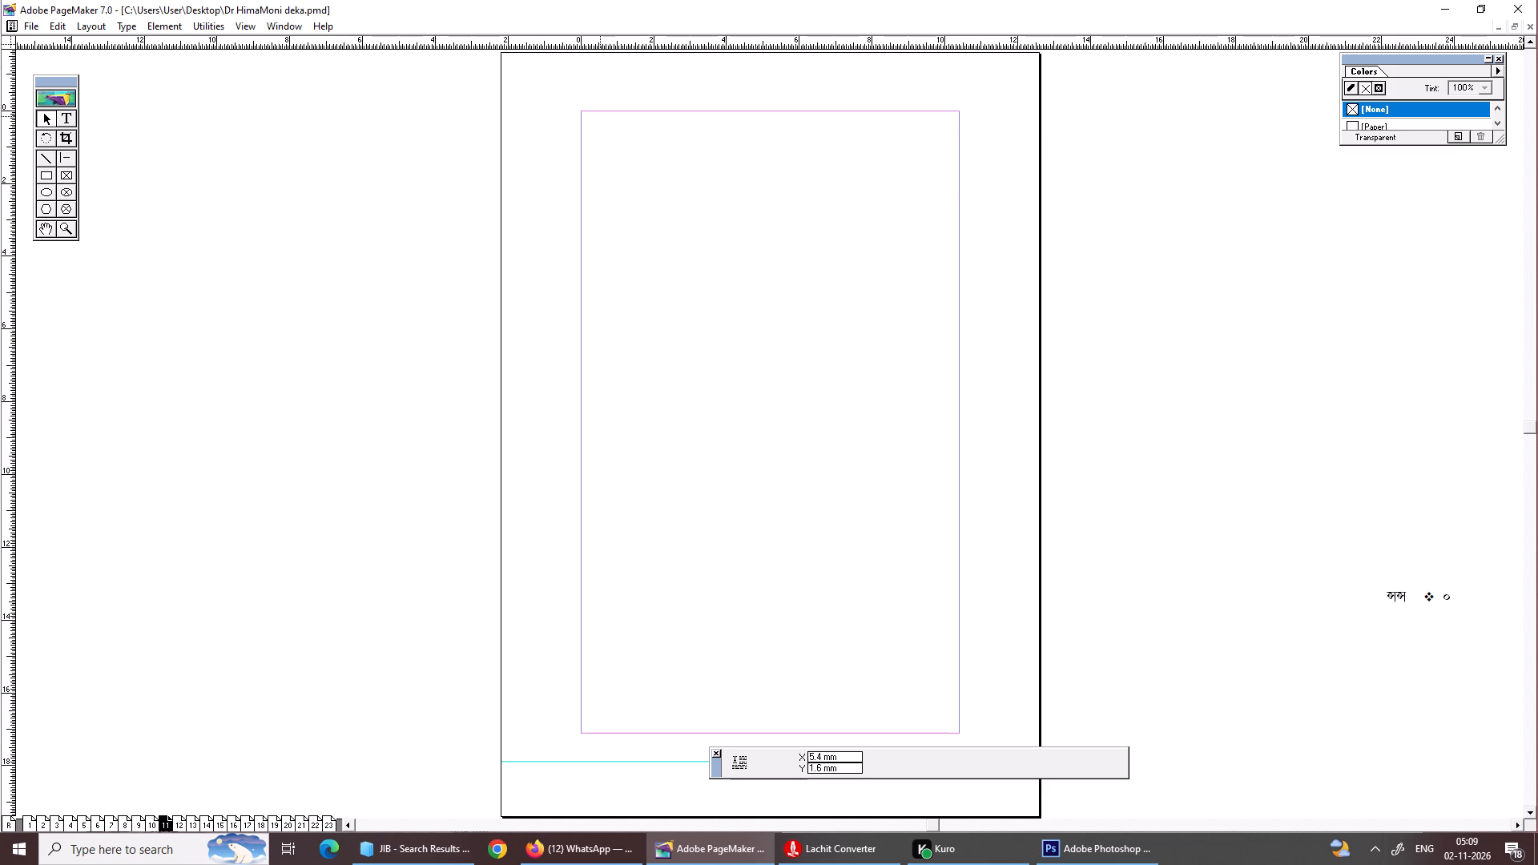
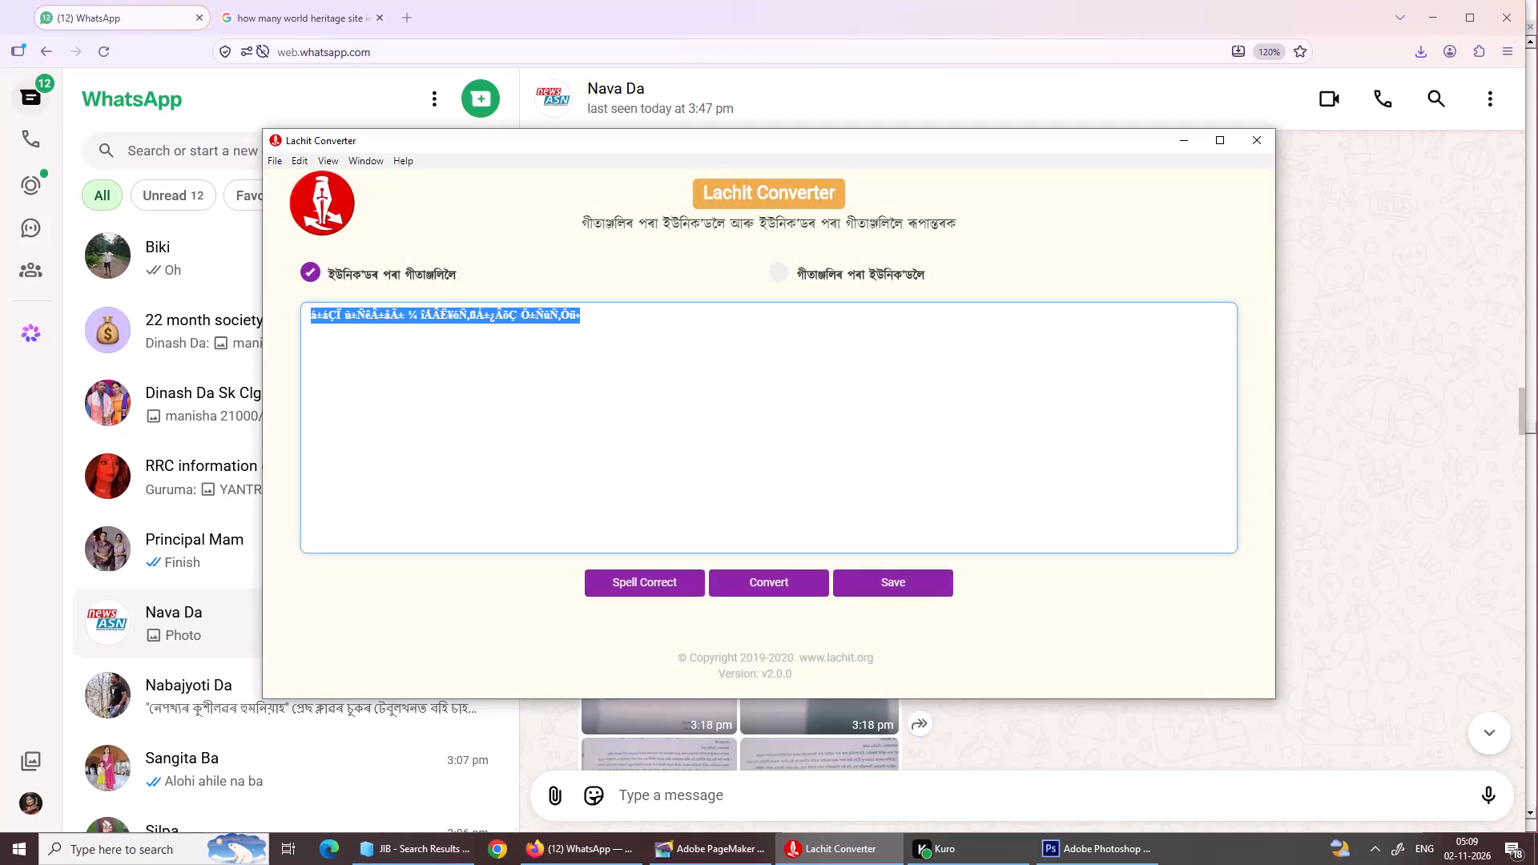
Copy the converted line from Lachit Converter and append it, after a space, to the end of the text on page 11 in PageMaker.
key("ctrl+c")
key("ctrl+c")
left_click(727, 864)
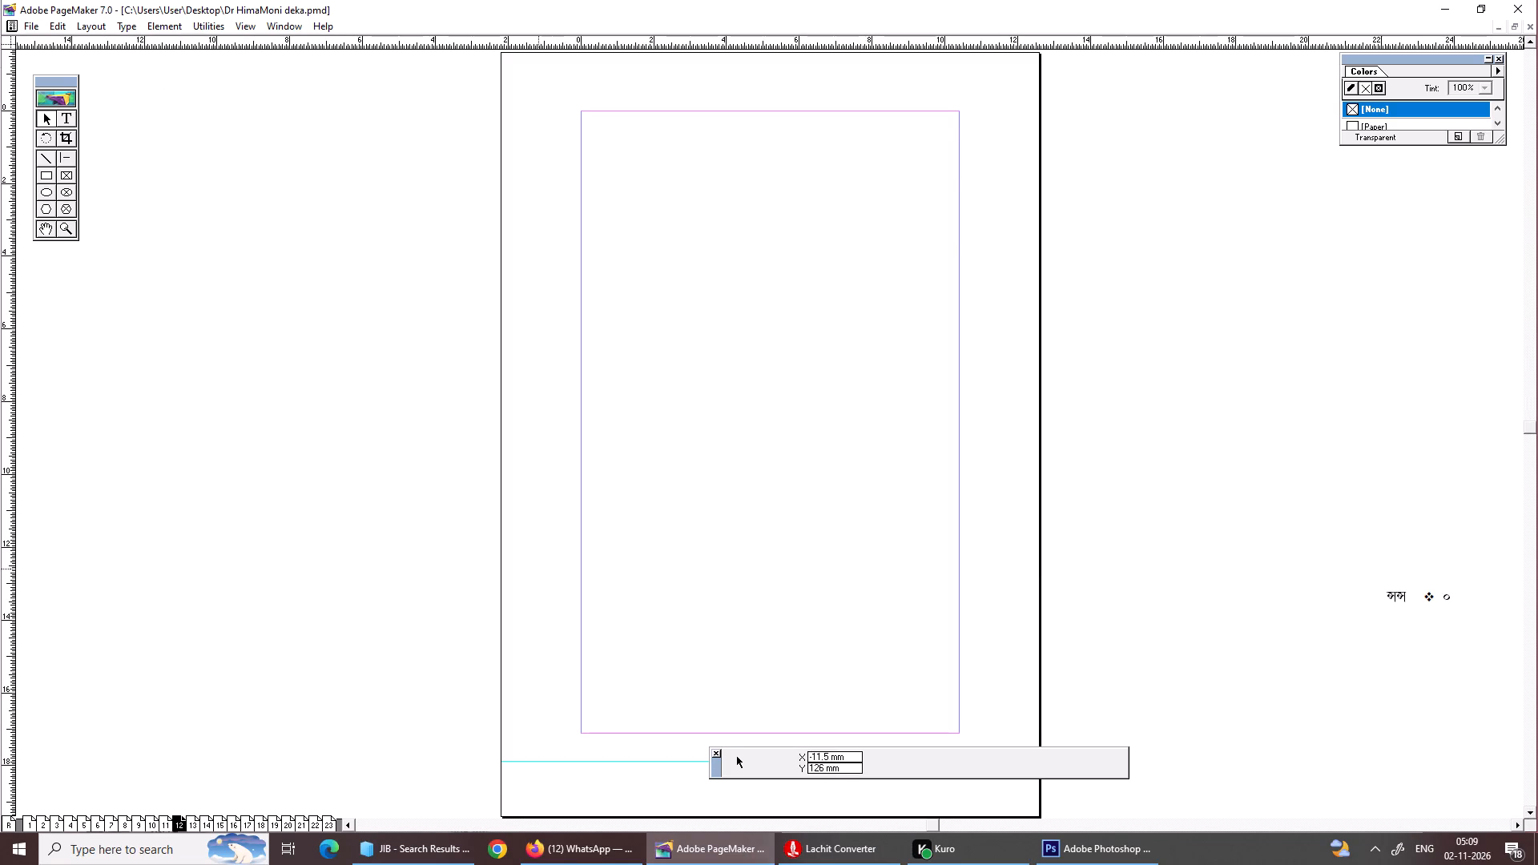
key("Page_Up")
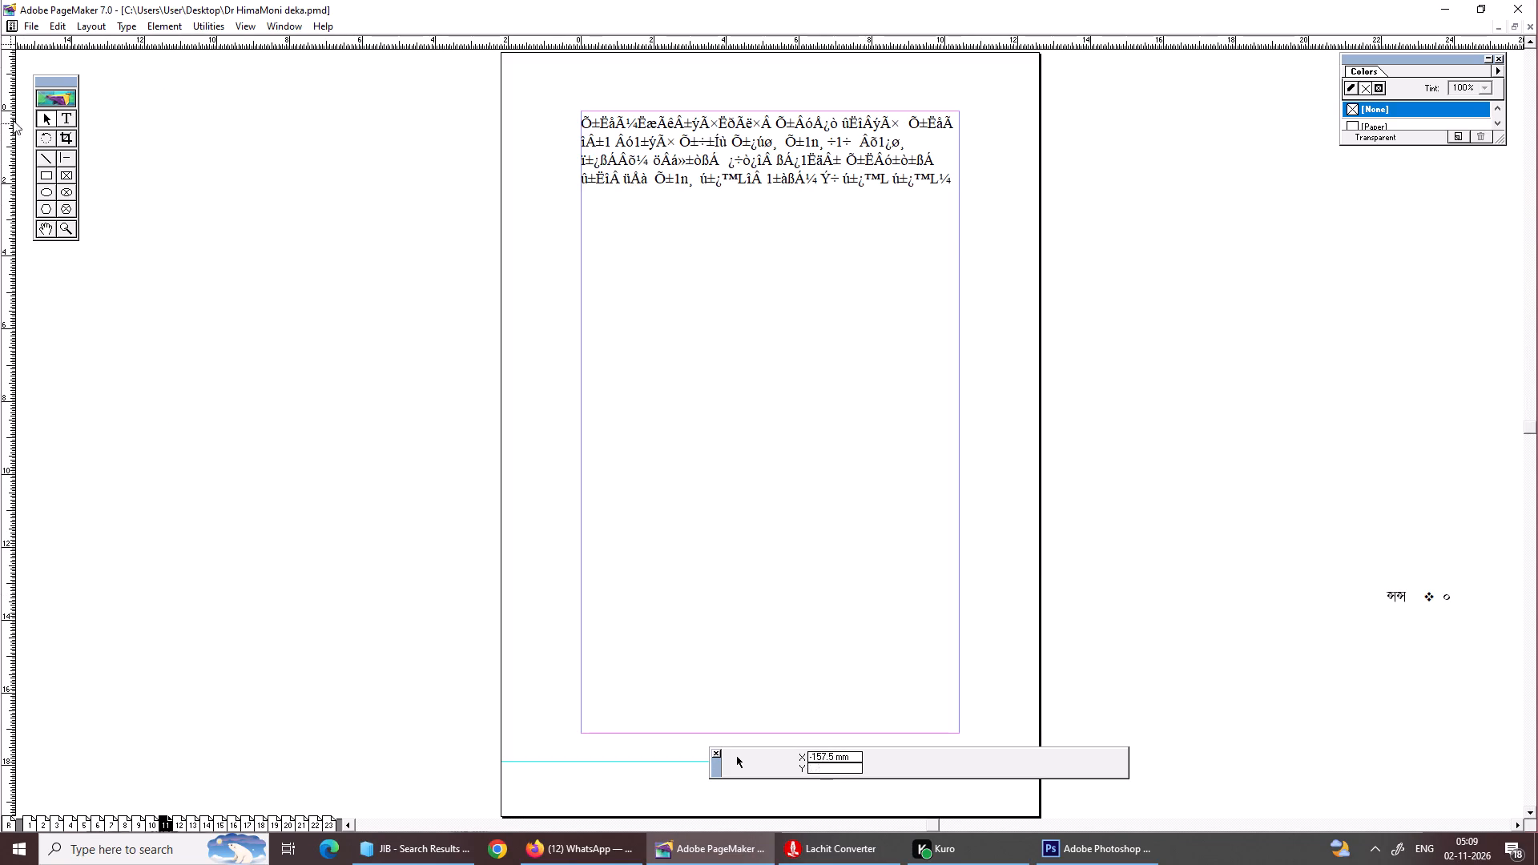
left_click(62, 123)
left_click(960, 185)
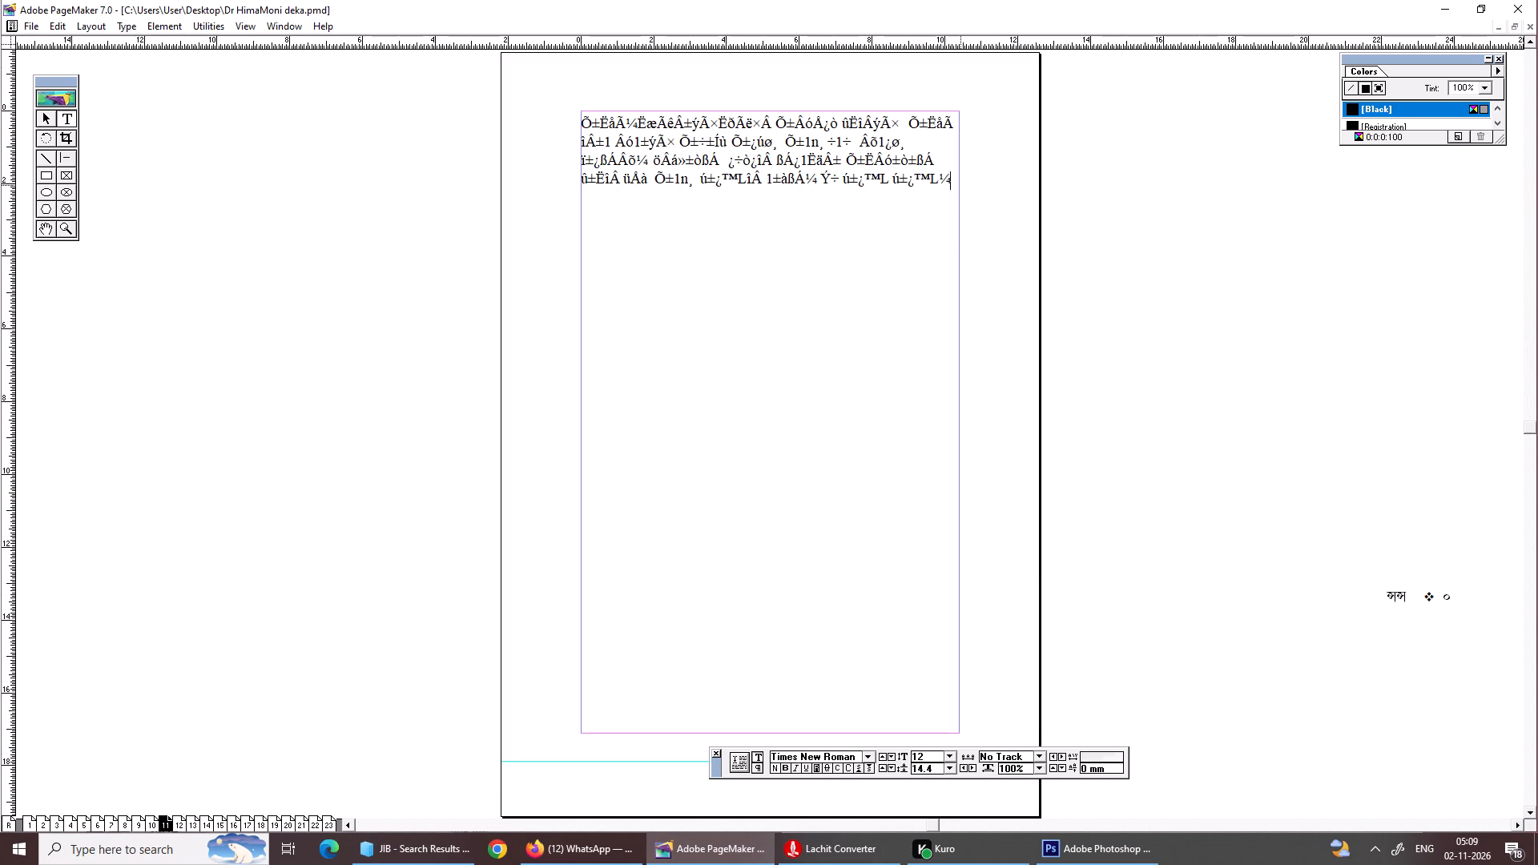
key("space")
key("ctrl+v")
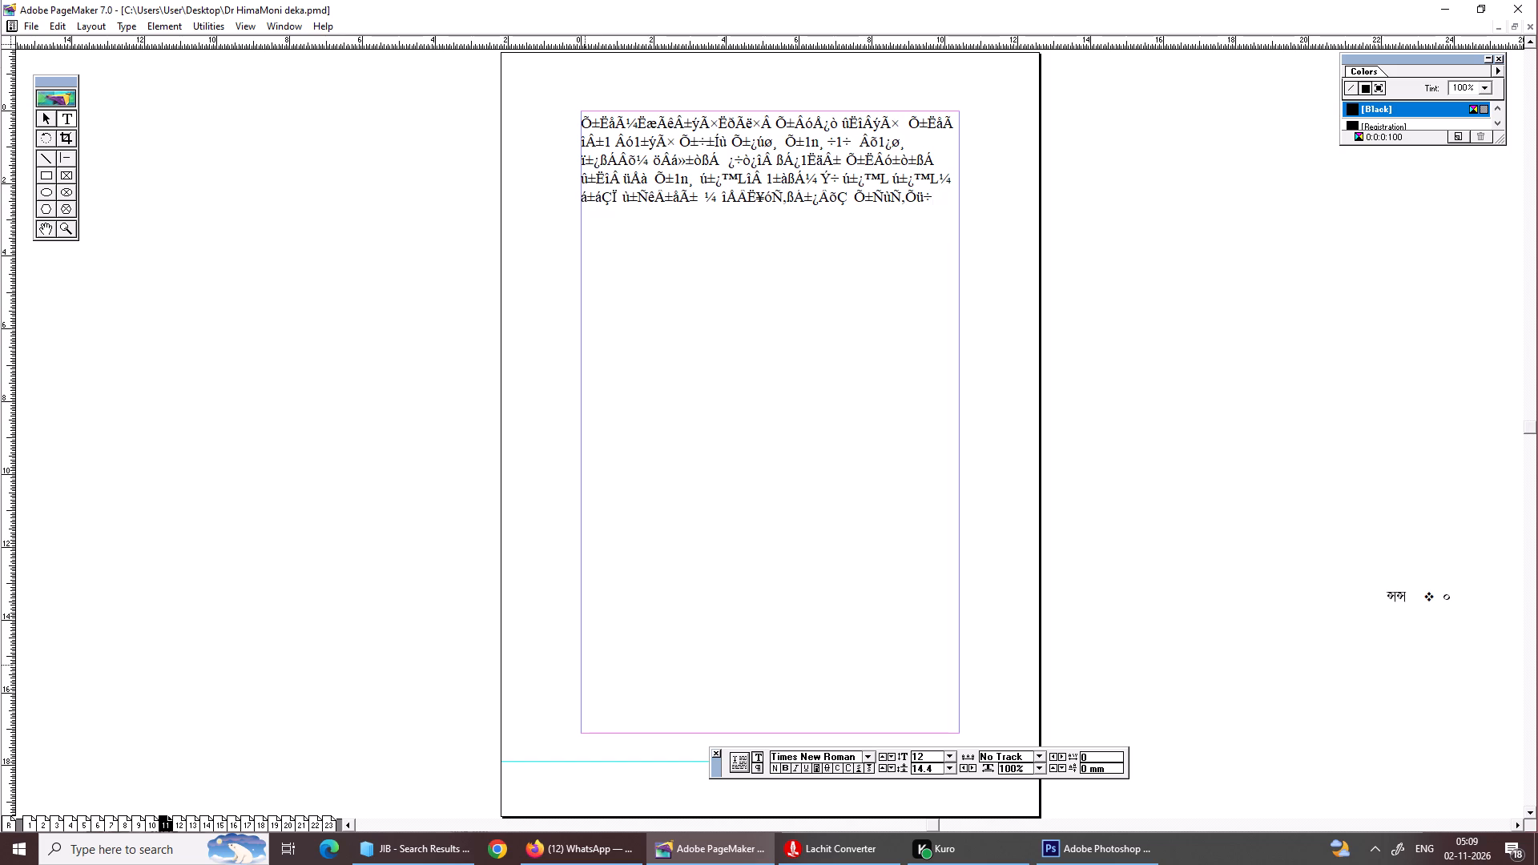
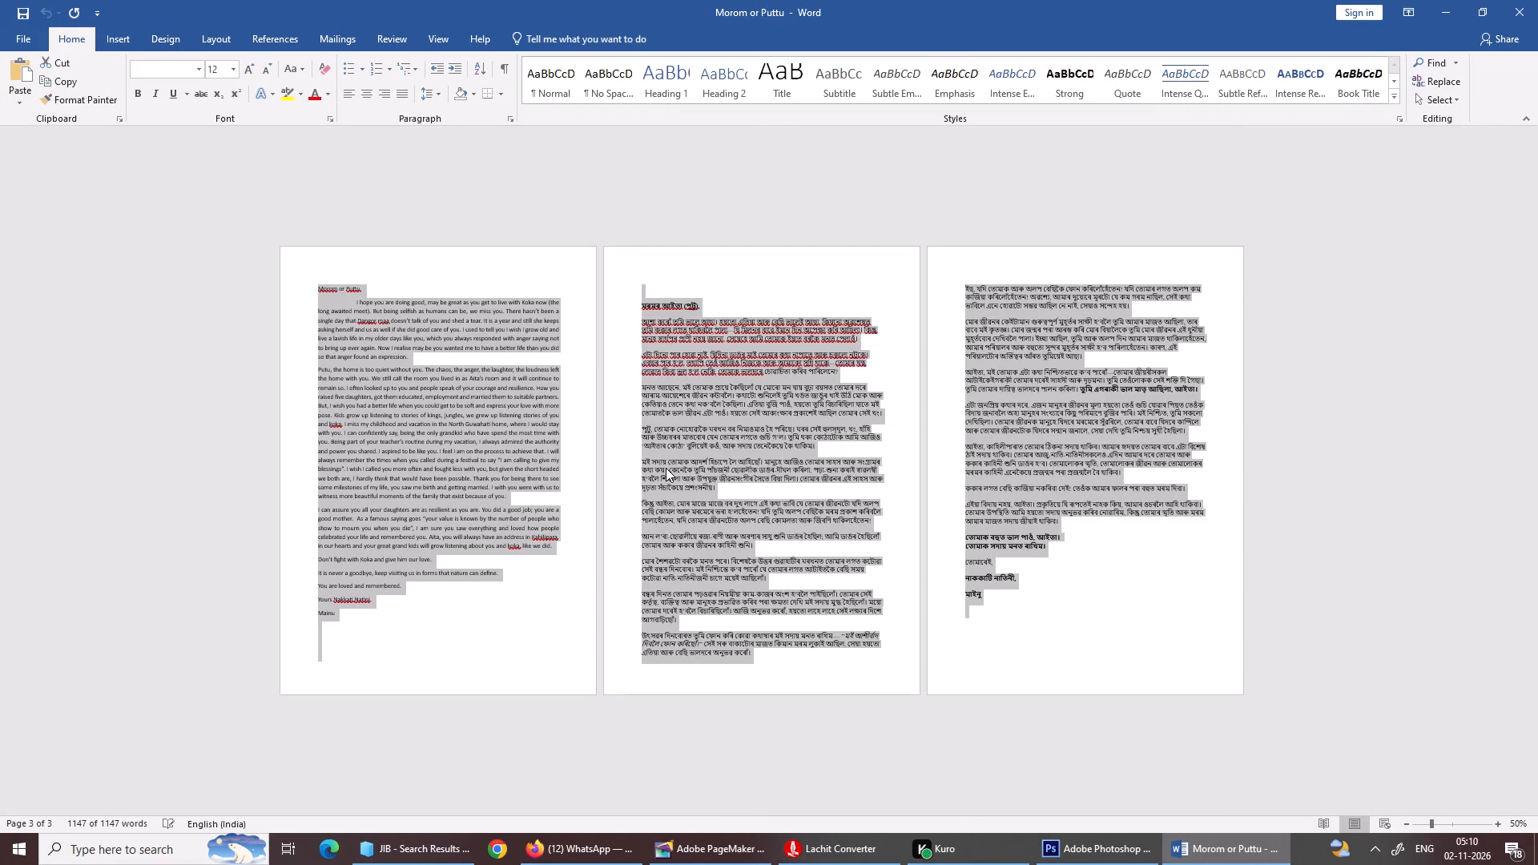
Read through the Morom or Puttu letter at a larger size, from its Assamese closing back to the English opening.
scroll(666, 468, "up", 7)
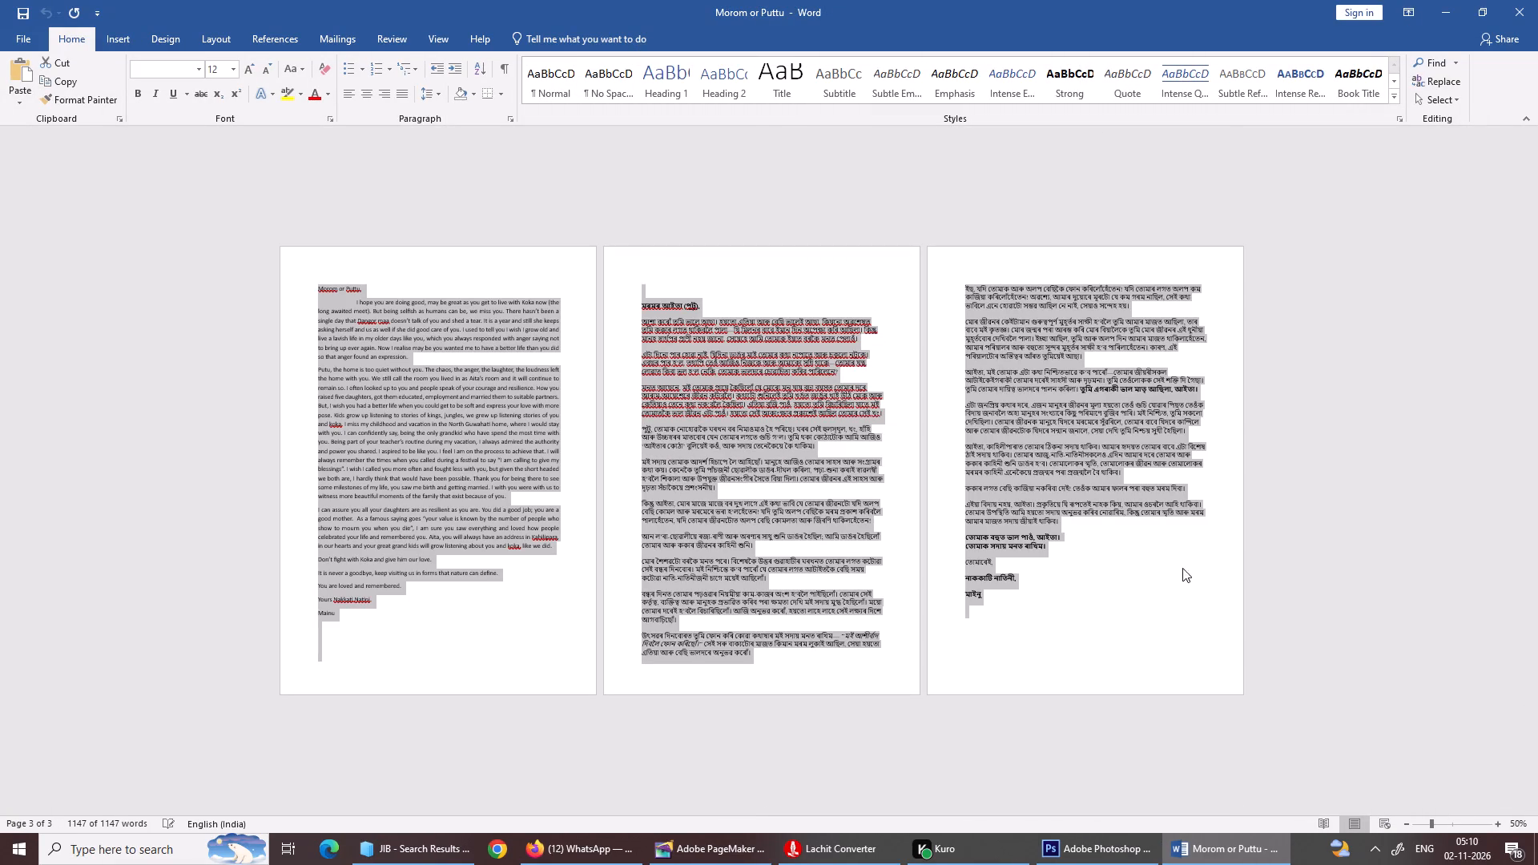
left_click(1451, 820)
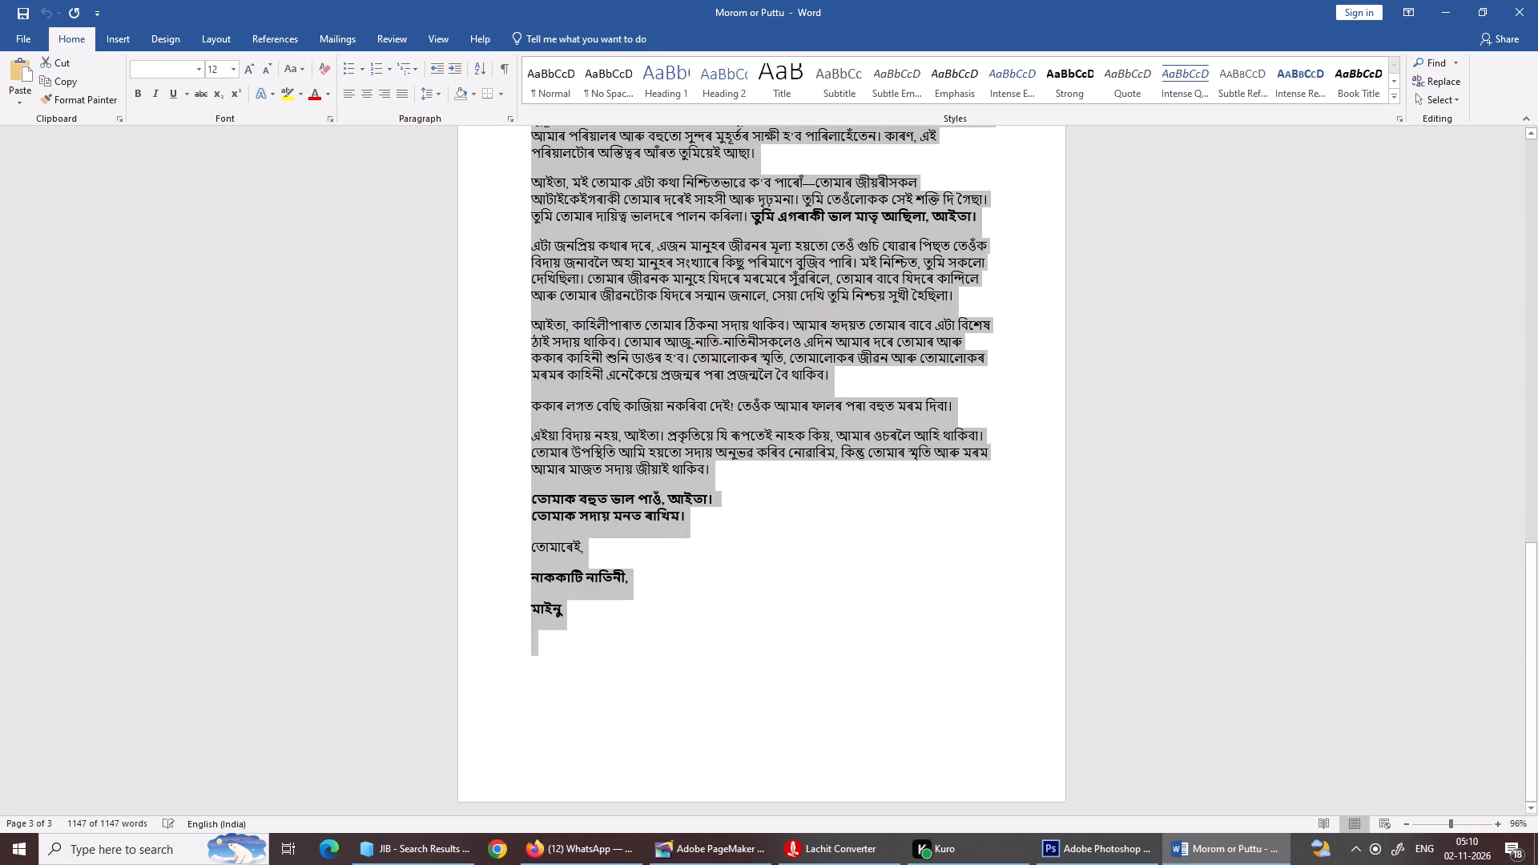
scroll(1022, 654, "down", 1)
scroll(964, 610, "up", 2)
scroll(965, 605, "down", 1)
scroll(967, 605, "up", 8)
scroll(1030, 518, "down", 1)
scroll(1030, 518, "up", 1)
scroll(1030, 518, "down", 1)
scroll(1030, 518, "up", 2)
scroll(1030, 518, "down", 1)
scroll(1030, 518, "up", 2)
scroll(1030, 518, "down", 2)
scroll(1030, 518, "up", 16)
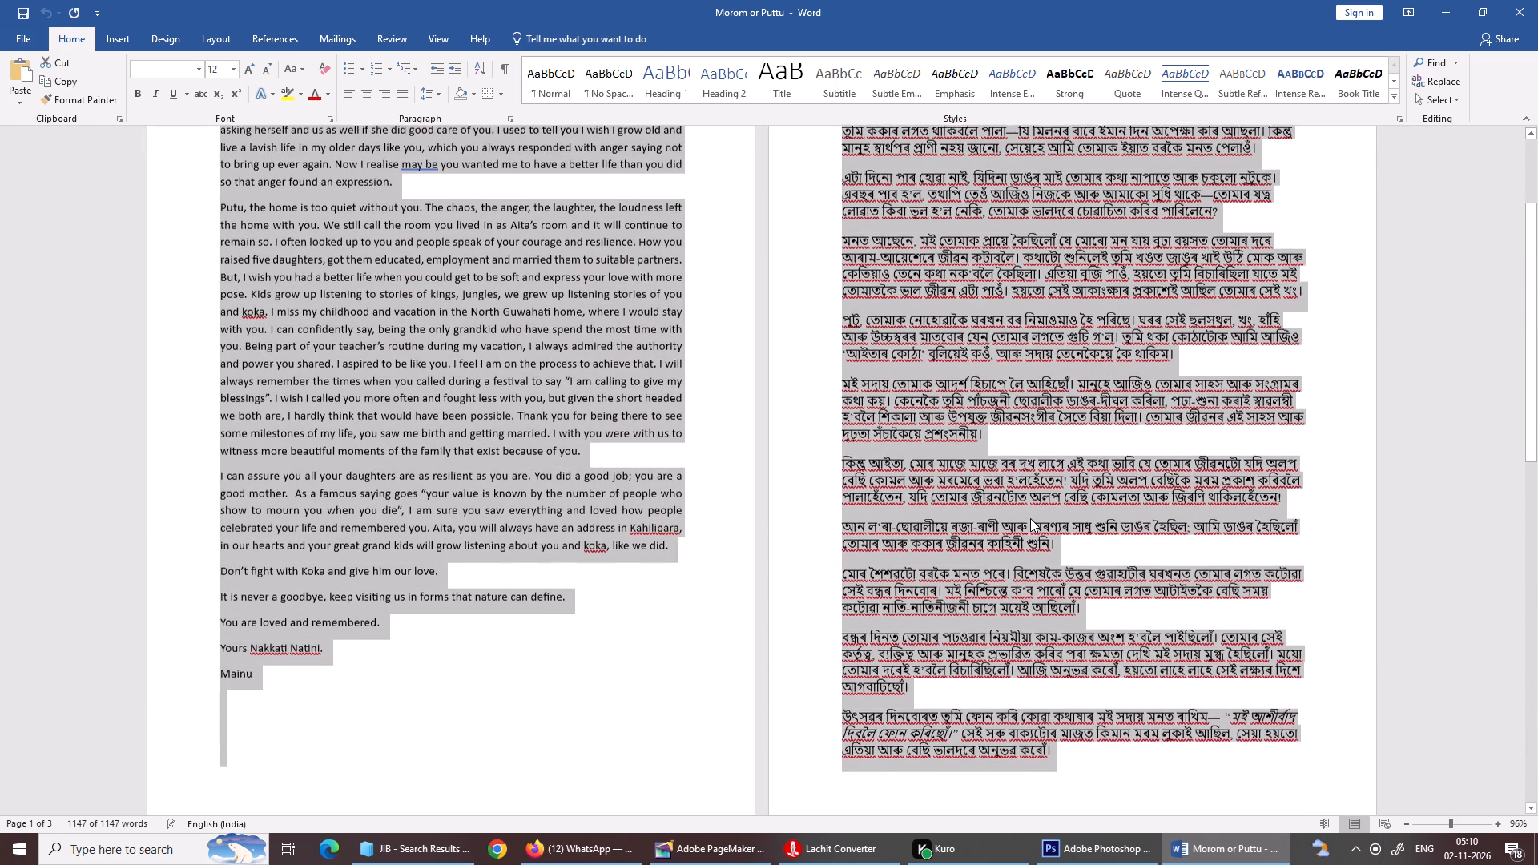
scroll(1030, 518, "up", 6)
scroll(1030, 518, "down", 1)
scroll(1030, 518, "up", 3)
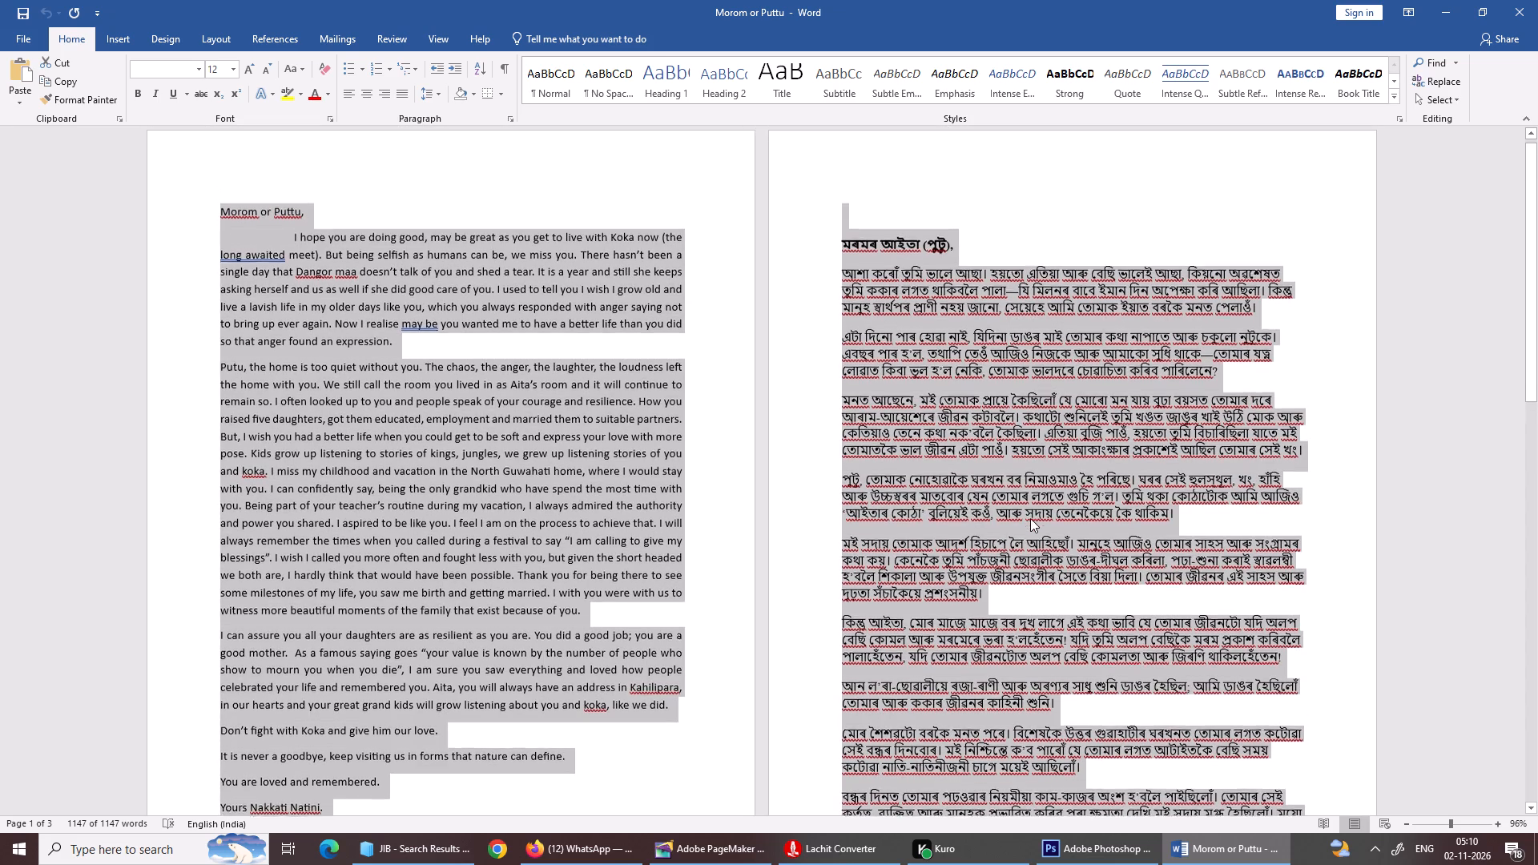
Copy the entire selected text of the Morom or Puttu letter and switch to the PageMaker publication.
key("ctrl+c")
key("ctrl+c")
key("ctrl+c")
key("ctrl+c")
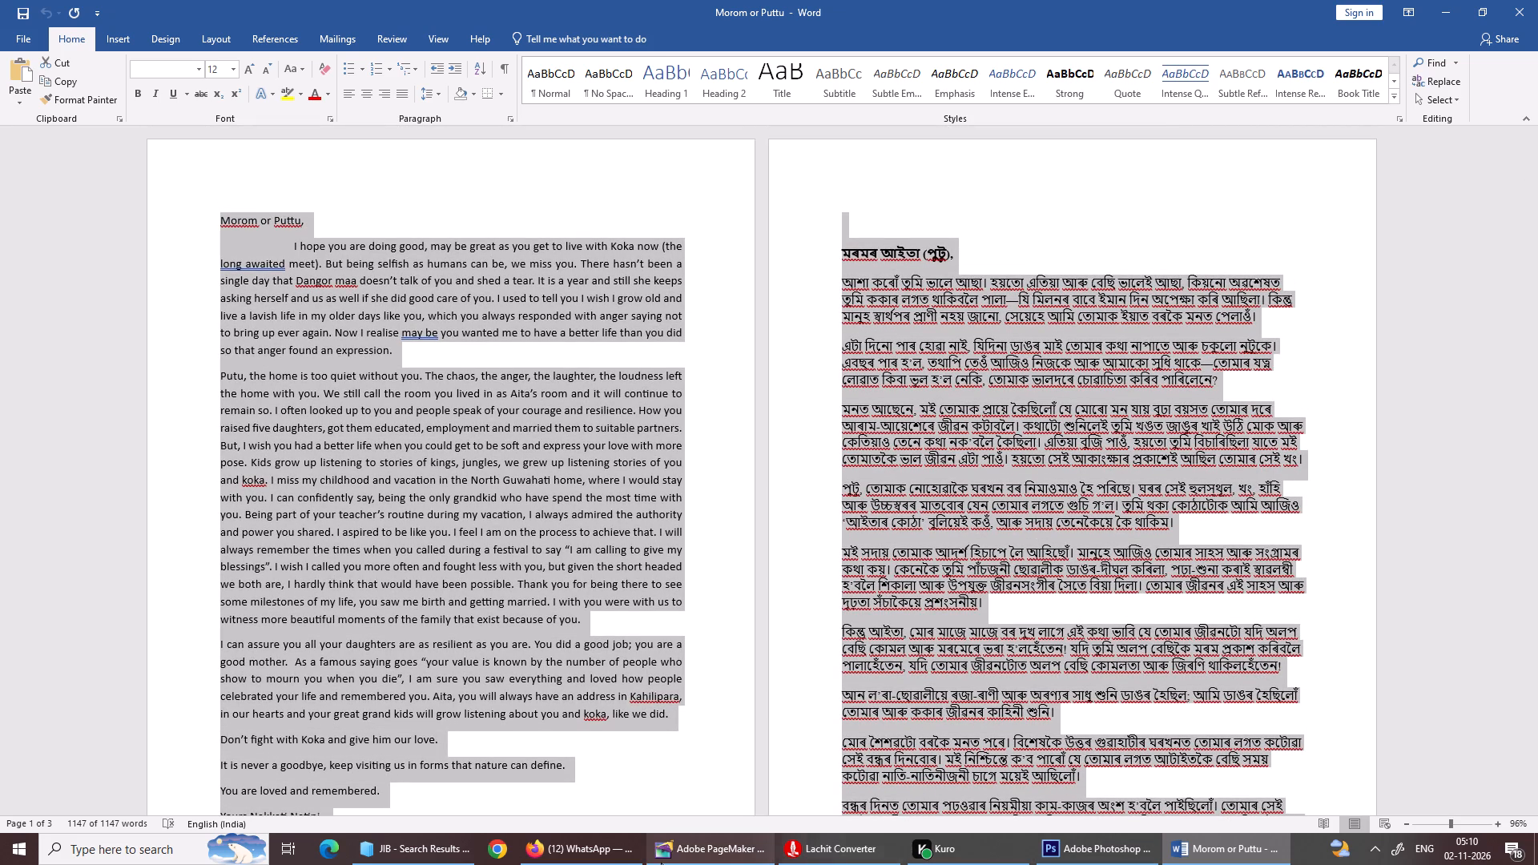
left_click(662, 859)
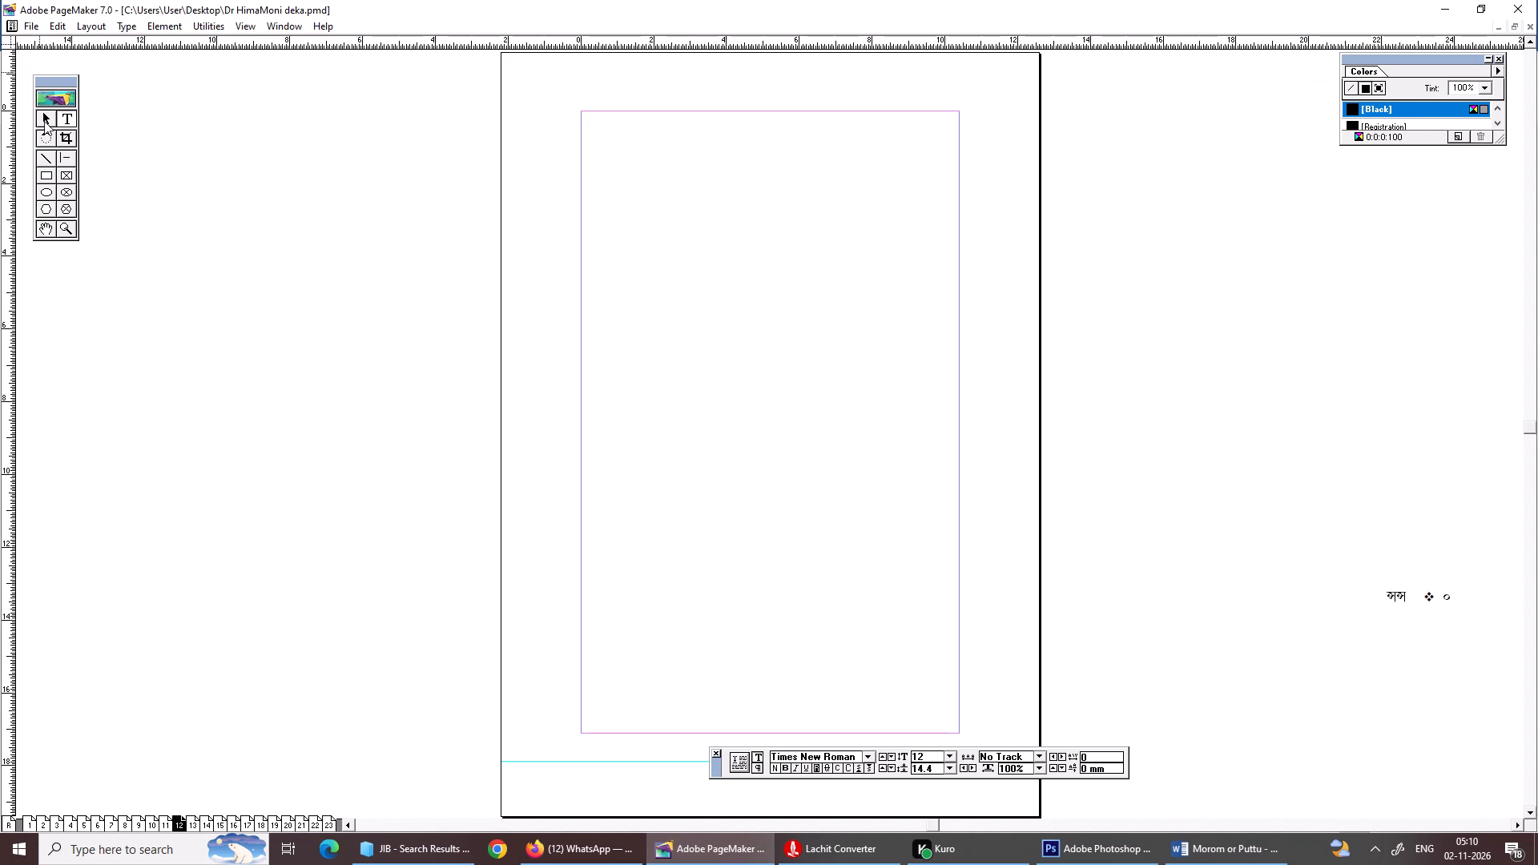
Paste the English "Morom or Puttu" letter onto page 12 and position its text block within the page margins.
left_click(45, 117)
key("Page_Up")
key("Page_Down")
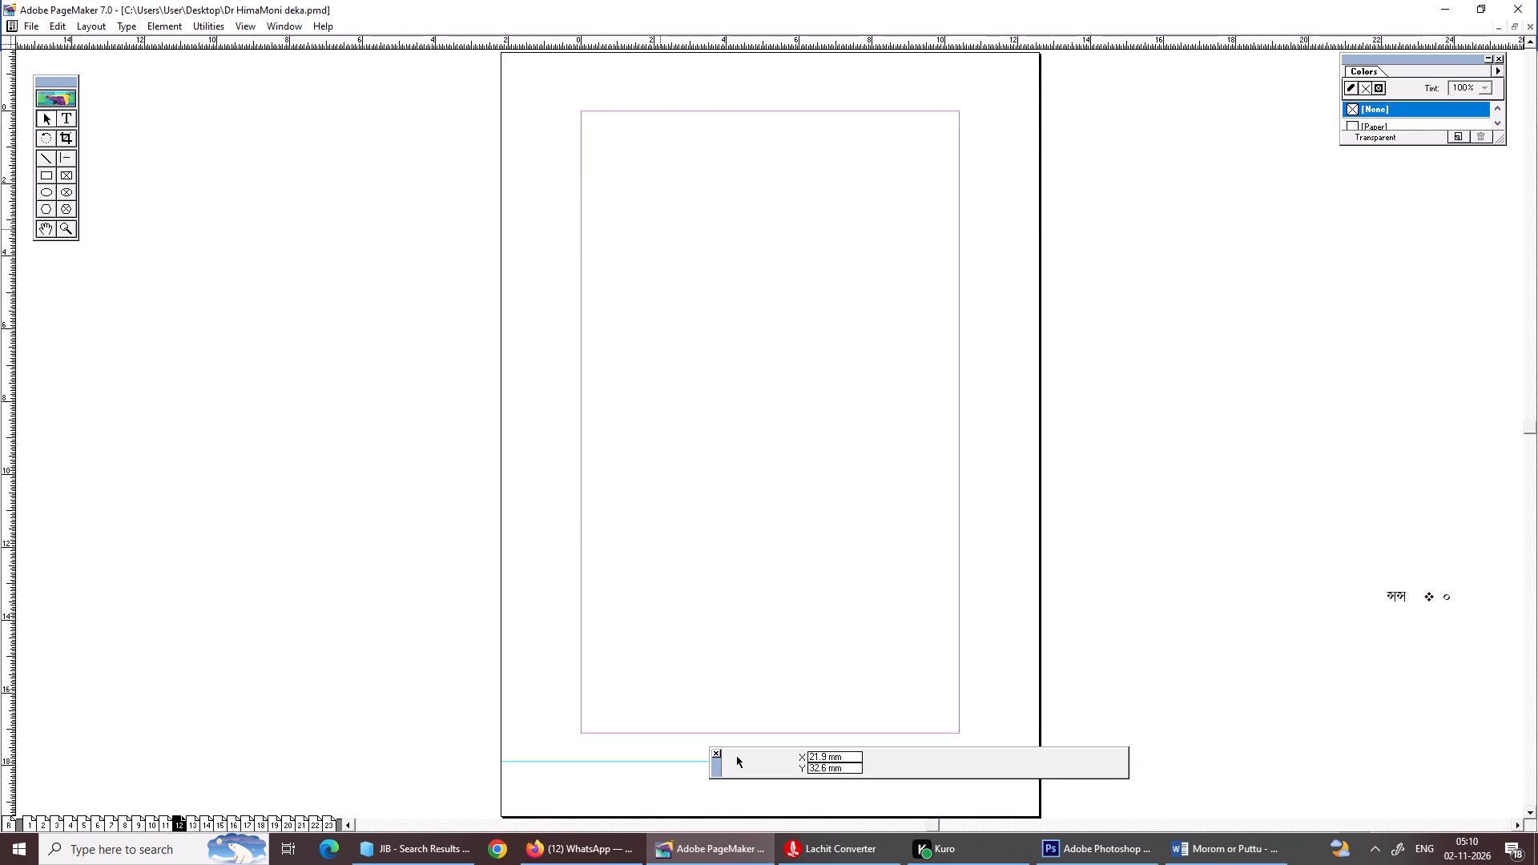
key("ctrl+v")
left_click(722, 318)
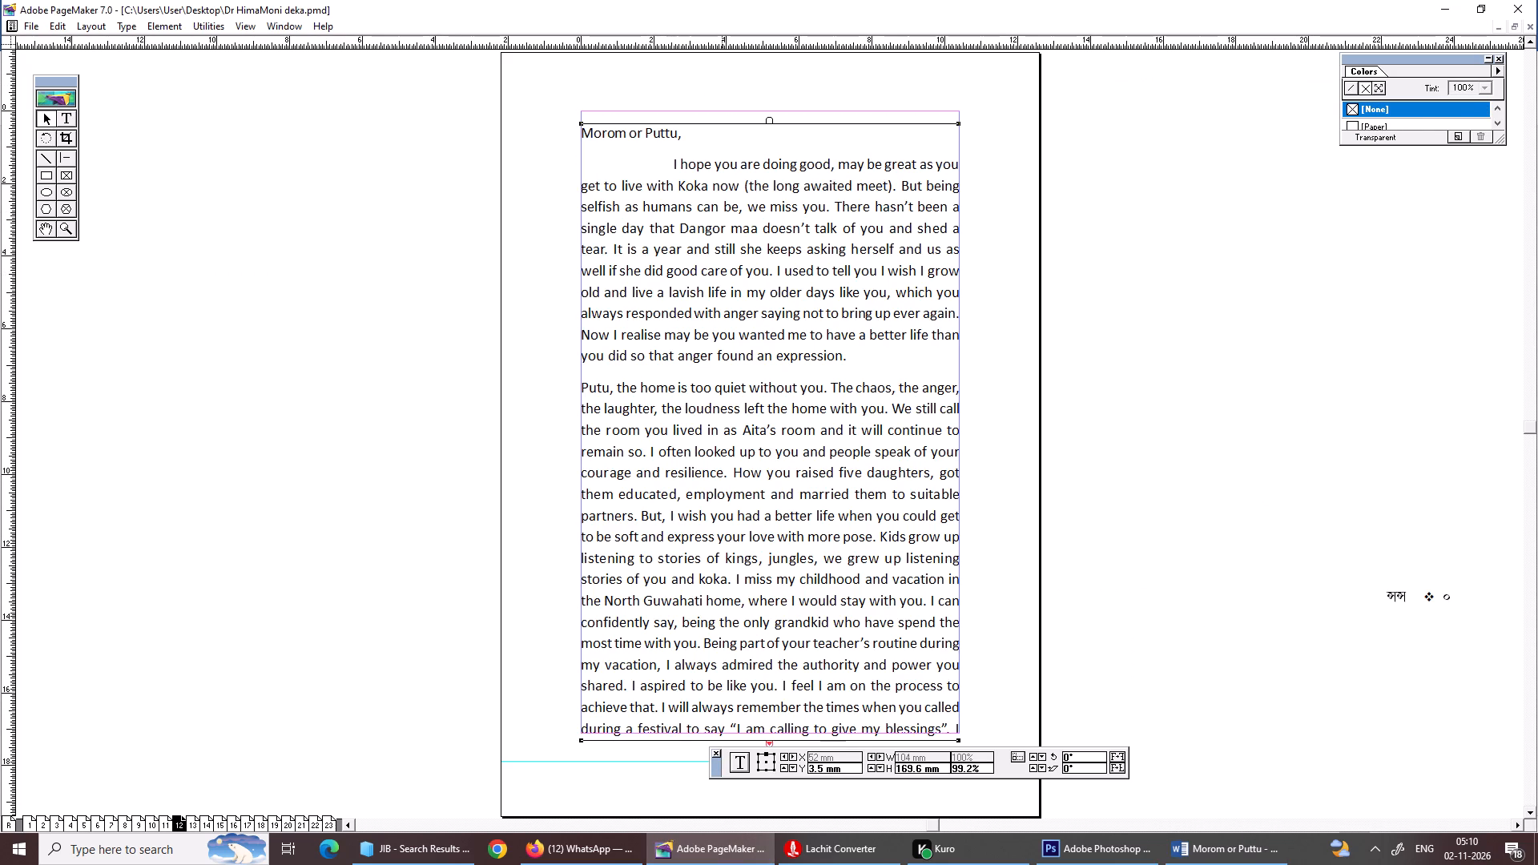
Flow the letter's overflow onto page 13, align the block with the margins, and shorten it to end below the English signature.
left_click(769, 735)
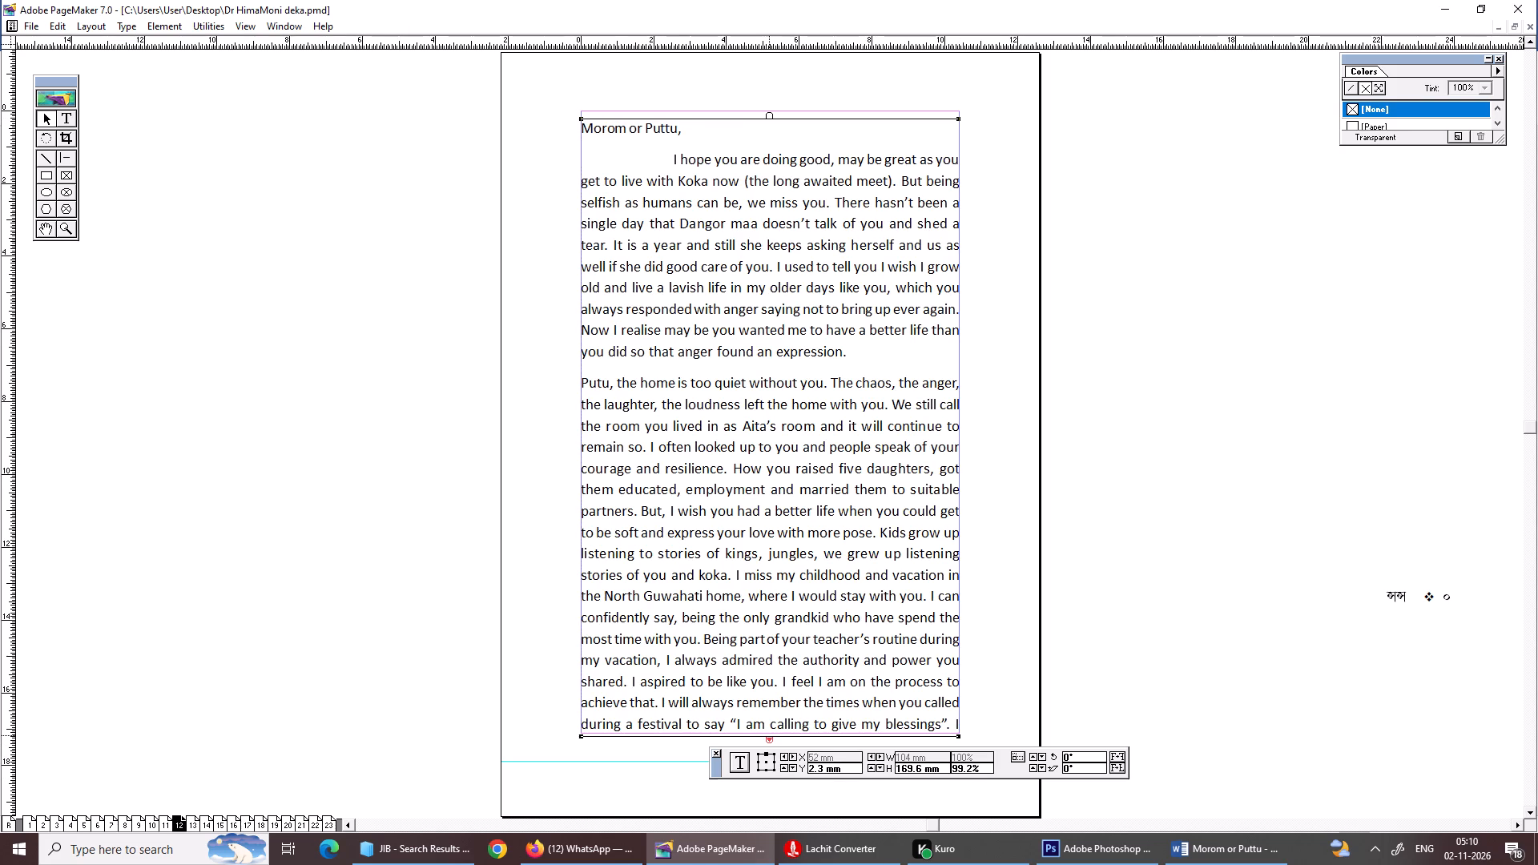
key("Page_Down")
left_click_drag(598, 125, 598, 123)
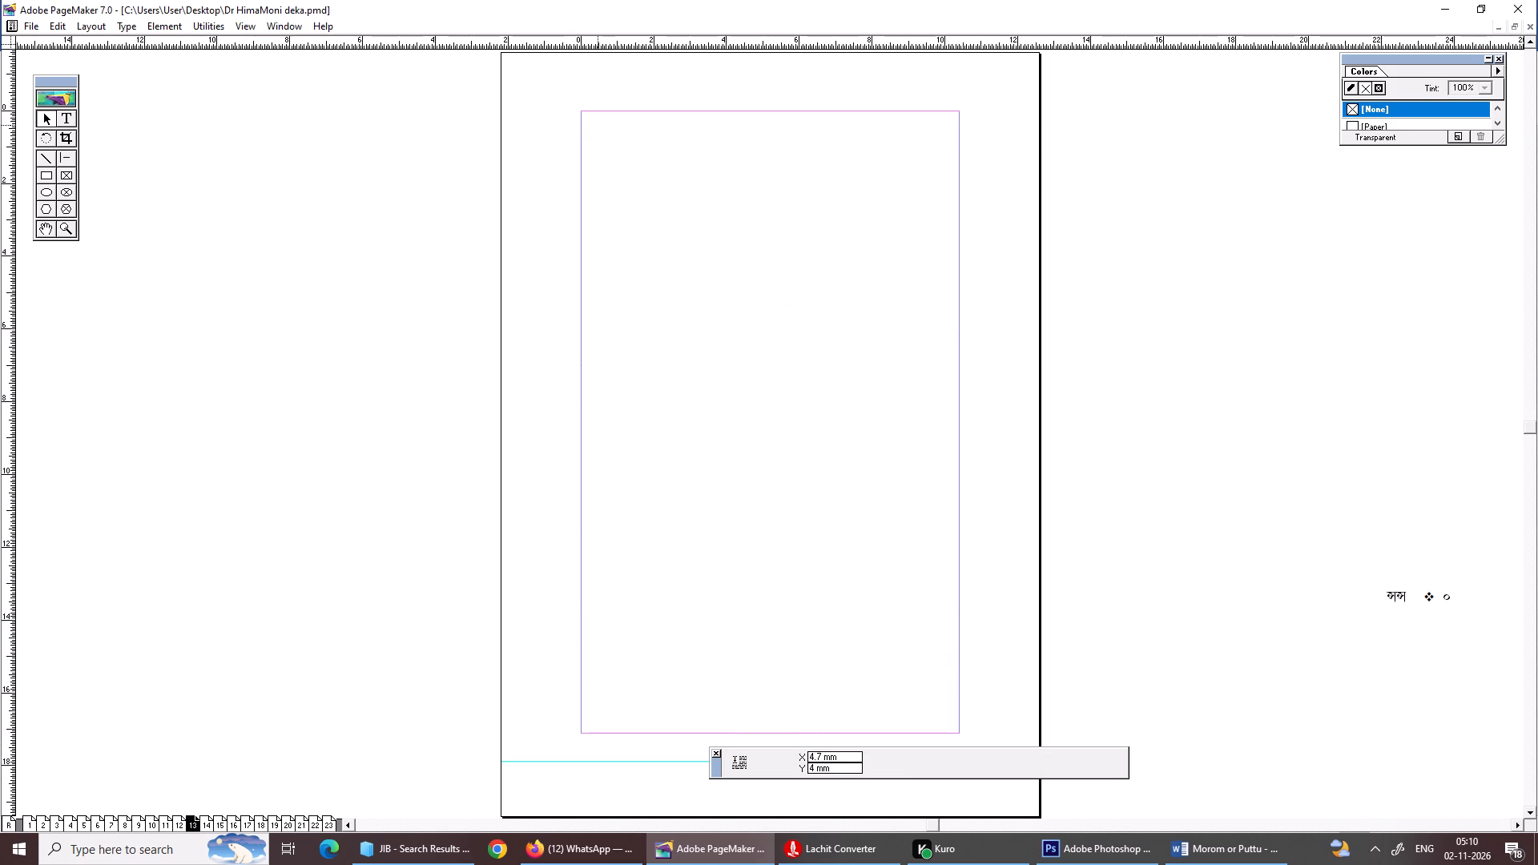
left_click_drag(598, 123, 606, 105)
left_click_drag(692, 251, 678, 270)
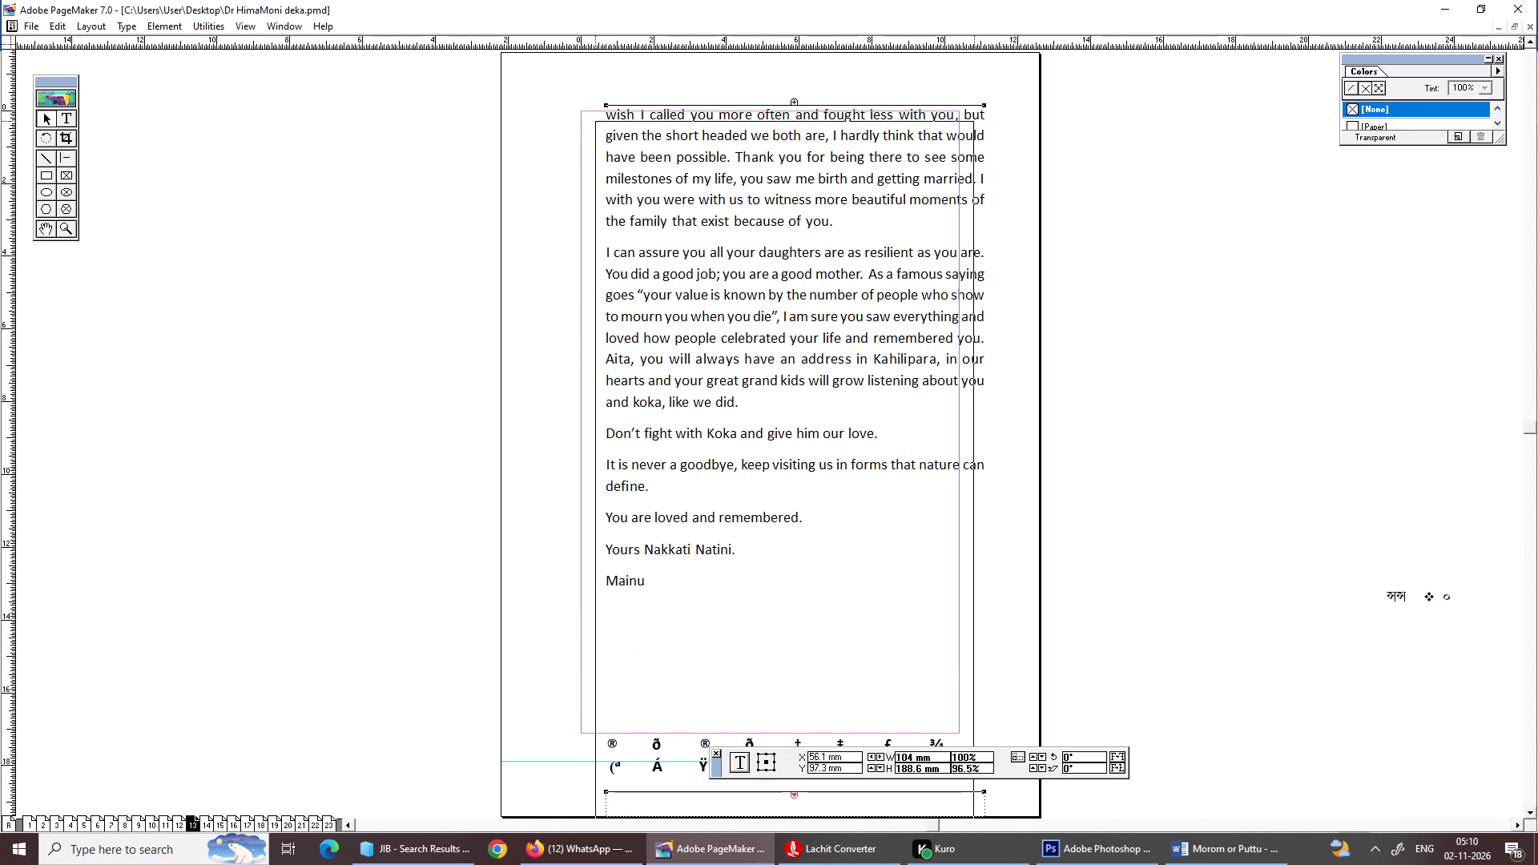
left_click_drag(678, 270, 668, 251)
left_click_drag(710, 310, 712, 326)
left_click_drag(450, 488, 430, 364, "alt")
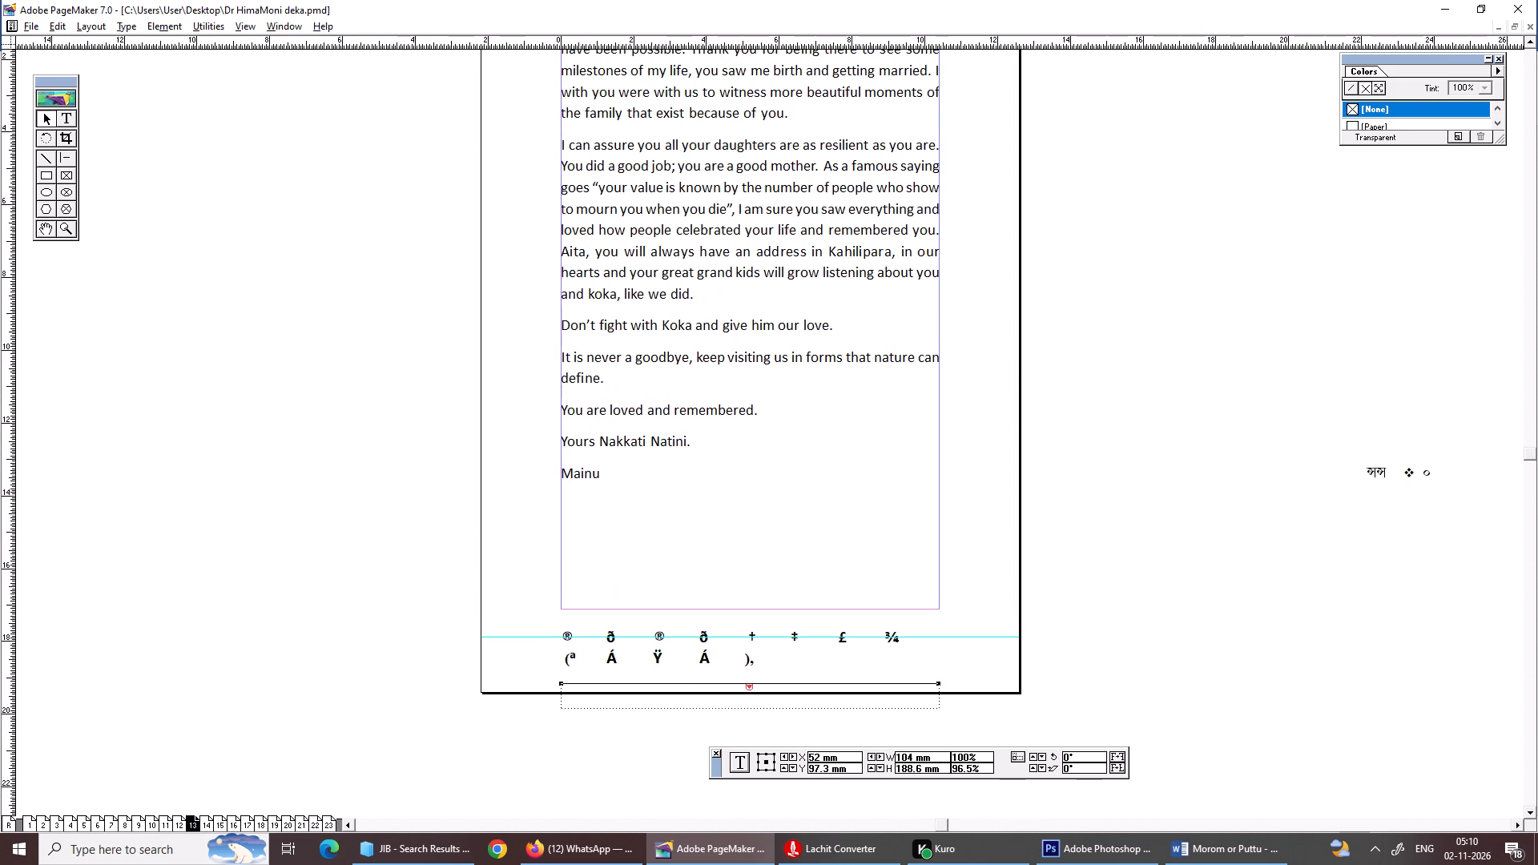
left_click_drag(749, 681, 758, 609)
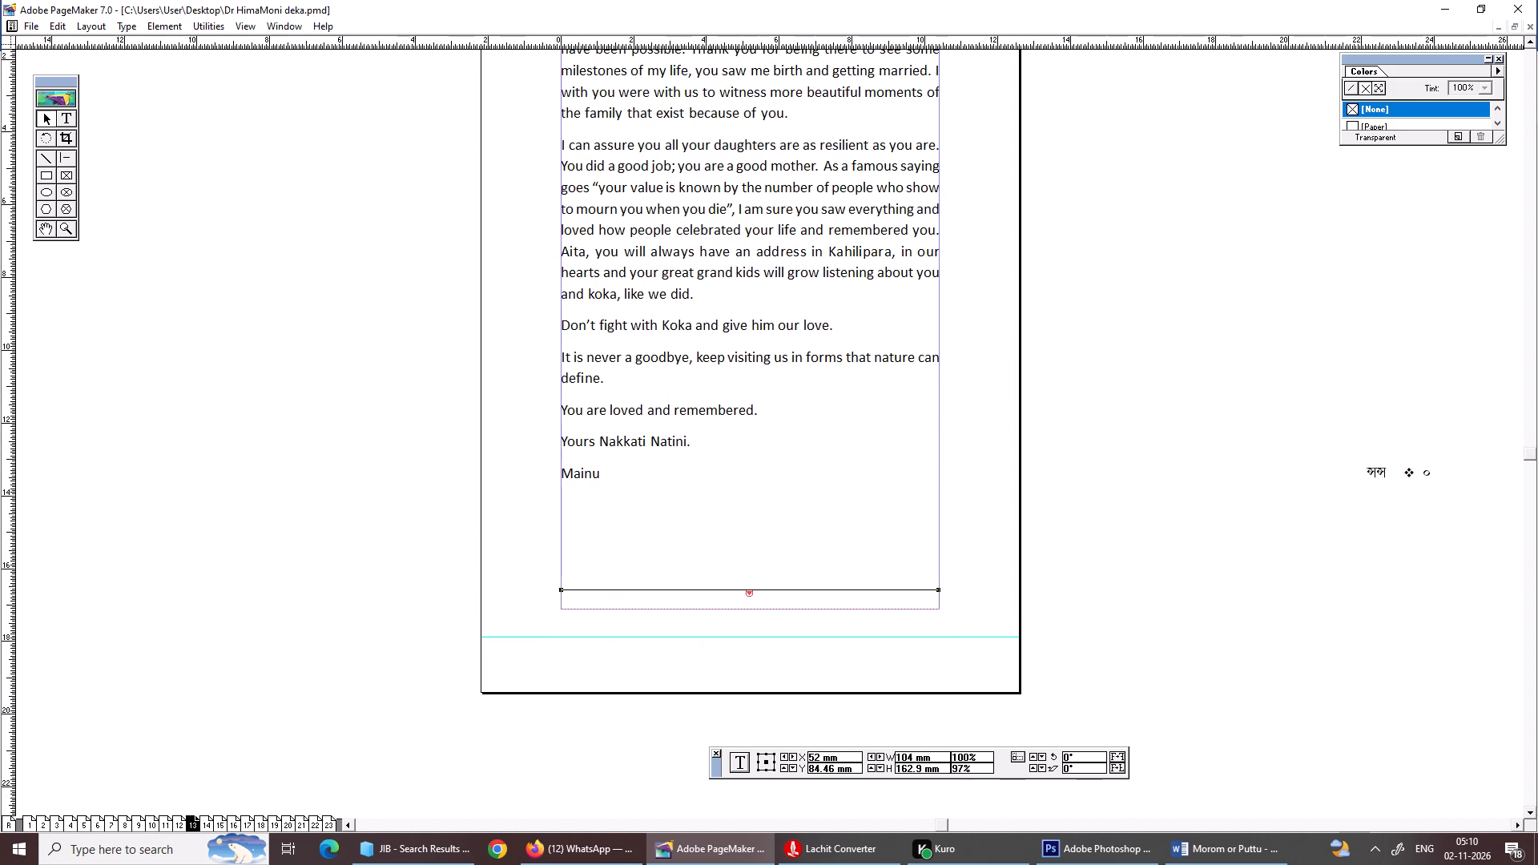
Flow the remaining Assamese overflow text from the top of page 14 onward through the following pages.
left_click(746, 597)
key("Page_Down")
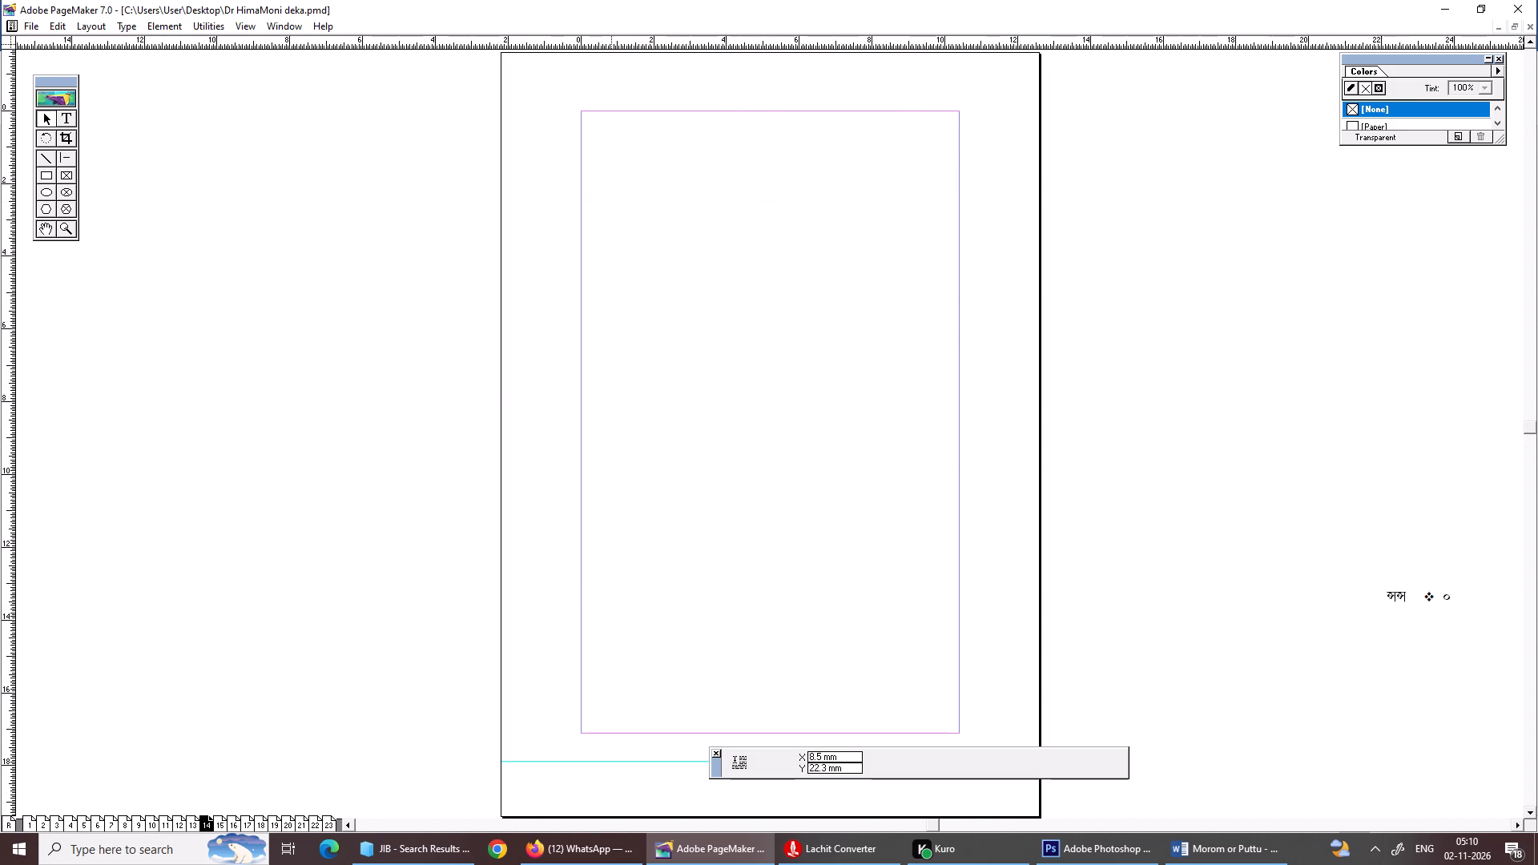
left_click(634, 123)
Cut all the unconverted Assamese text, from its start on page 14 to its end on page 27.
key("Page_Up")
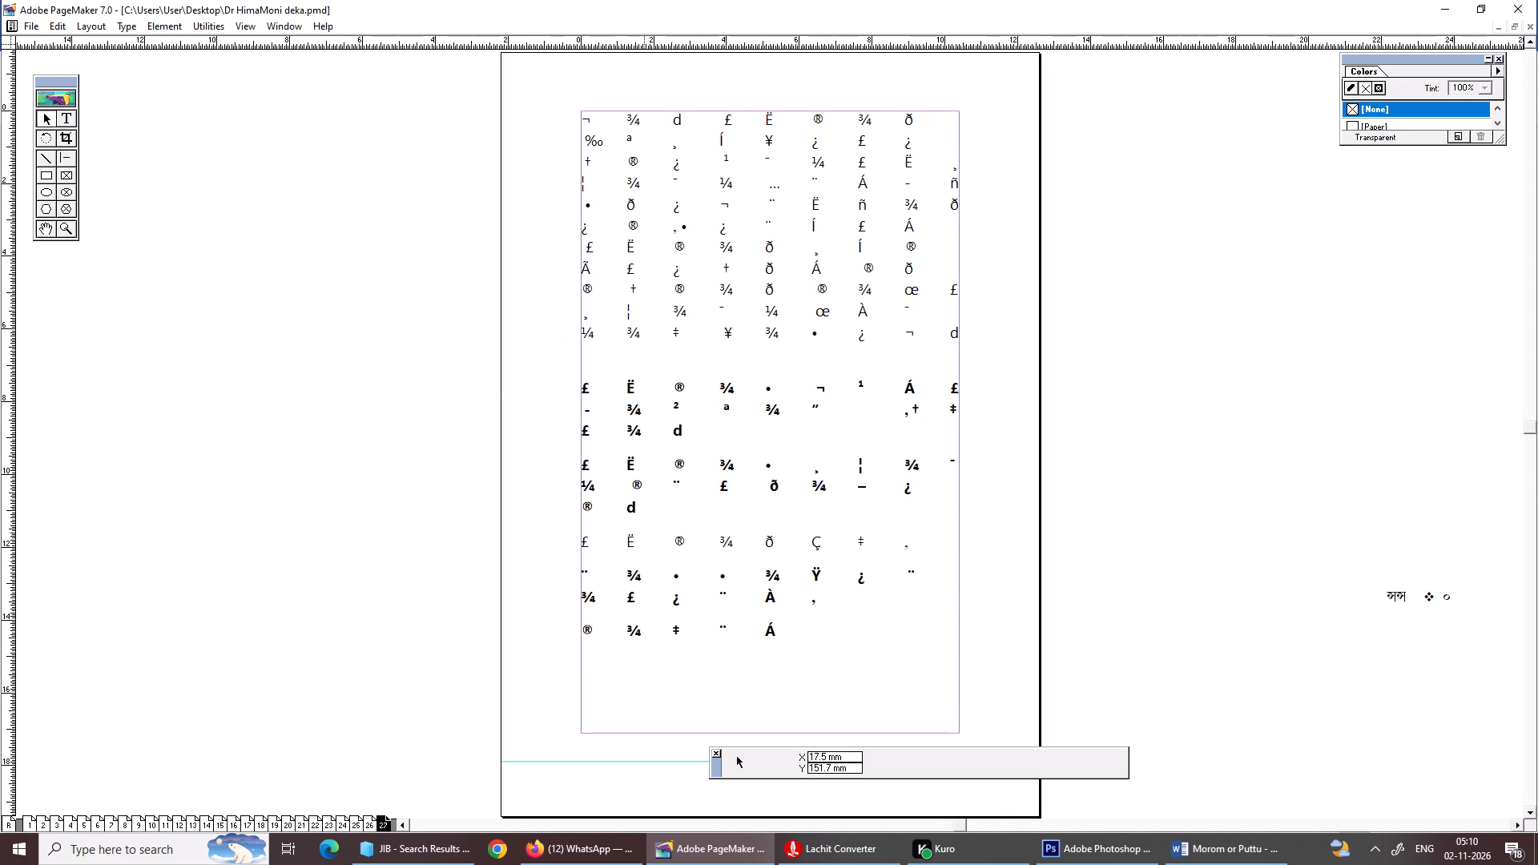
key("Page_Up")
key("Page_Up")
key("Page_Up")
key("Page_Up")
key("Page_Up")
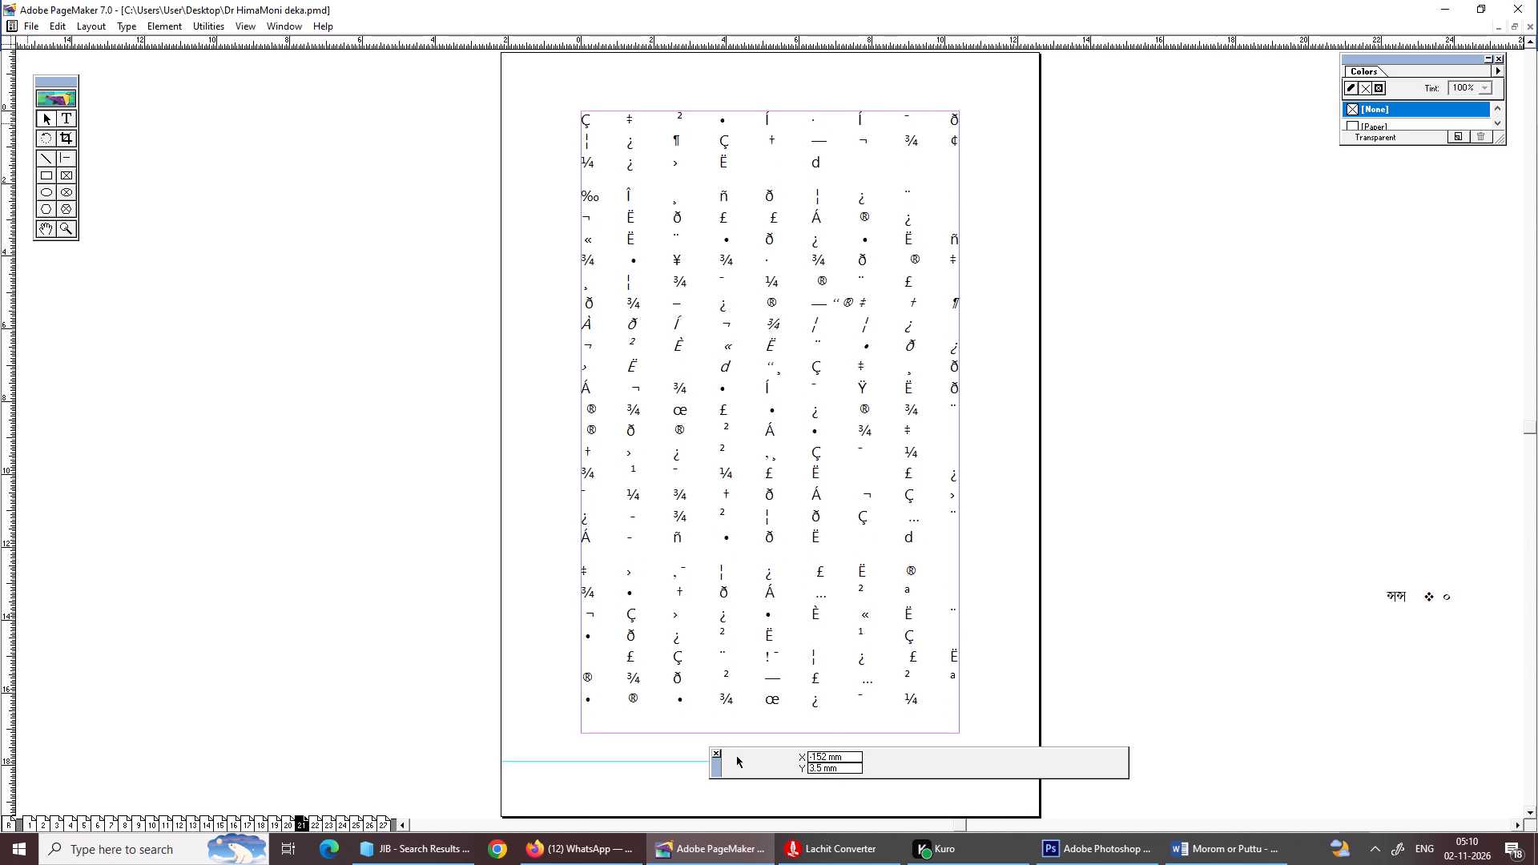
key("Page_Up")
left_click(70, 123)
key("Page_Up")
key("Page_Up")
key("Page_Up")
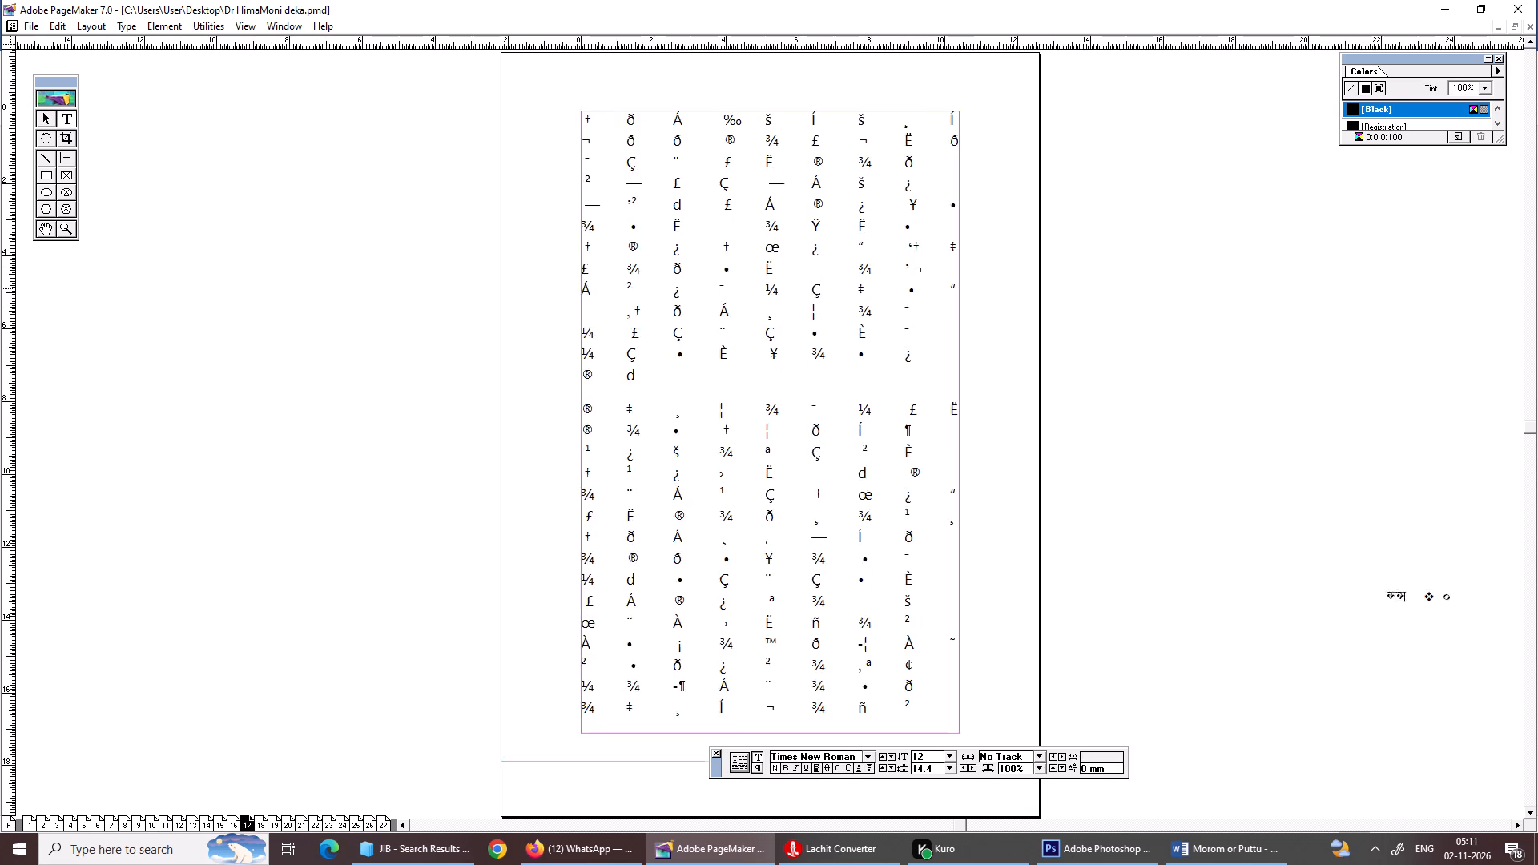
key("Page_Up")
key("Page_Up")
key("Page_Up")
key("Page_Up")
key("Page_Up")
key("Page_Down")
key("Page_Down")
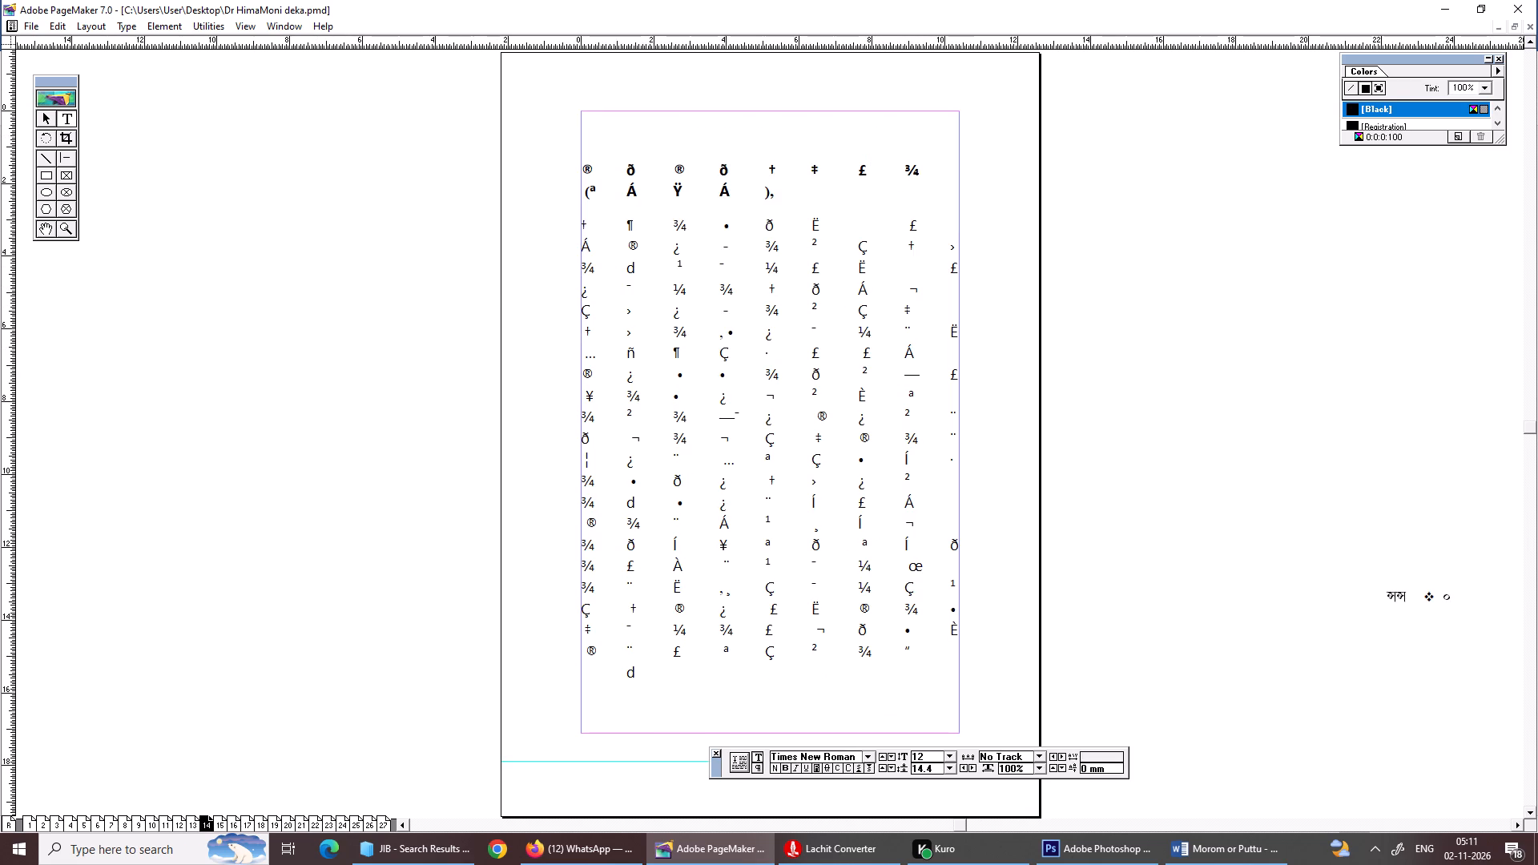
left_click_drag(588, 136, 693, 291)
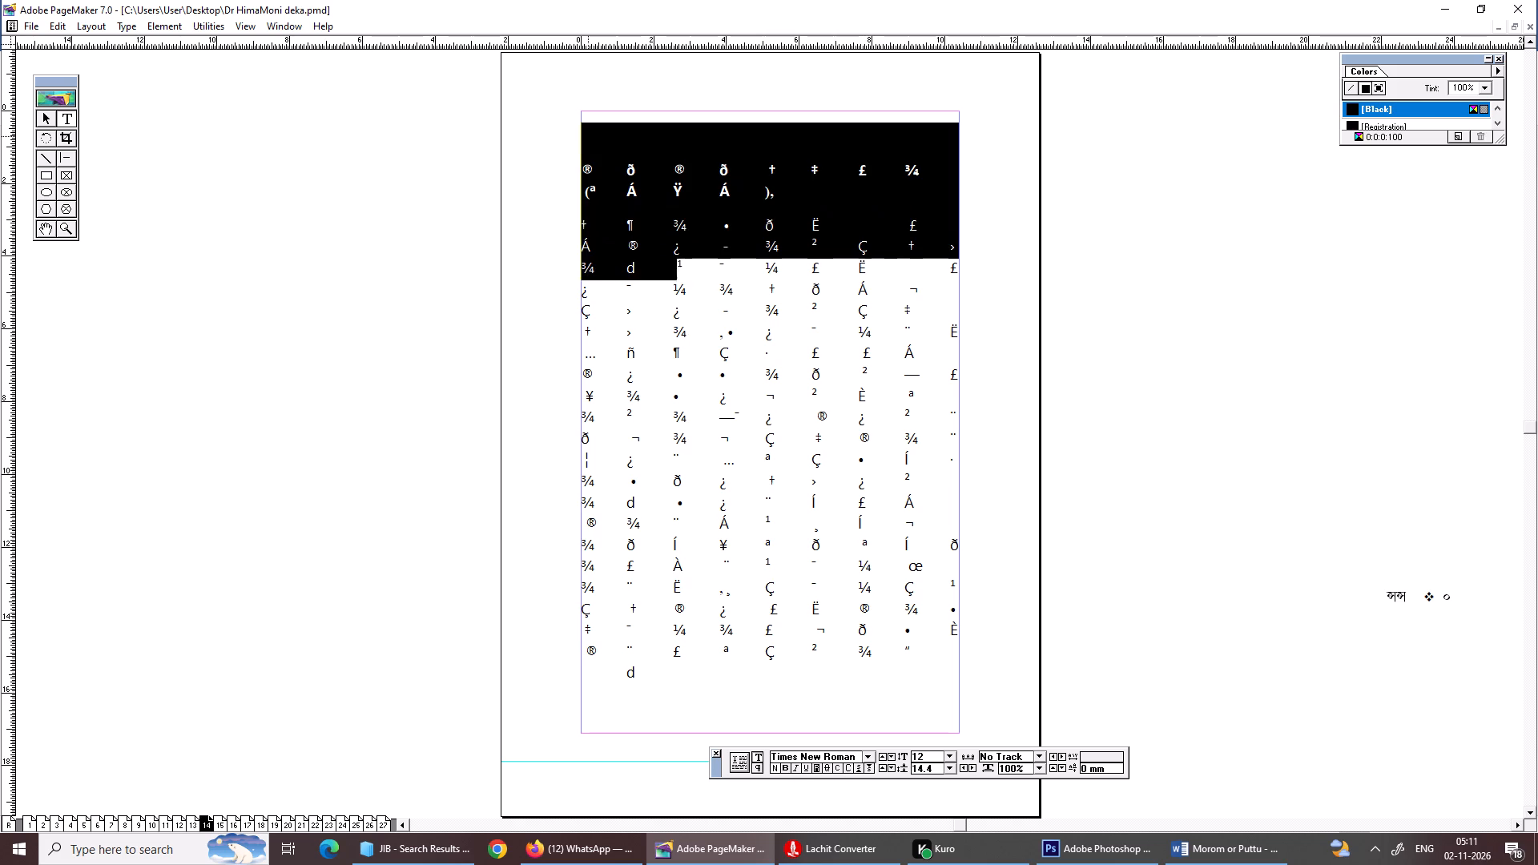
left_click_drag(693, 291, 695, 294)
key("Page_Down")
key("Page_Down")
key("Page_Down")
key("Page_Down")
key("Page_Down")
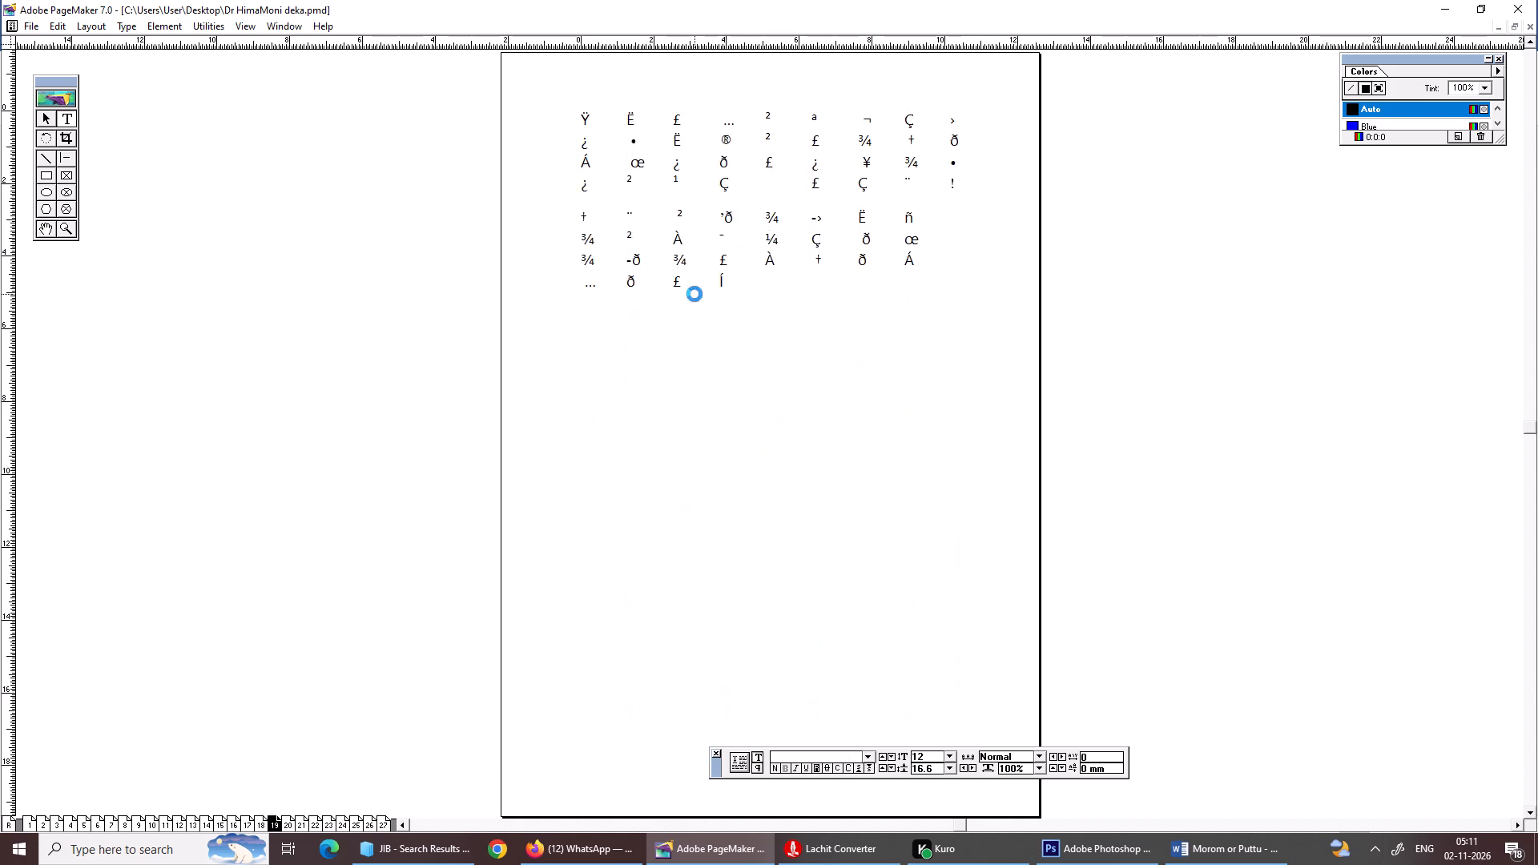
key("Page_Down")
key("Page_Down")
key("Page_Down")
key("Page_Down")
key("Page_Down")
key("Page_Down")
key("Page_Down")
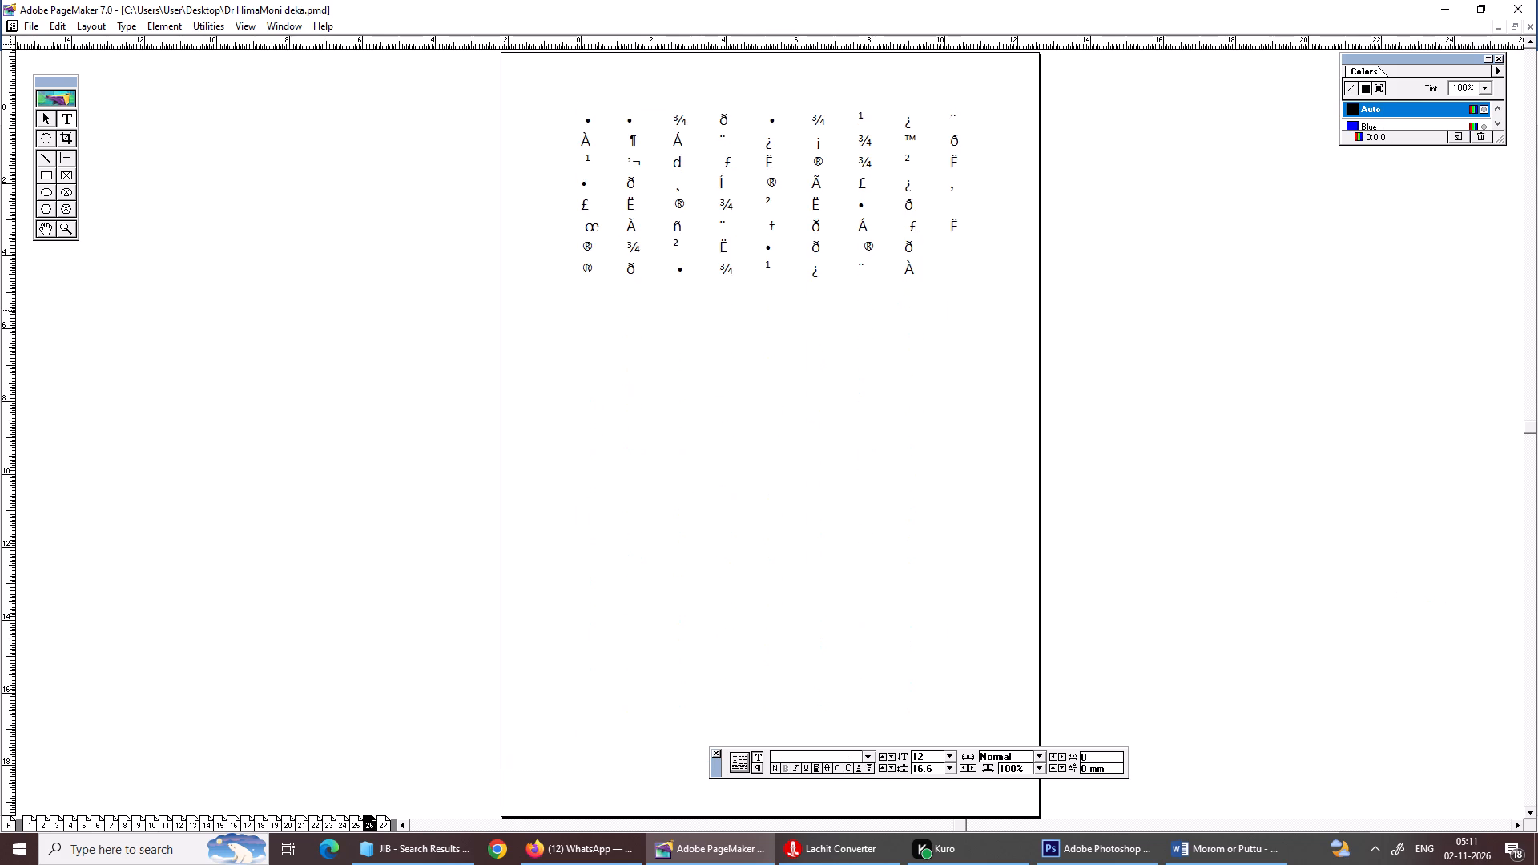
key("Page_Down")
key("Page_Down")
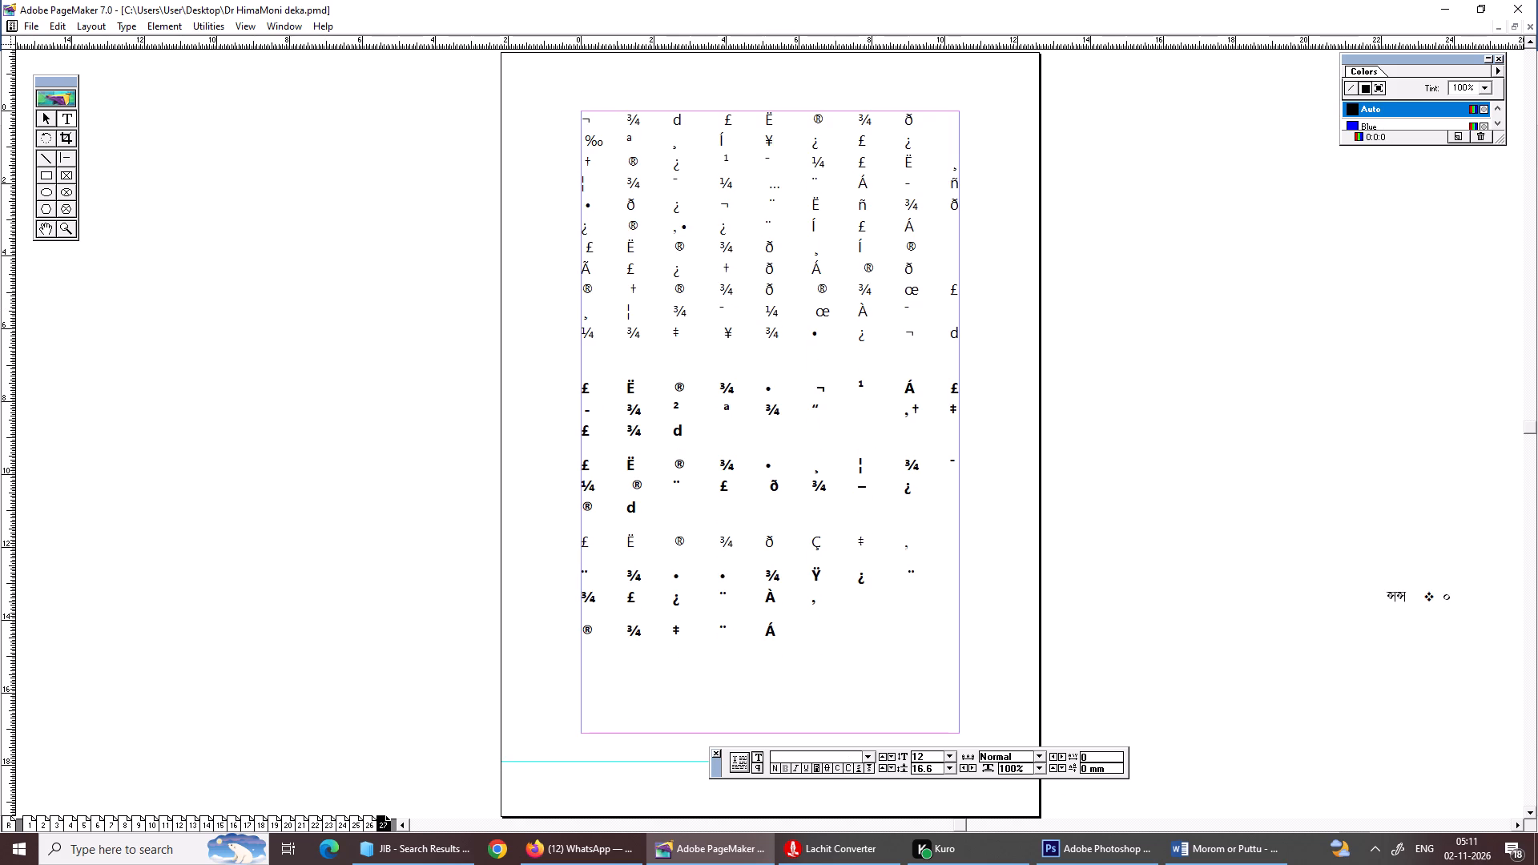
left_click(839, 646, "shift")
key("ctrl+x")
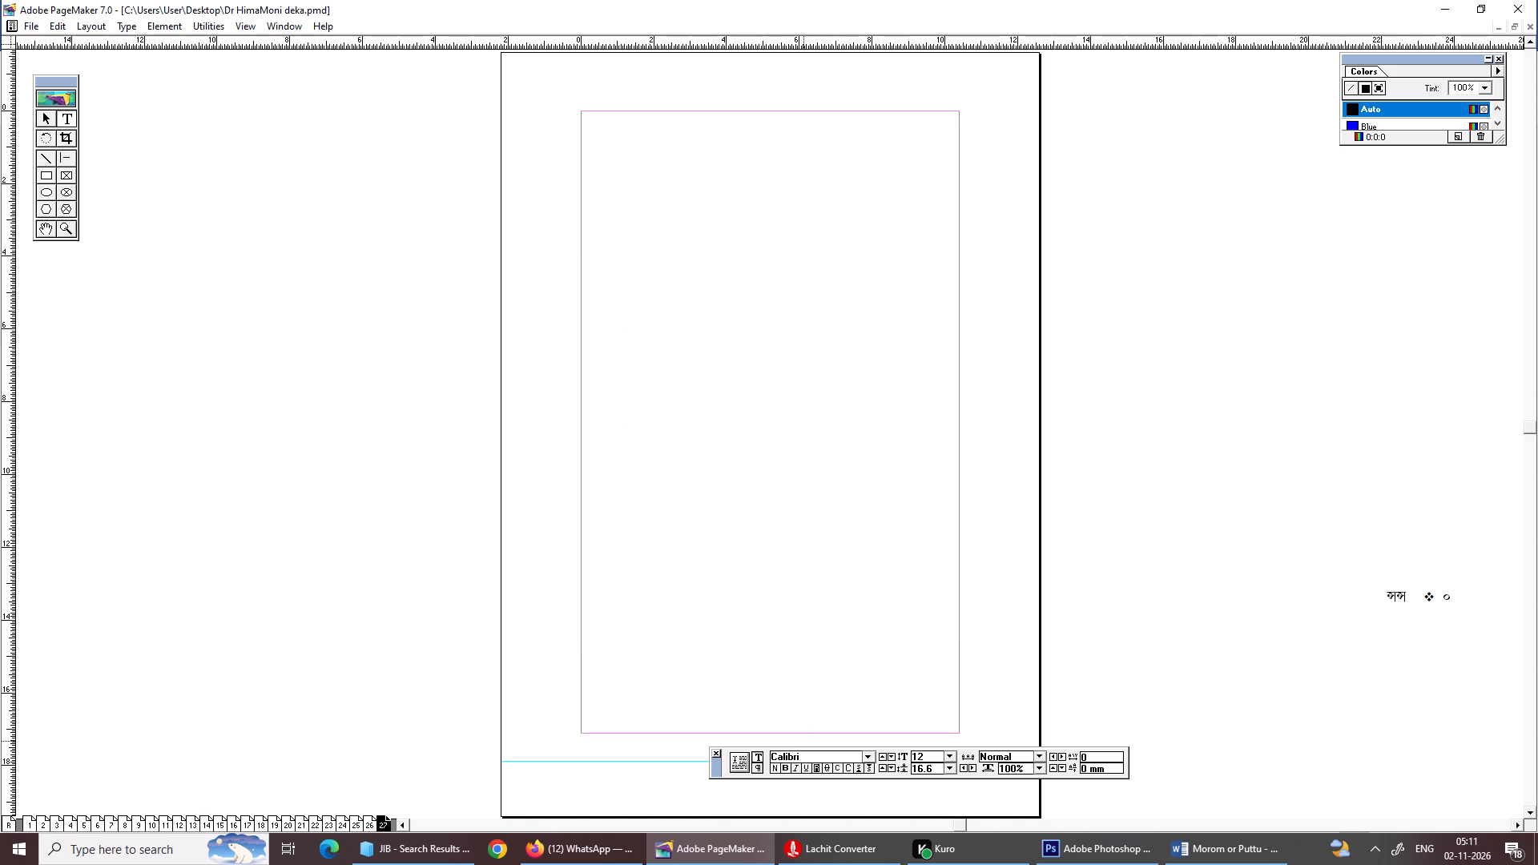
Paste the cut text into Lachit Converter, run the Unicode-to-Geetanjali conversion, and copy the entire text.
left_click(832, 841)
key("ctrl+v")
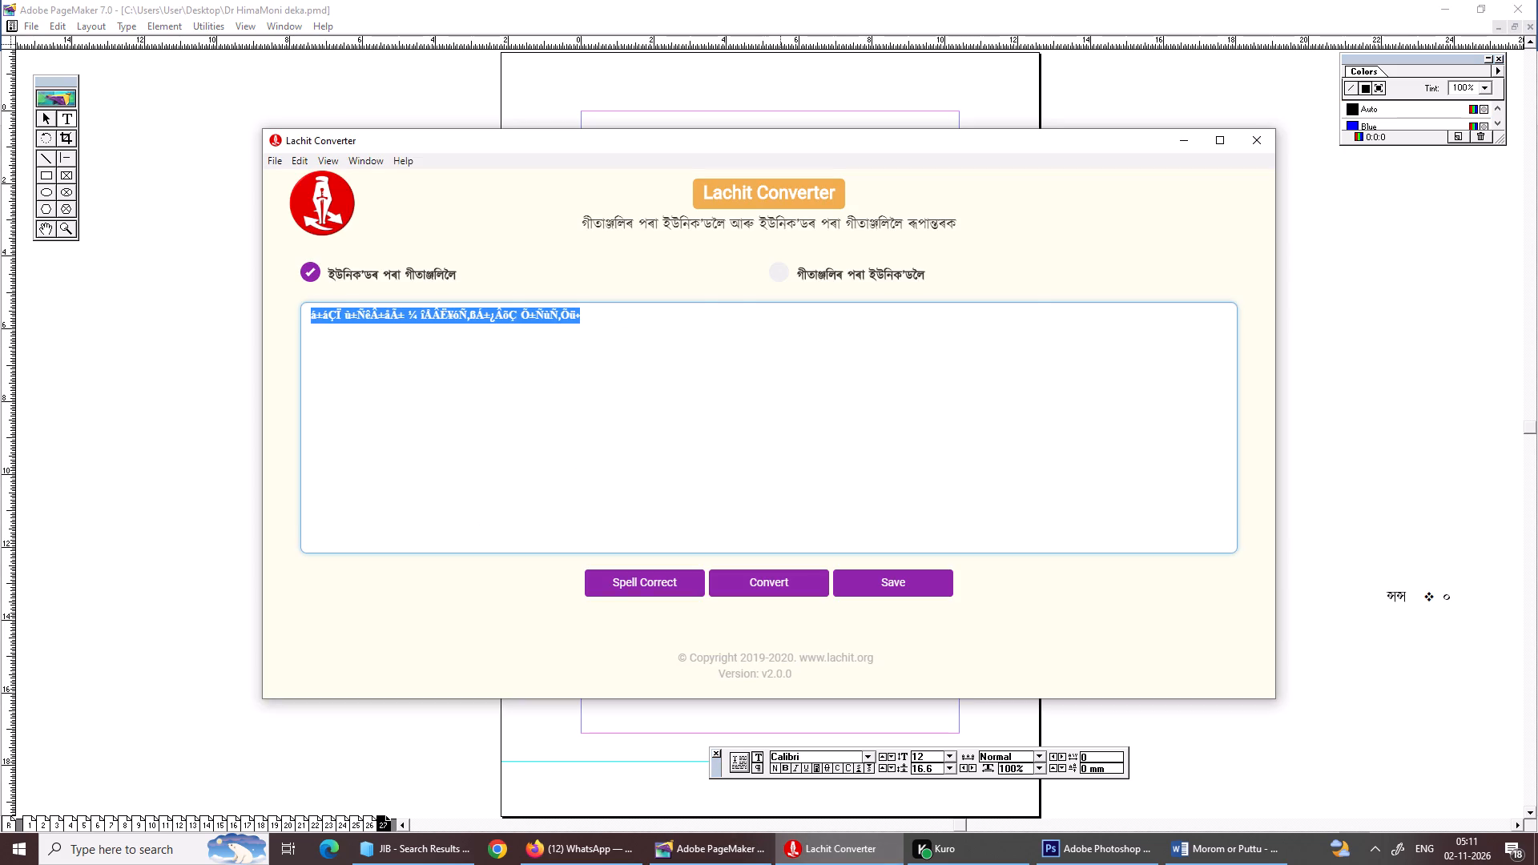
key("ctrl+a")
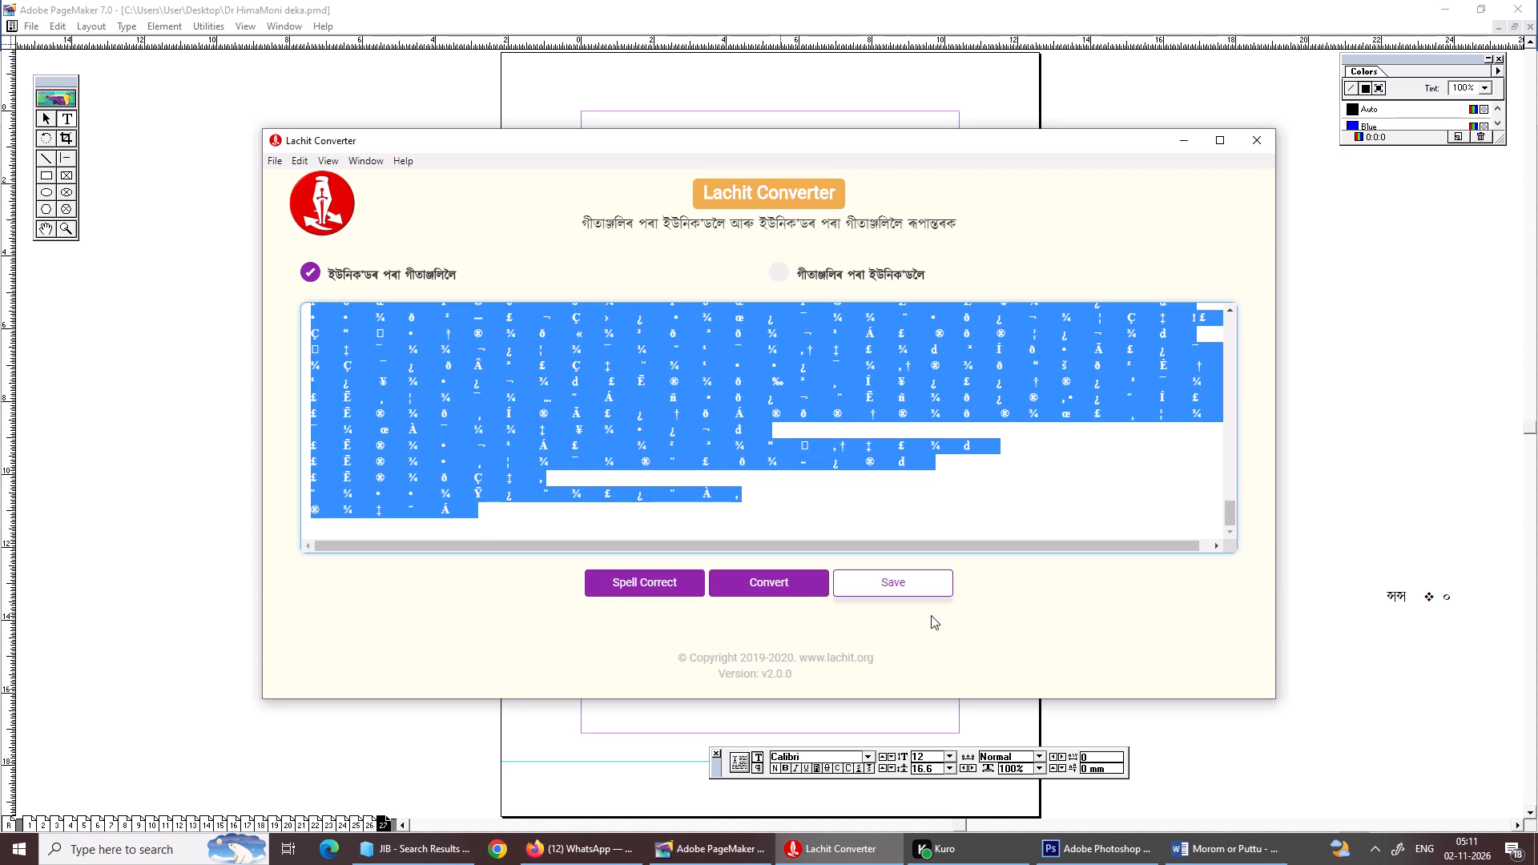
left_click(777, 585)
left_click(751, 517)
left_click(737, 445)
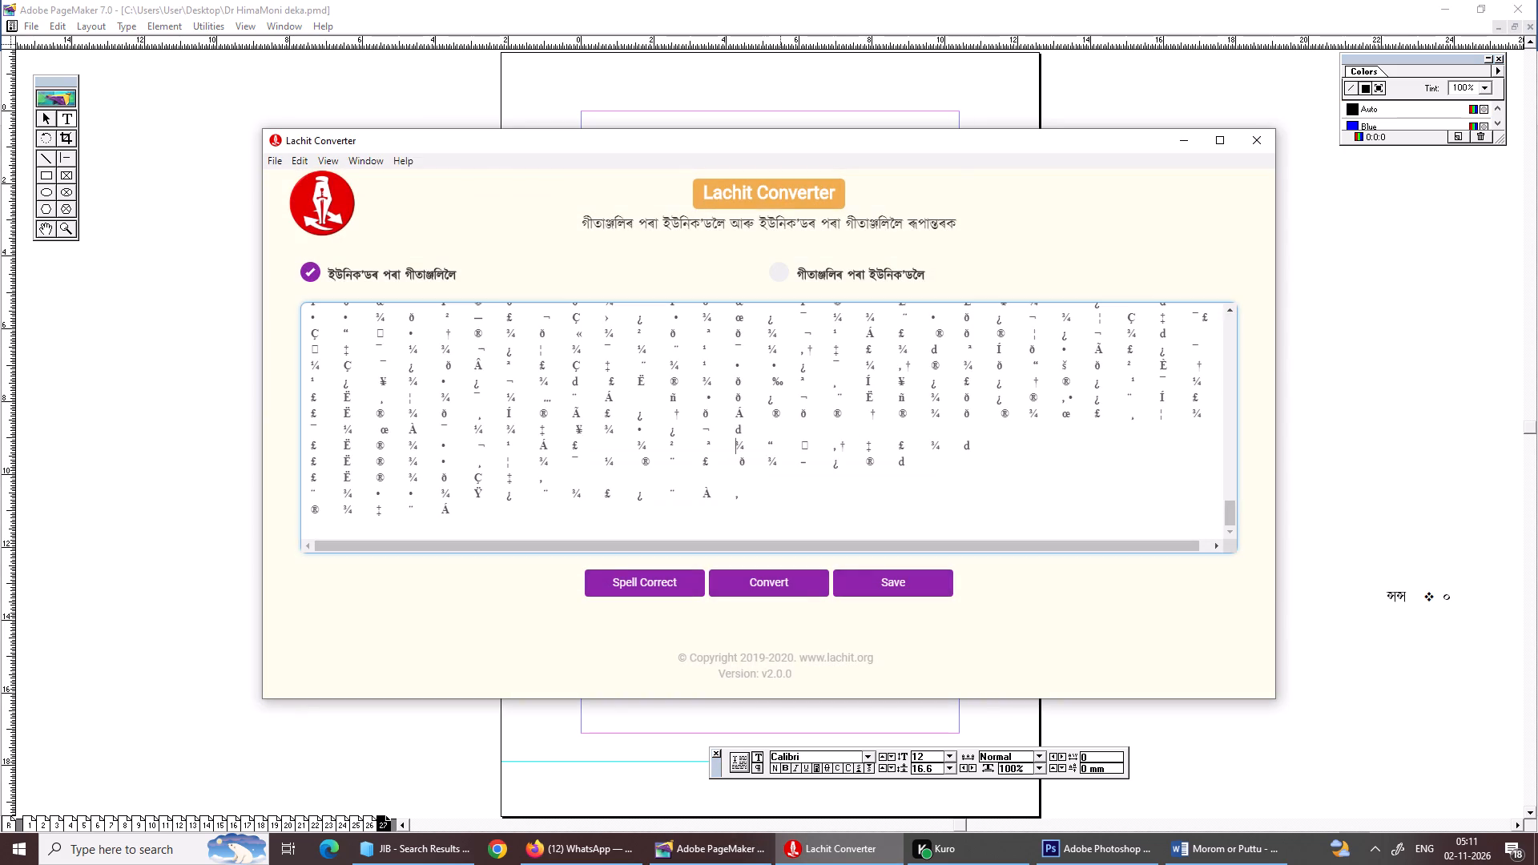
key("ctrl+a")
key("ctrl+c")
key("ctrl+c")
left_click(690, 835)
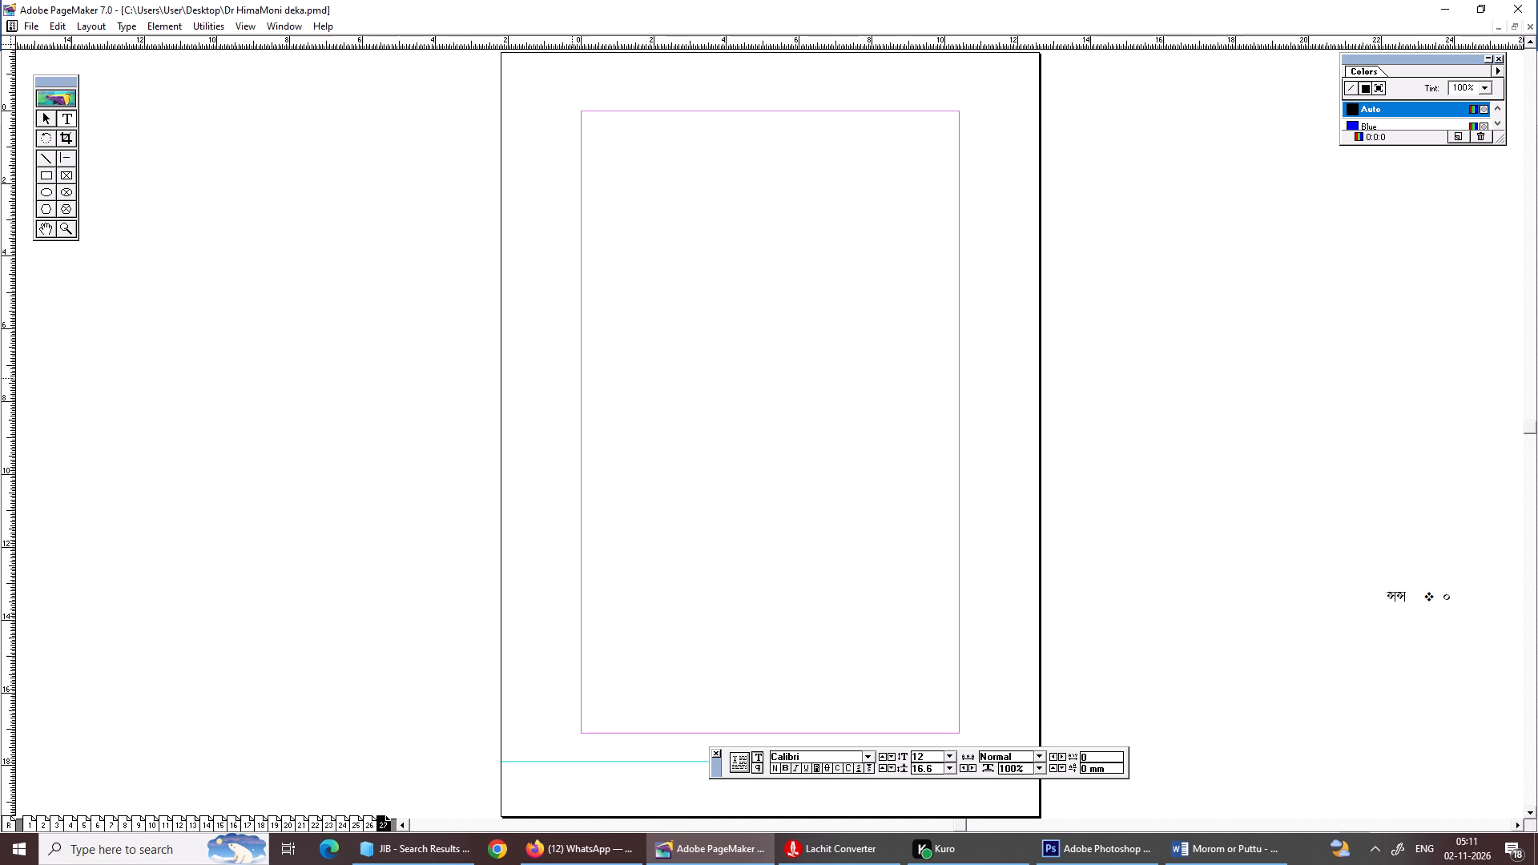
Return to PageMaker and paste the copied text into the empty text block on page 14.
key("Page_Up")
key("Page_Up")
key("Page_Up")
key("Page_Up")
key("Page_Up")
key("Page_Up")
key("Page_Up")
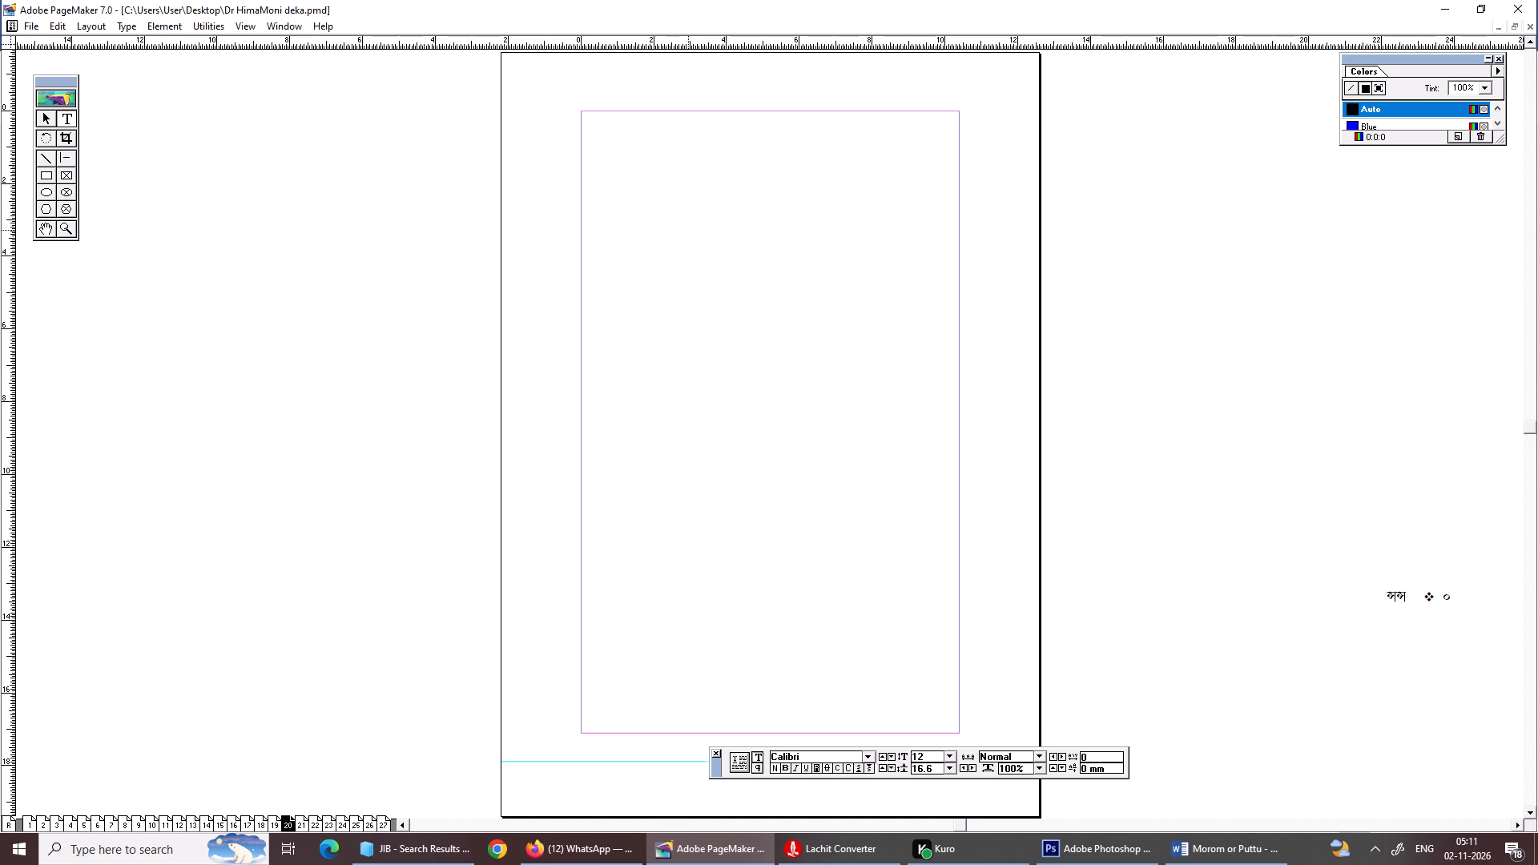
key("Page_Up")
key("Page_Up")
key("Page_Up")
key("Page_Up")
key("Page_Up")
key("Page_Up")
key("Page_Up")
key("Page_Down")
key("ctrl+v")
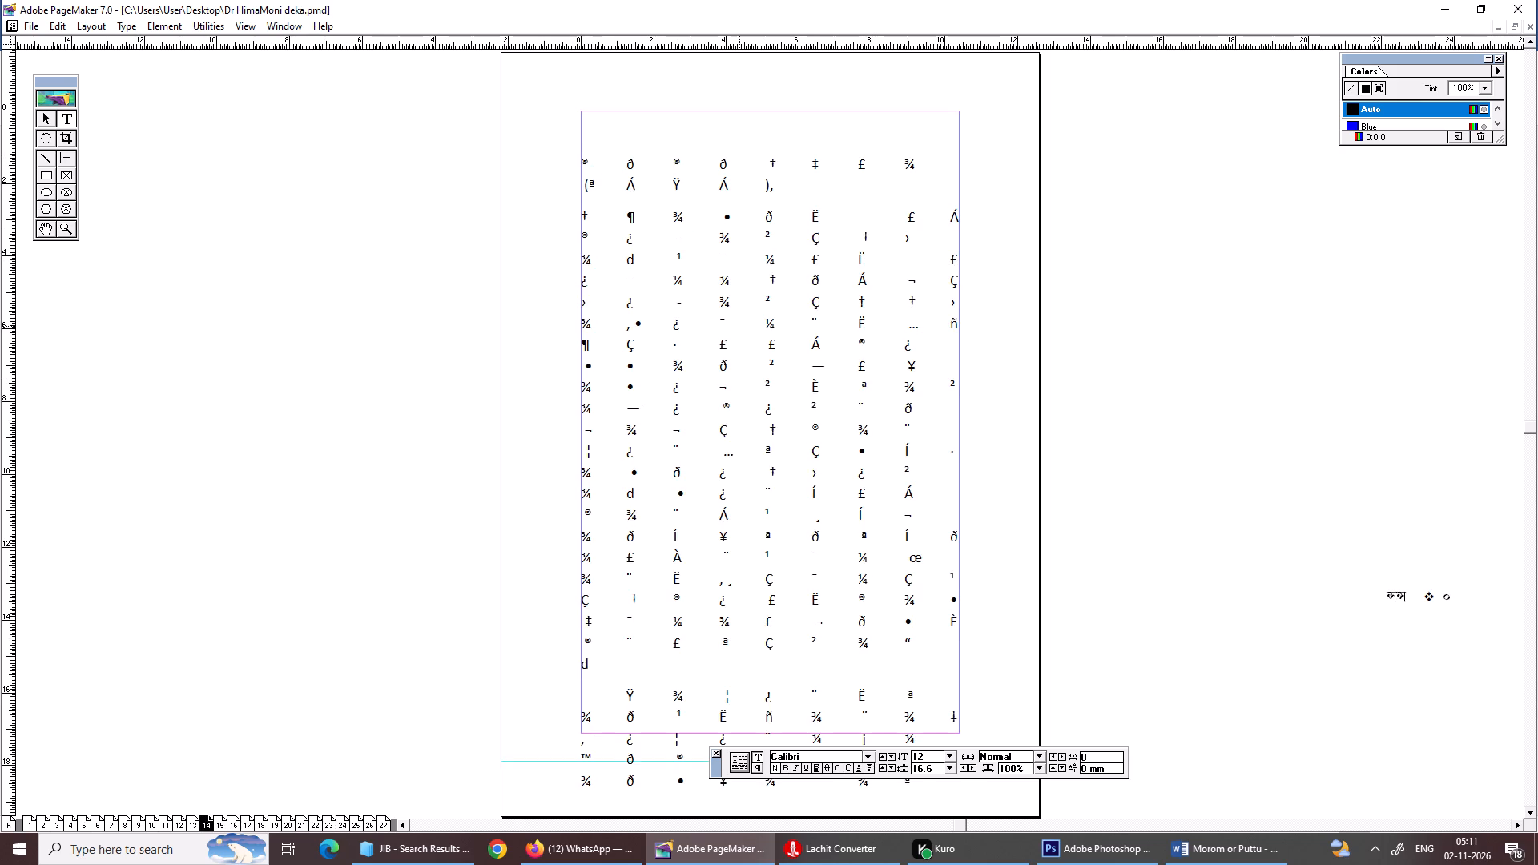
Set the font of the entire pasted story to Geetanjalilight.
key("ctrl+a")
key("ctrl+t")
key("ctrl+g")
key("ctrl+g")
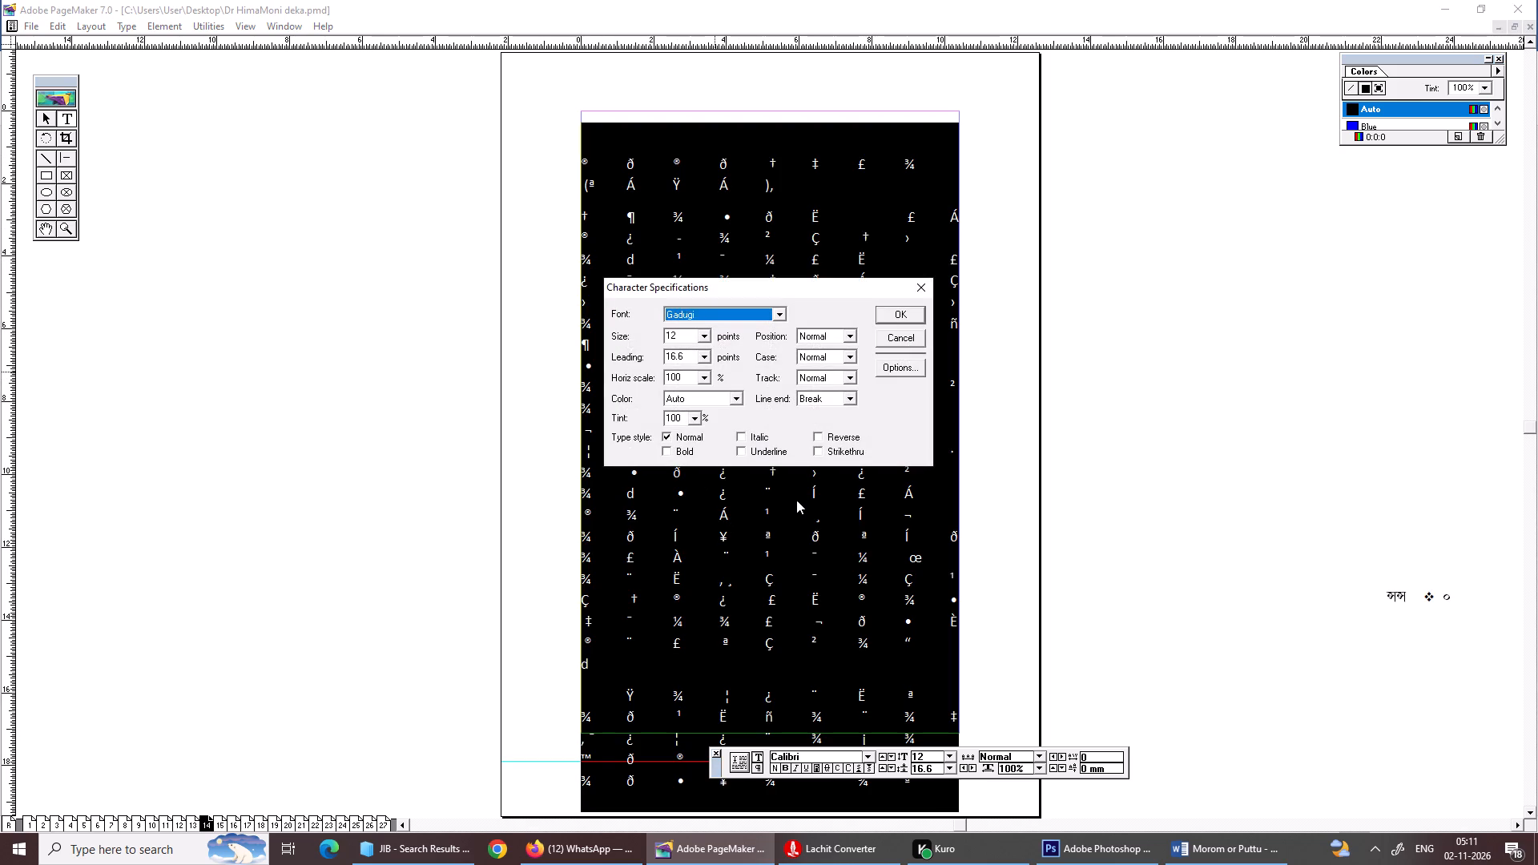
key("ctrl+g")
key("ctrl+g")
key("ctrl+g")
key("ctrl+g")
key("ctrl+g")
key("ctrl+g")
key("ctrl+g")
key("ctrl+g")
key("ctrl+g")
key("ctrl+g")
key("ctrl+g")
key("ctrl+g")
key("ctrl+Return")
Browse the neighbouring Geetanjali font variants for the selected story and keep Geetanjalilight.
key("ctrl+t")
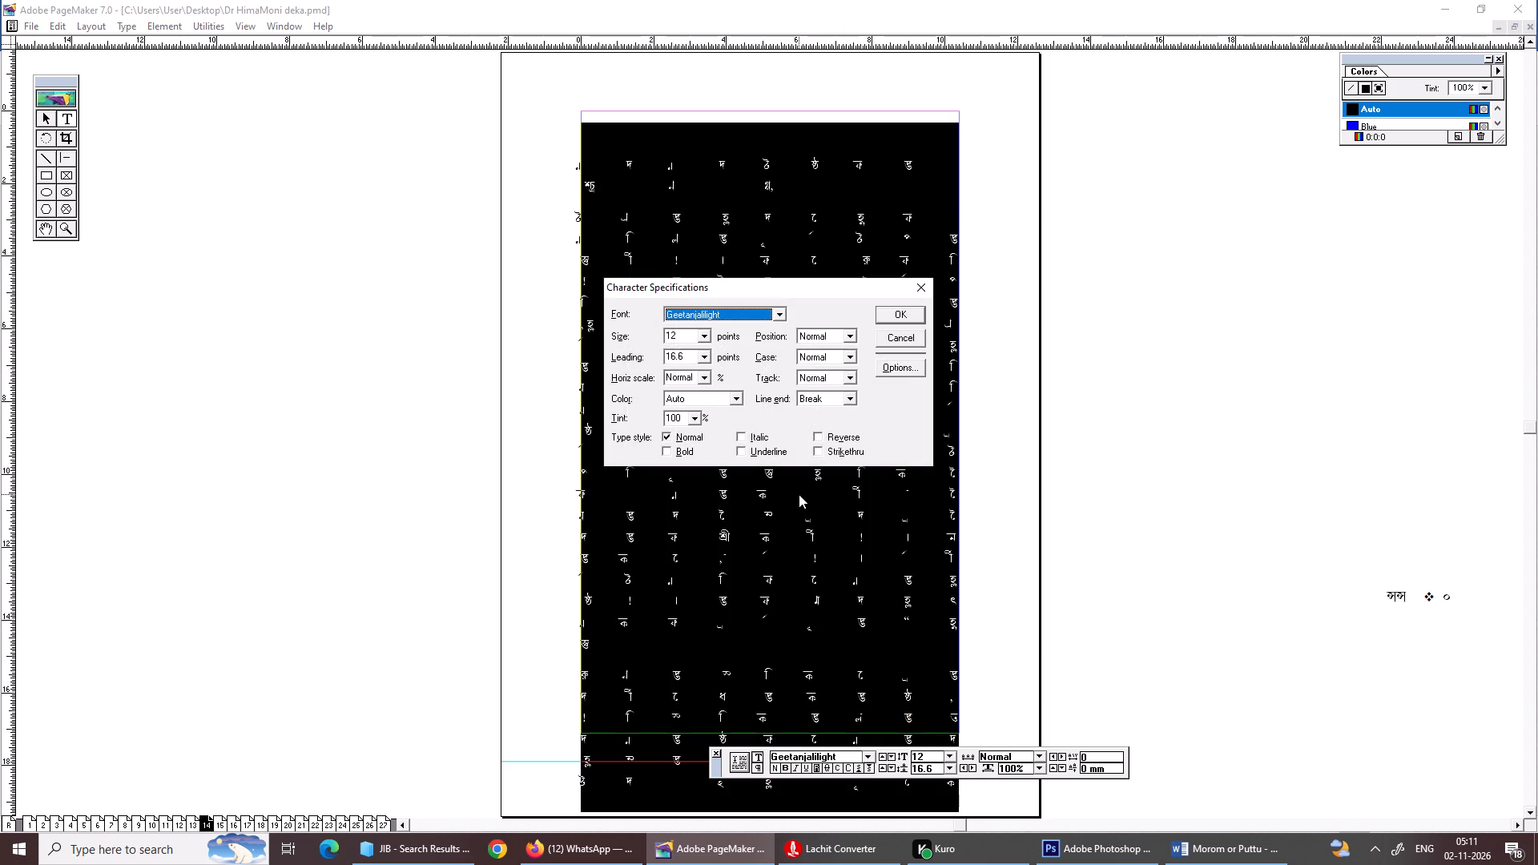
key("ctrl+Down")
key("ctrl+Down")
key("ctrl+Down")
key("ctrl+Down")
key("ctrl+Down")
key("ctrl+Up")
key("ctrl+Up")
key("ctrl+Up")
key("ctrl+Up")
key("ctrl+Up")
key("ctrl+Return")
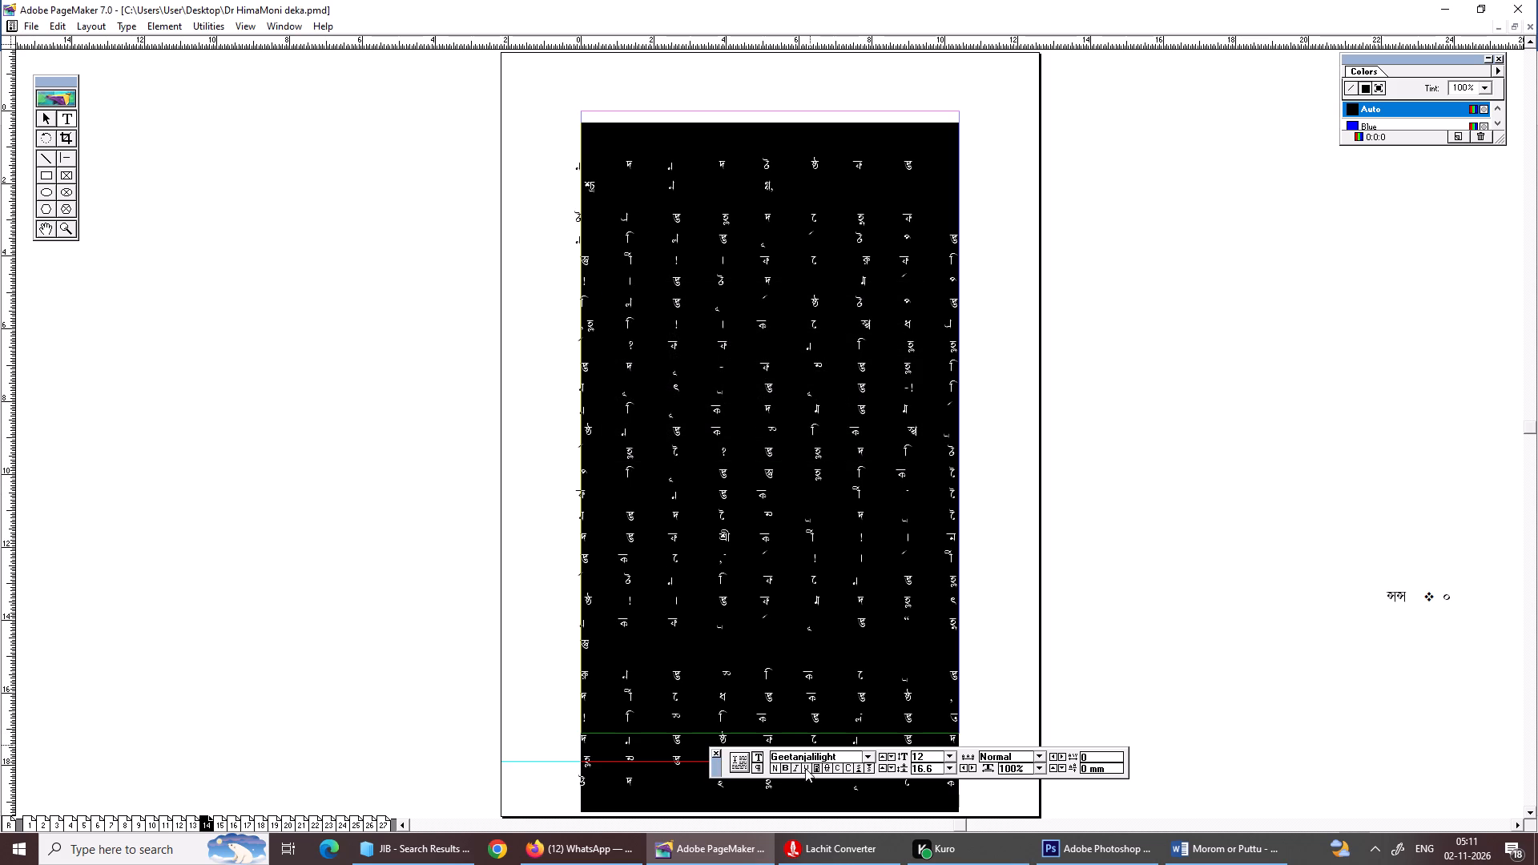
Switch to the Word document and select the whole Assamese letter, from its bold salutation on page 2 to the signature on page 3.
left_click(787, 856)
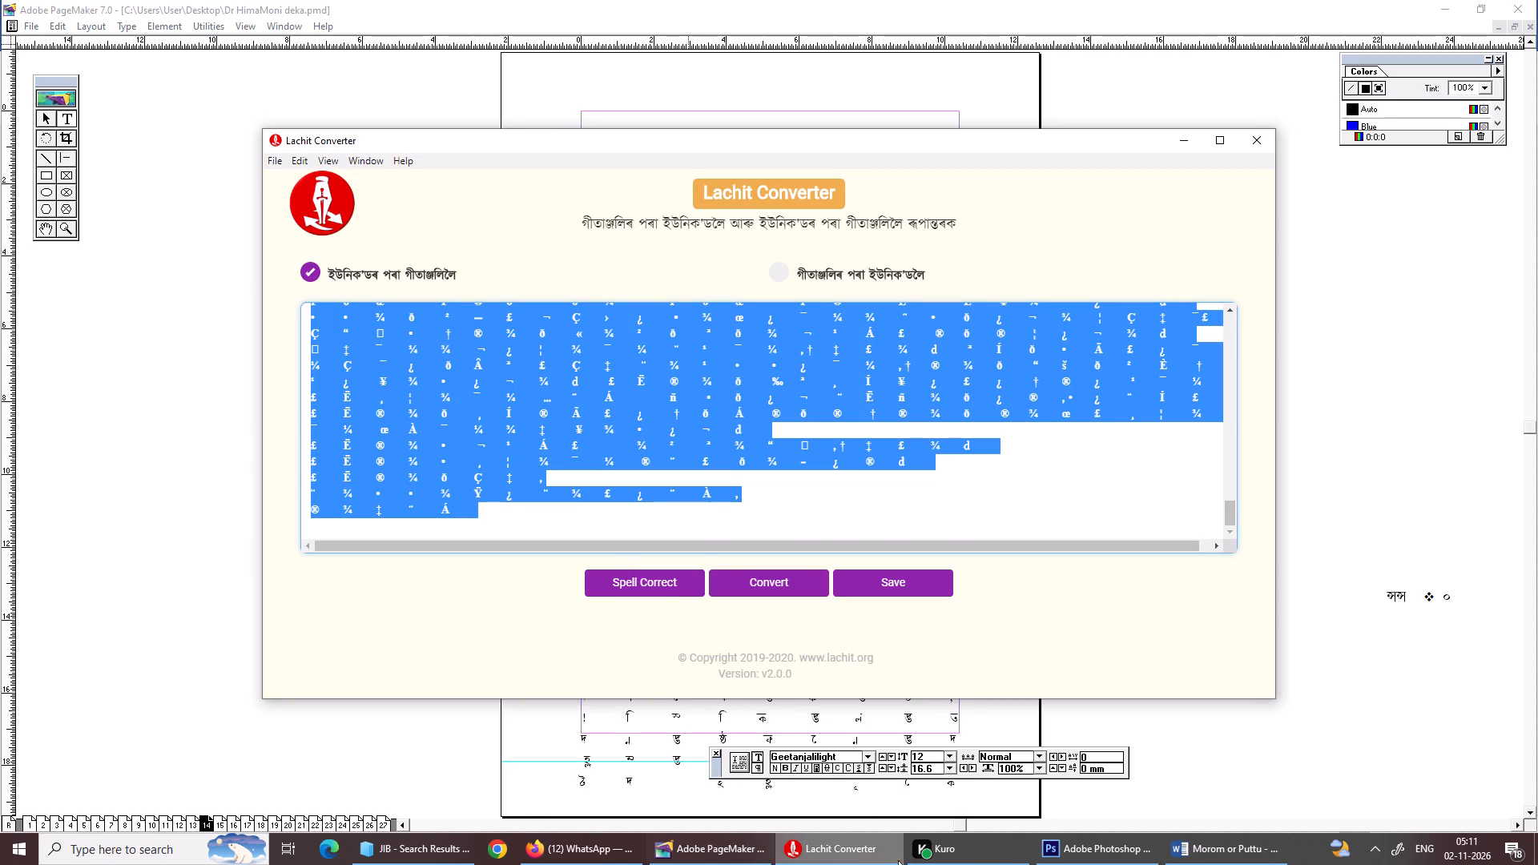
left_click(1194, 852)
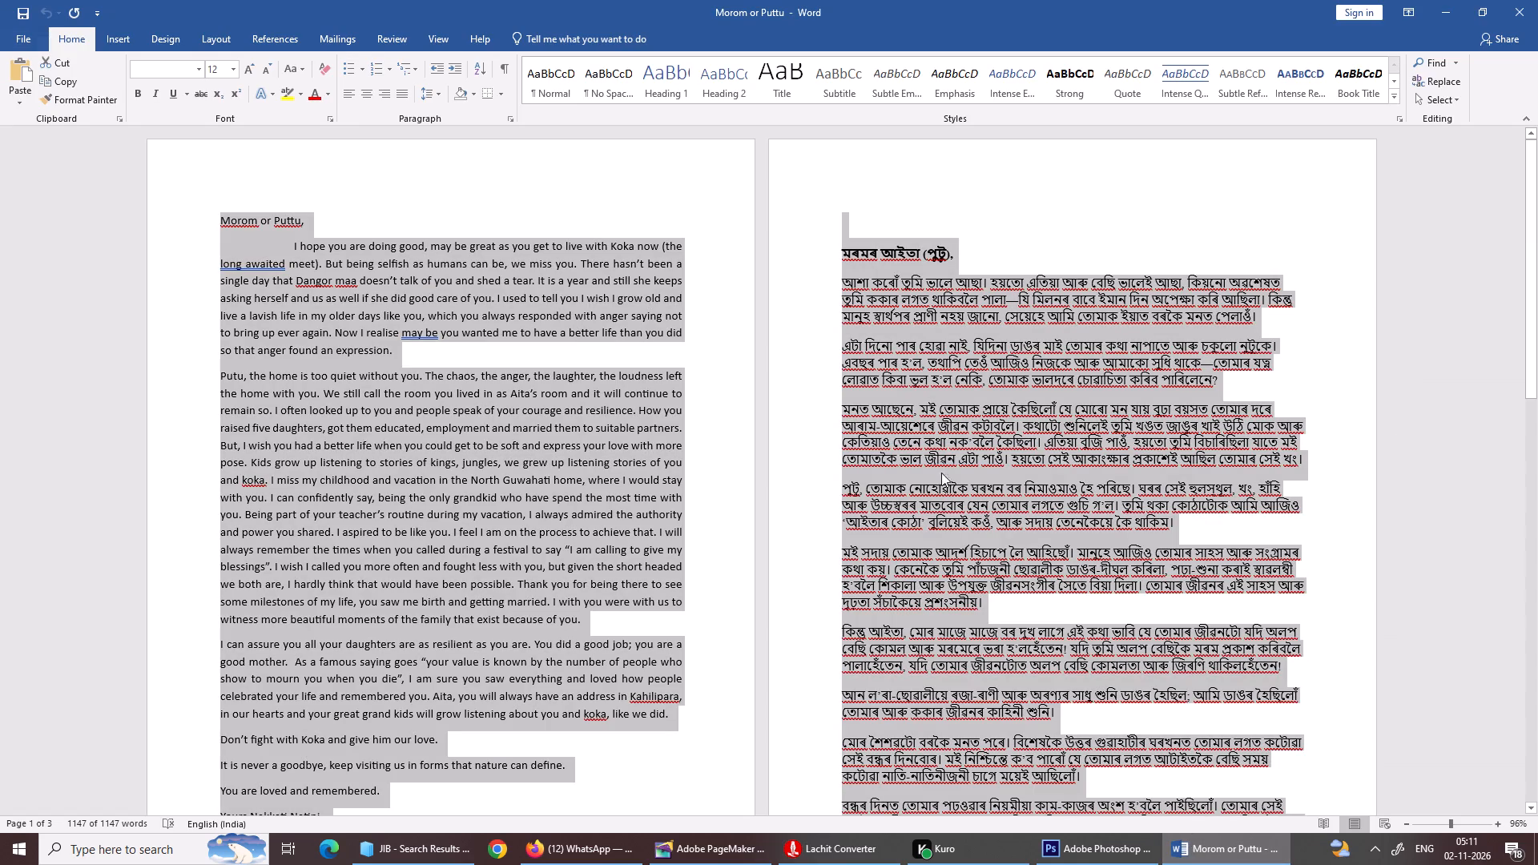
left_click(940, 449)
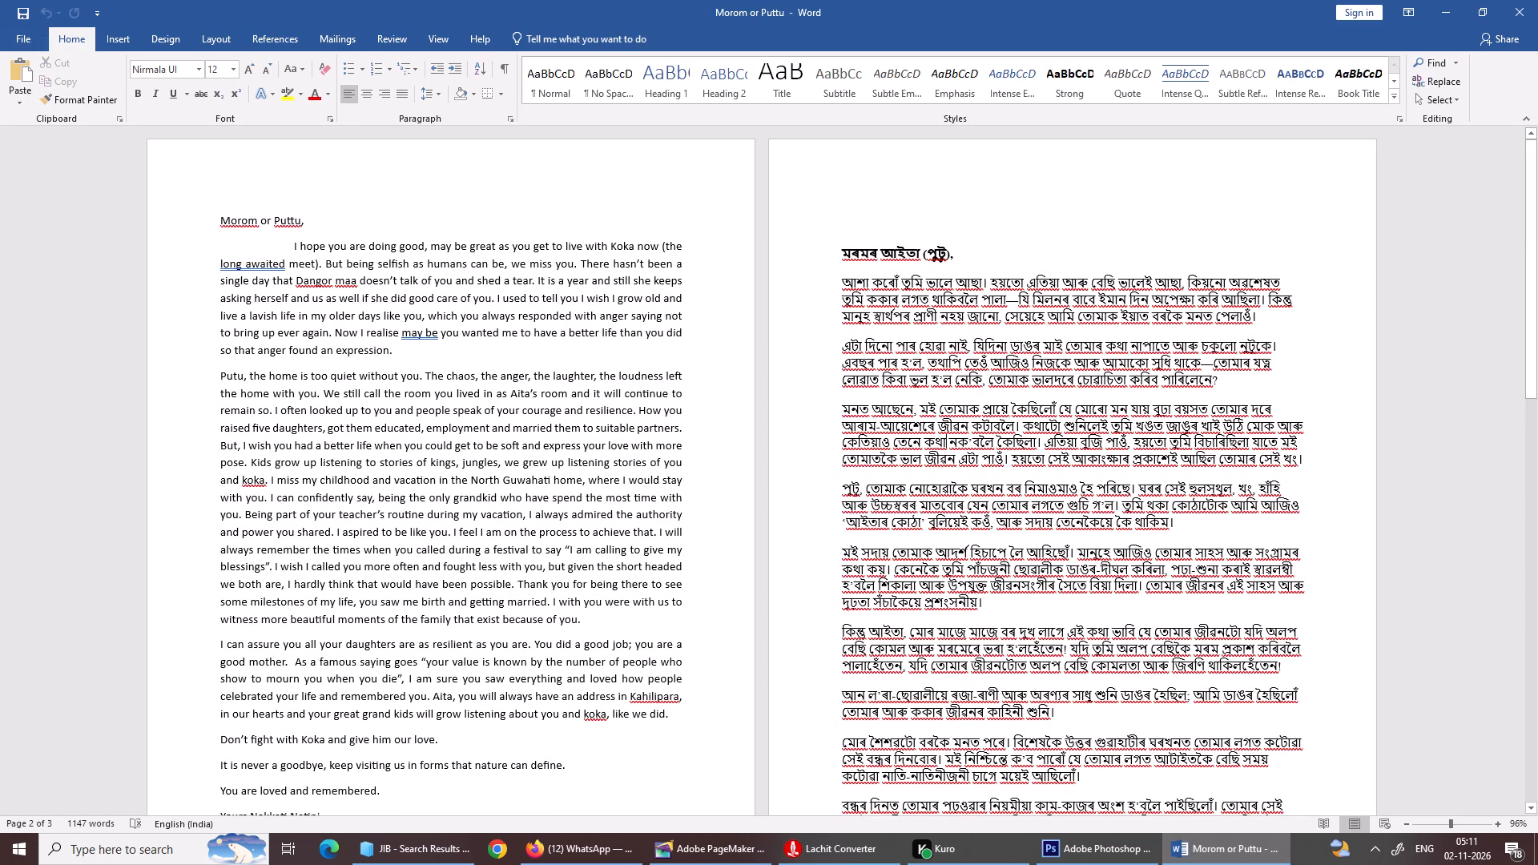
left_click_drag(841, 247, 1101, 686)
scroll(1110, 668, "down", 7)
scroll(1110, 668, "up", 1)
scroll(1110, 668, "down", 8)
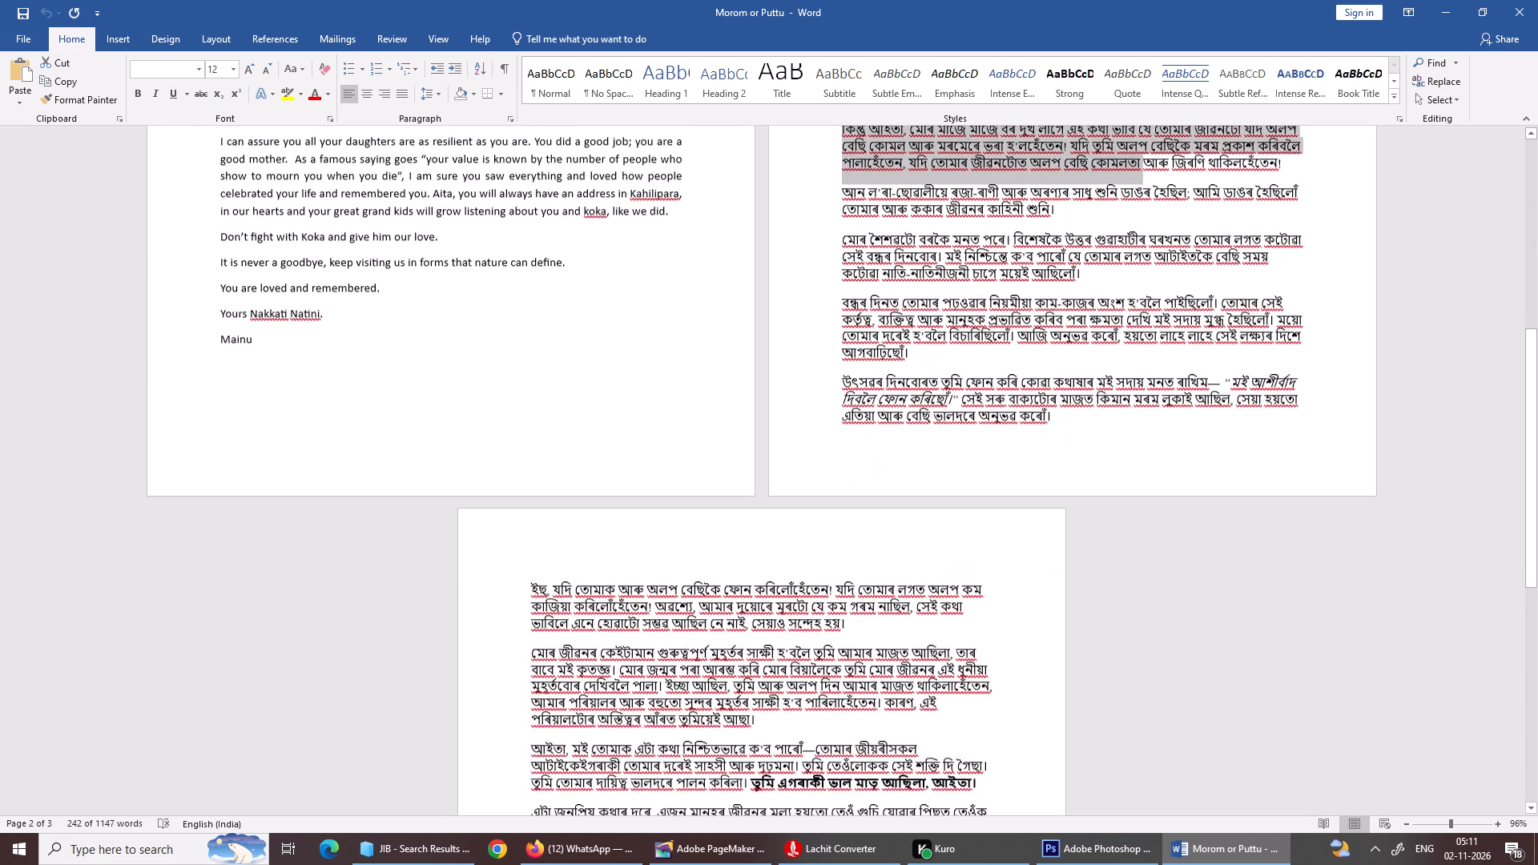
scroll(1111, 660, "down", 7)
scroll(1111, 660, "up", 1)
scroll(1111, 660, "down", 3)
scroll(1111, 660, "up", 1)
scroll(1111, 660, "down", 9)
left_click(581, 613, "shift")
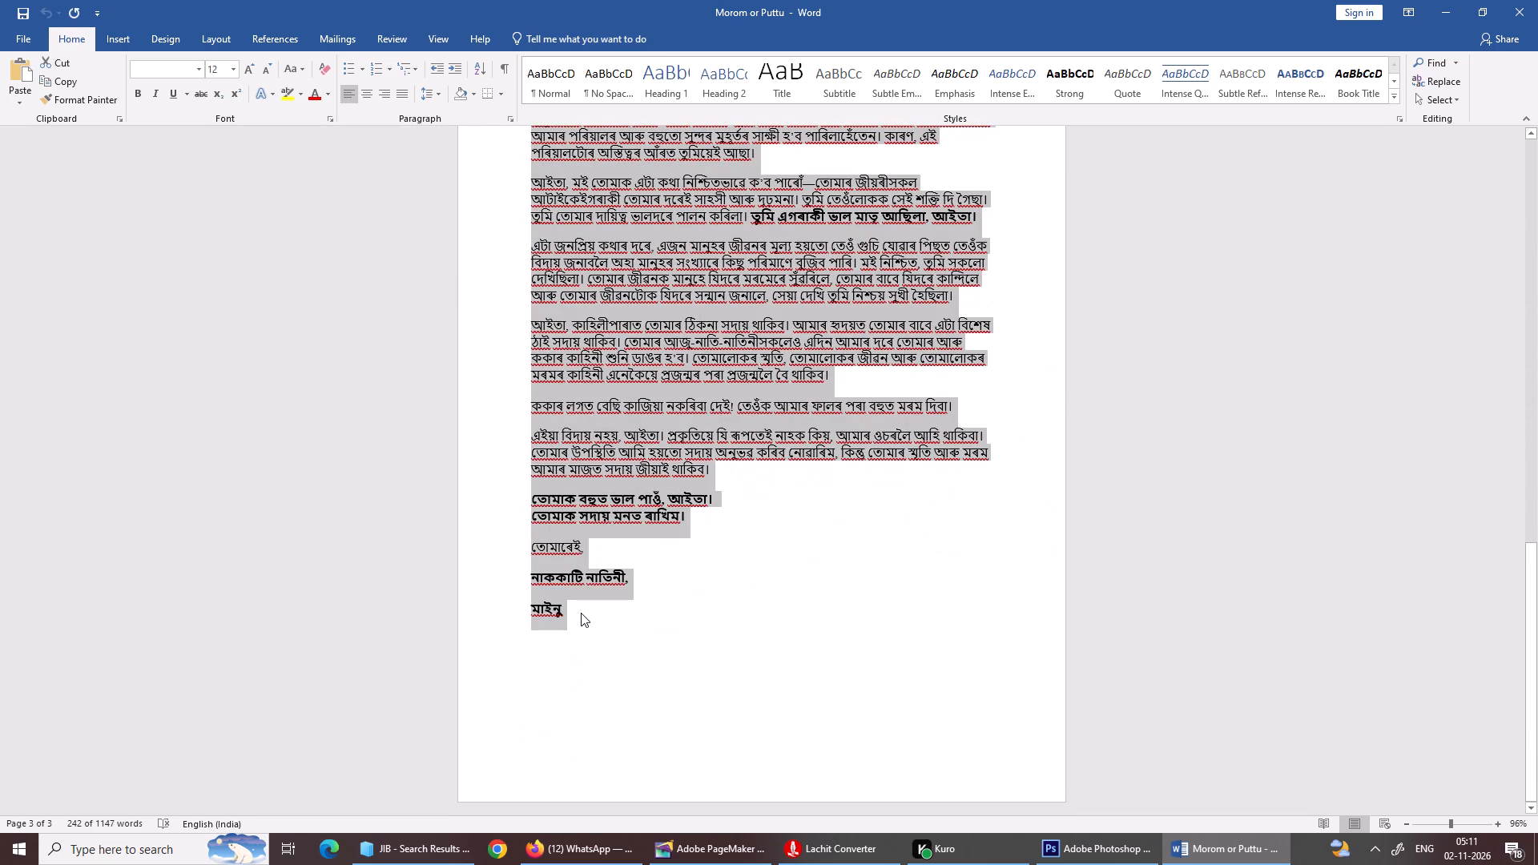
Copy the selected Word letter into Lachit Converter in place of the old text and convert it from Unicode to Geetanjali.
key("ctrl+c")
key("ctrl+c")
key("ctrl+c")
left_click(811, 855)
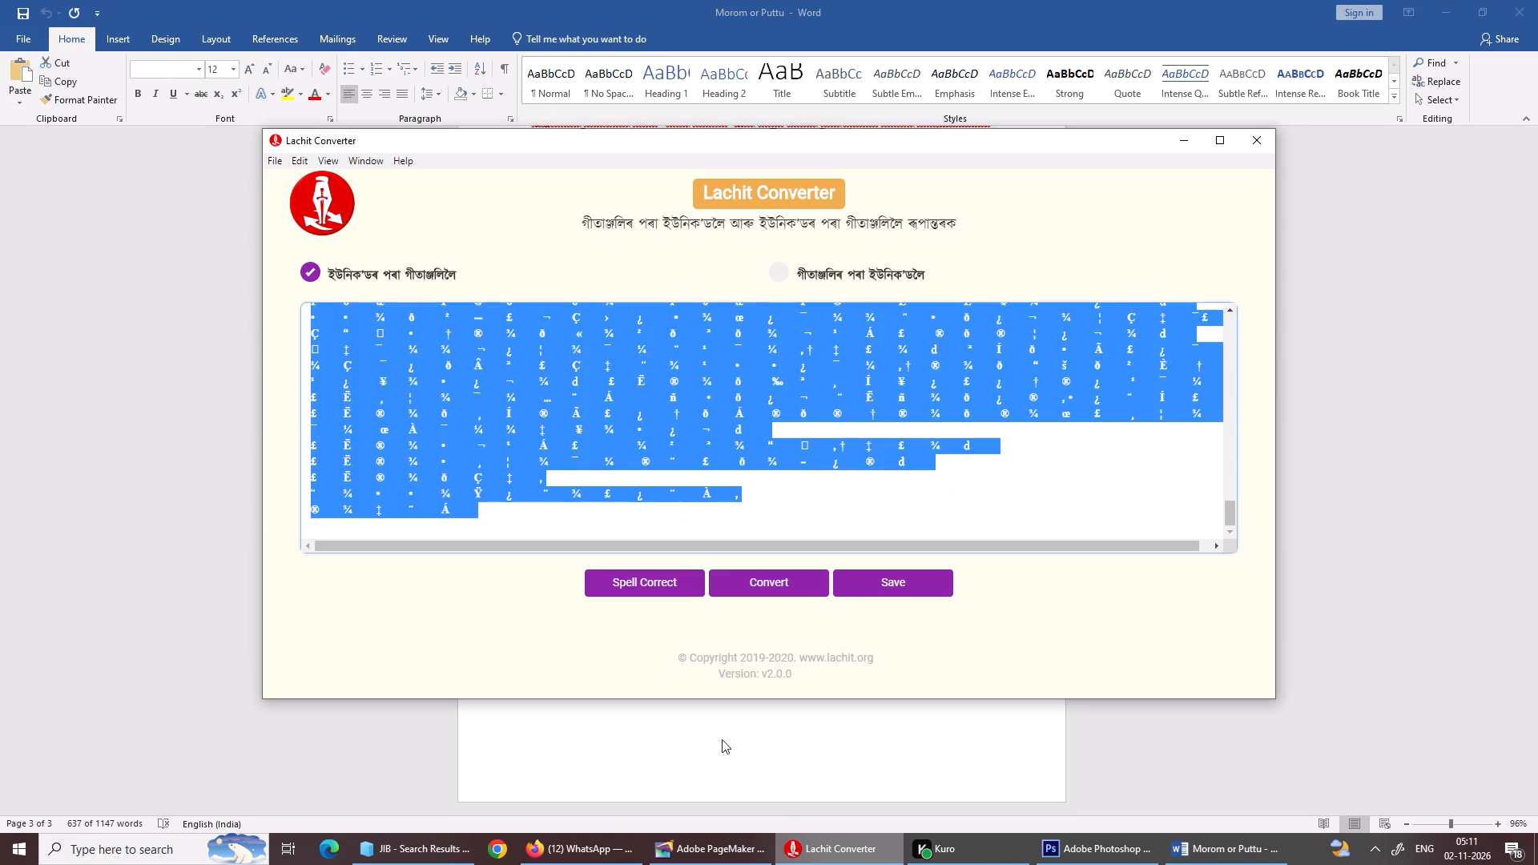
key("ctrl+v")
key("ctrl+a")
left_click(792, 579)
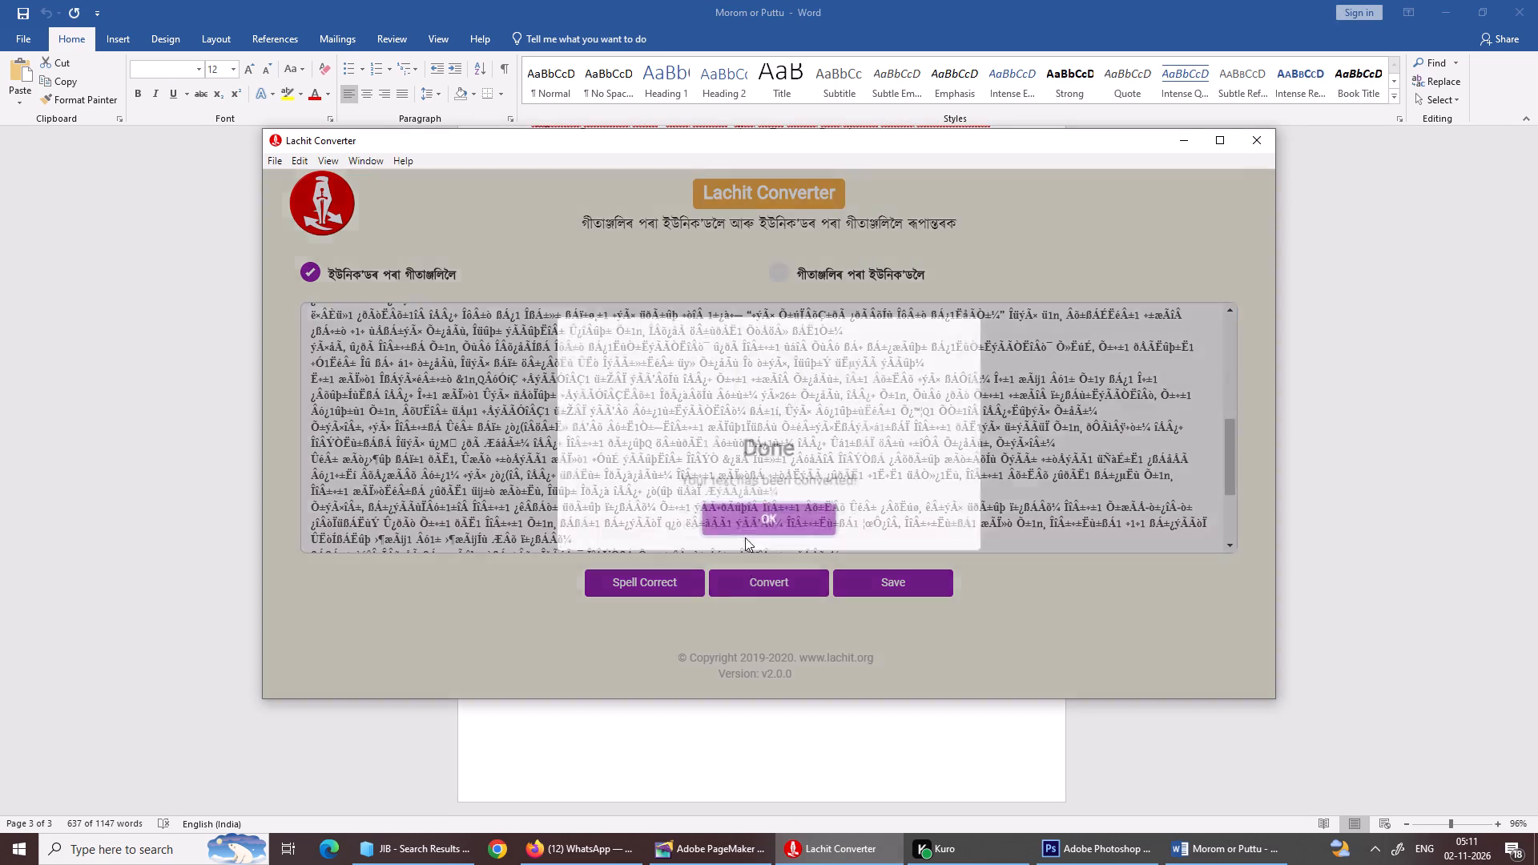
left_click(783, 513)
Select and copy the whole converted Geetanjali text of the letter in Lachit Converter.
left_click_drag(786, 474, 784, 602)
key("ctrl+a")
key("ctrl+c")
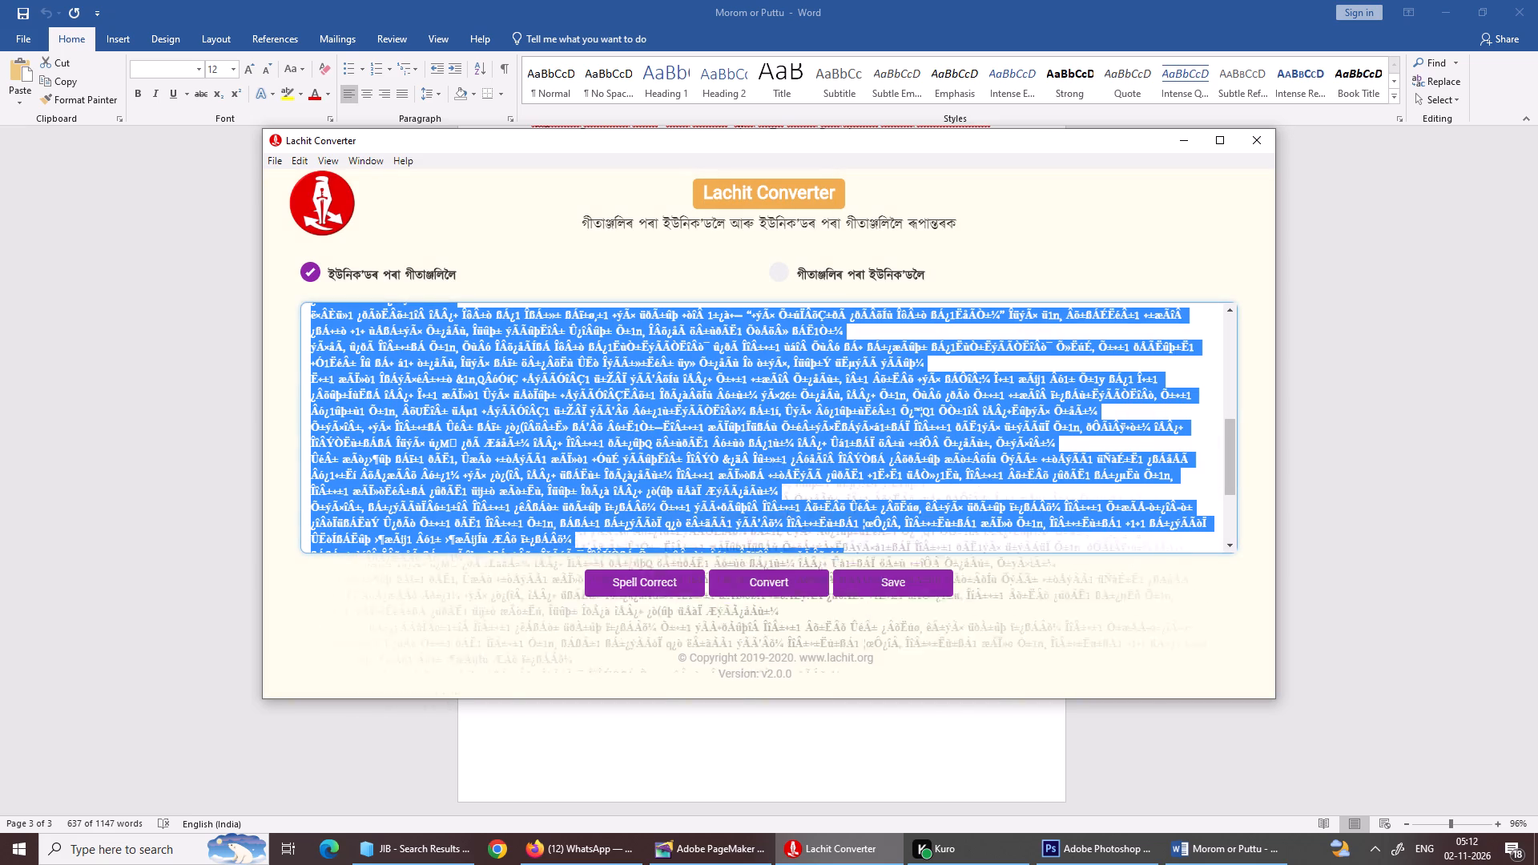
left_click_drag(784, 602, 725, 485)
key("ctrl+c")
key("ctrl+c")
left_click(735, 469)
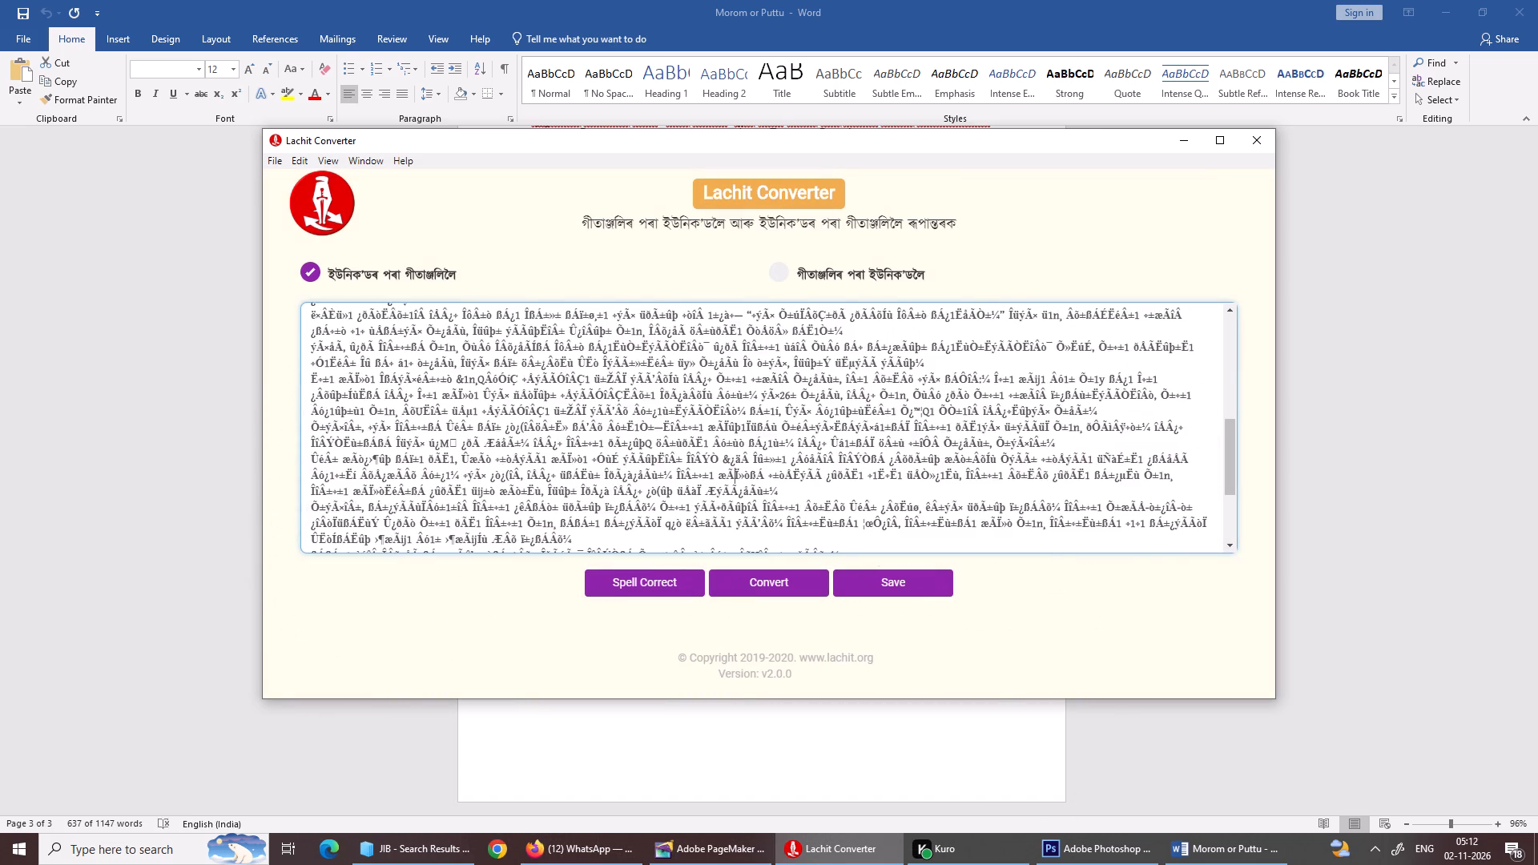
key("ctrl+a")
key("ctrl+c")
key("ctrl+c")
Switch to PageMaker and replace the selected story on page 14 with the copied converted letter.
left_click(689, 864)
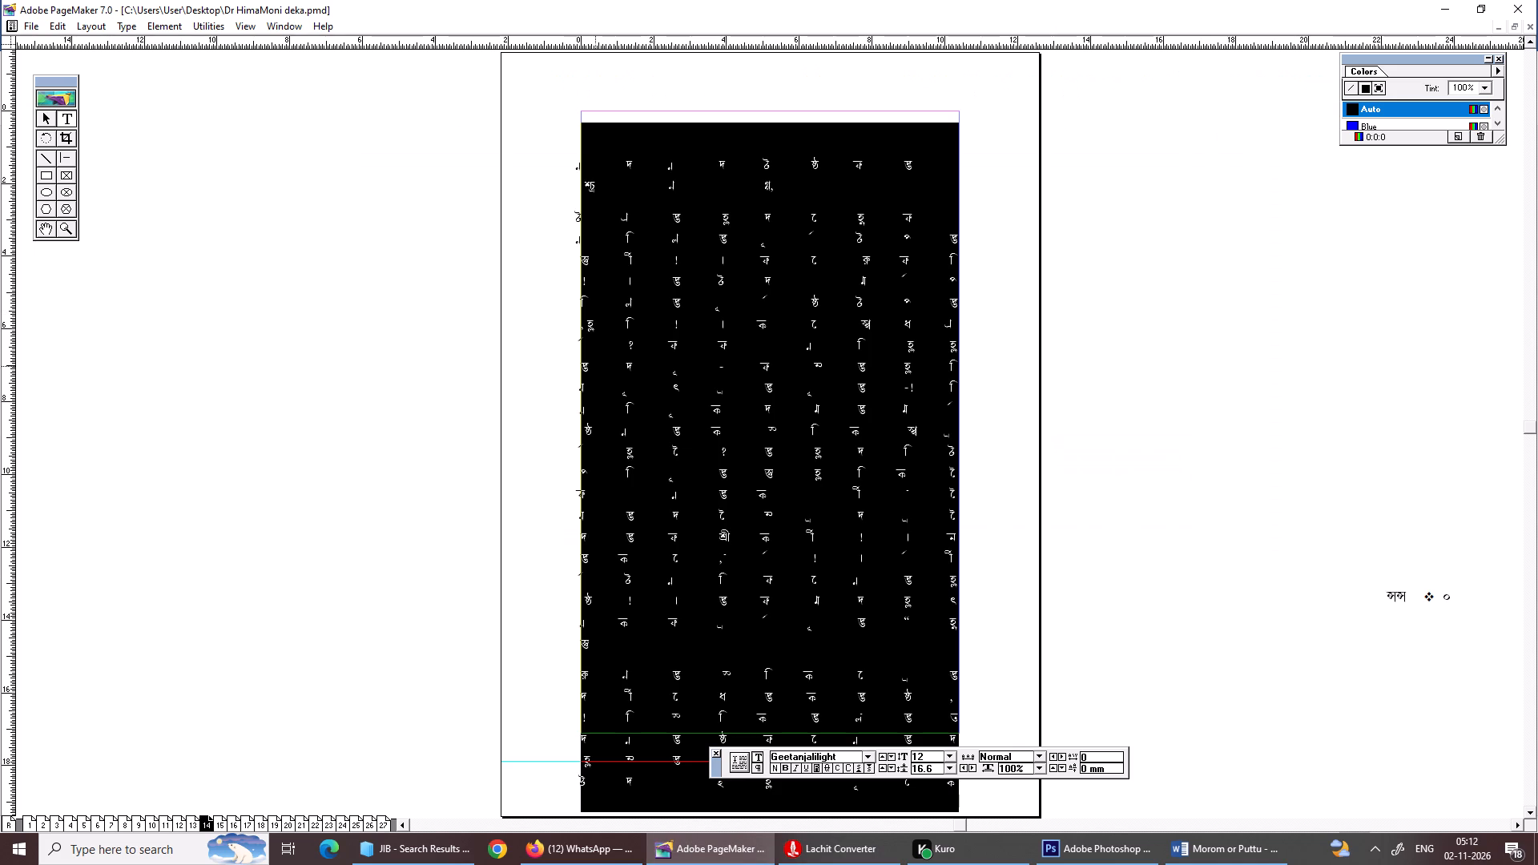
key("ctrl+v")
Page through the publication to examine the pasted letter on pages 13 and 14 and the pages around it, up to page 16.
key("Page_Up")
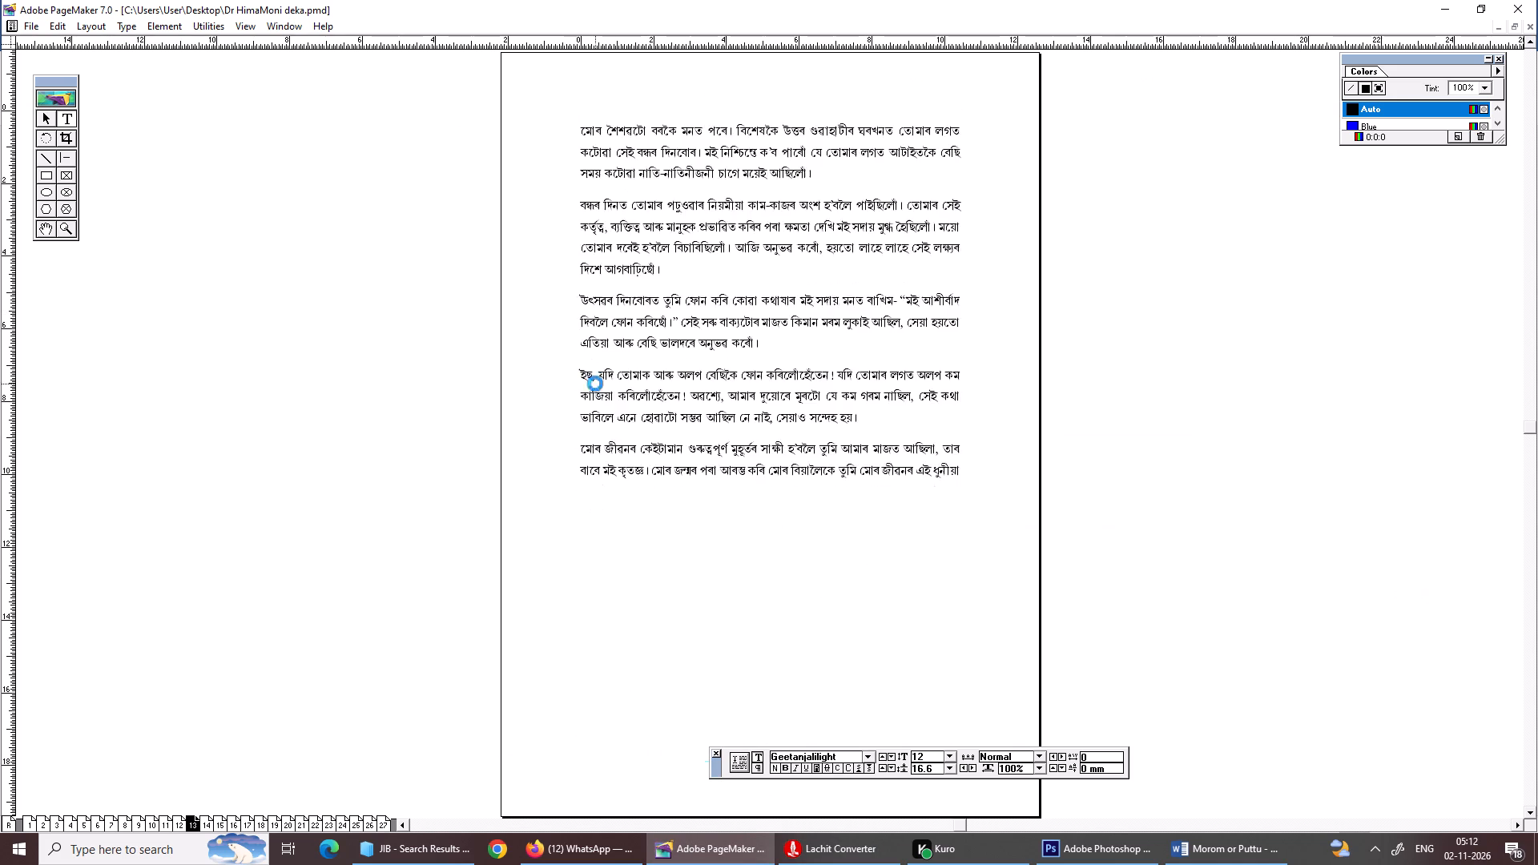
key("Page_Up")
key("Page_Up")
key("Page_Down")
key("Page_Down")
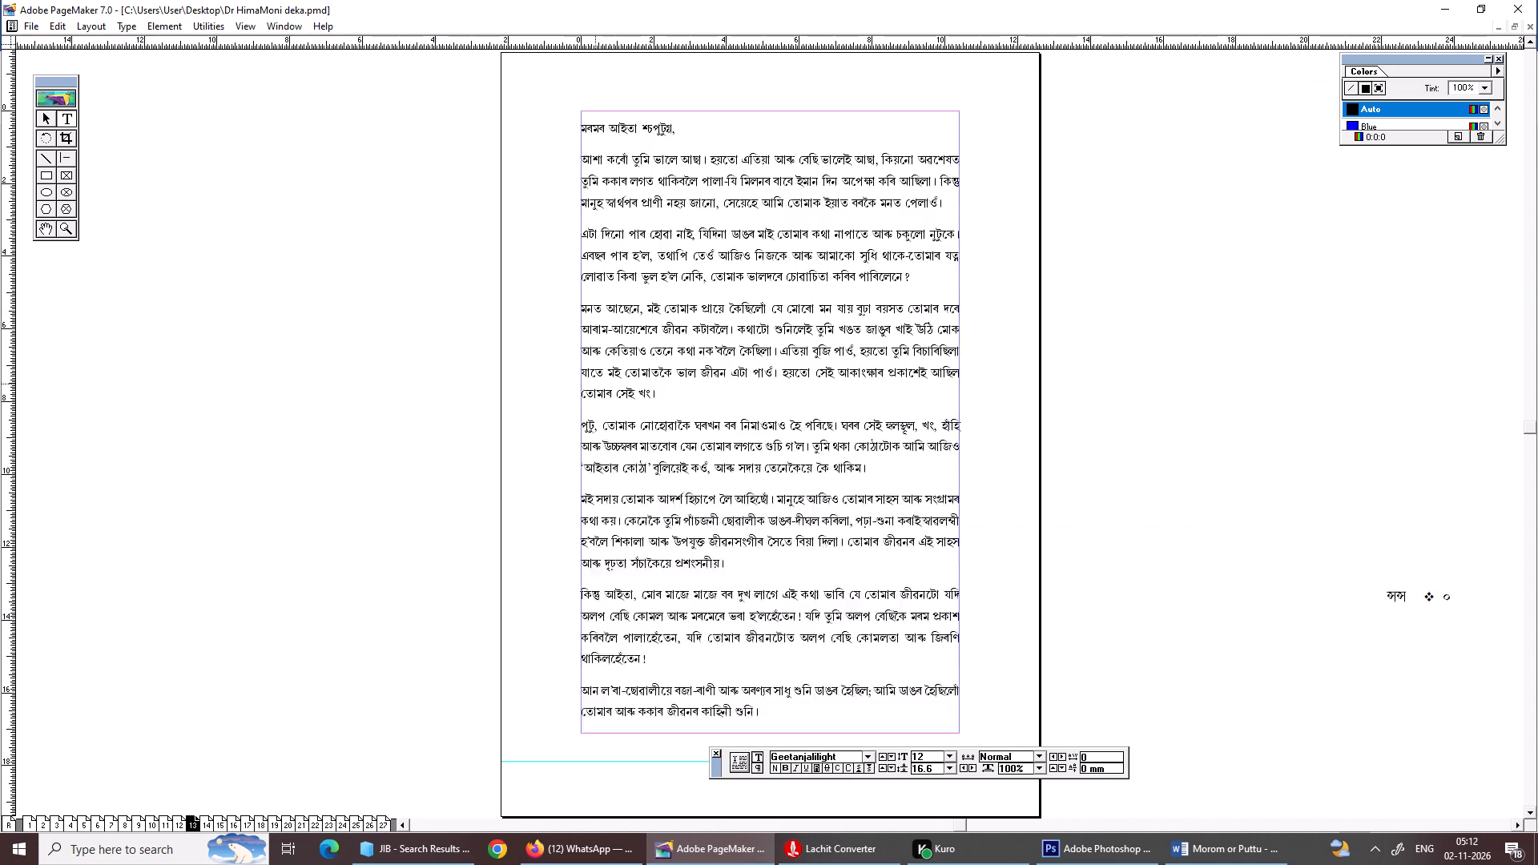
key("Page_Down")
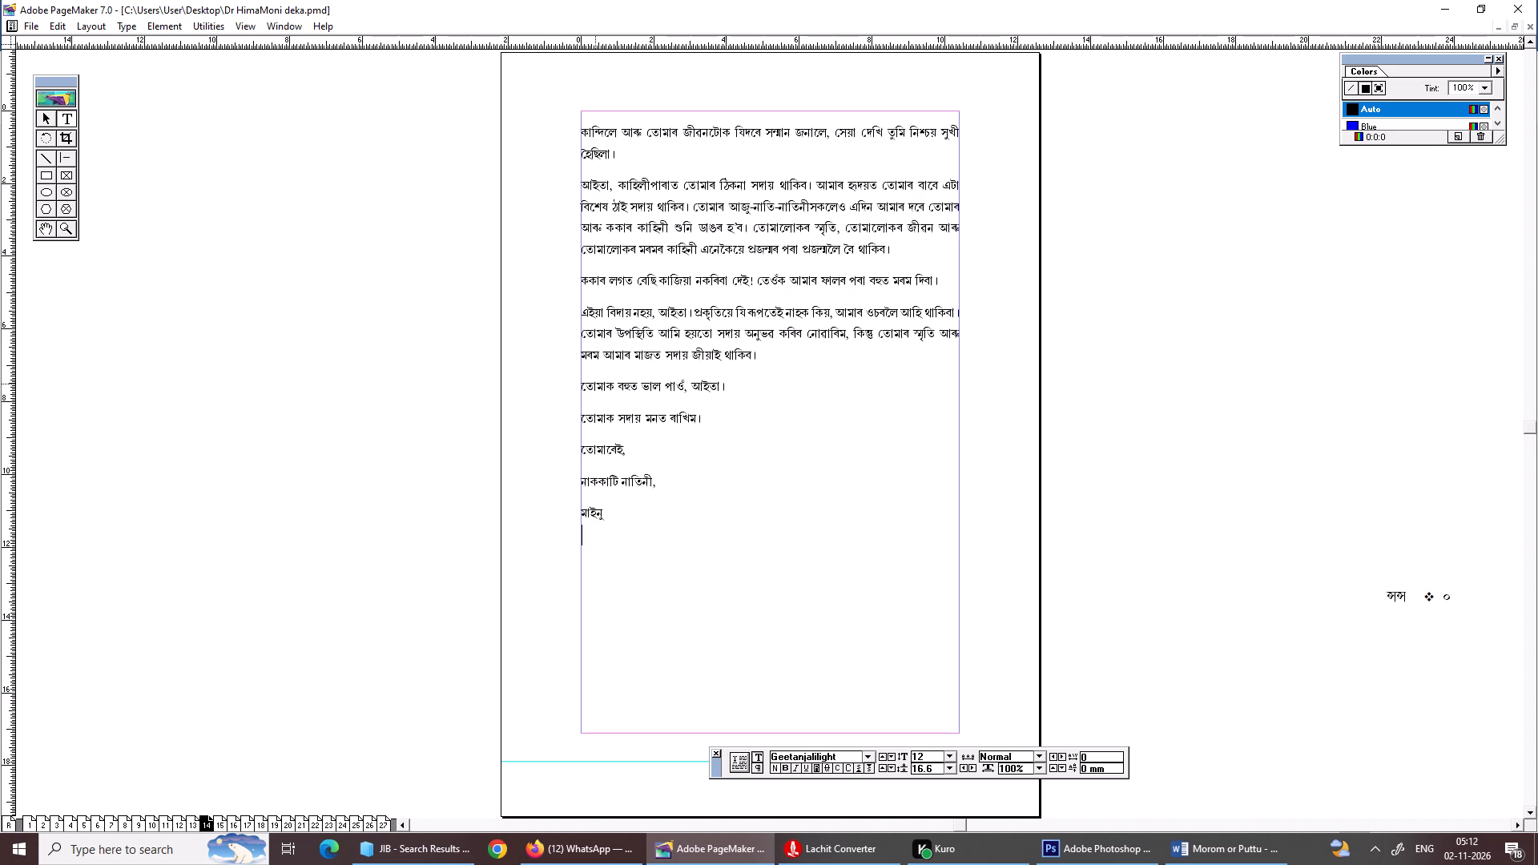
key("Page_Down")
key("Page_Down")
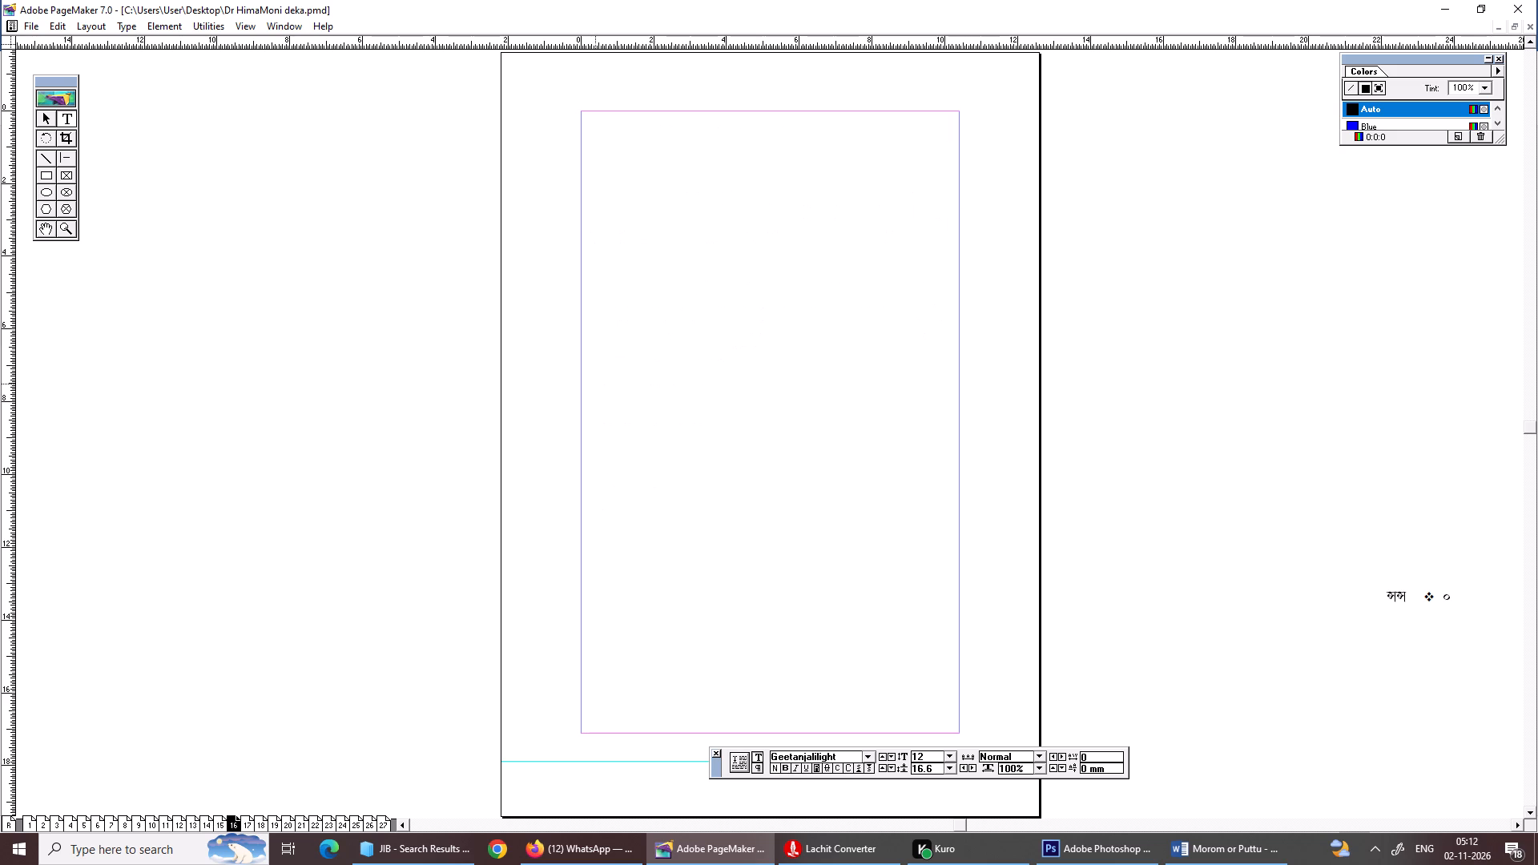
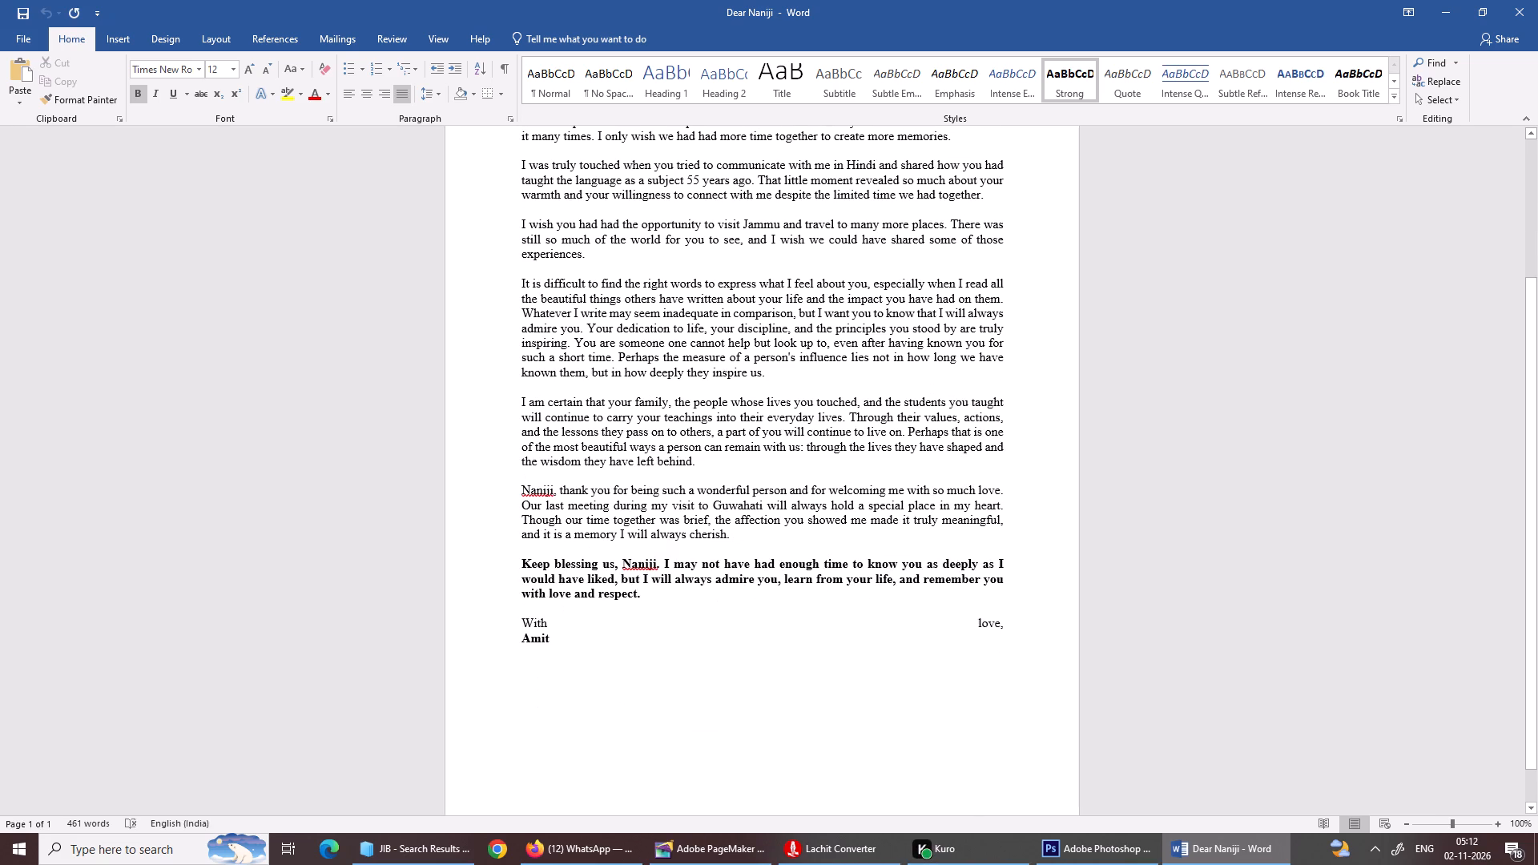
Copy the entire English letter, from the Dear Naniji/Aitaji salutation to the signature, and switch to the PageMaker publication.
left_click(713, 260)
key("ctrl+a")
scroll(718, 268, "down", 6)
scroll(718, 268, "up", 14)
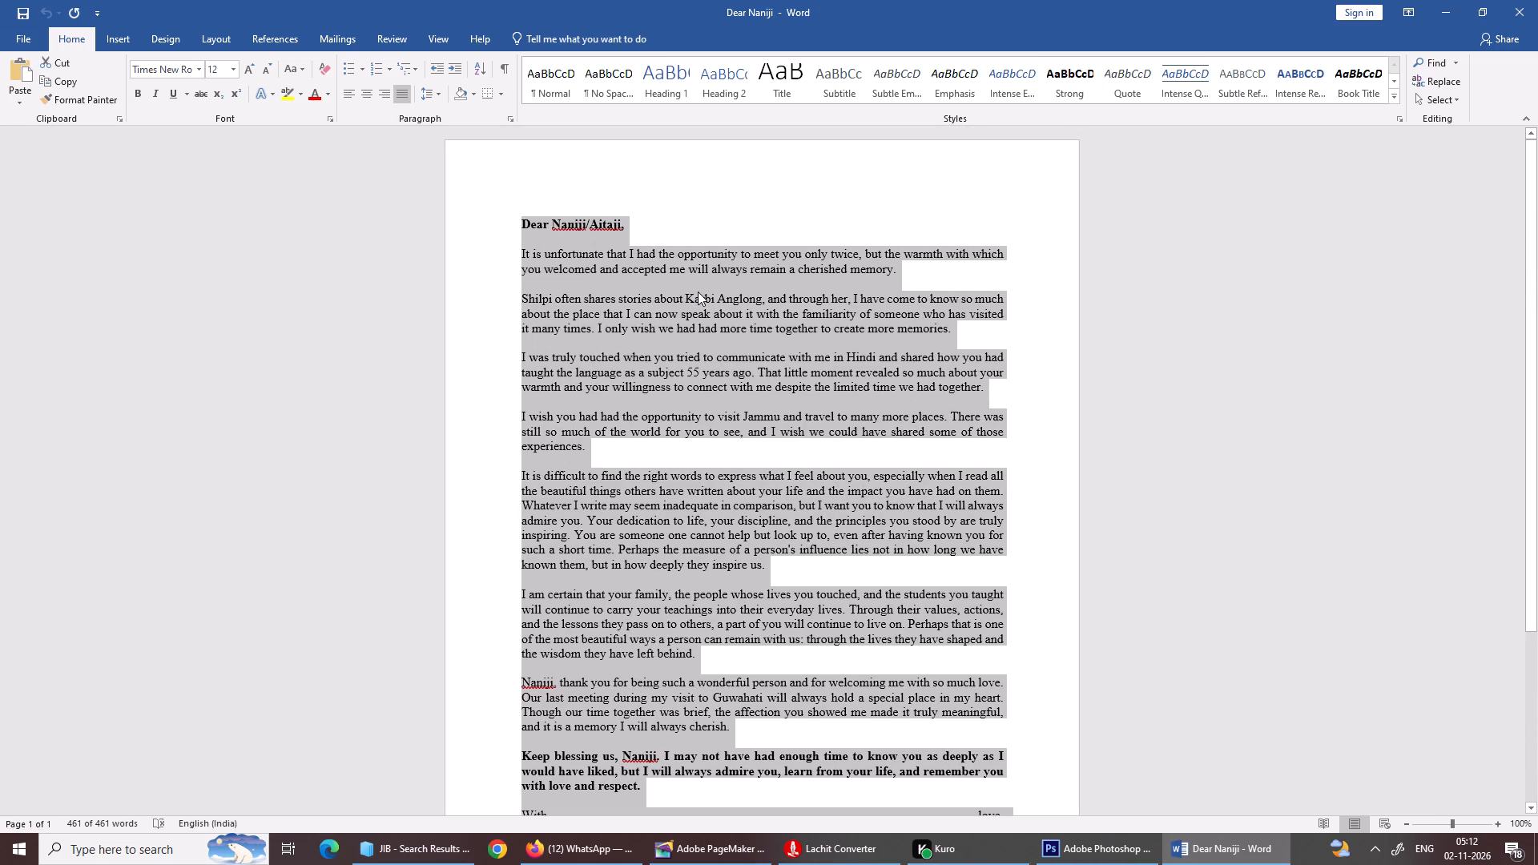
key("ctrl+c")
key("ctrl+c")
key("ctrl+c")
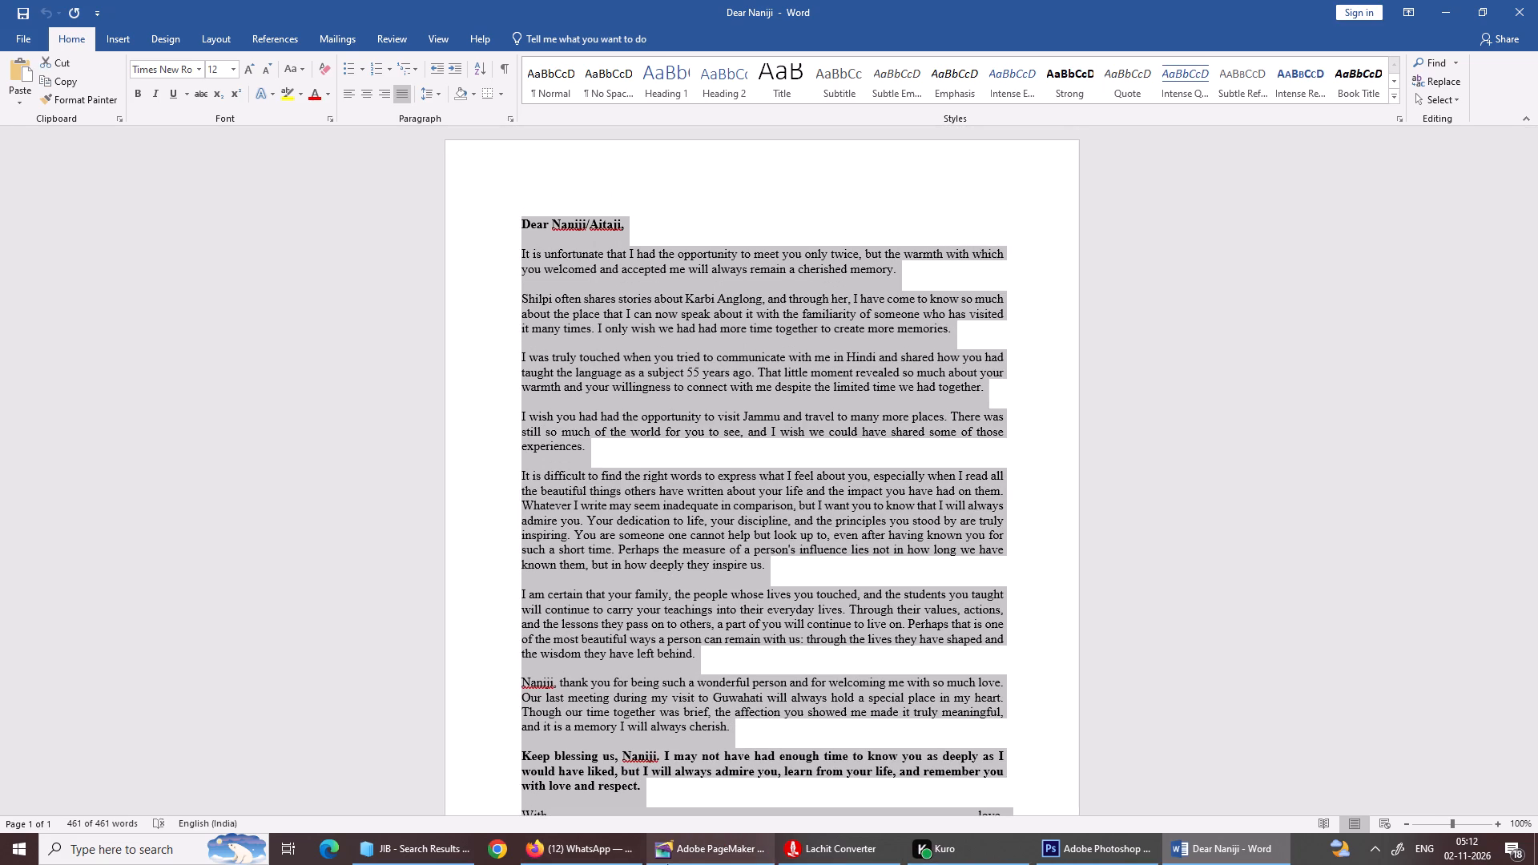
left_click(720, 847)
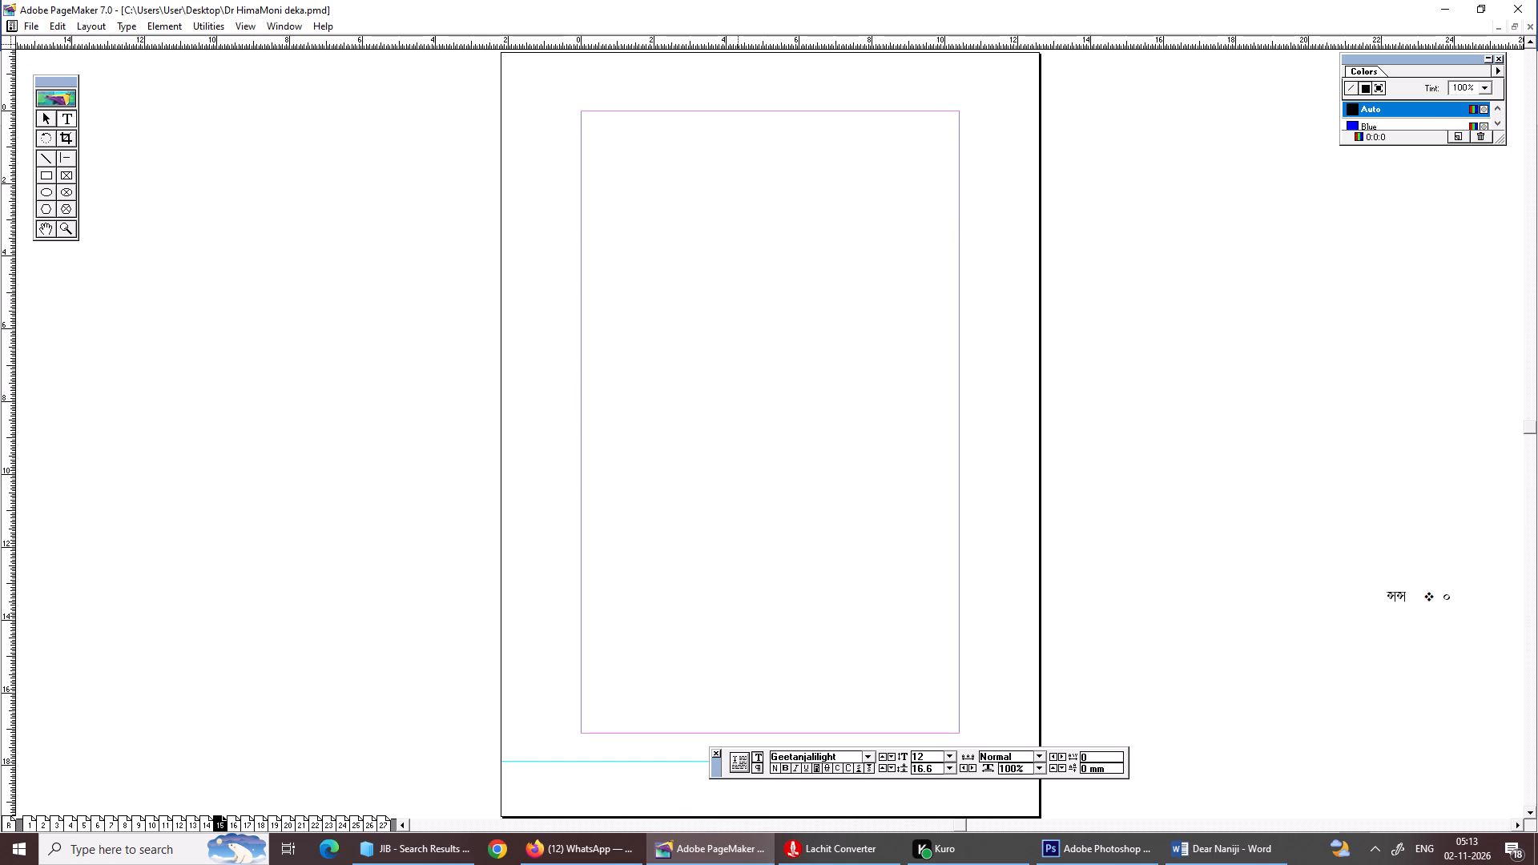
Paste the copied English letter starting "Dear Naniji/Aitaji," near the top-left margin of empty page 15.
key("Page_Up")
key("Page_Down")
left_click(590, 119)
left_click(596, 150)
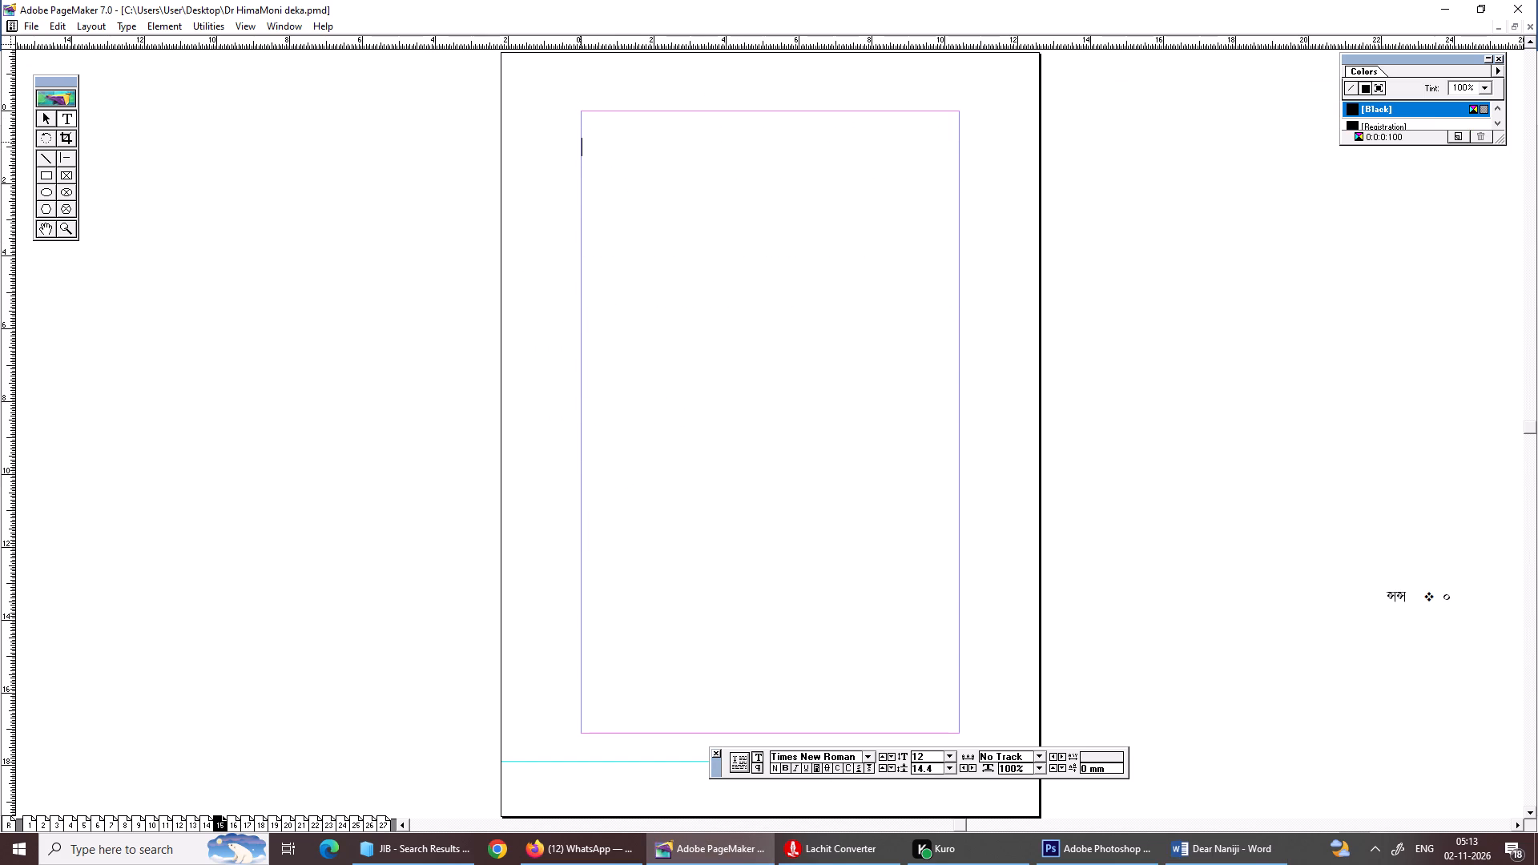
key("ctrl+v")
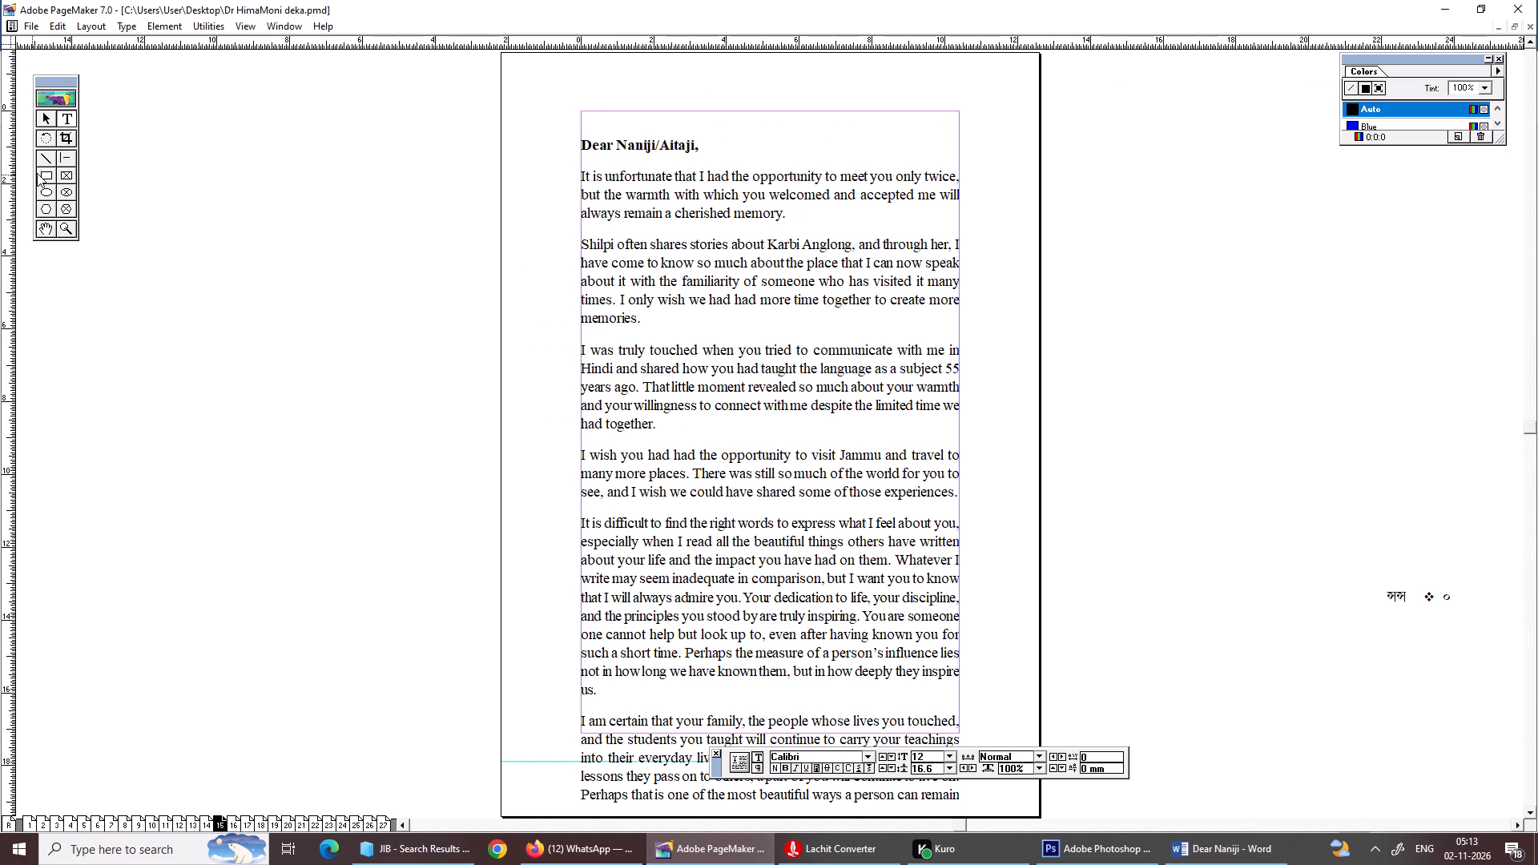
Shorten the letter's text block on page 15 to about 158 mm high so it ends within the bottom margin.
left_click(40, 122)
left_click(568, 187)
left_click(748, 236)
left_click_drag(474, 395, 457, 160, "alt")
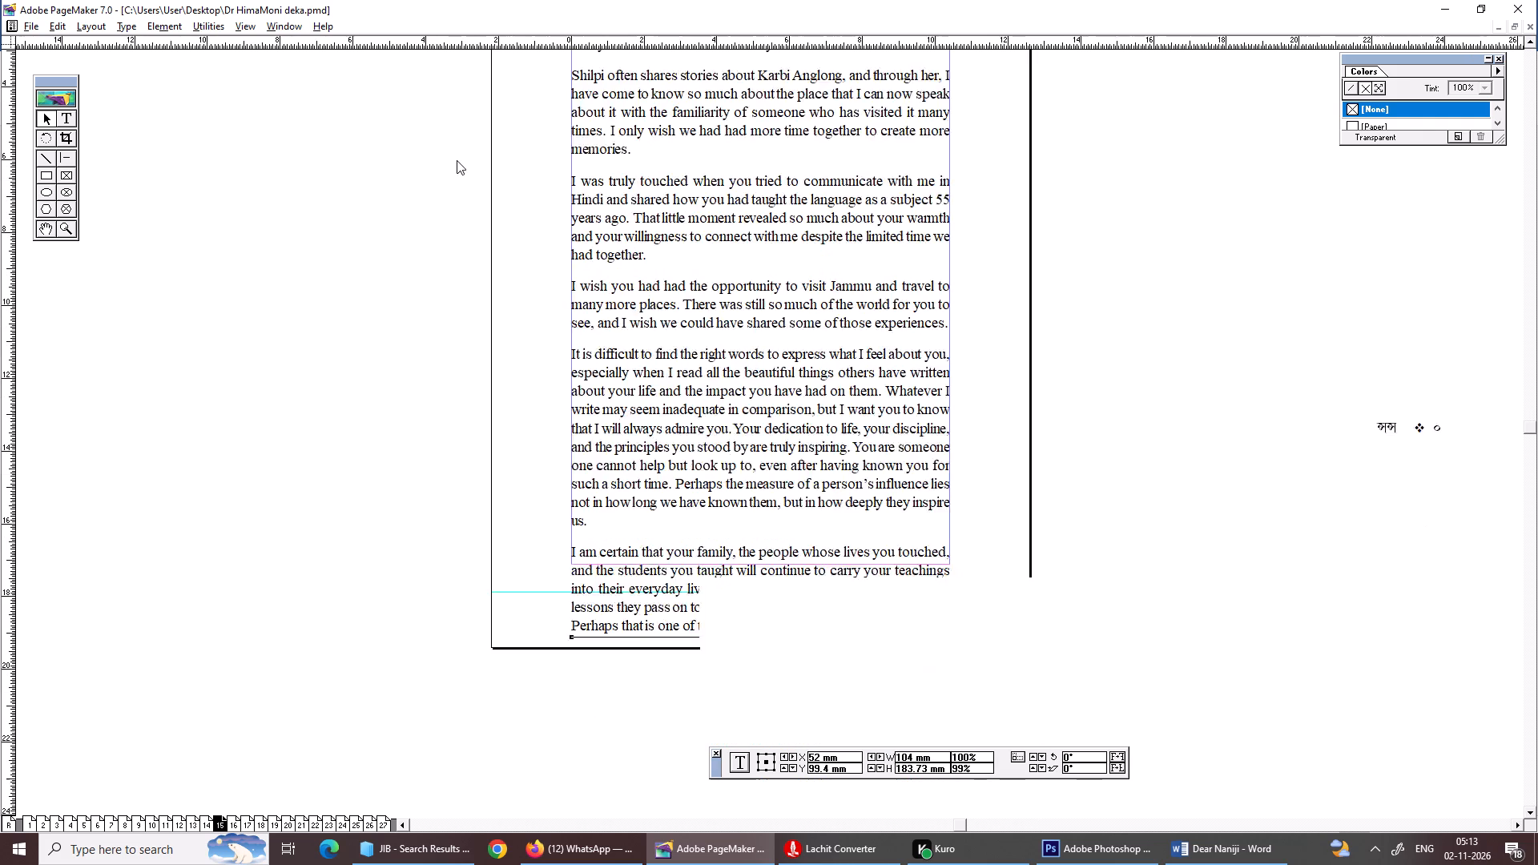
left_click_drag(457, 160, 456, 152, "alt")
left_click_drag(757, 564, 759, 490)
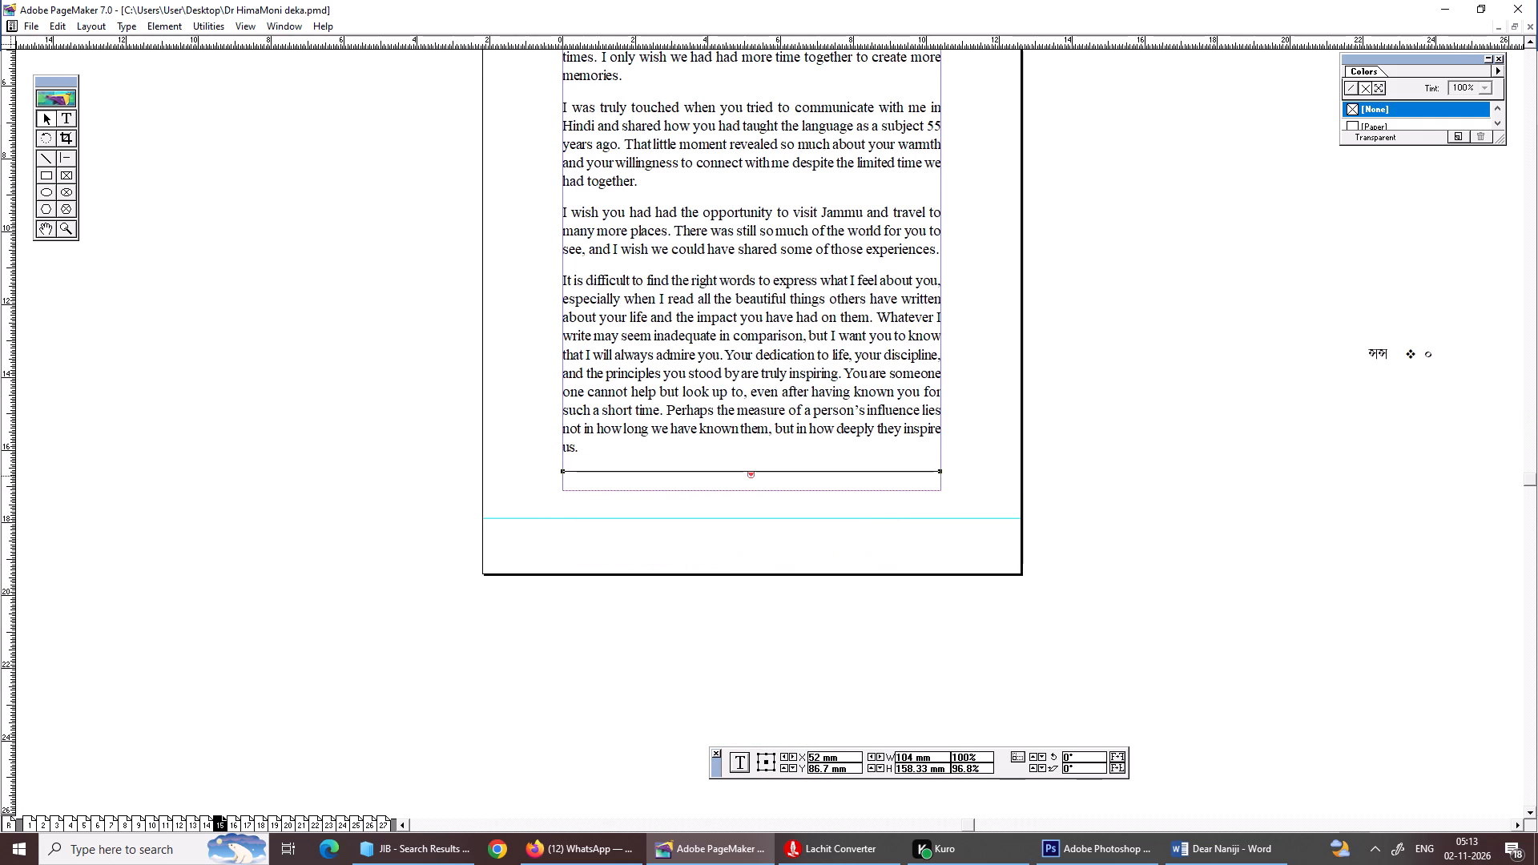
Flow the letter's remaining text onto page 16, starting at the top margin.
left_click(756, 481)
key("ctrl+0")
key("Page_Down")
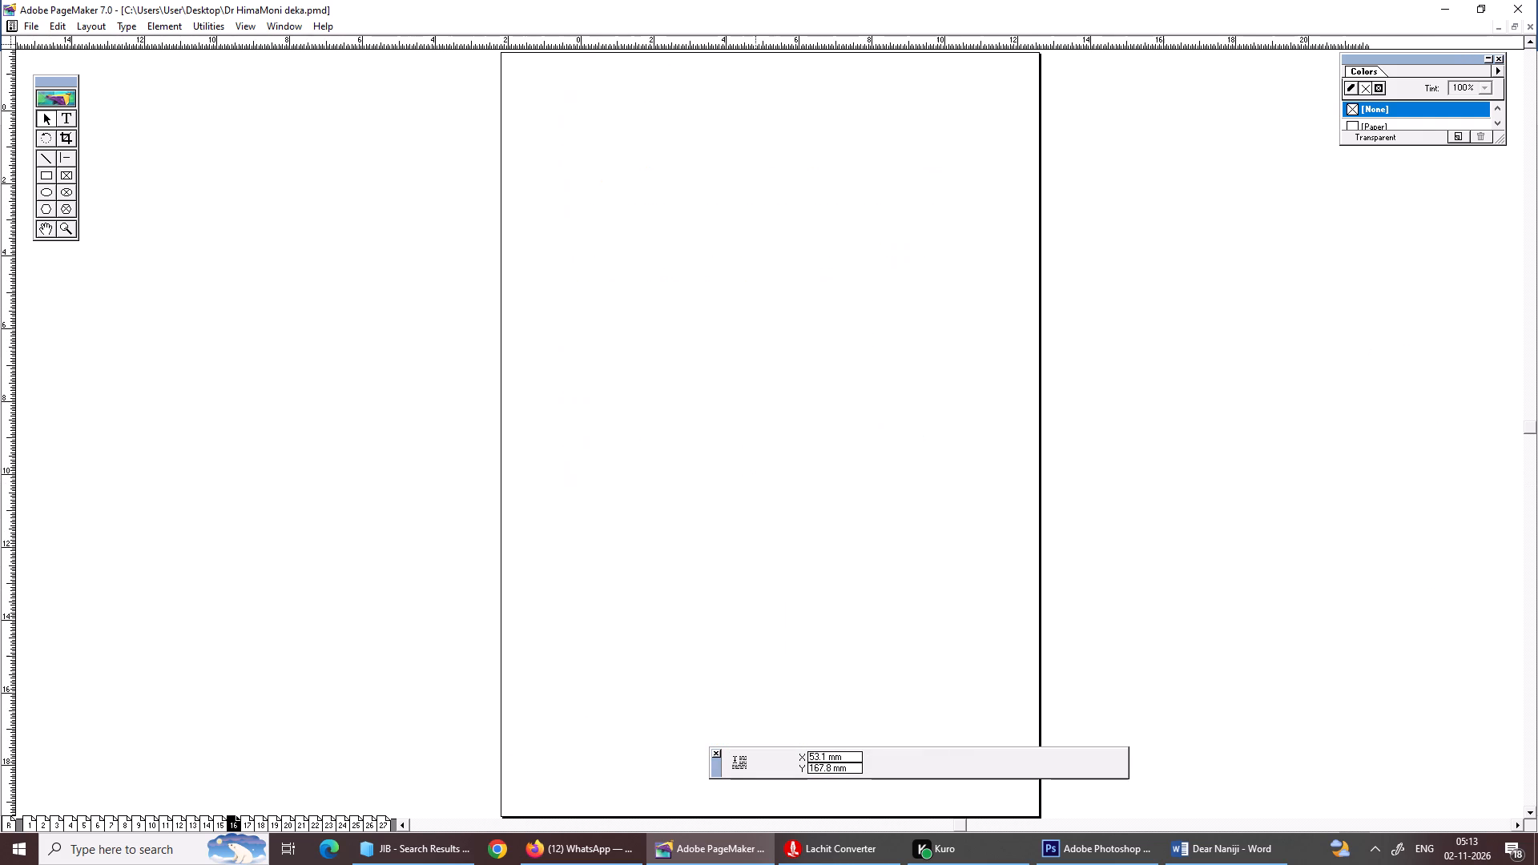
left_click(617, 118)
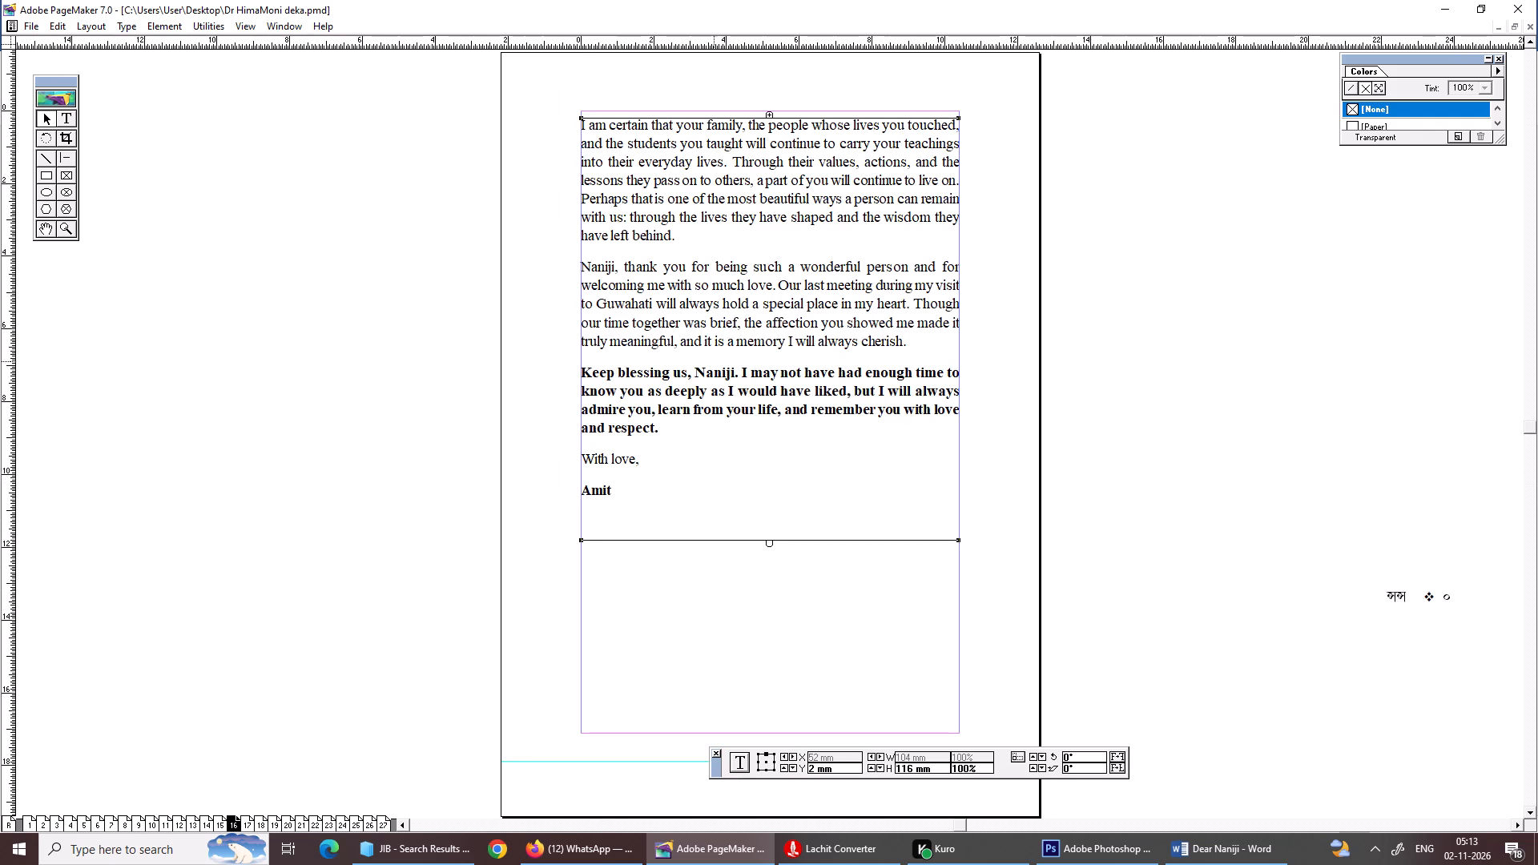
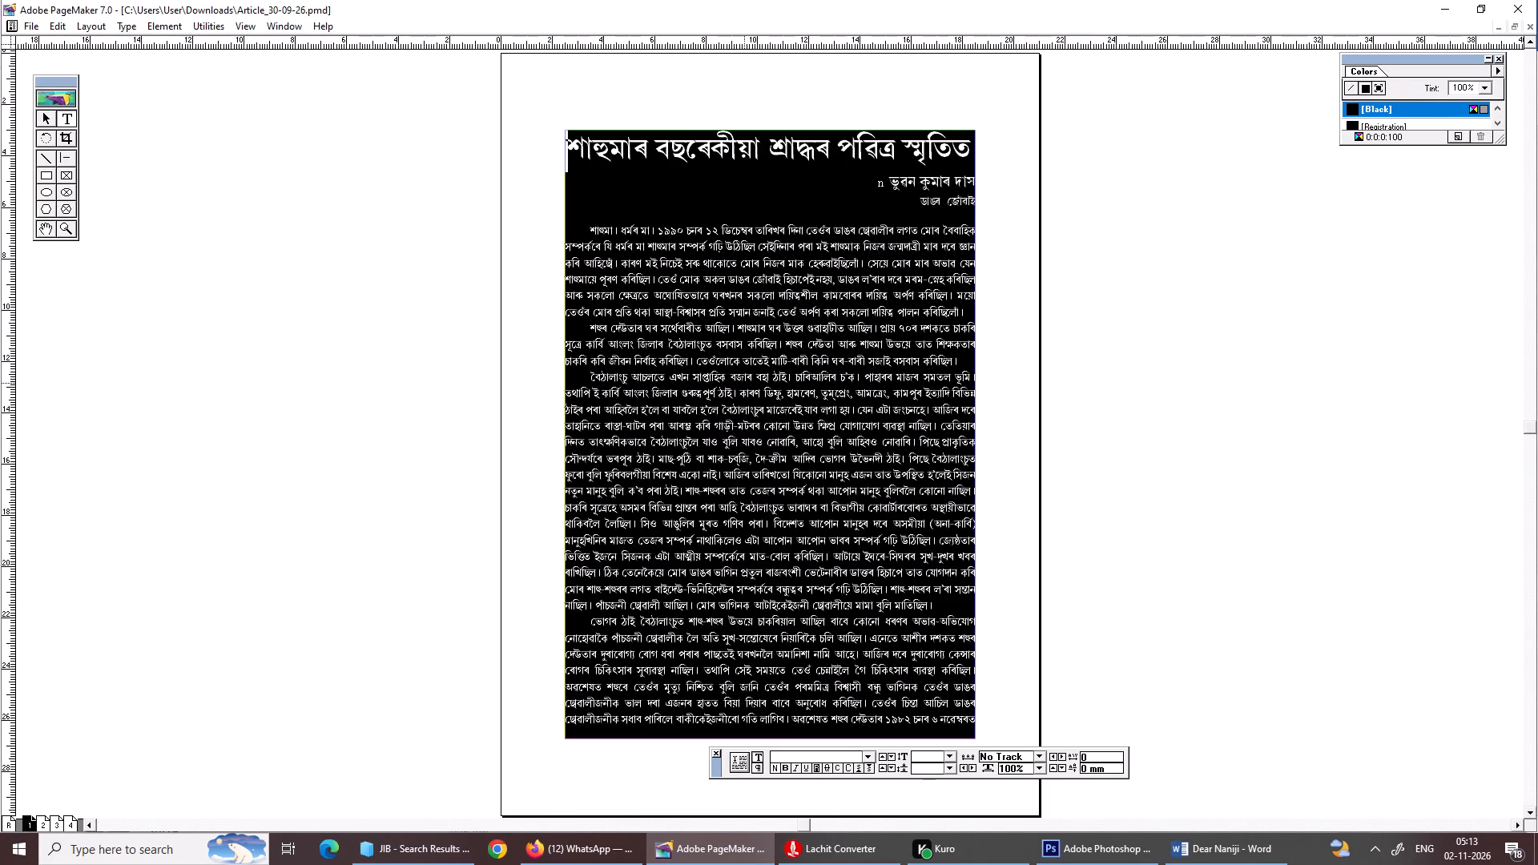
Look through the Assamese articles in Article_30-09-26.pmd up to page 4, ending at the article on page 3.
key("Page_Down")
key("Page_Down")
key("Page_Down")
key("Page_Up")
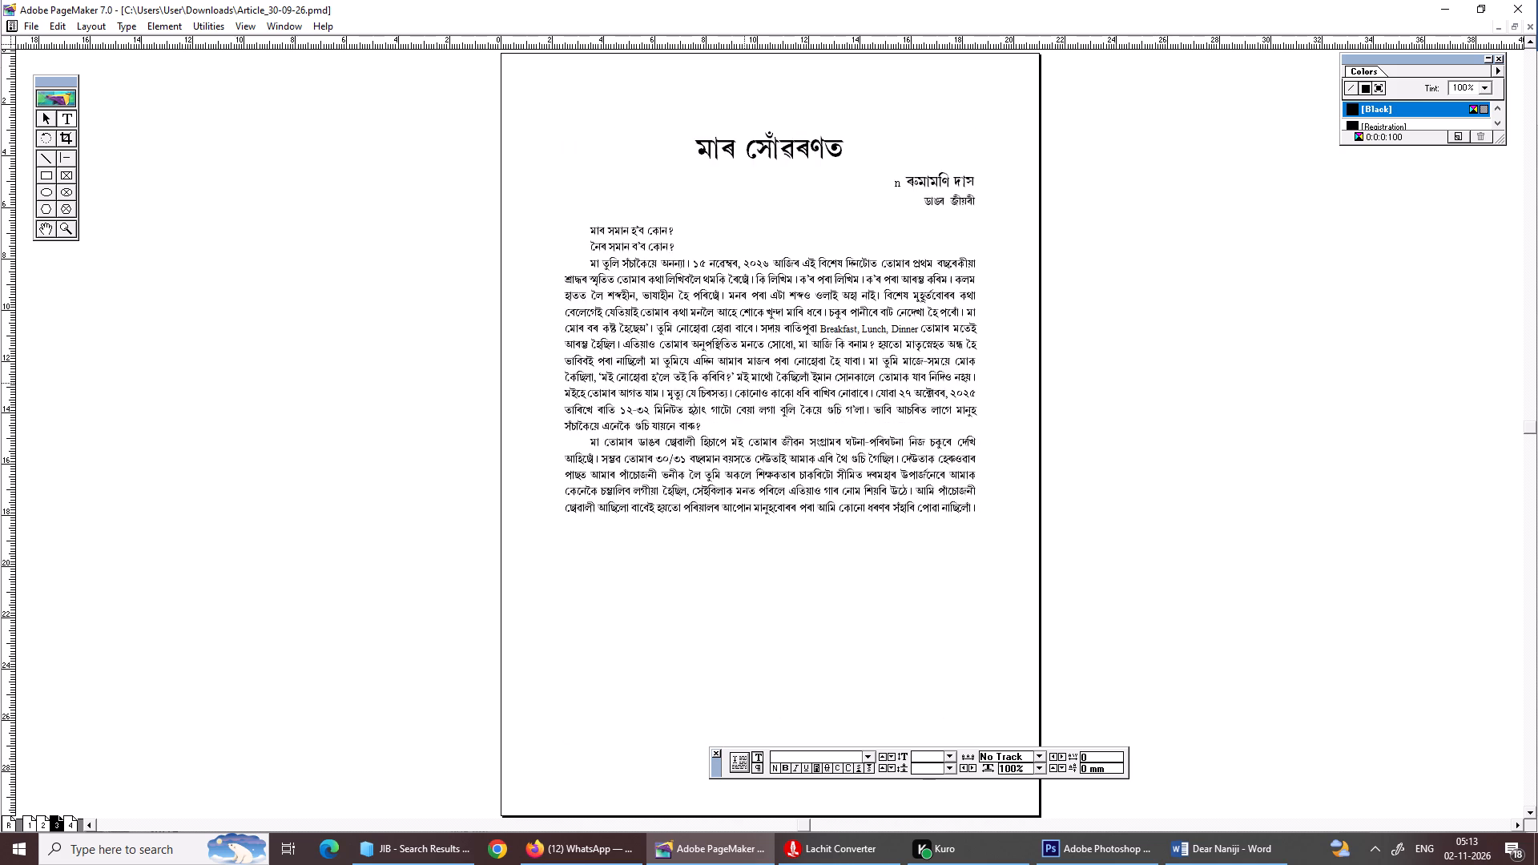
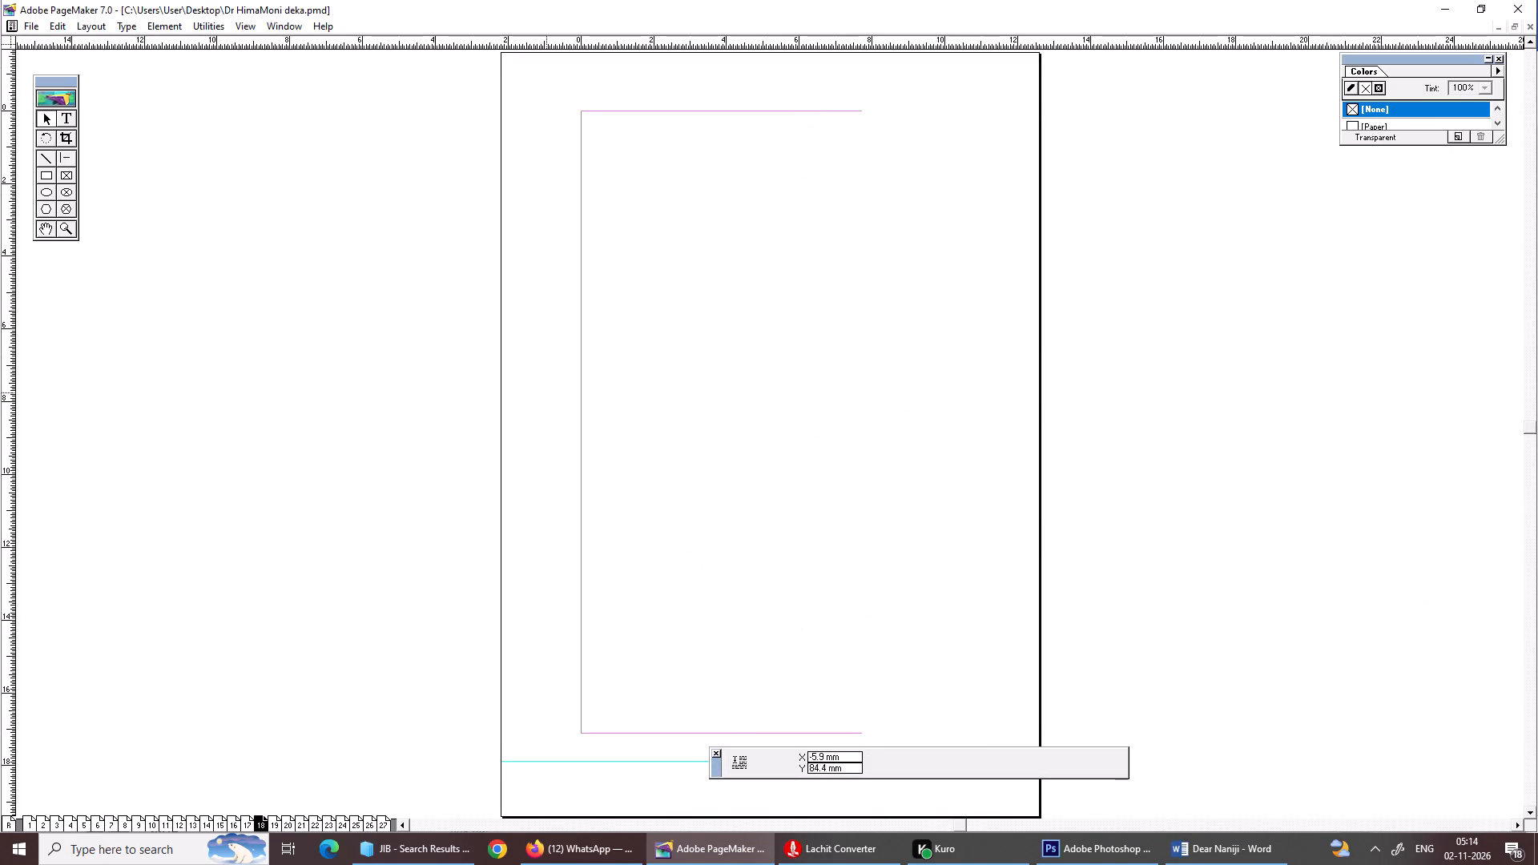
Place the loaded Assamese text on page 18, align it to the top-left margin corner and shorten it to the bottom margin.
left_click(627, 106)
left_click_drag(695, 253, 650, 263)
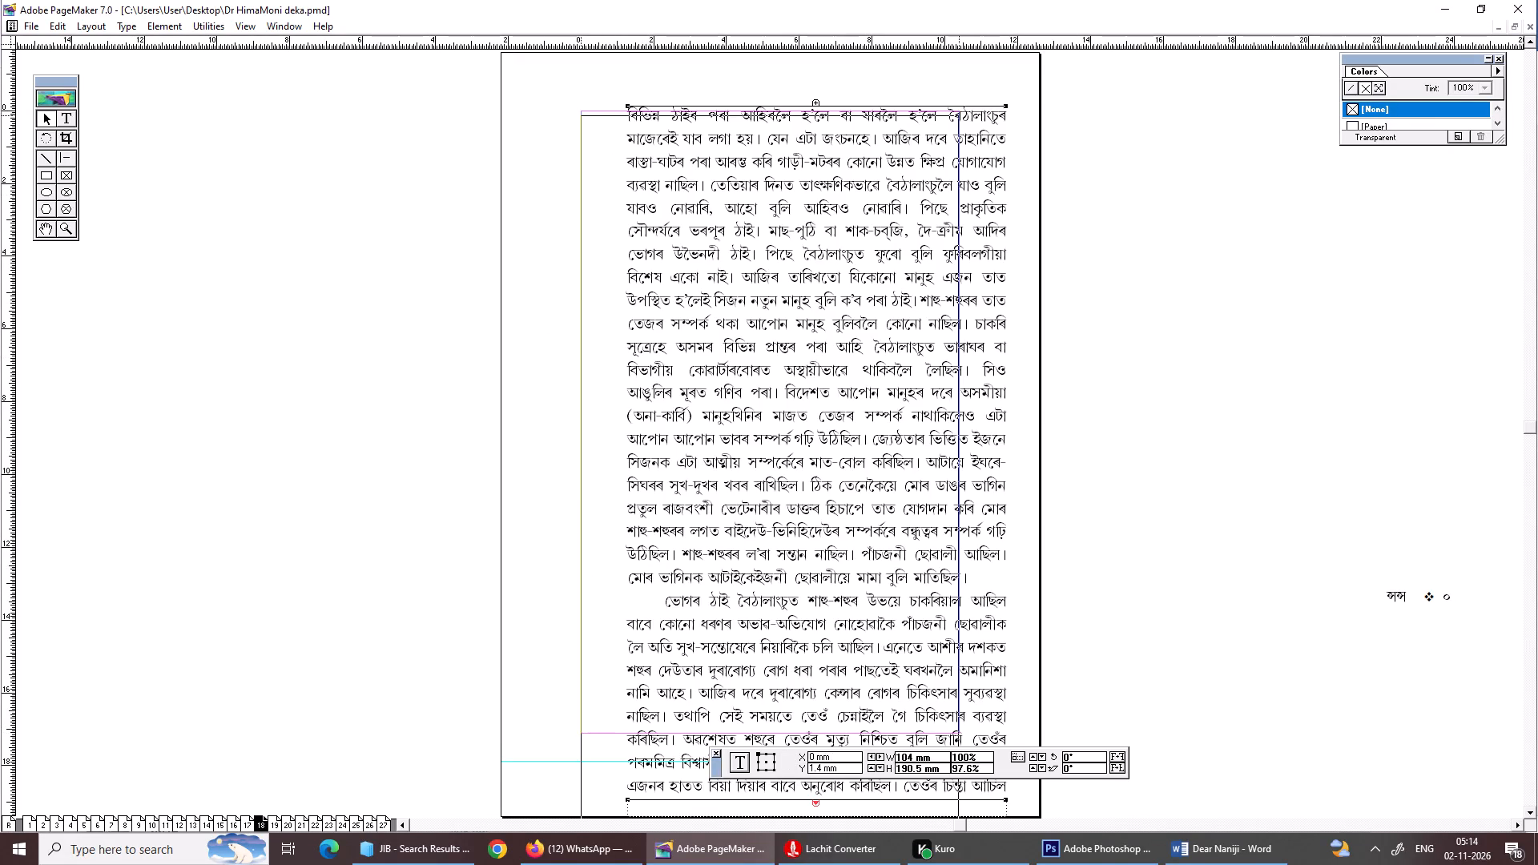
left_click_drag(650, 263, 650, 259)
left_click_drag(490, 413, 503, 179, "alt")
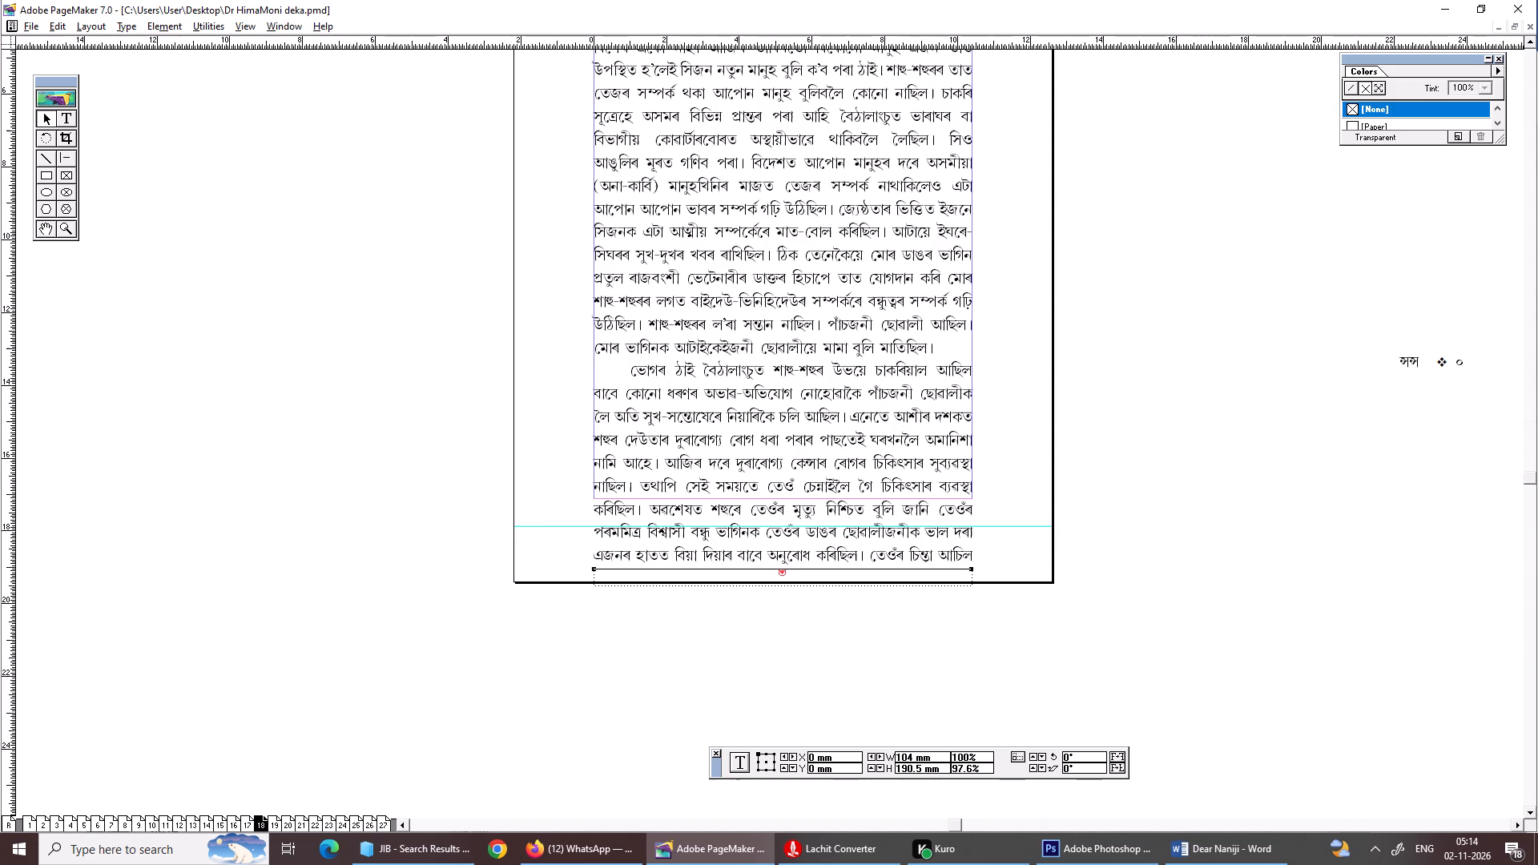
left_click_drag(786, 574, 788, 504)
Flow the remaining text from page 18 onto pages 19 and 20, starting each block at the top margin.
left_click(779, 498)
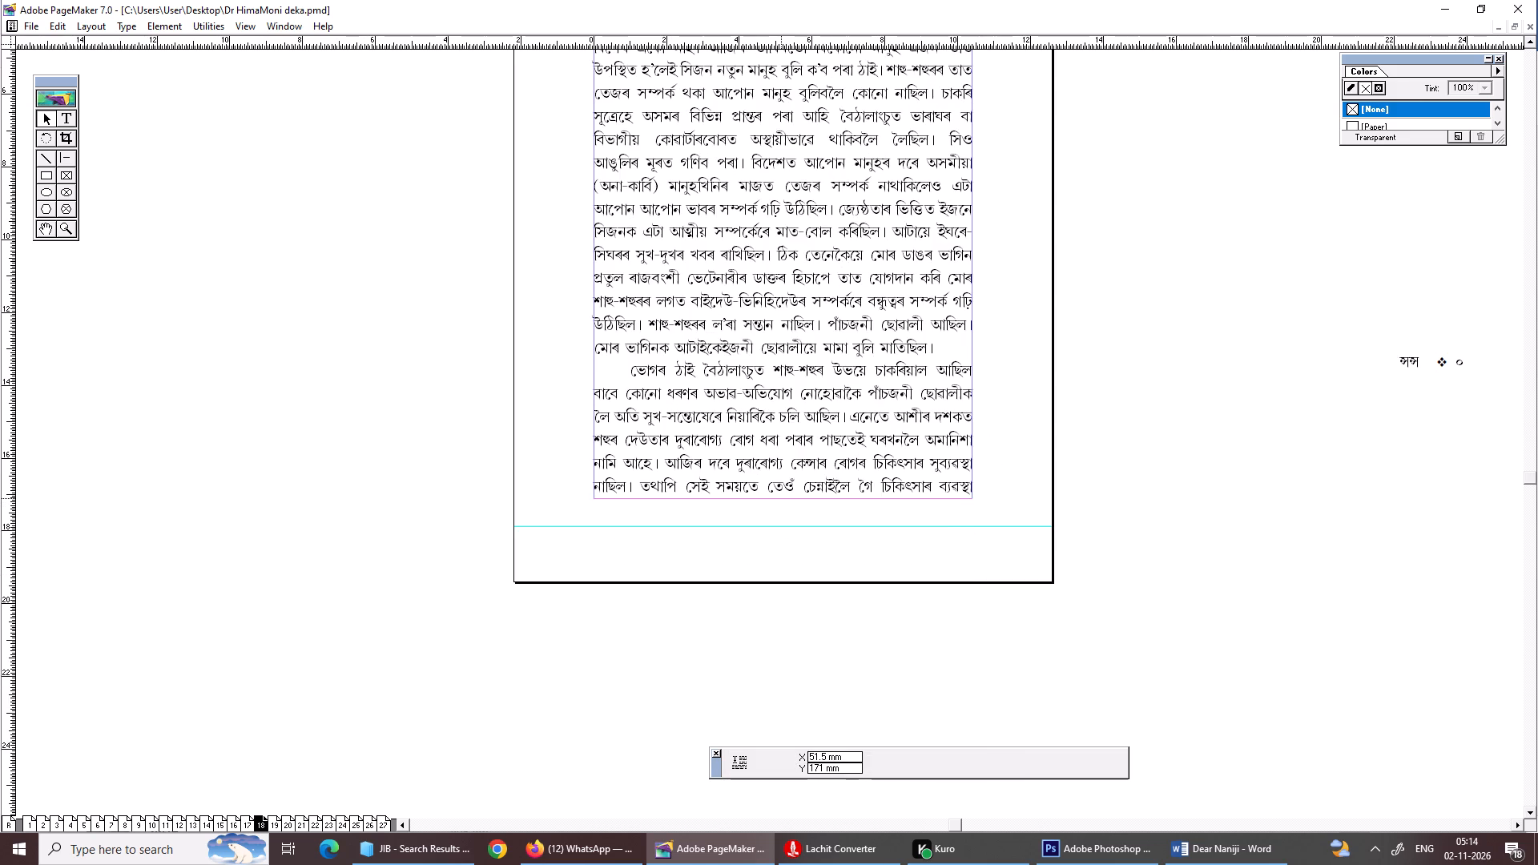
key("ctrl+0")
key("Page_Down")
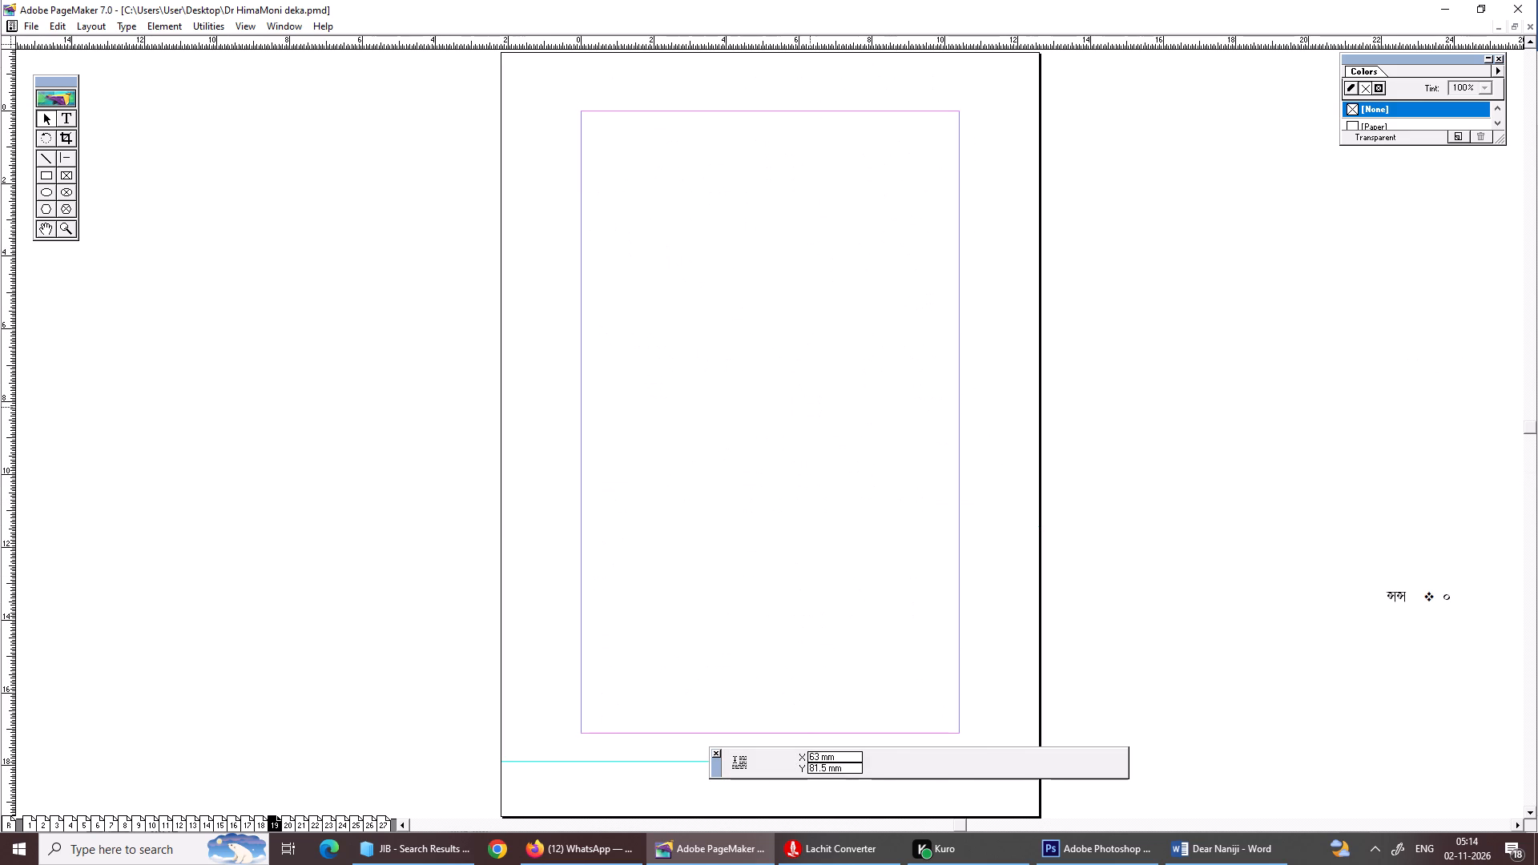
left_click(614, 111, "shift")
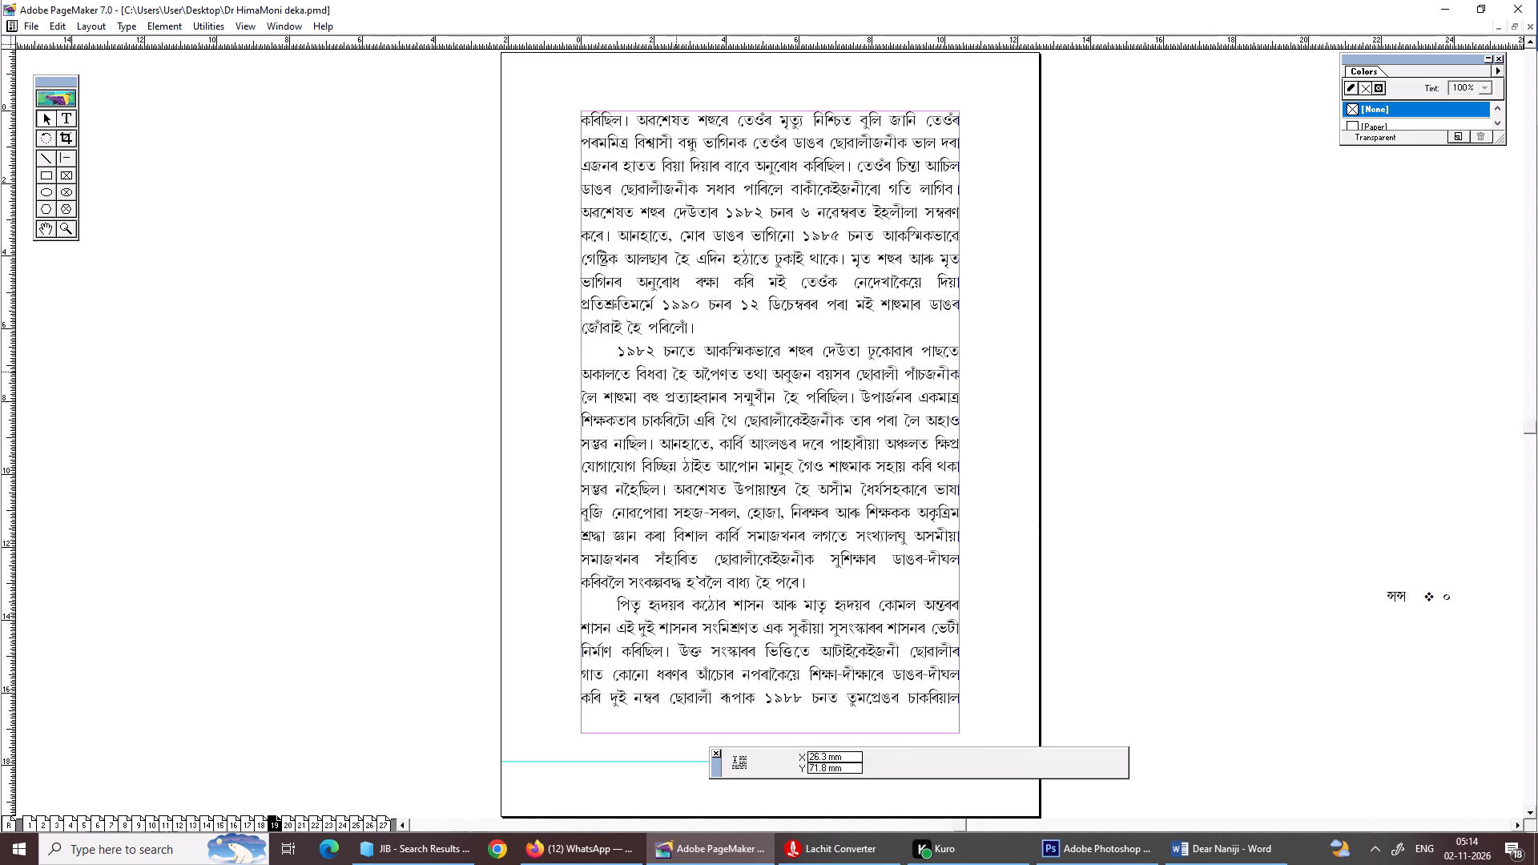
key("Page_Down")
left_click(618, 111, "shift")
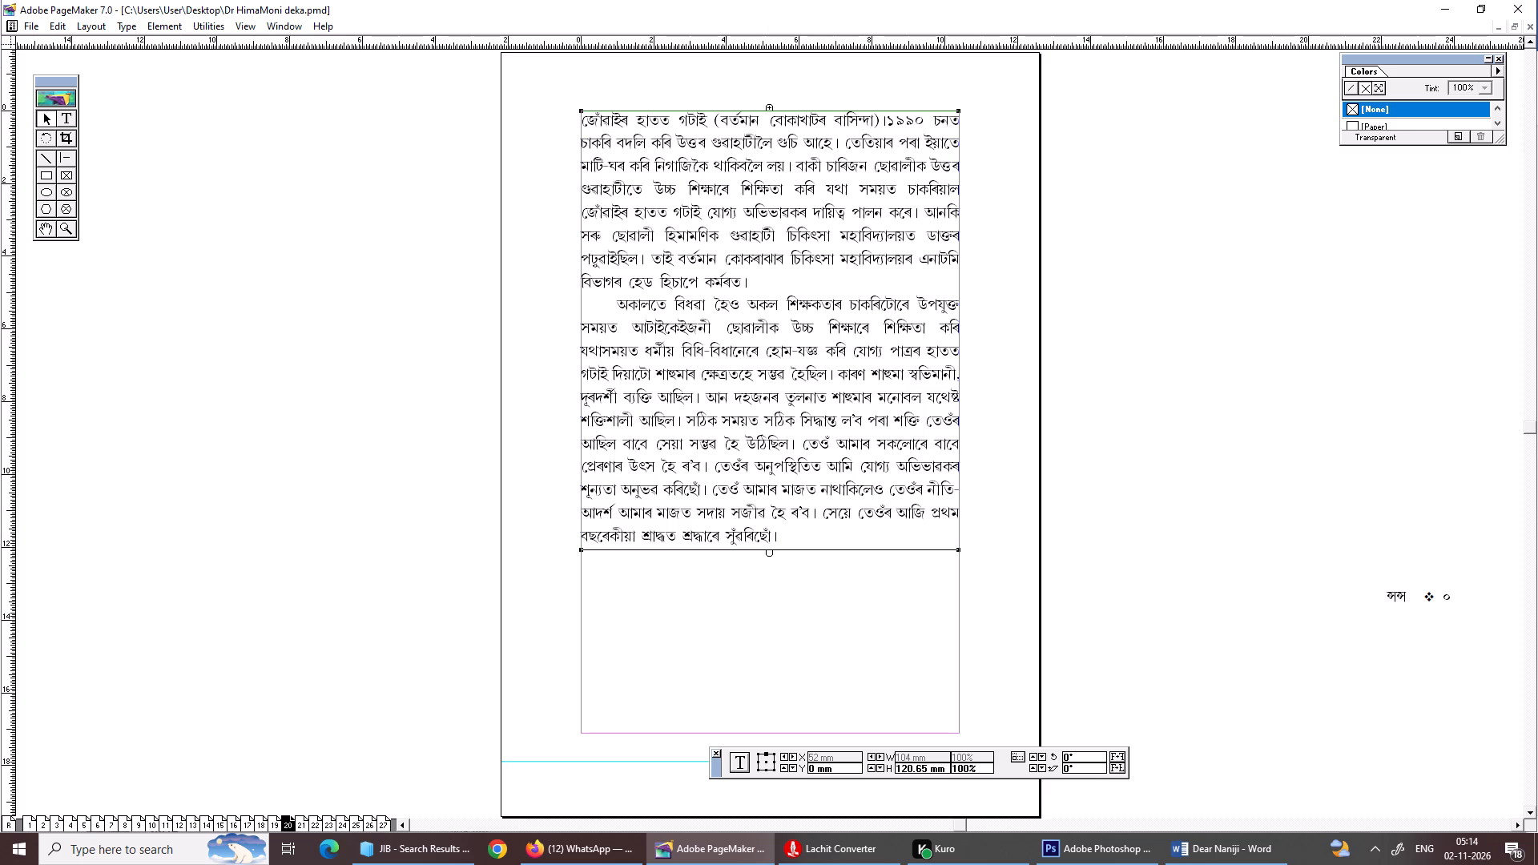
Go to blank page 21, then copy the whole article মাৰ সোঁৱৰণত from page 3 of Article_30-09-26.pmd.
key("Page_Down")
key("ctrl+Tab")
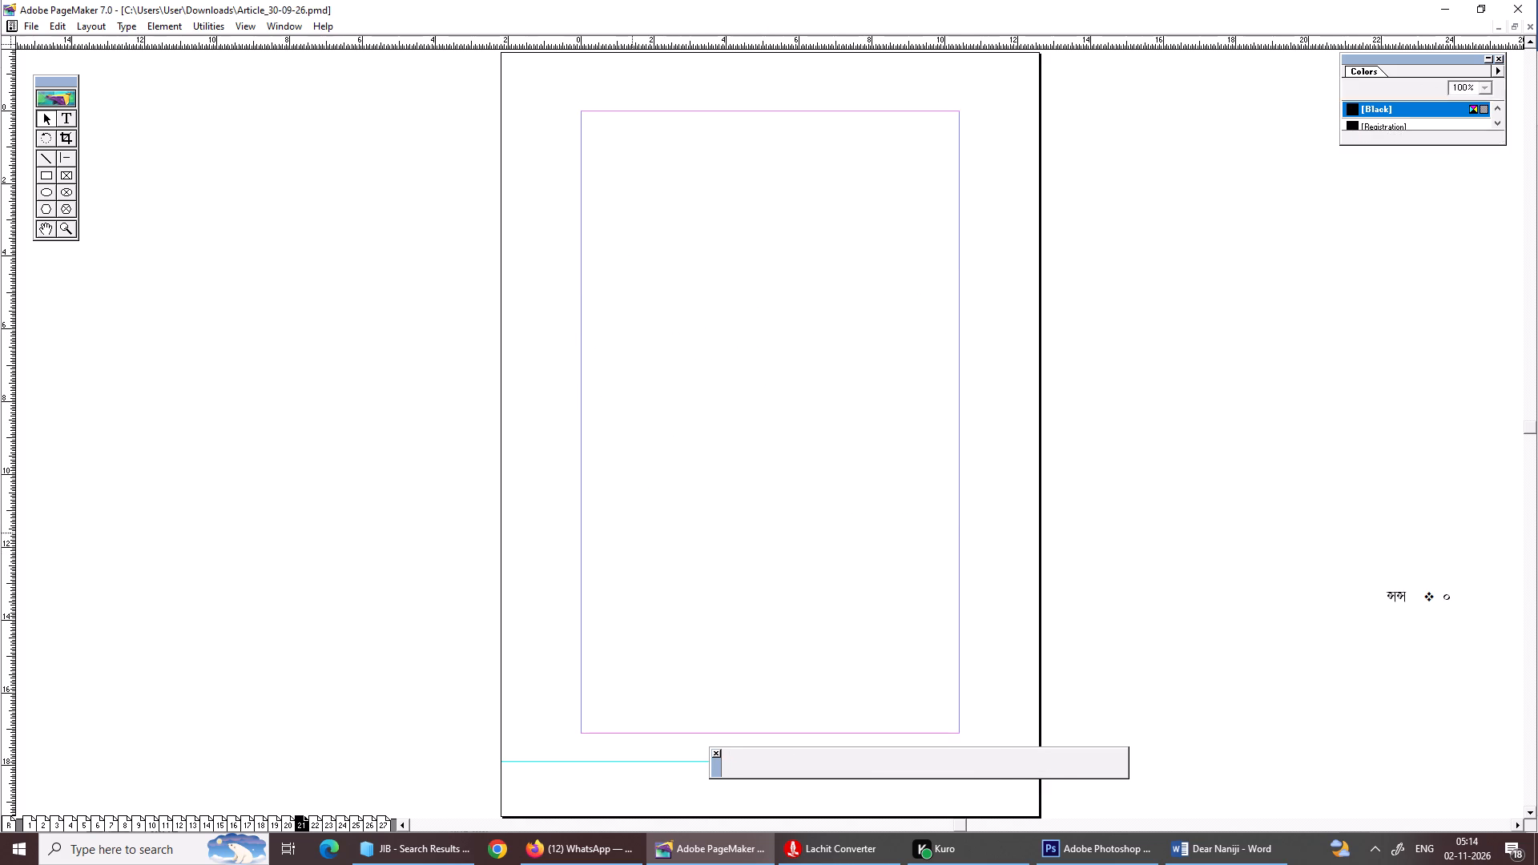
key("Page_Down")
key("Page_Down")
left_click(689, 250)
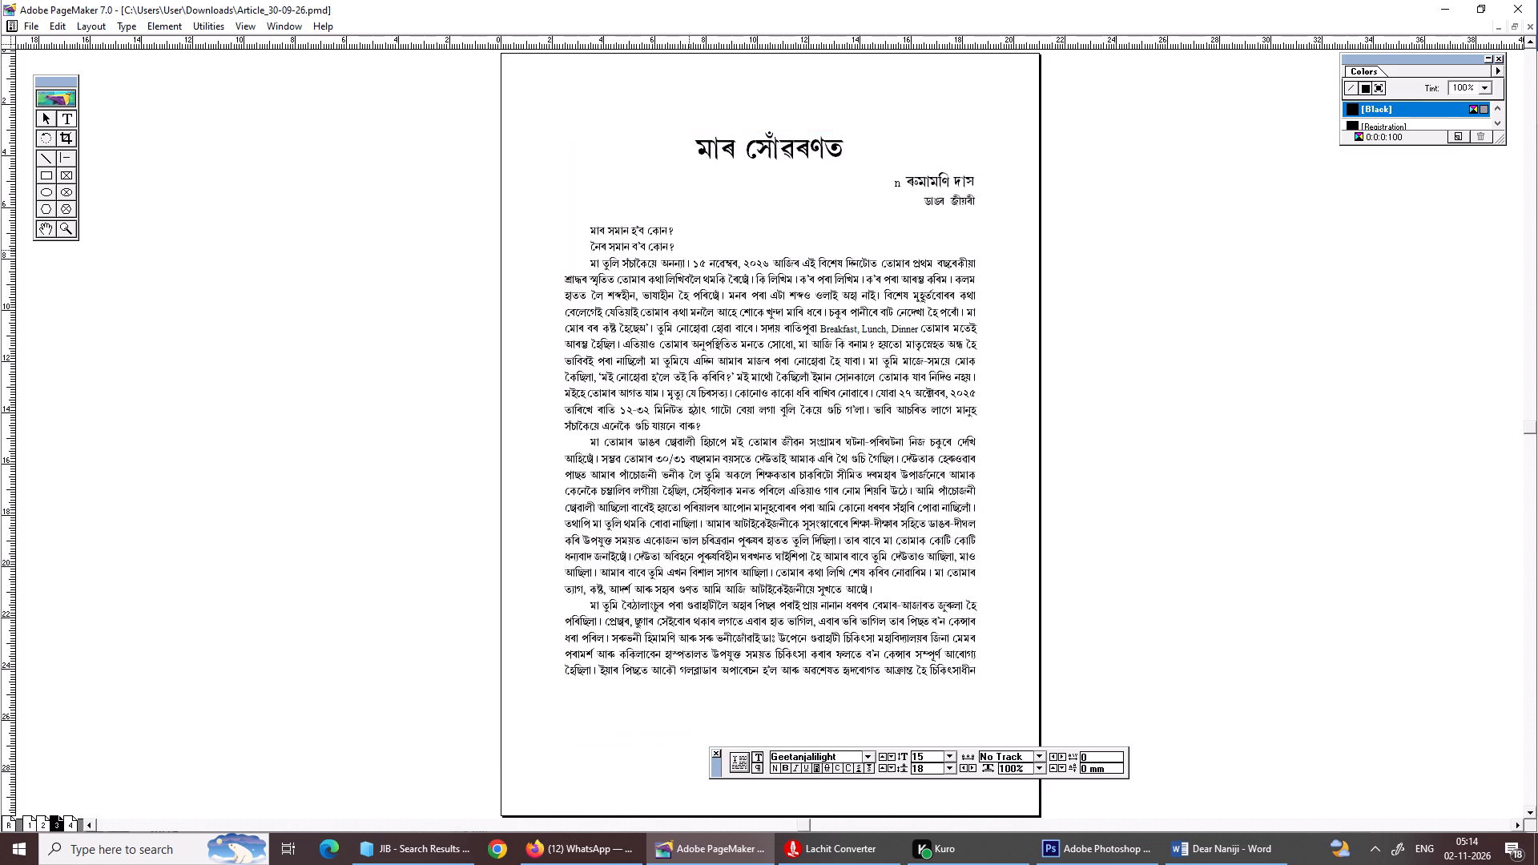
key("ctrl+a")
key("Page_Down")
key("Page_Down")
key("Page_Up")
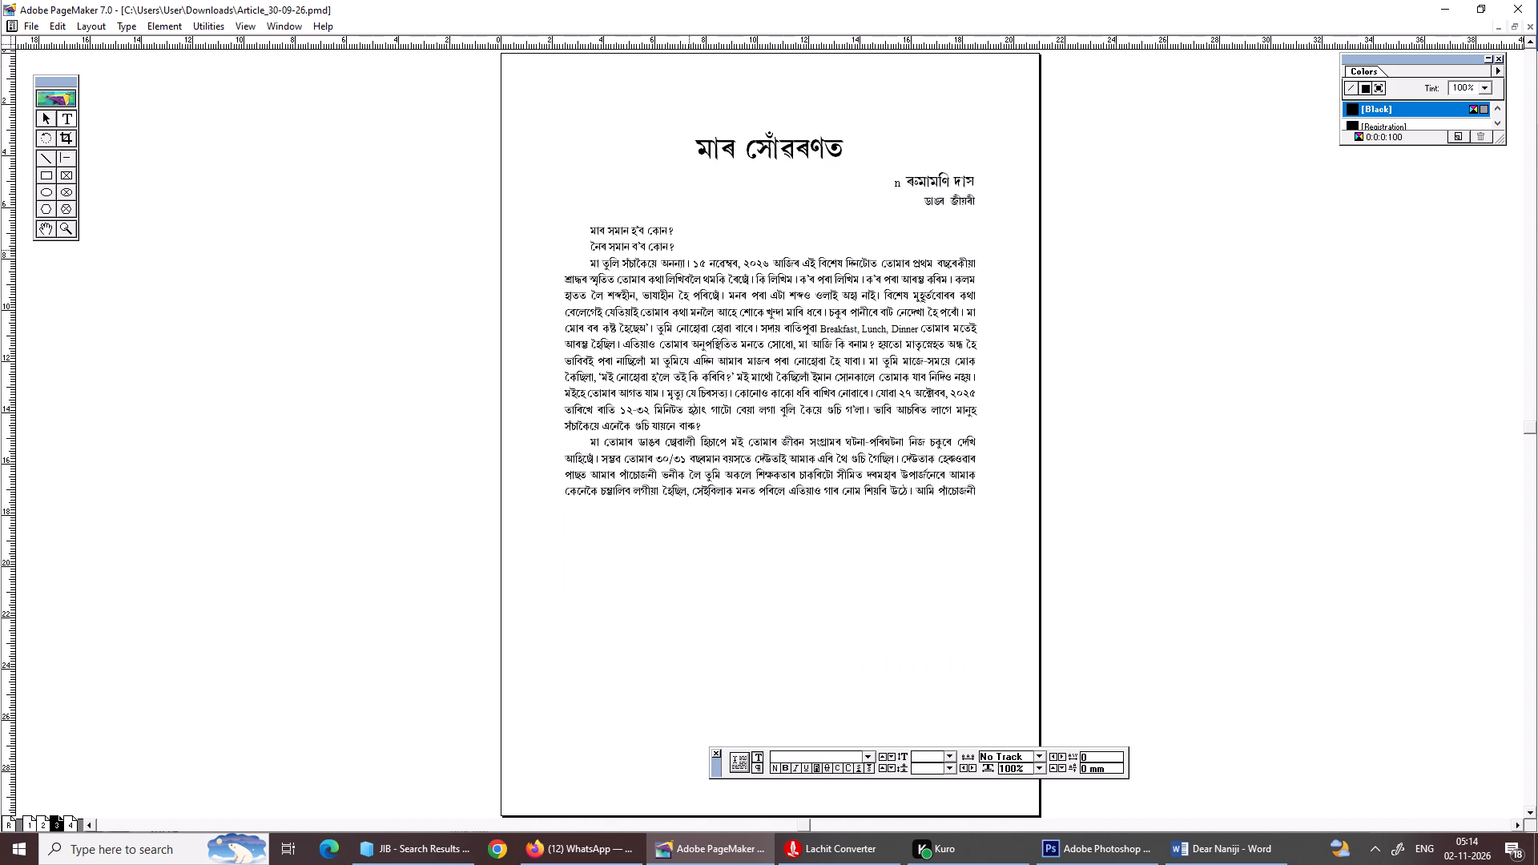
key("ctrl+c")
Paste the copied article on page 21 of the book and move its block up to the top margin at Y 0 mm.
key("ctrl+Tab")
key("ctrl+v")
left_click_drag(673, 201, 674, 201)
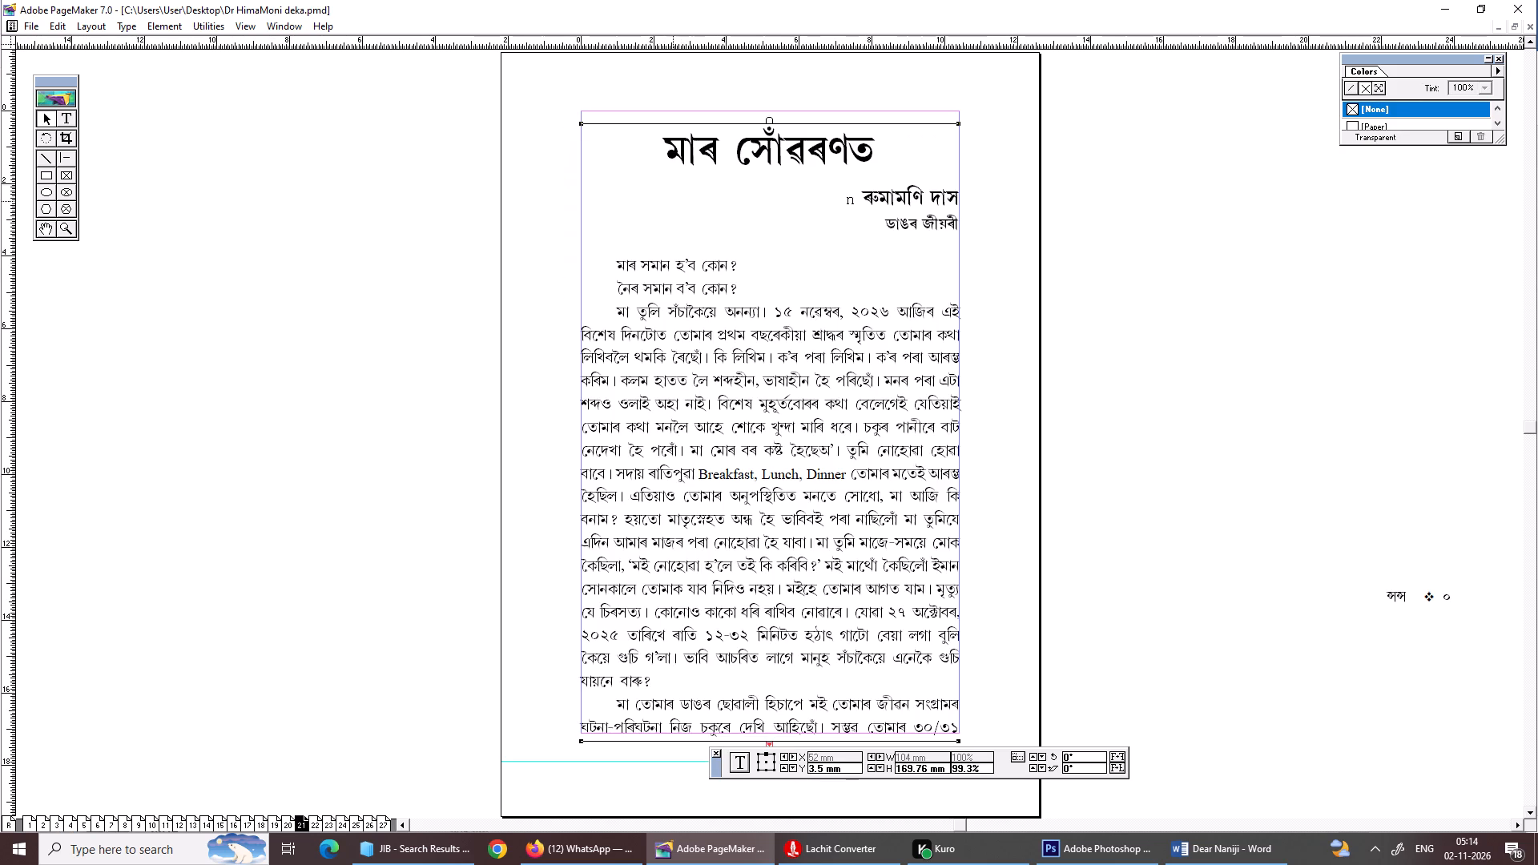
left_click_drag(674, 201, 669, 189)
key("Page_Up")
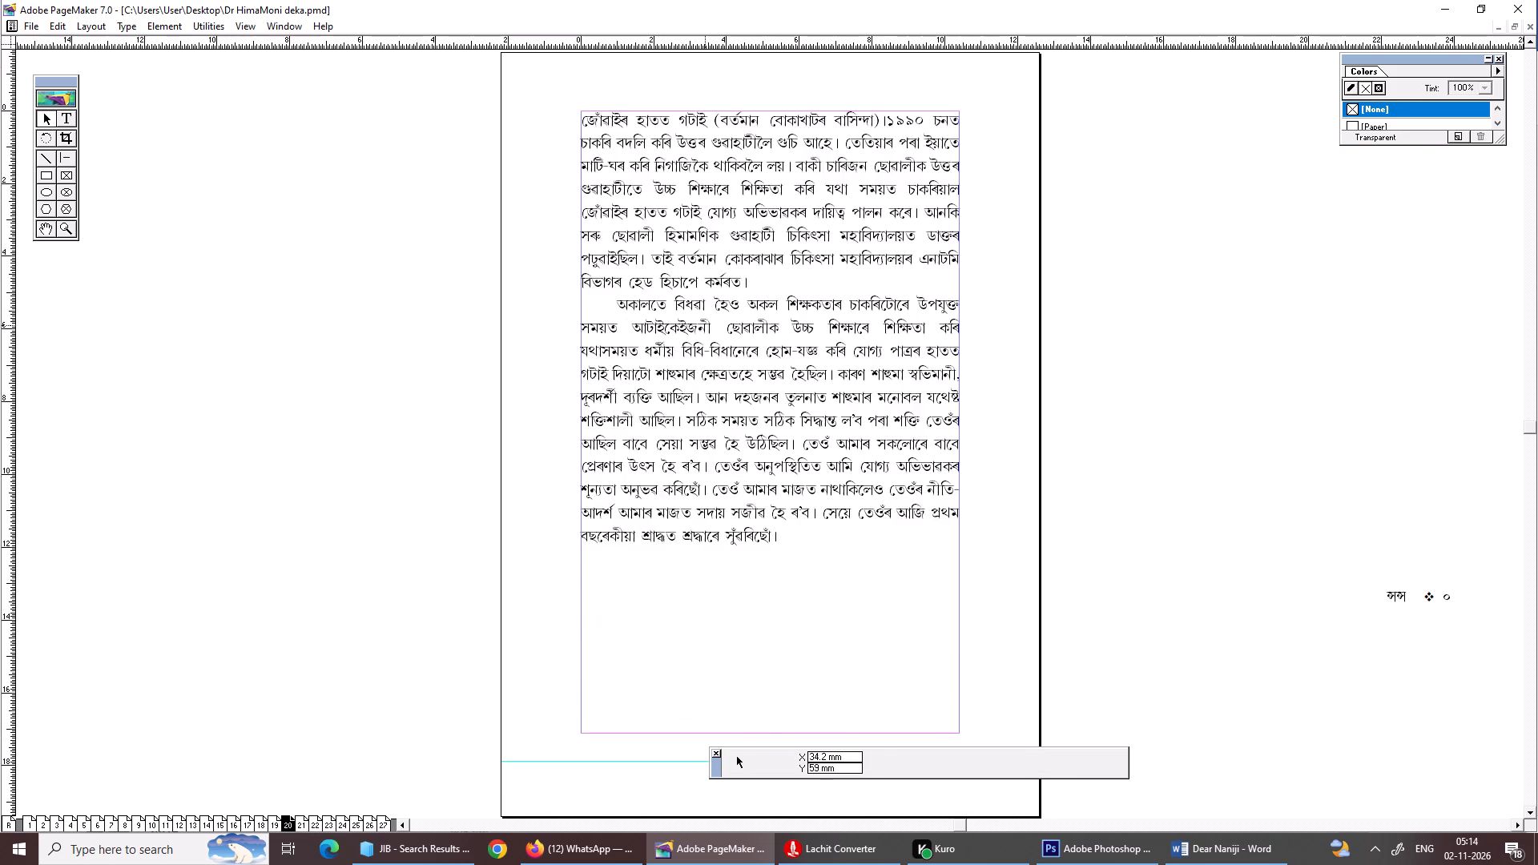
key("Page_Down")
Flow the overflow of the pasted article from page 21 onto pages 22, 23 and 24 within the margins.
left_click(721, 396)
left_click(767, 726)
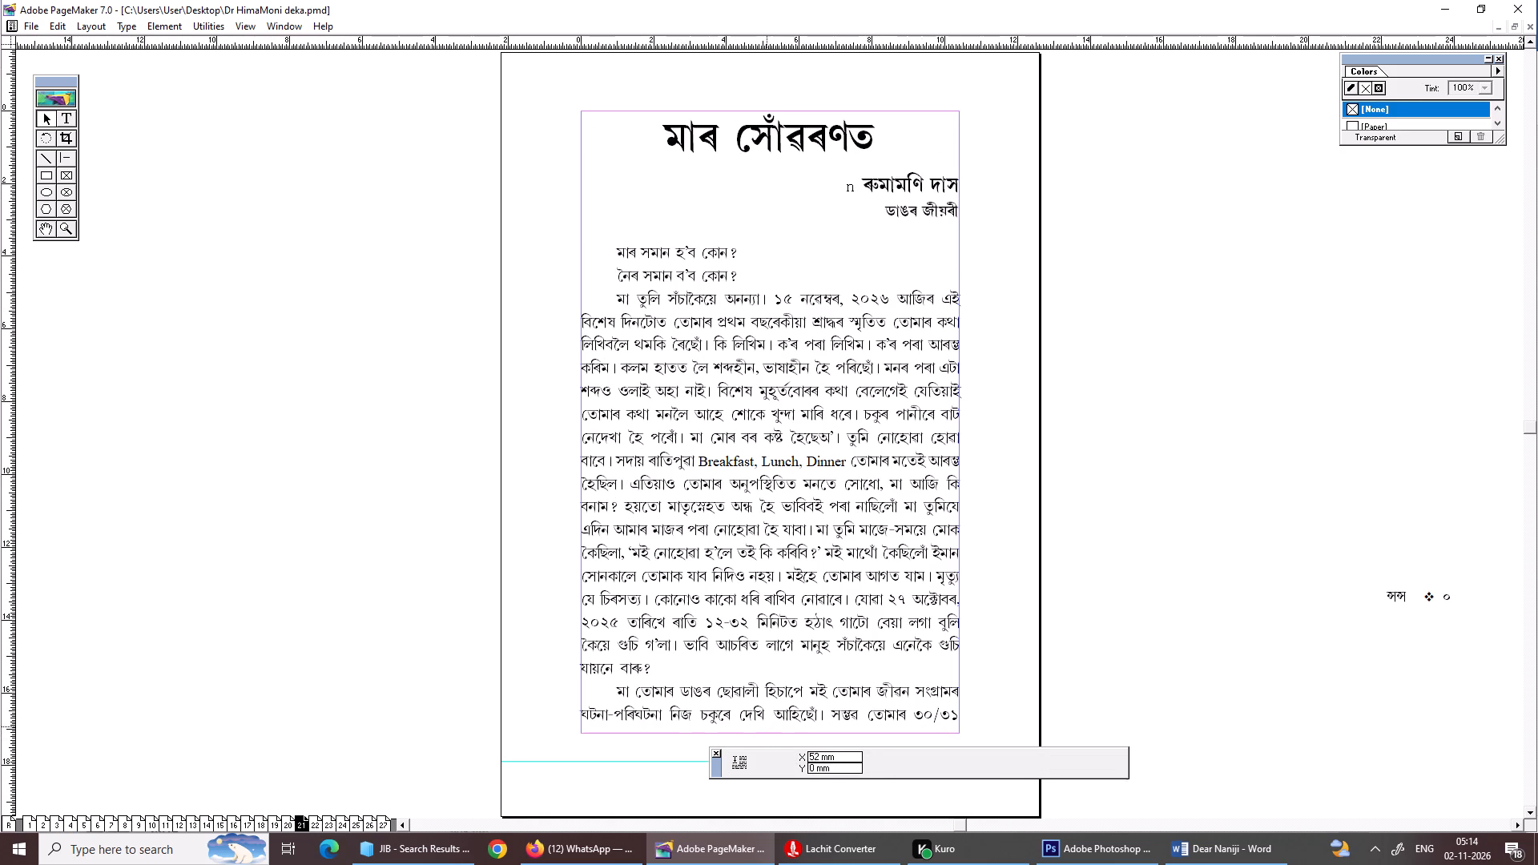
key("Page_Down")
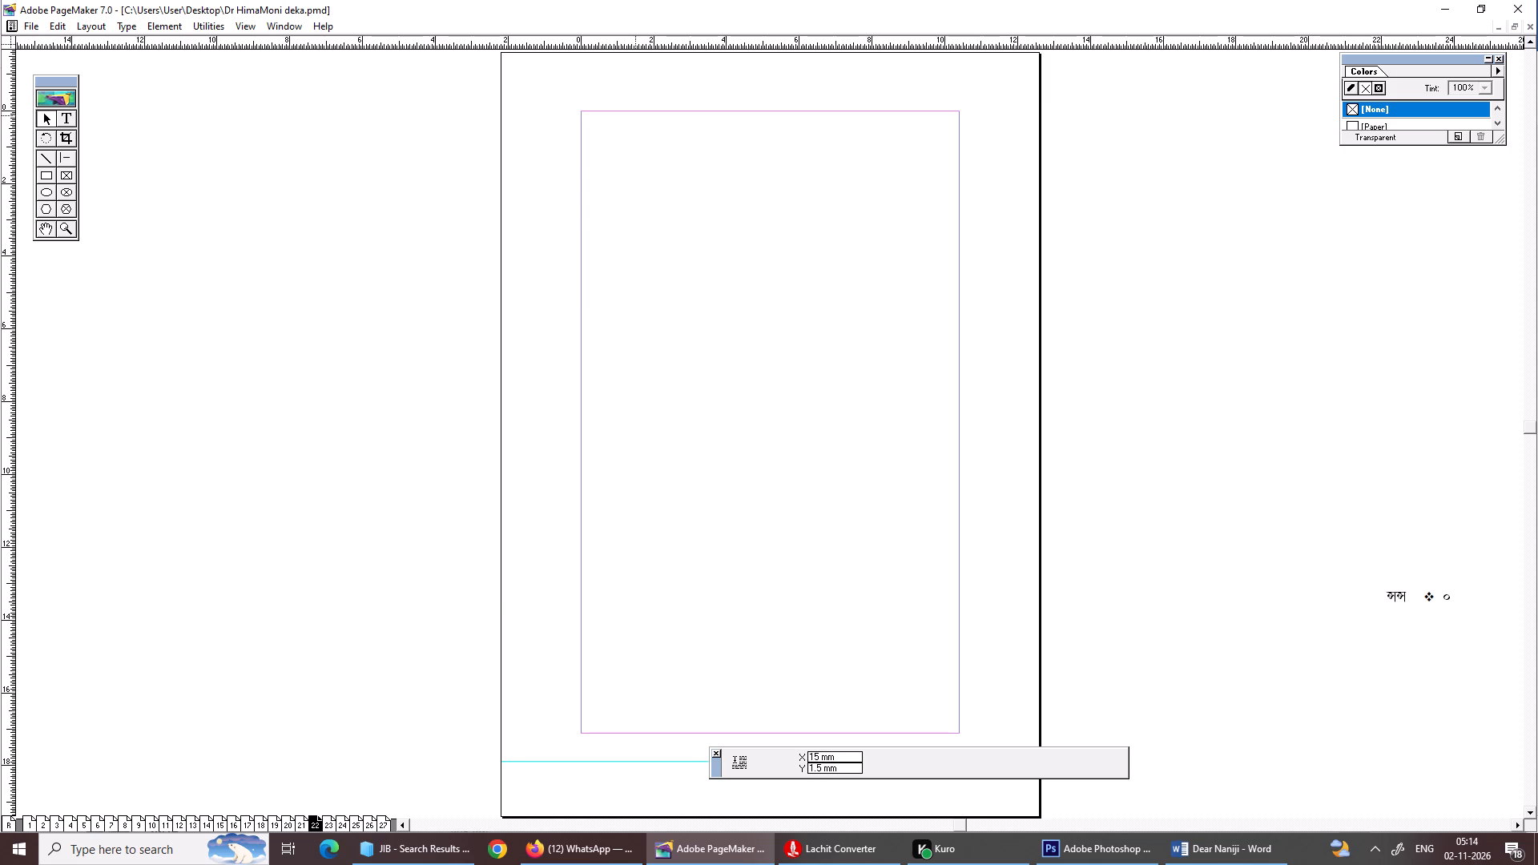
left_click(638, 111, "shift")
key("Page_Down")
left_click(622, 111, "shift")
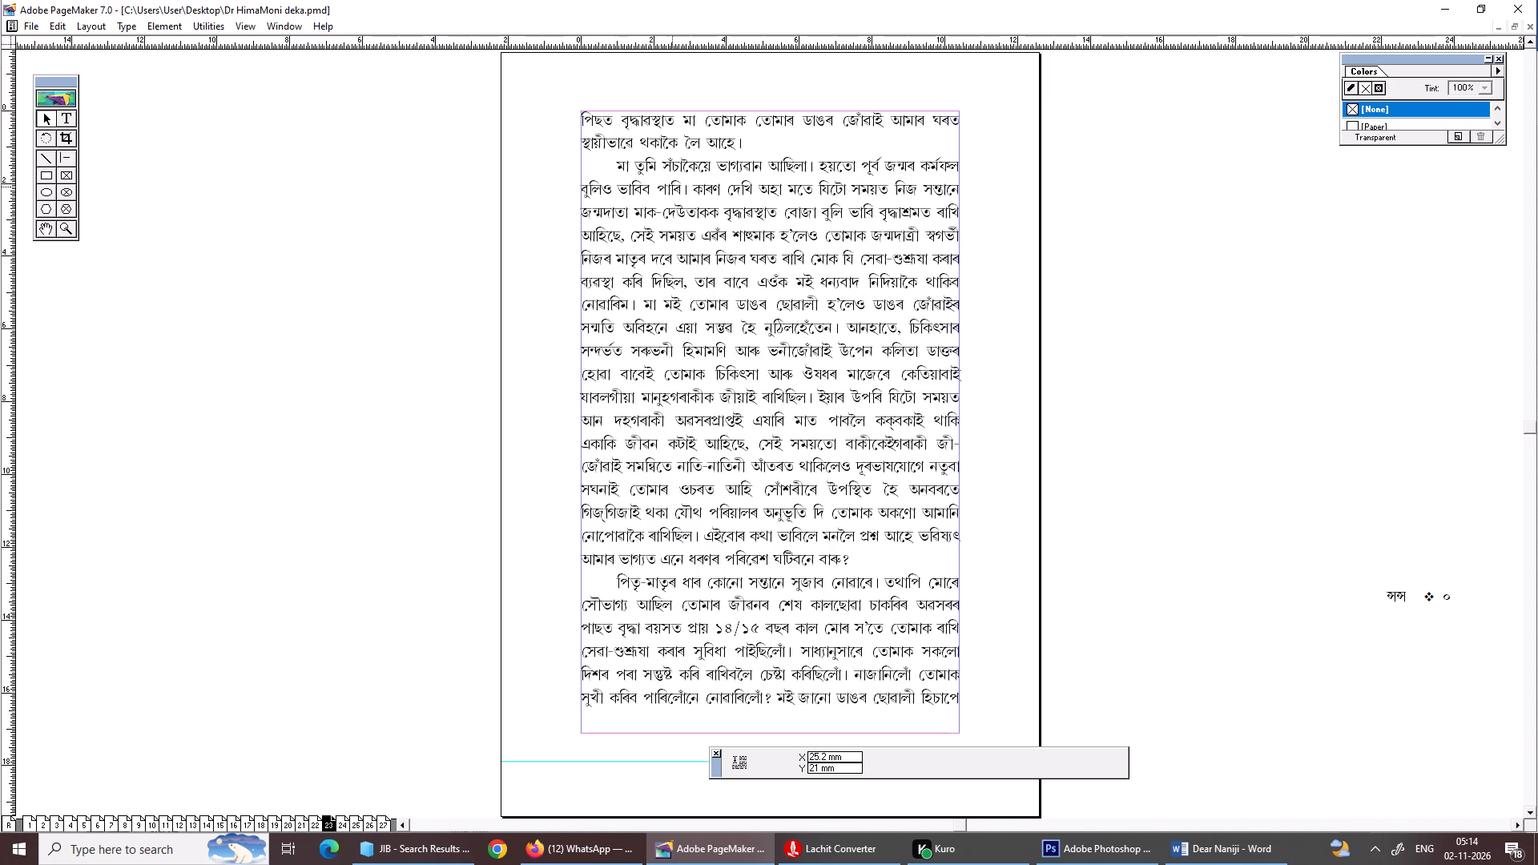
key("Page_Down")
left_click(607, 111, "shift")
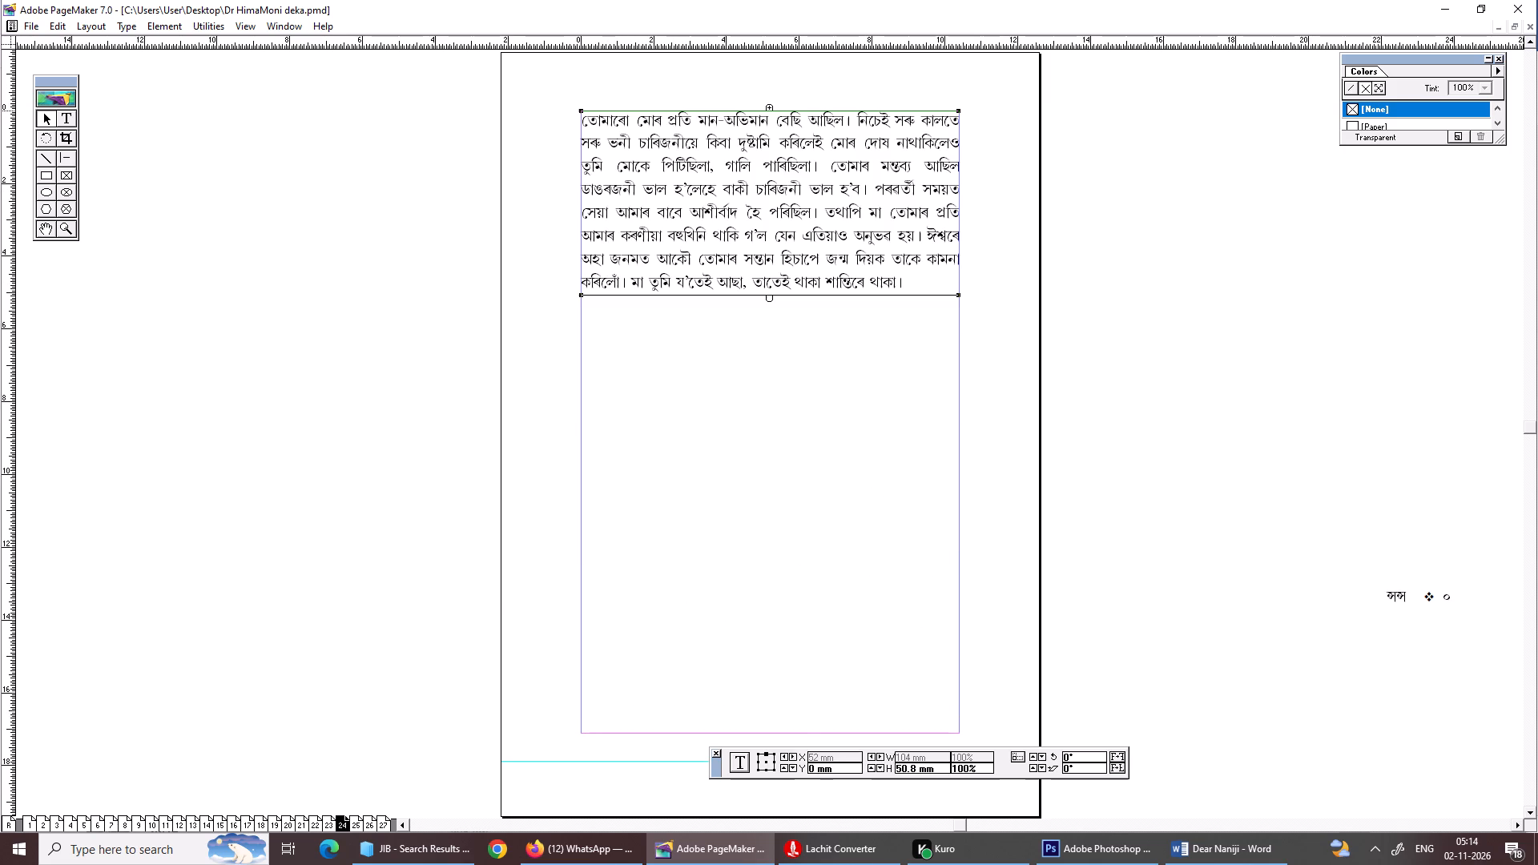
Review the placed article across pages 21 to 24 of the book.
key("Page_Down")
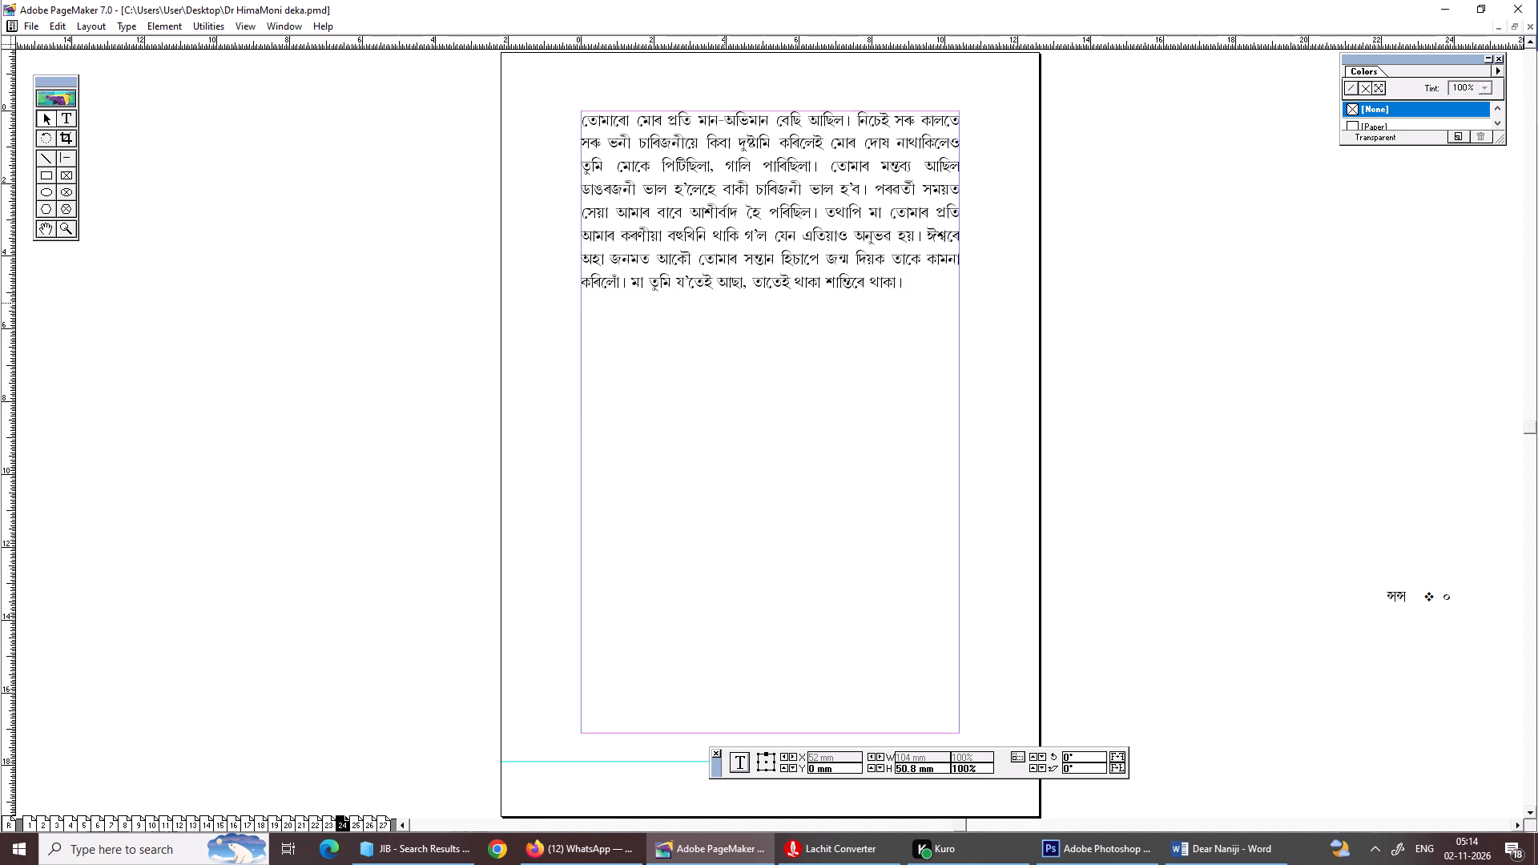
key("Page_Up")
key("Page_Up")
key("Page_Up")
key("Page_Up")
key("Page_Down")
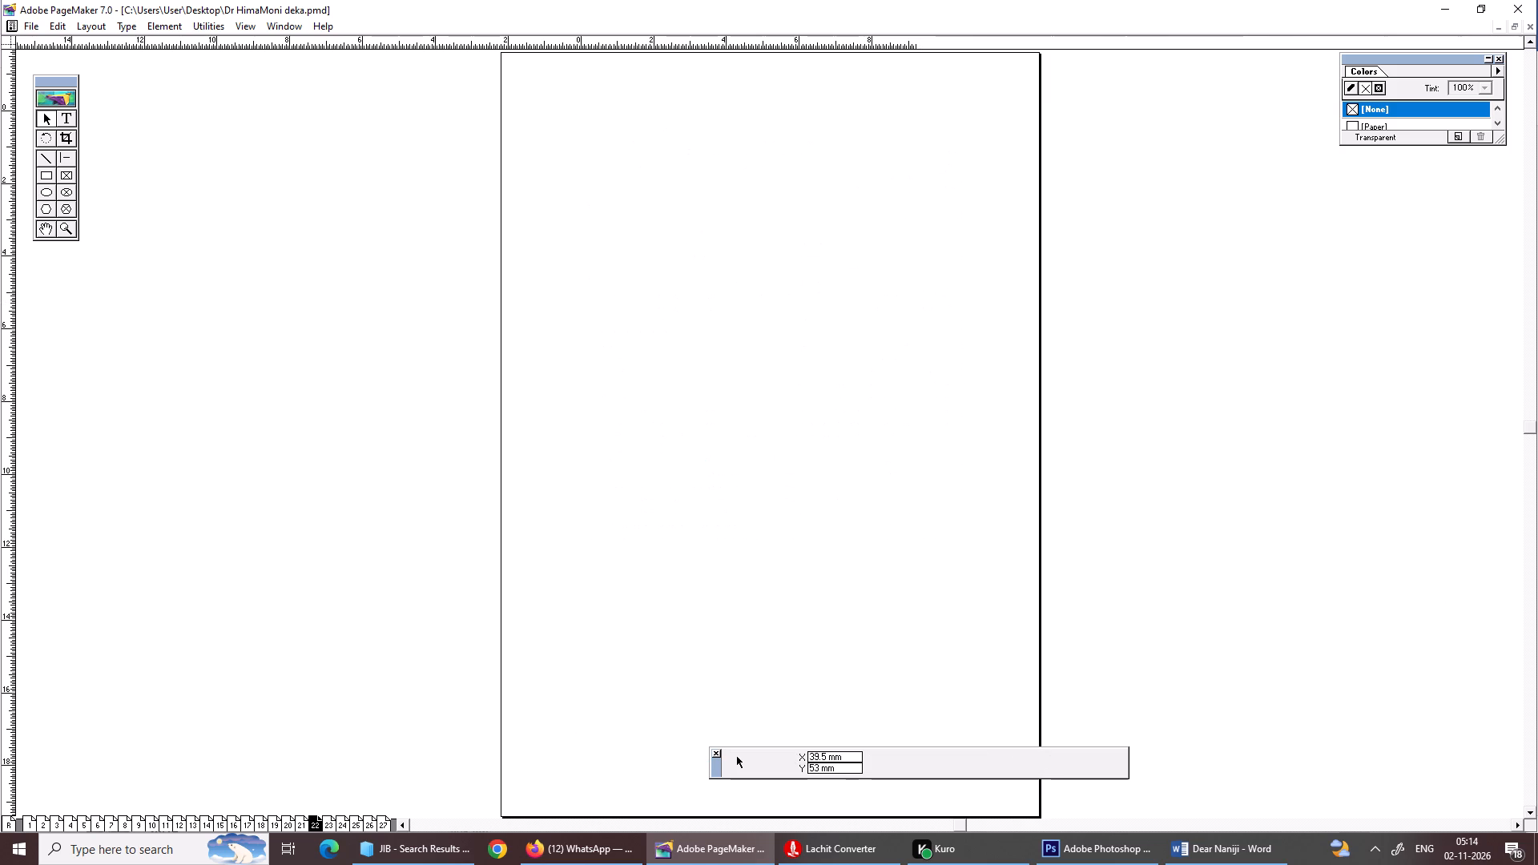
key("Page_Down")
key("Page_Down")
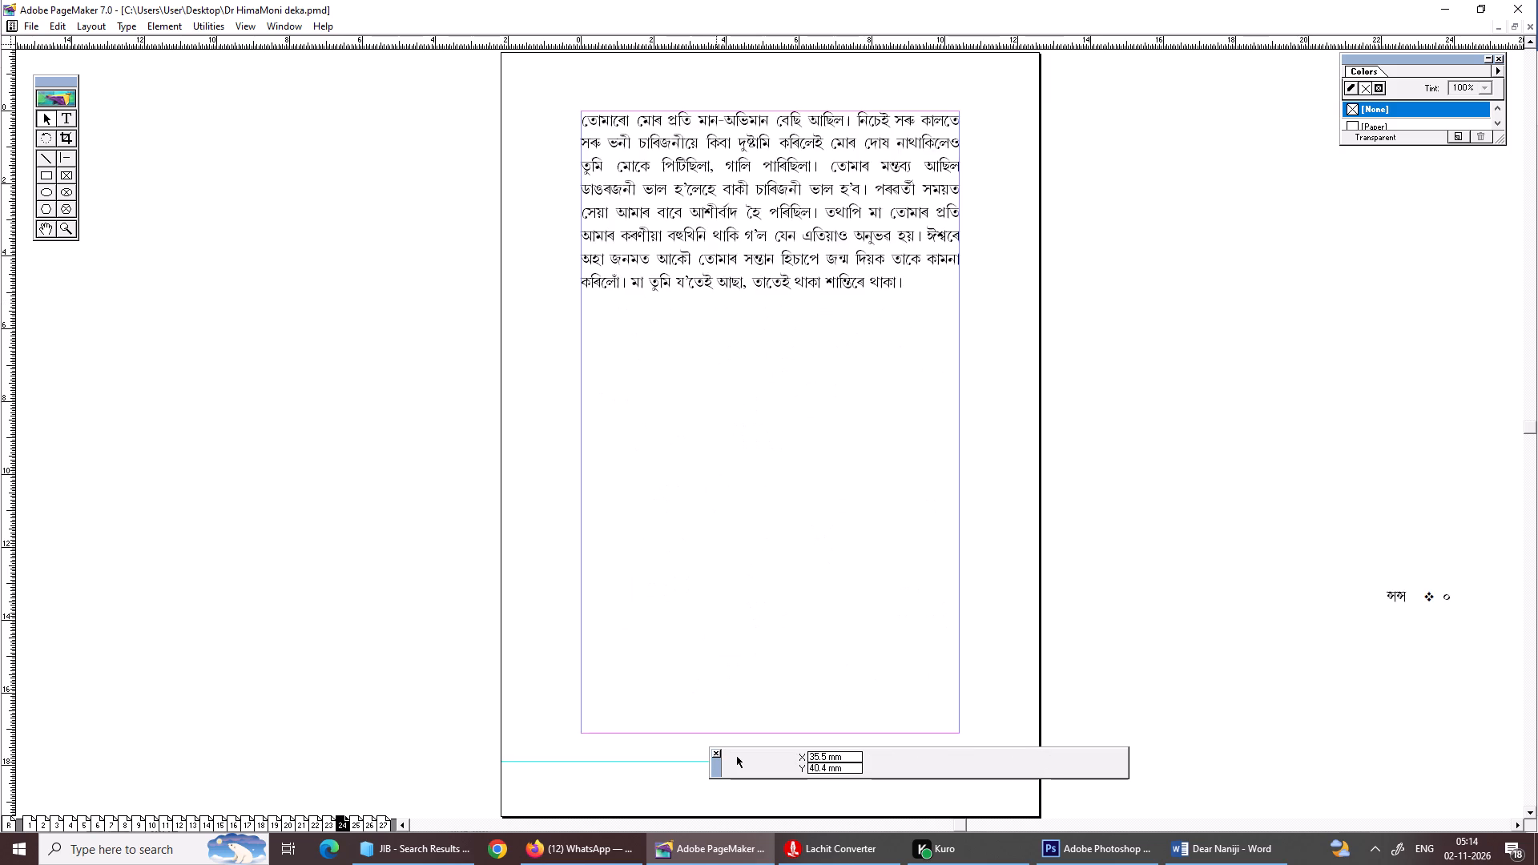
Check the last page of Article_30-09-26.pmd and close that file without saving its changes.
key("ctrl+Tab")
key("Page_Down")
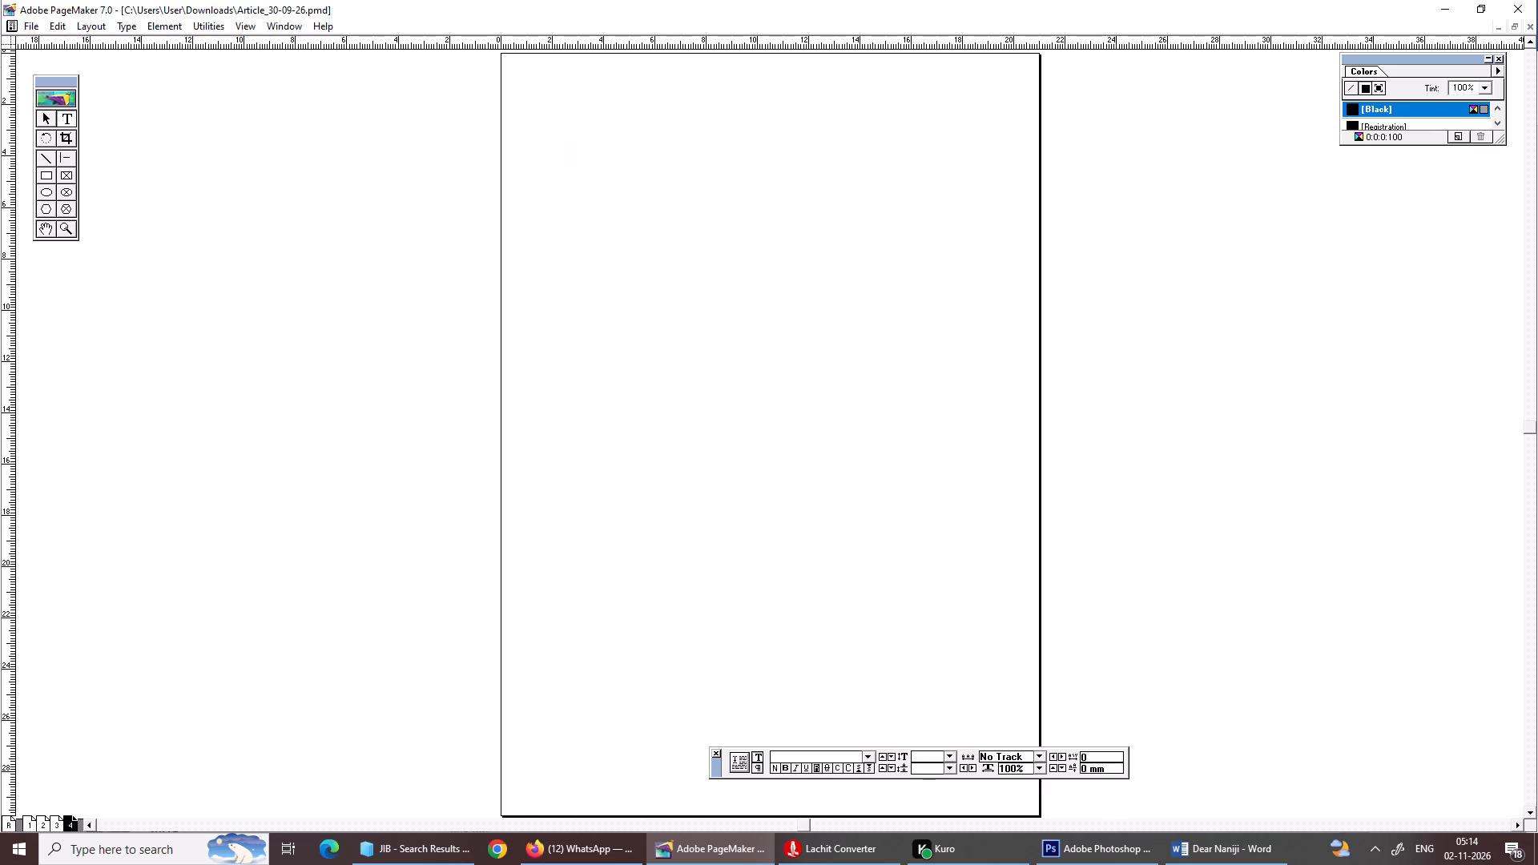
left_click(1518, 0)
left_click(834, 476)
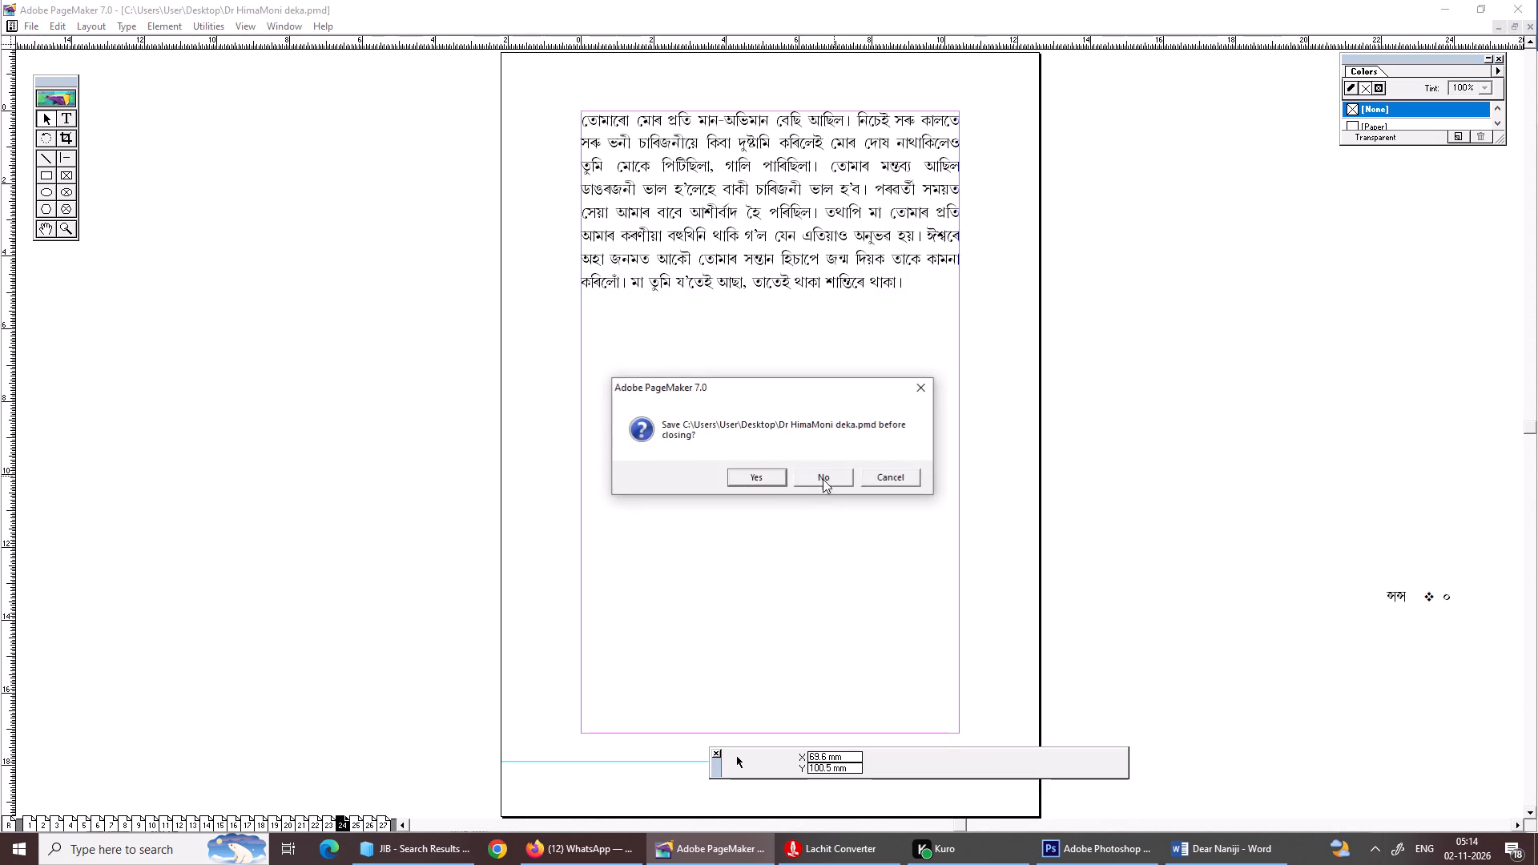
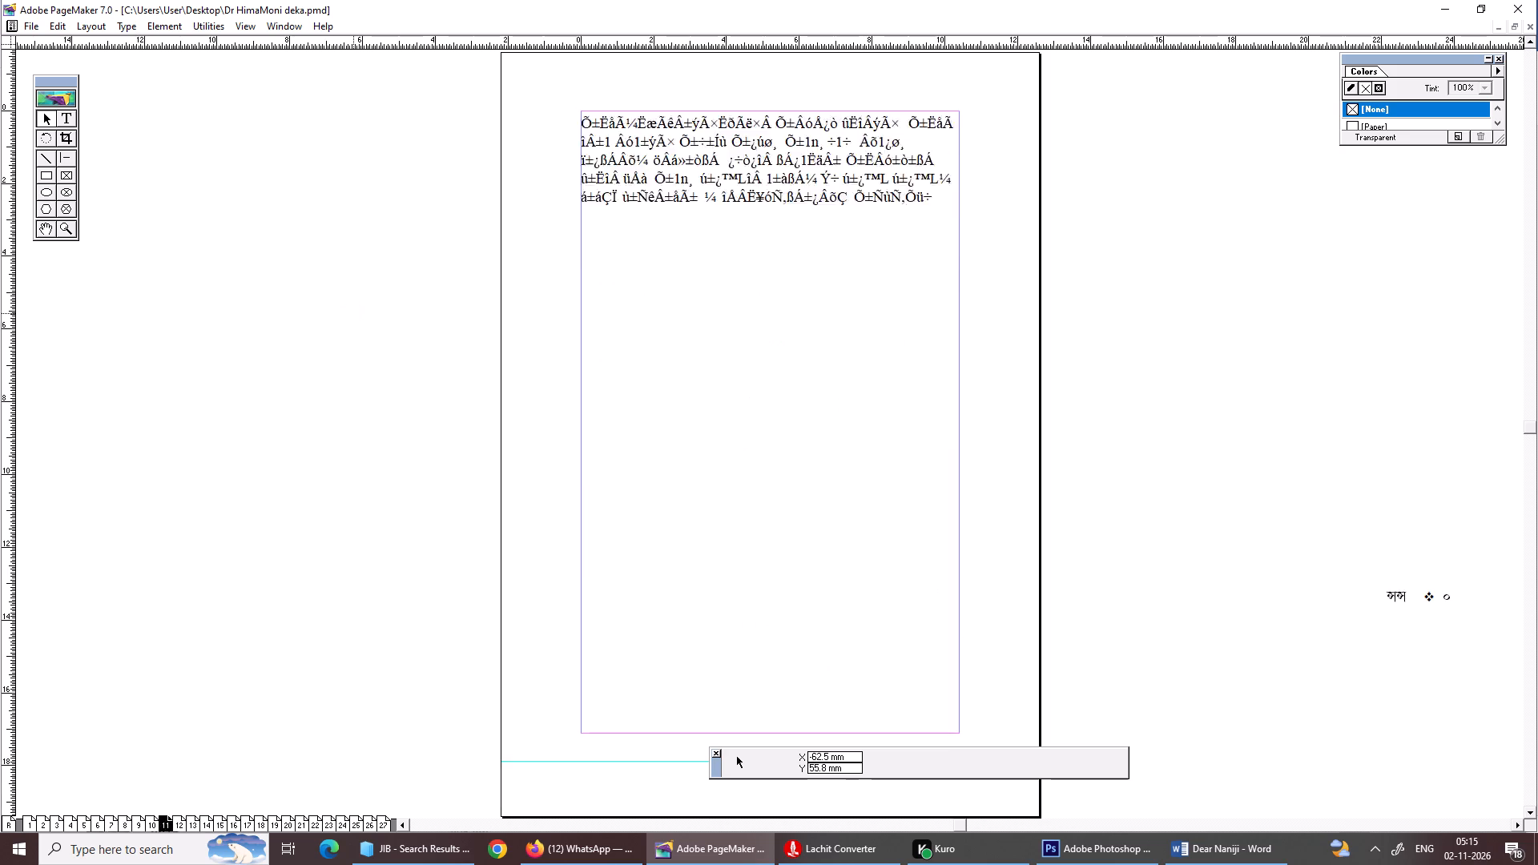
Apply the Geetanjalilight font to the entire article on page 3.
key("Page_Down")
key("Page_Down")
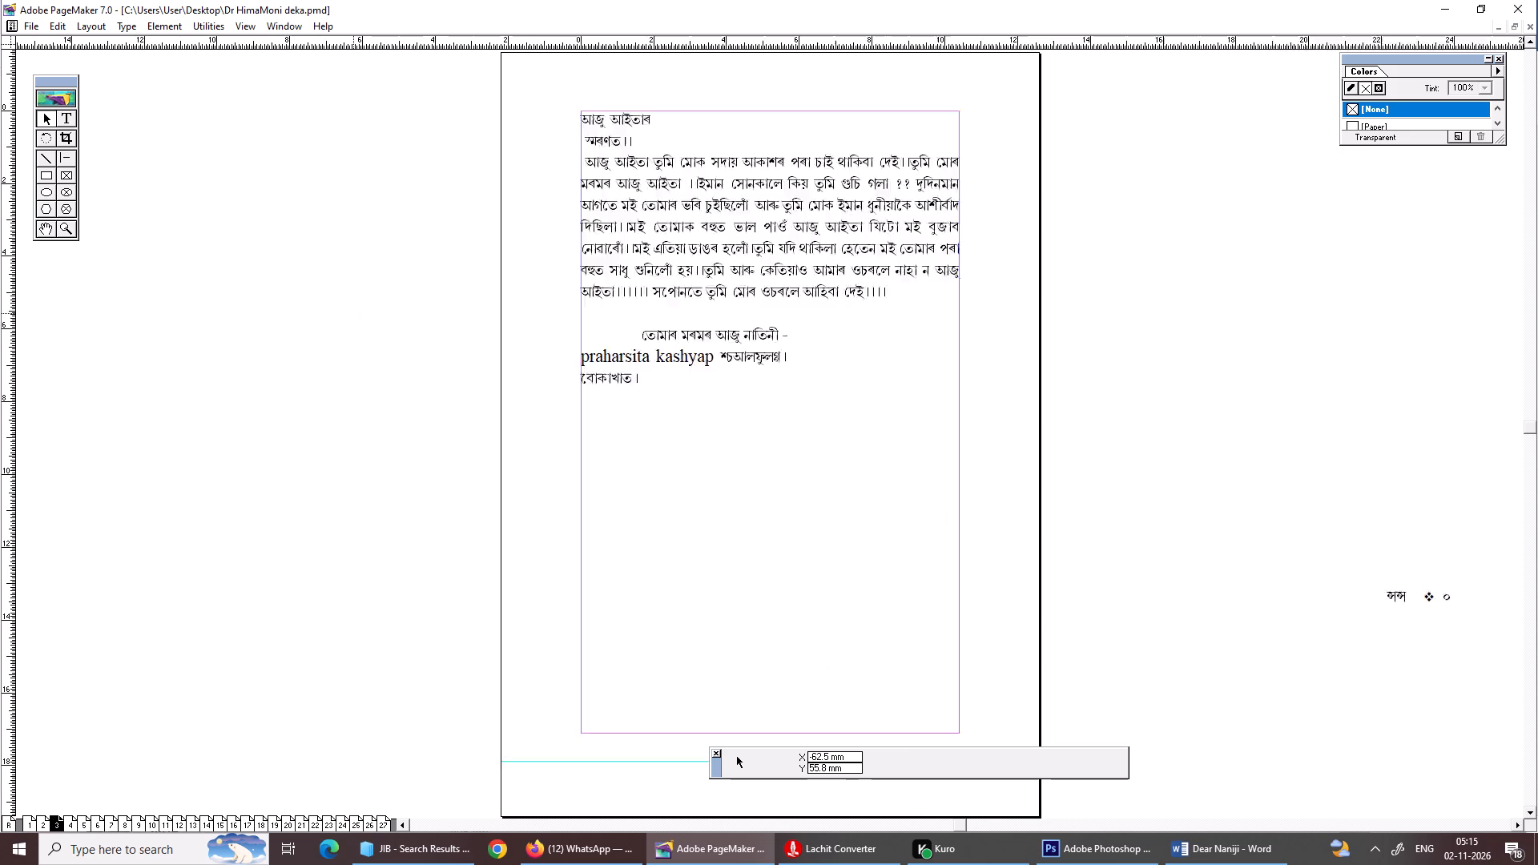
key("Page_Up")
key("Page_Down")
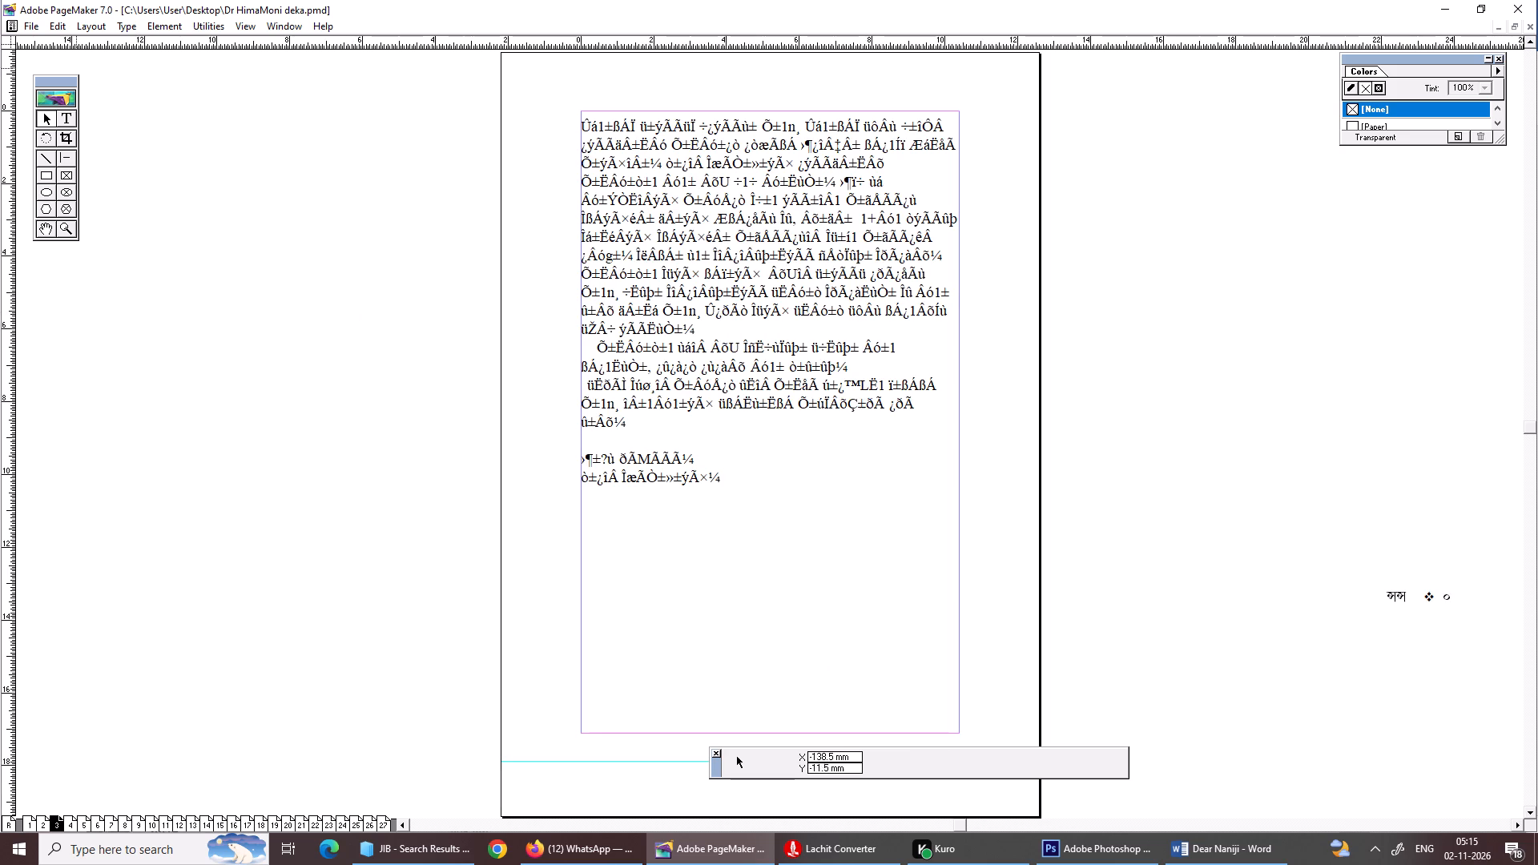
left_click(52, 120)
left_click(66, 109)
left_click(74, 120)
left_click(699, 268)
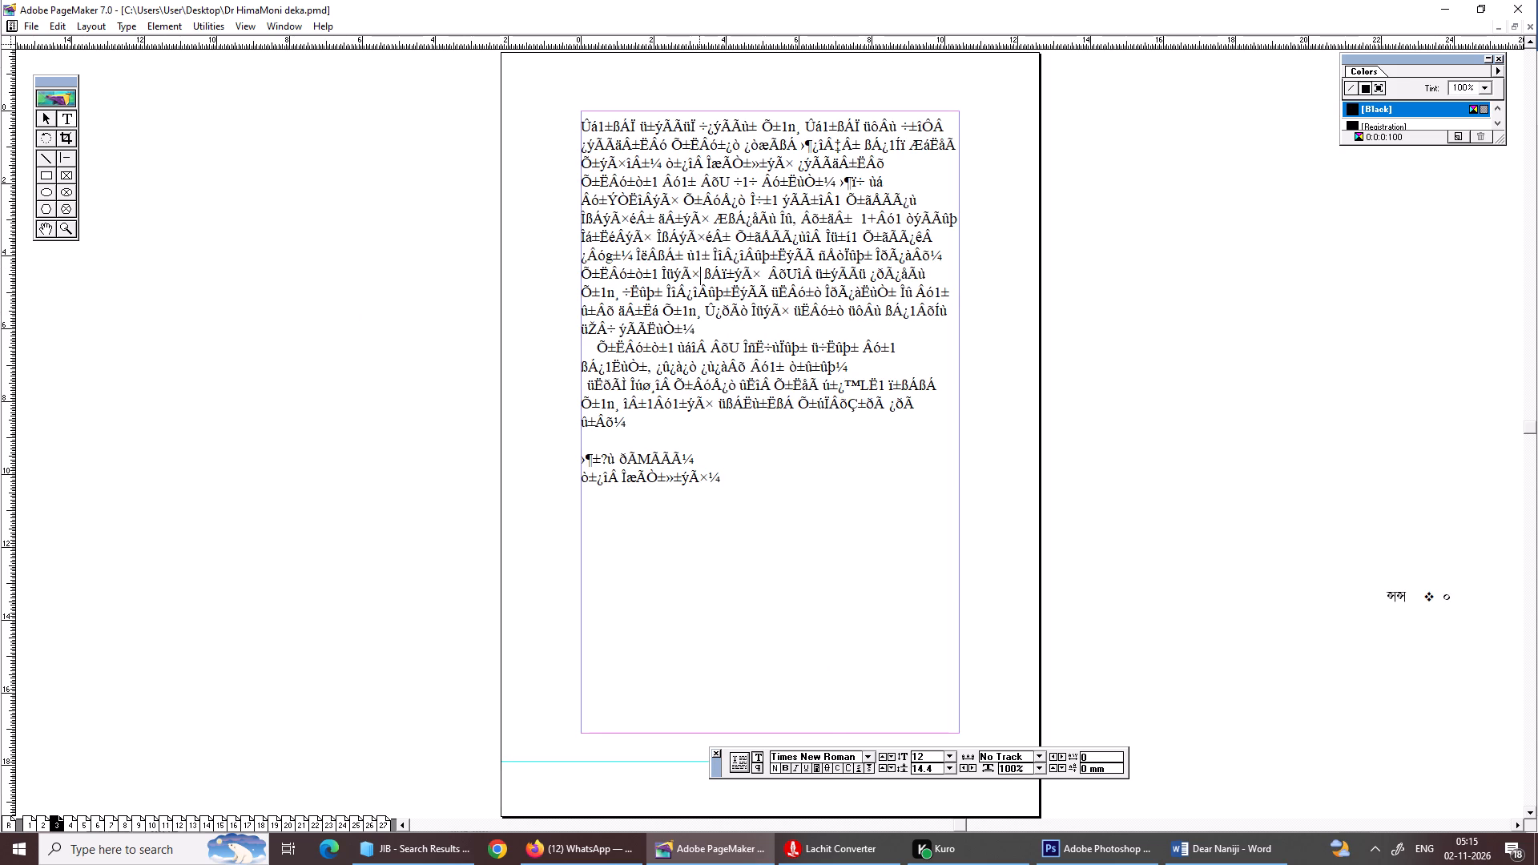
key("ctrl+a")
key("ctrl+t")
key("ctrl+g")
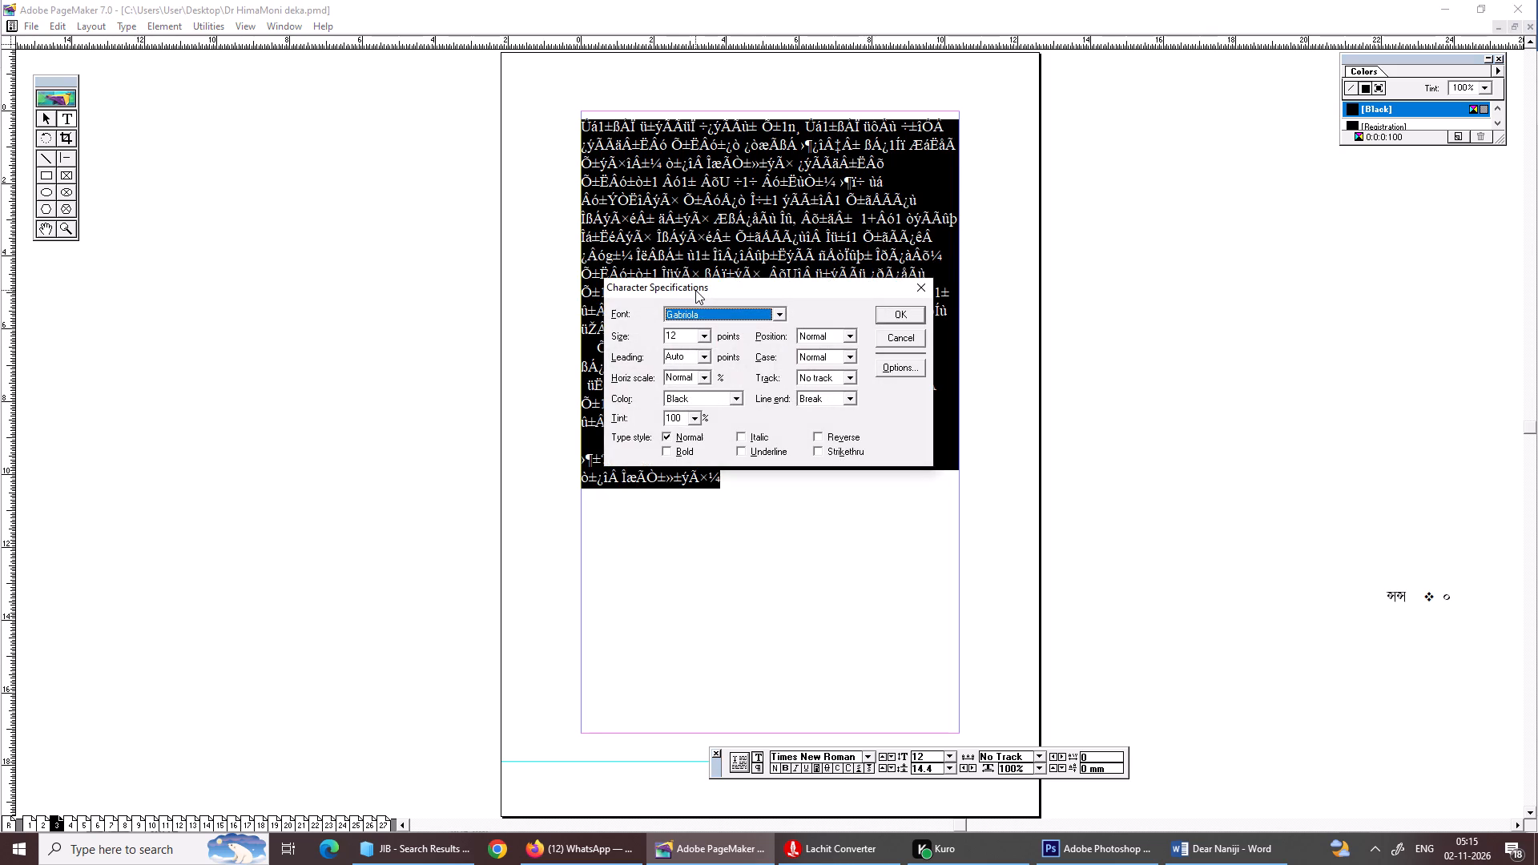
key("ctrl+g")
key("ctrl+g")
key("ctrl+g")
key("ctrl+g")
key("ctrl+g")
key("ctrl+g")
key("ctrl+g")
key("ctrl+g")
key("ctrl+g")
key("ctrl+g")
key("ctrl+g")
key("ctrl+g")
key("ctrl+g")
key("ctrl+Return")
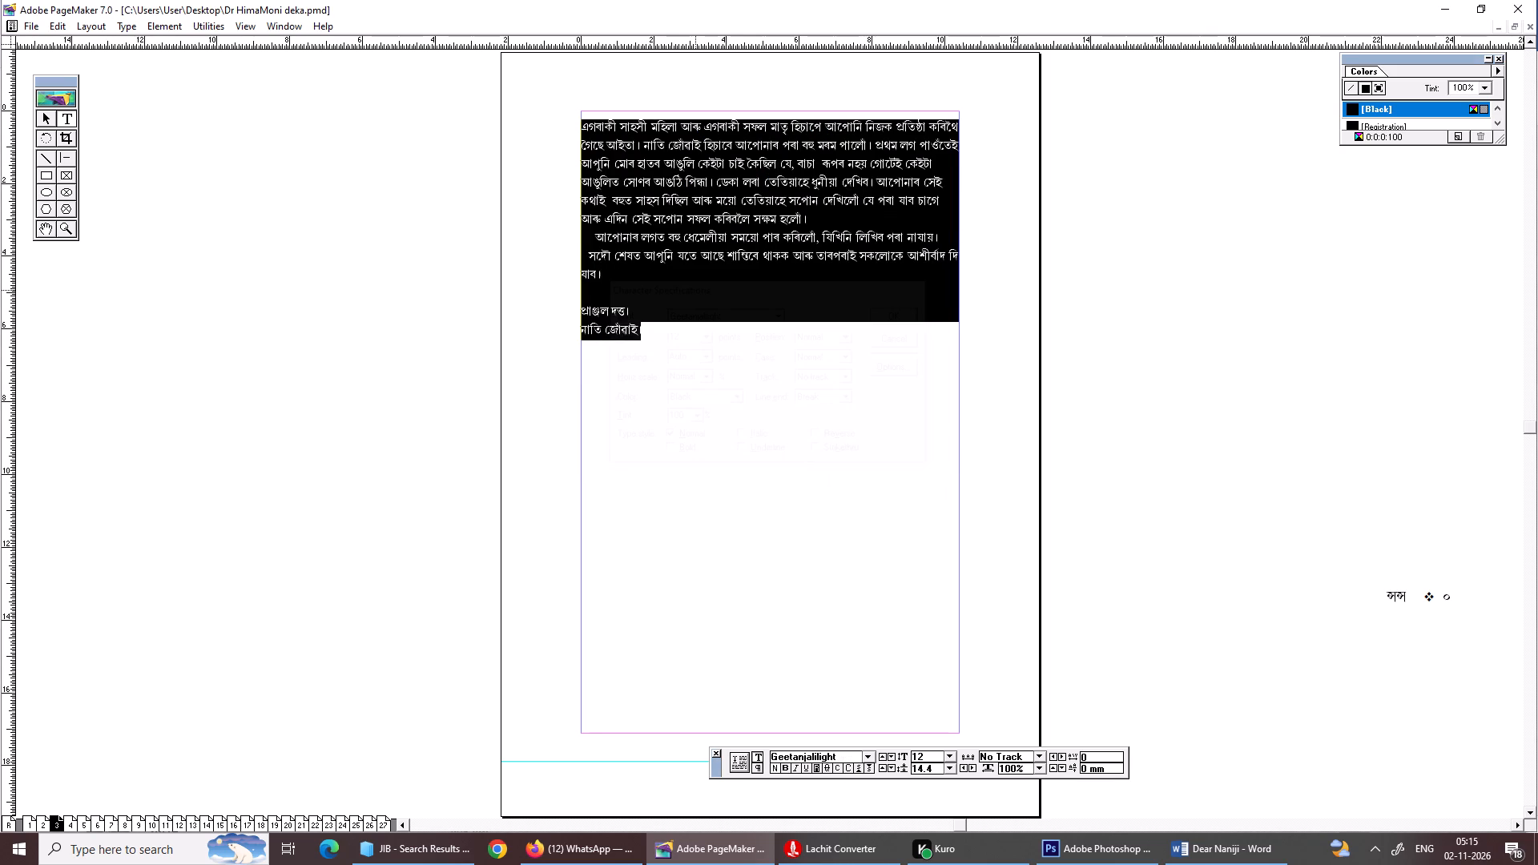
Justify the article on page 3, enlarge its text to 14 pt, and check the result at closer view.
key("ctrl+shift+j")
key("ctrl+shift+period")
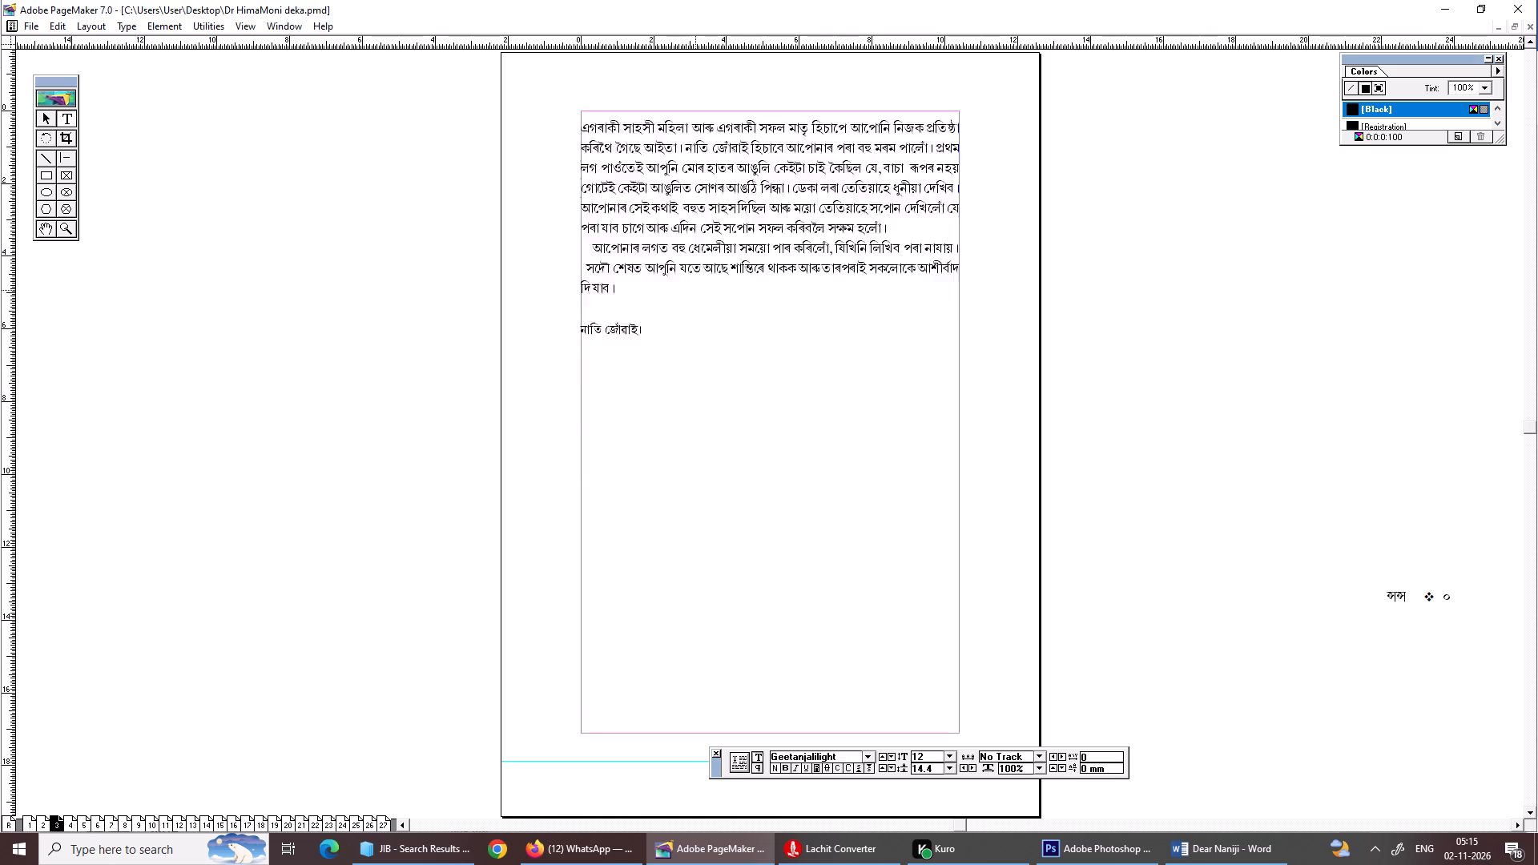
key("ctrl+shift+period")
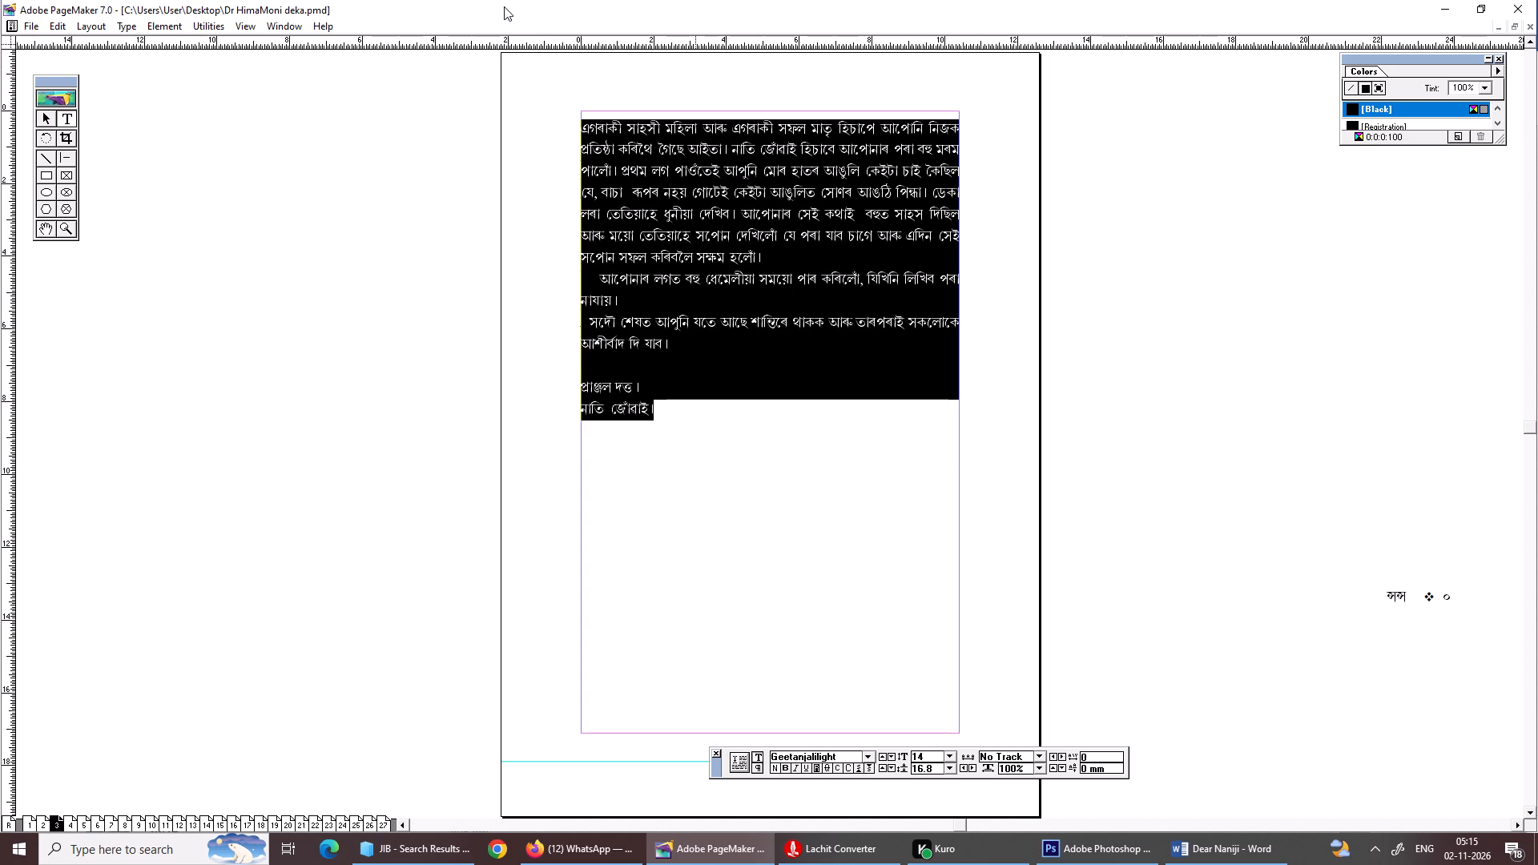
key("ctrl+2")
left_click_drag(725, 262, 707, 283, "alt")
left_click(704, 284)
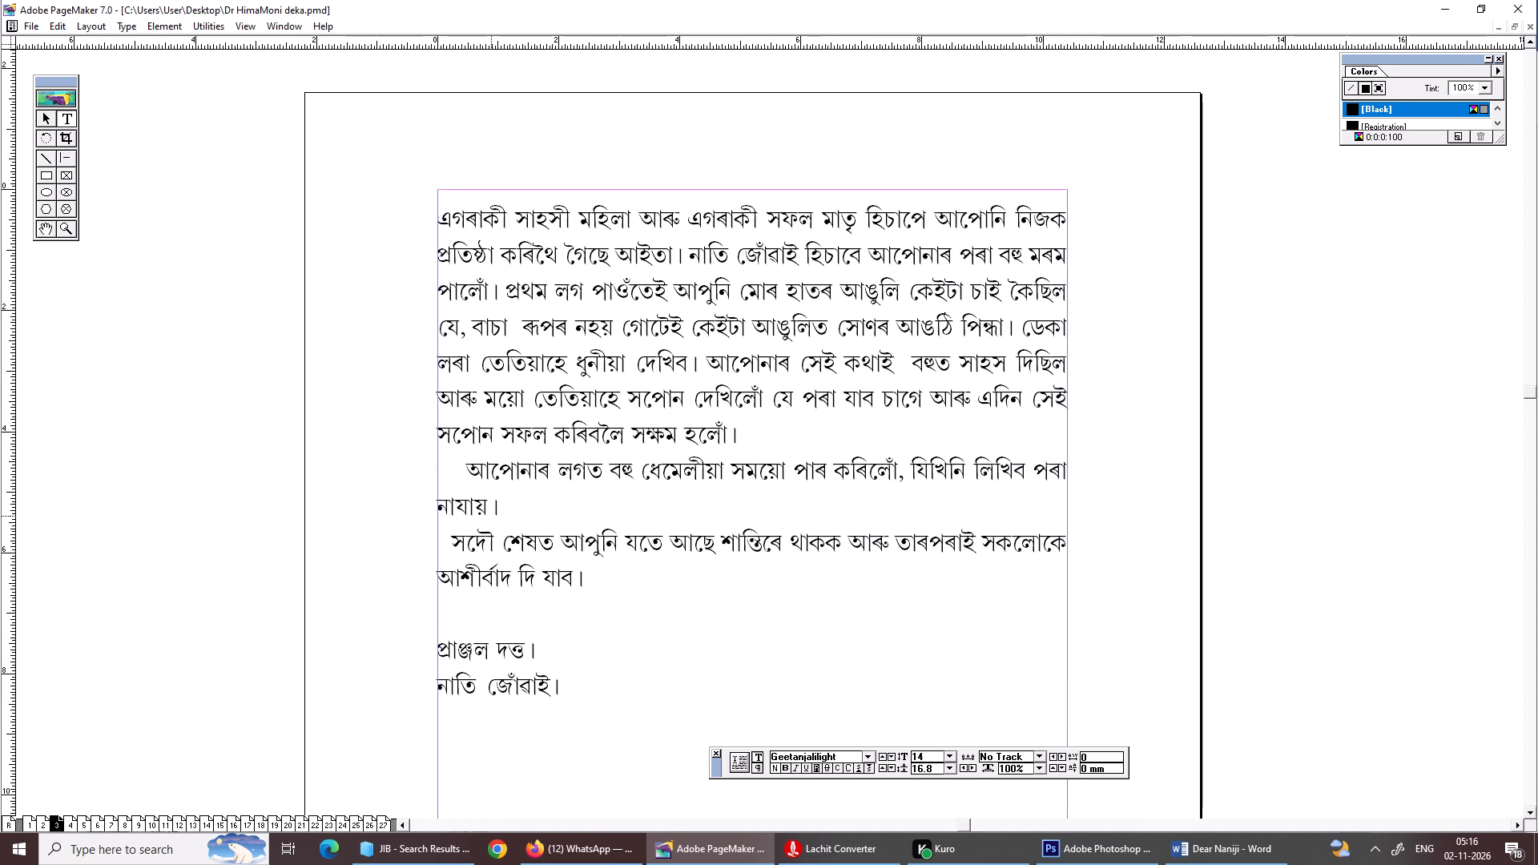
key("ctrl+0")
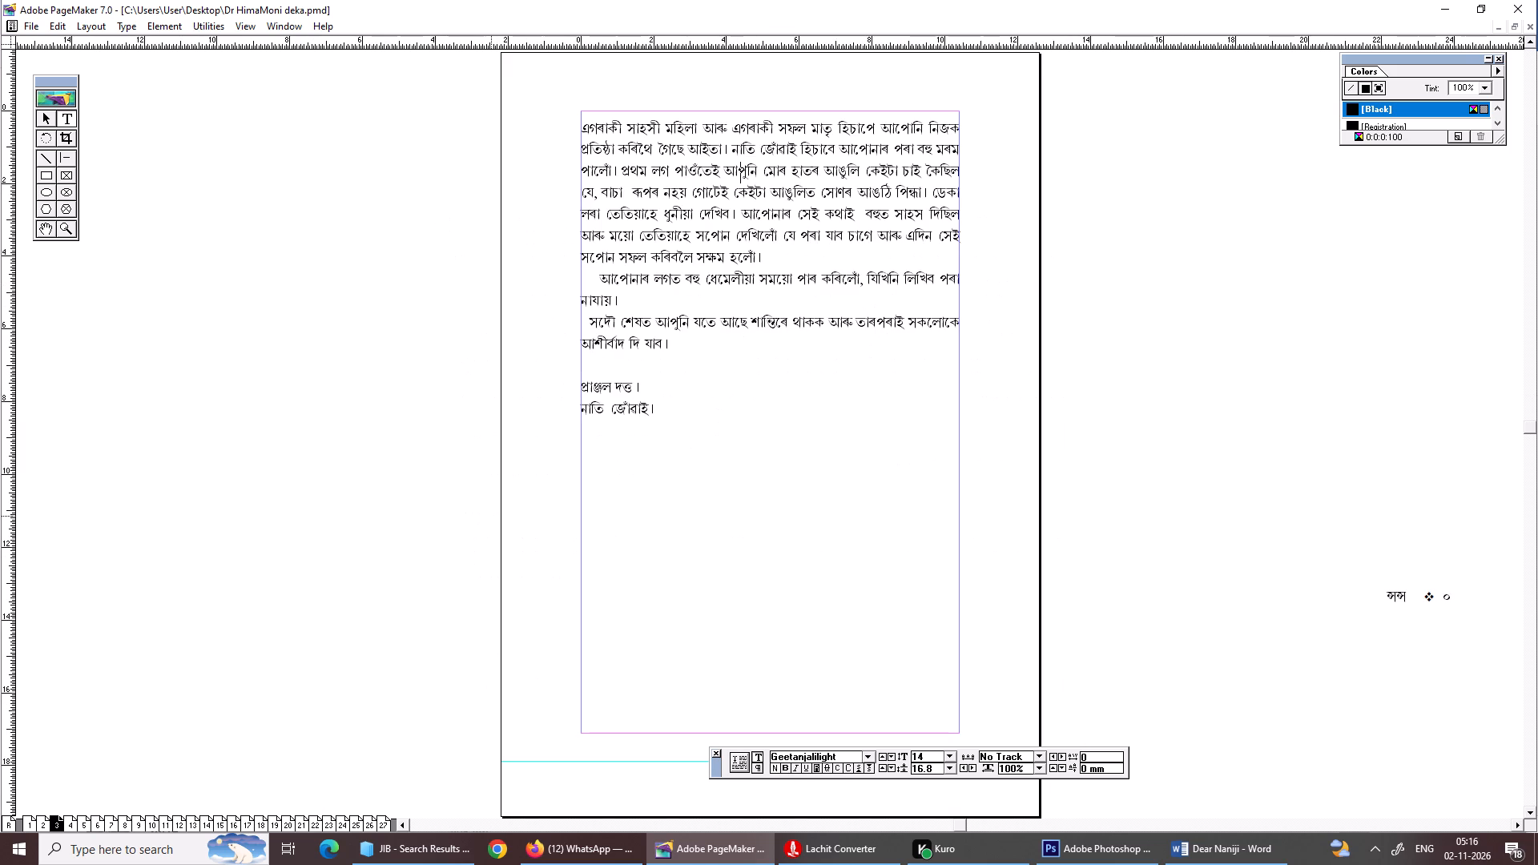
Format the whole article starting on page 4 as justified Geetanjalilight text at 14 pt.
key("Page_Down")
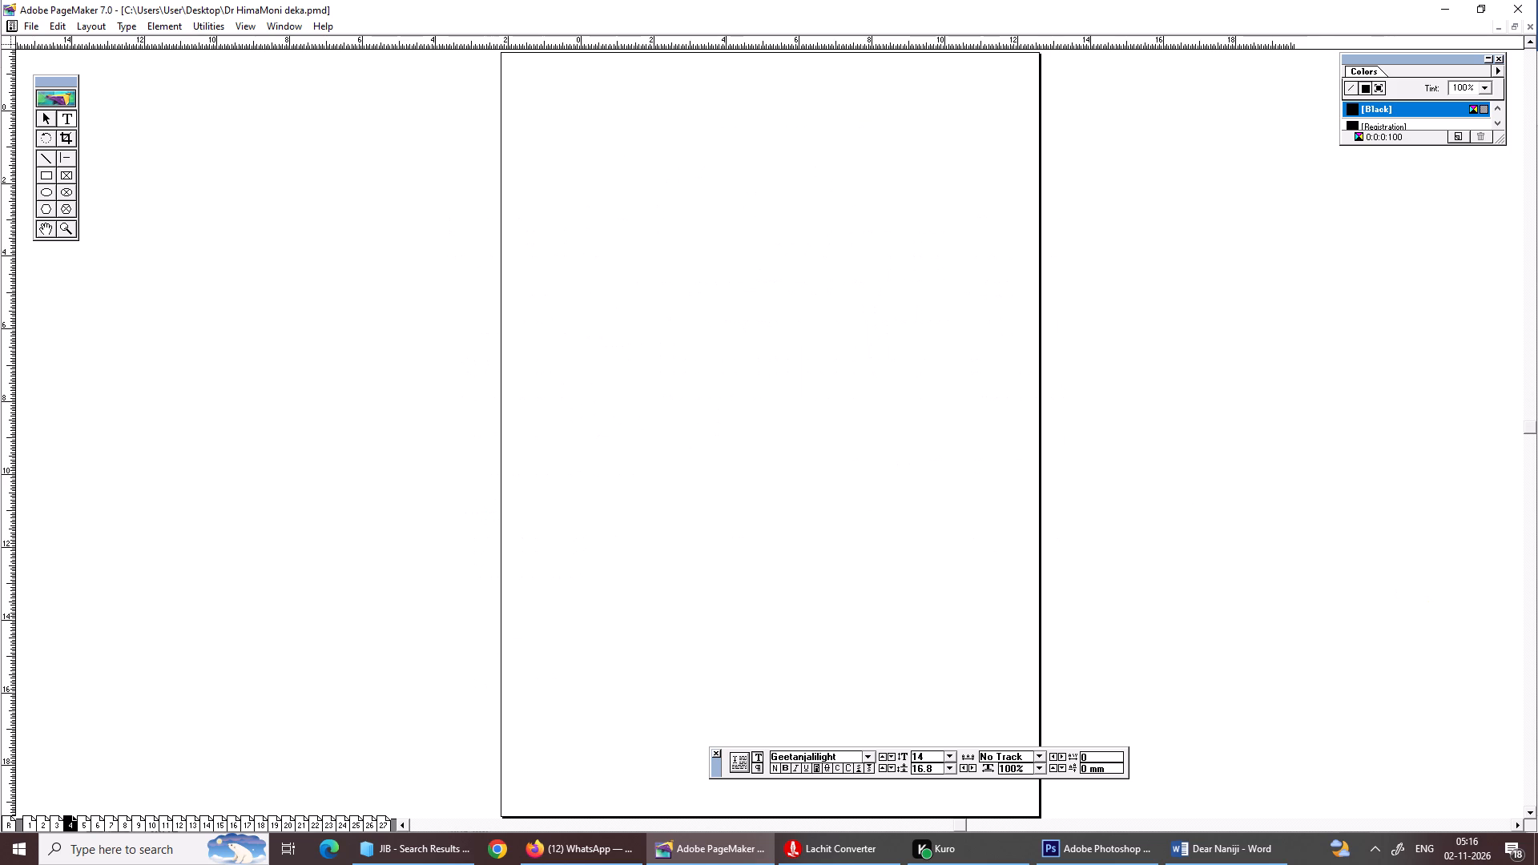
left_click(823, 227, "ctrl")
key("ctrl+a")
key("ctrl+a")
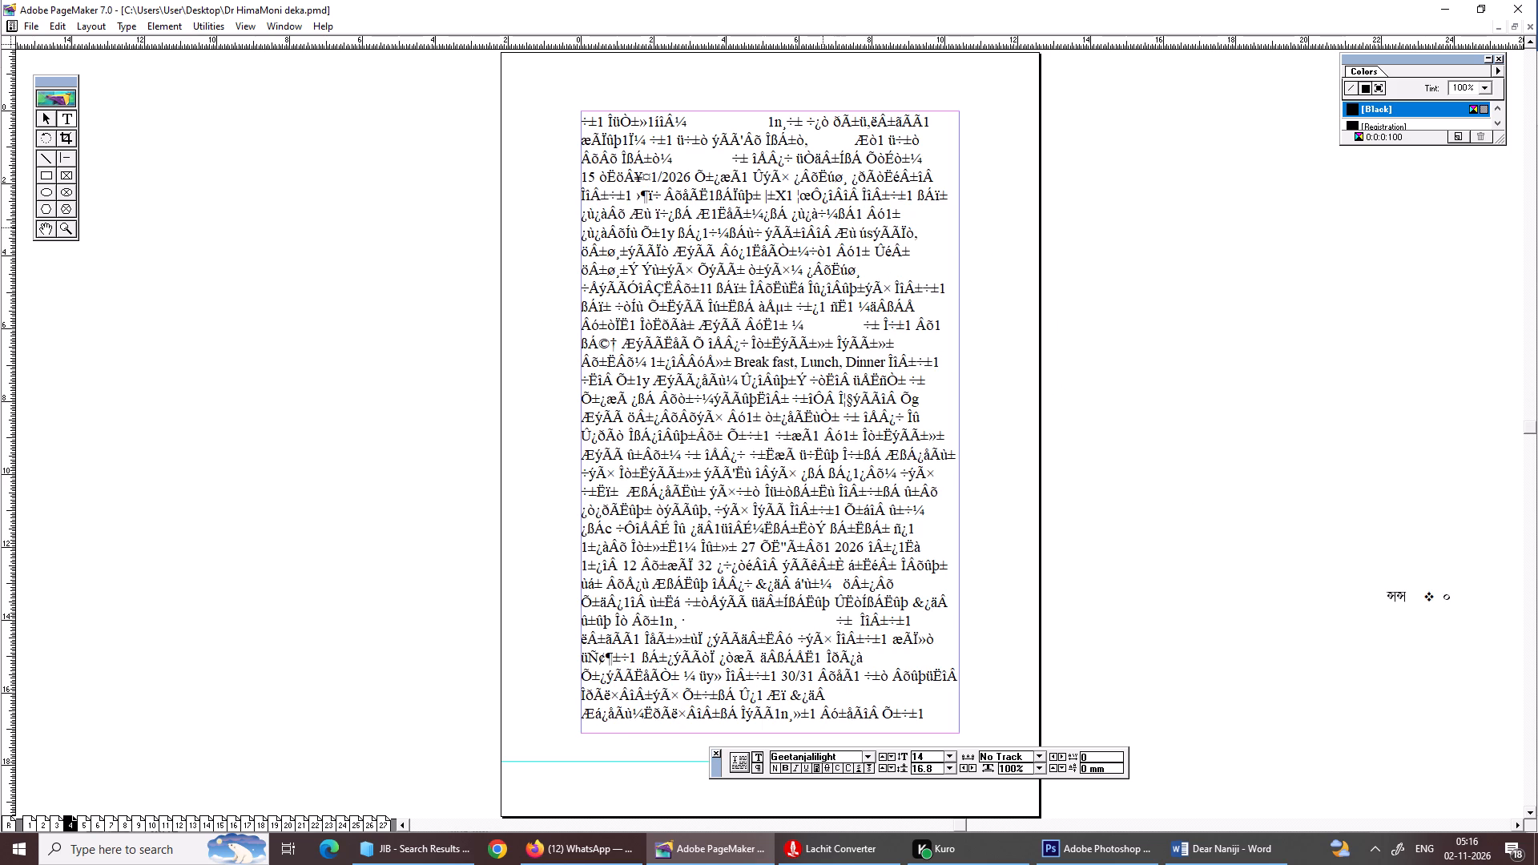
key("ctrl+a")
key("ctrl+a")
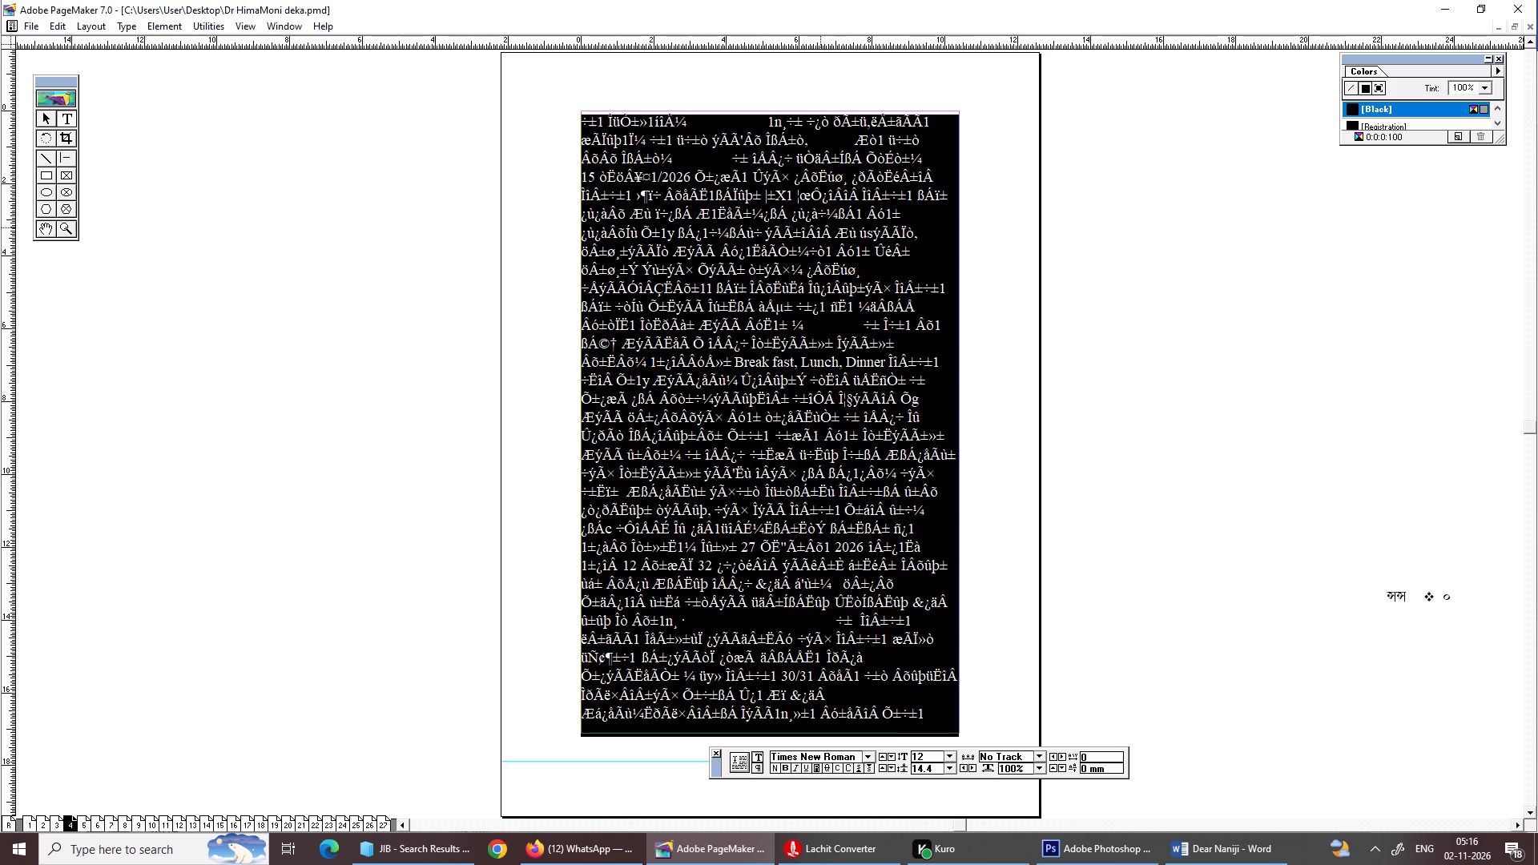
key("ctrl+shift+j")
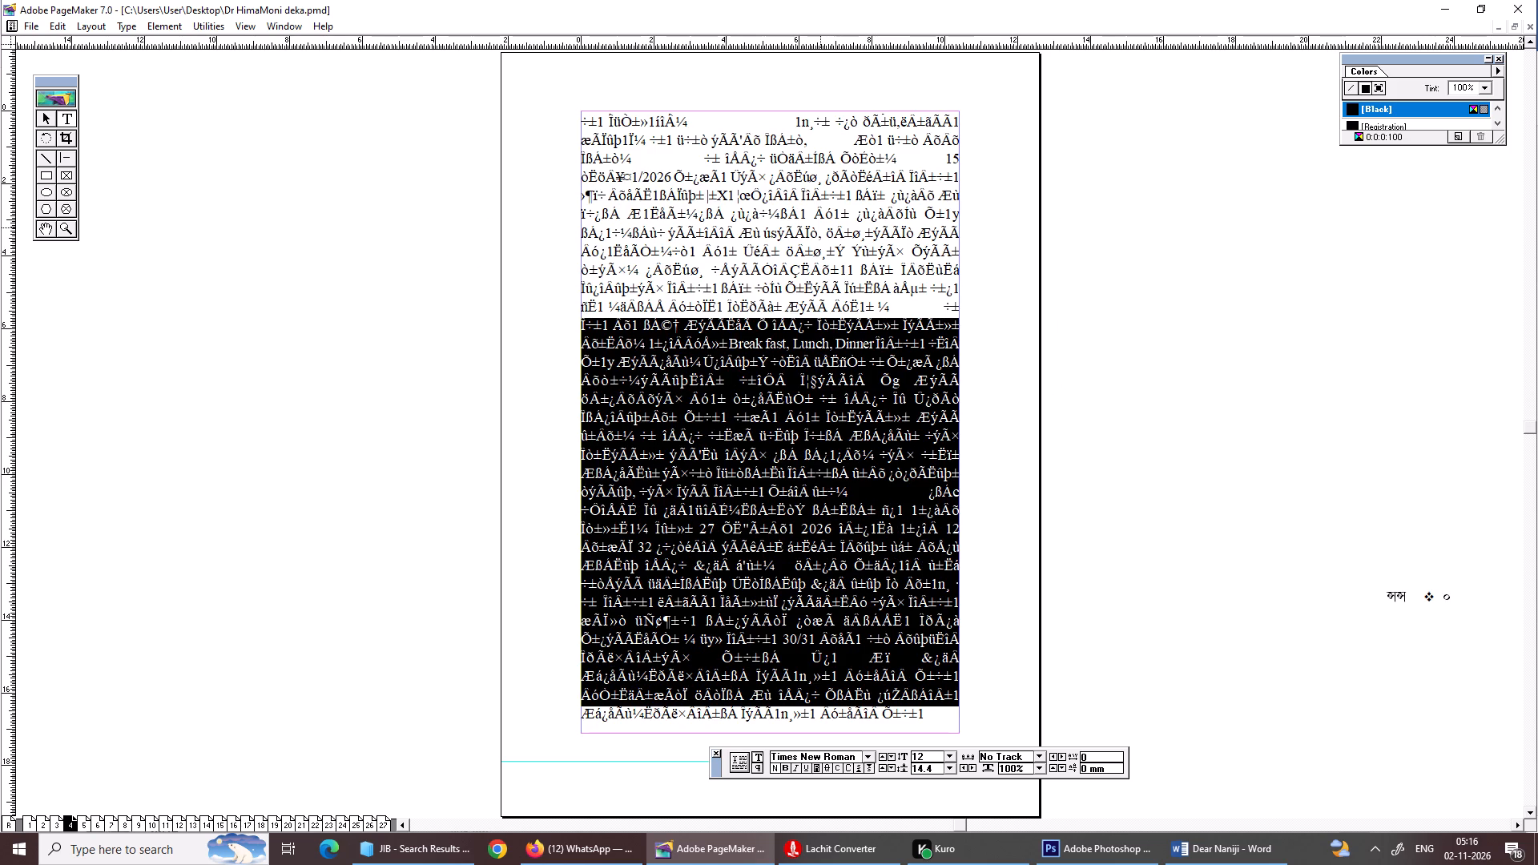
key("ctrl+t")
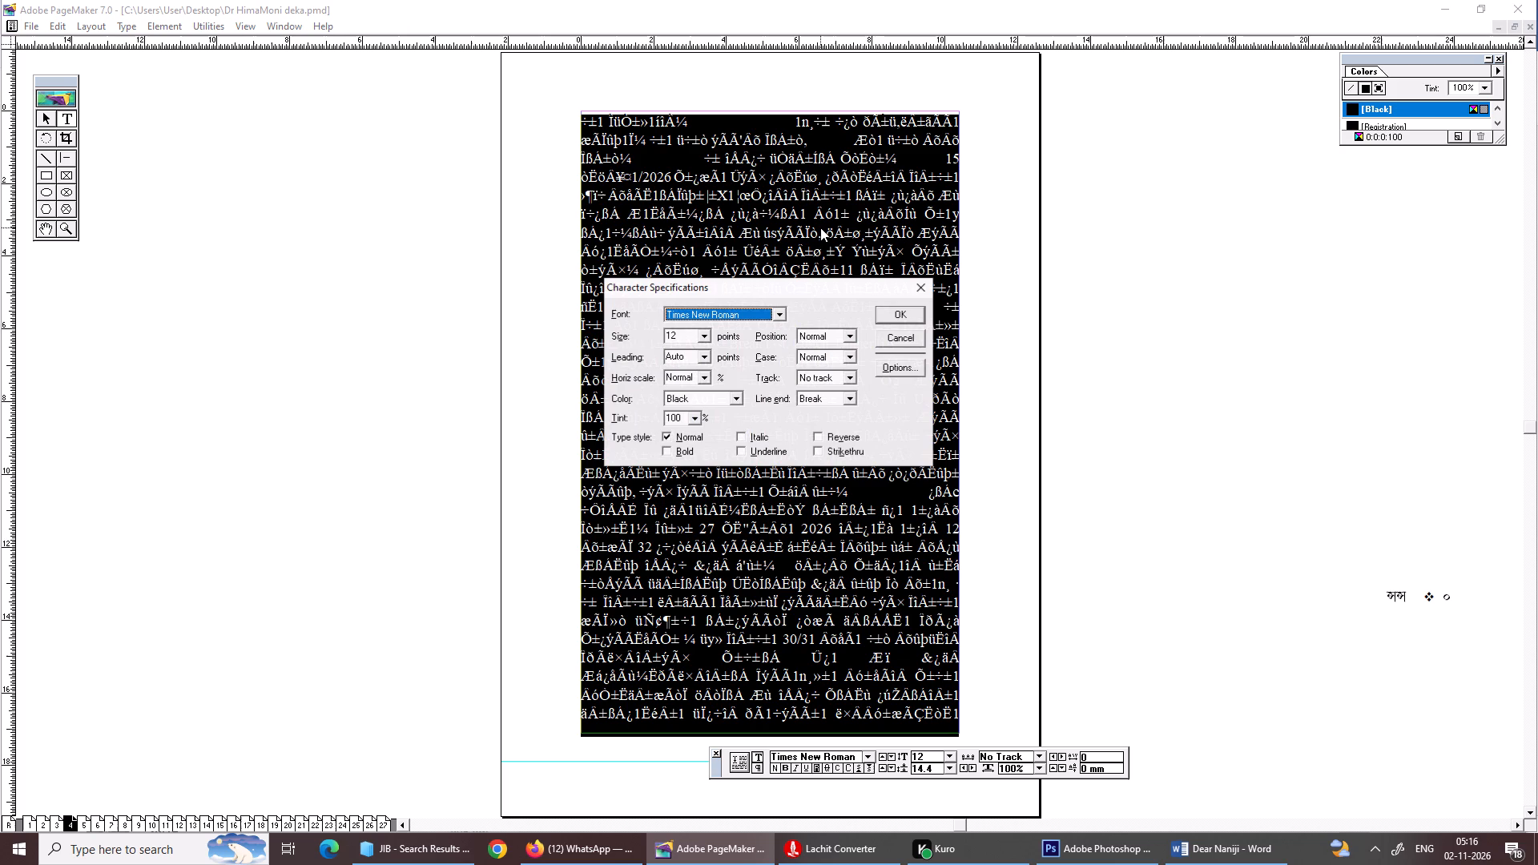
type("gggggggggggggg")
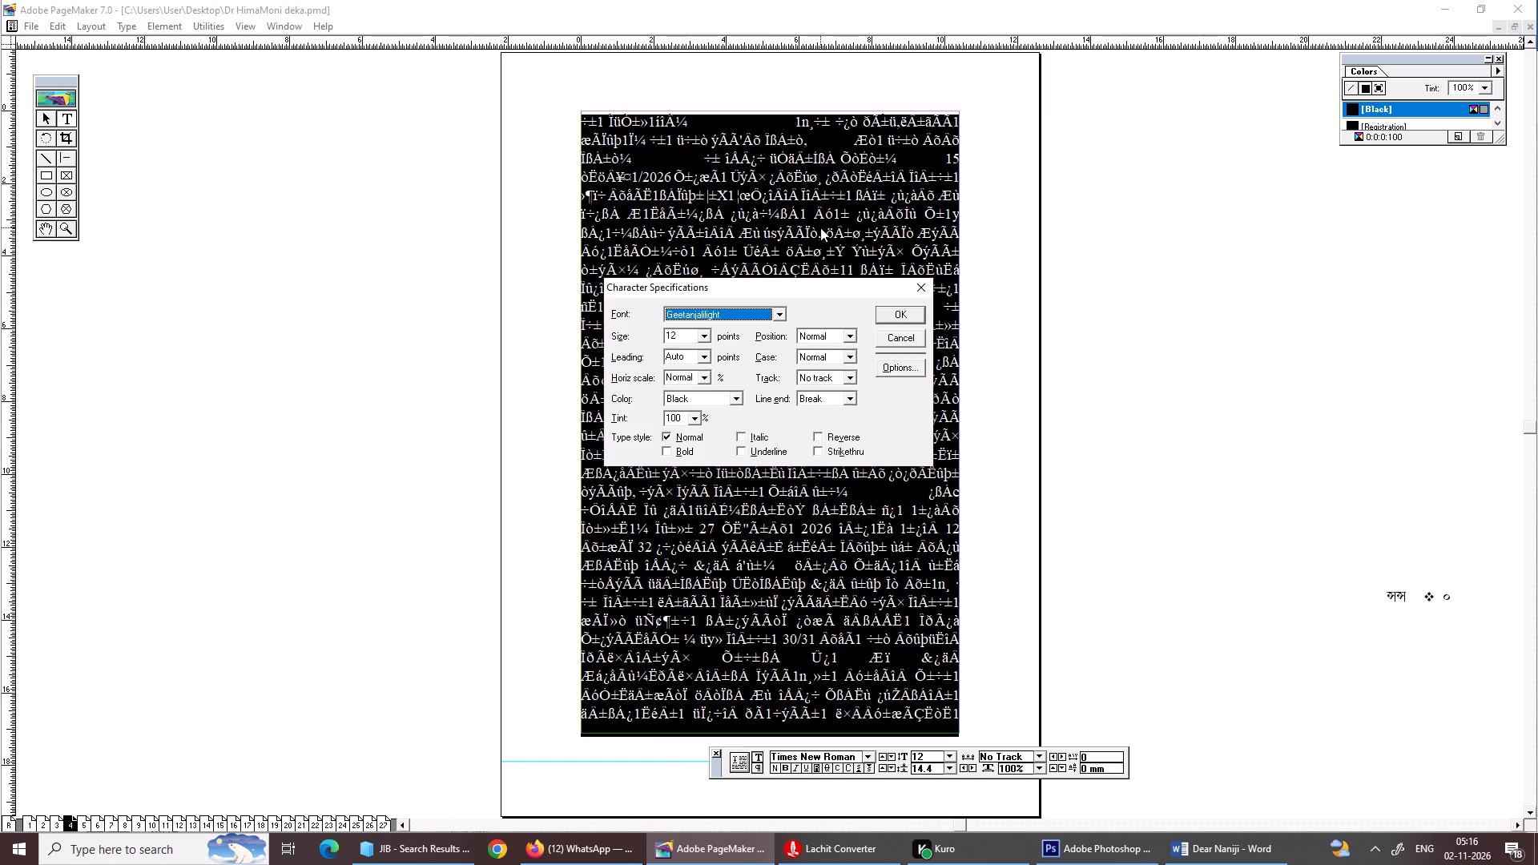
key("Return")
key("ctrl+shift+period")
key("ctrl+shift+period")
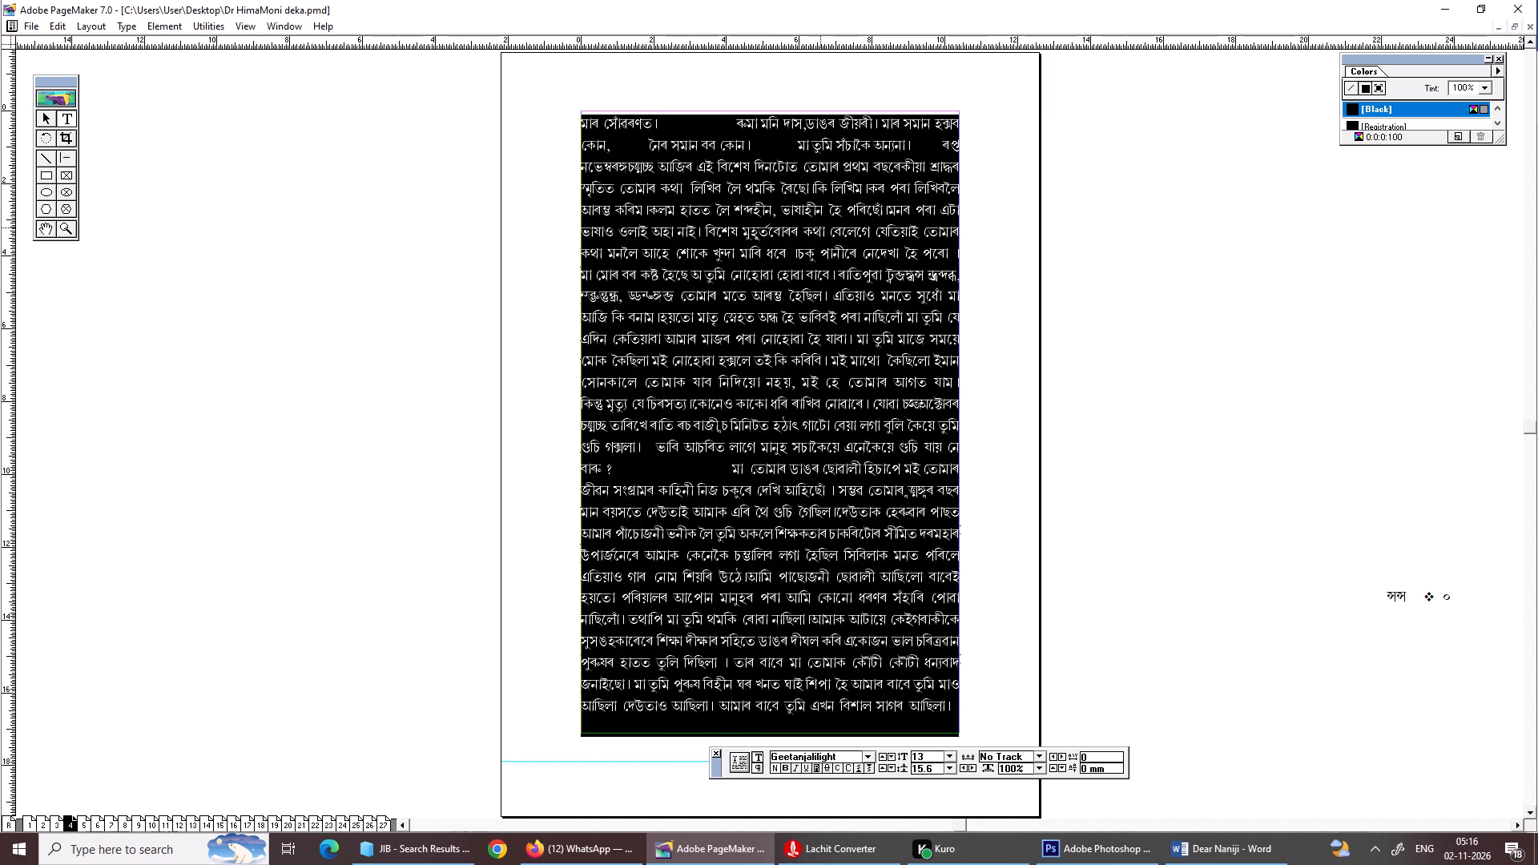
key("ctrl+shift+j")
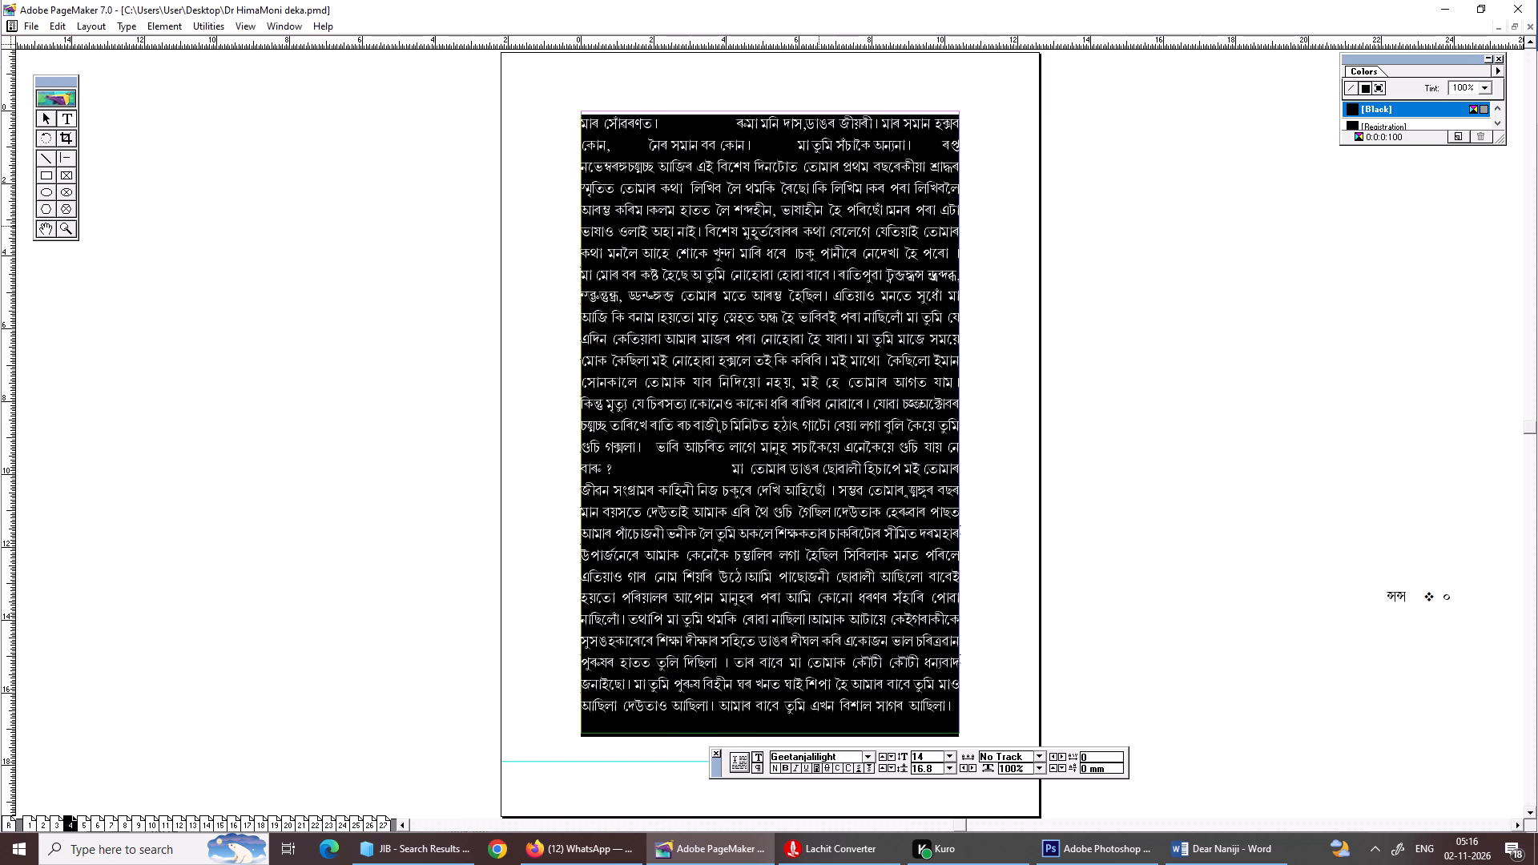
left_click(819, 226)
Remove the blank page 7 that follows the end of the article from page 4.
key("Page_Down")
key("Page_Down")
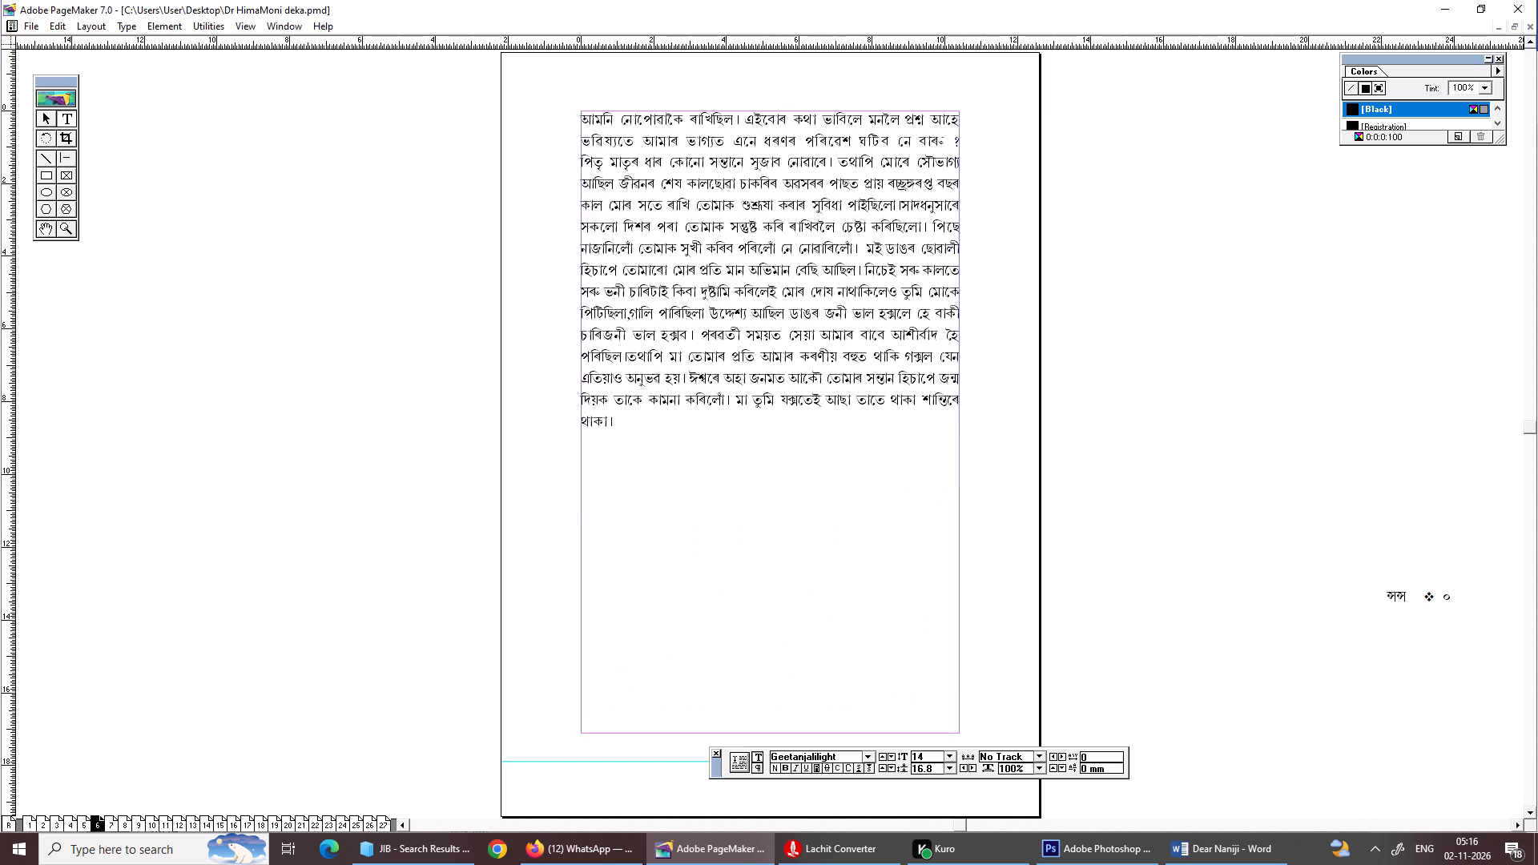
key("Page_Down")
key("Page_Down")
key("Page_Up")
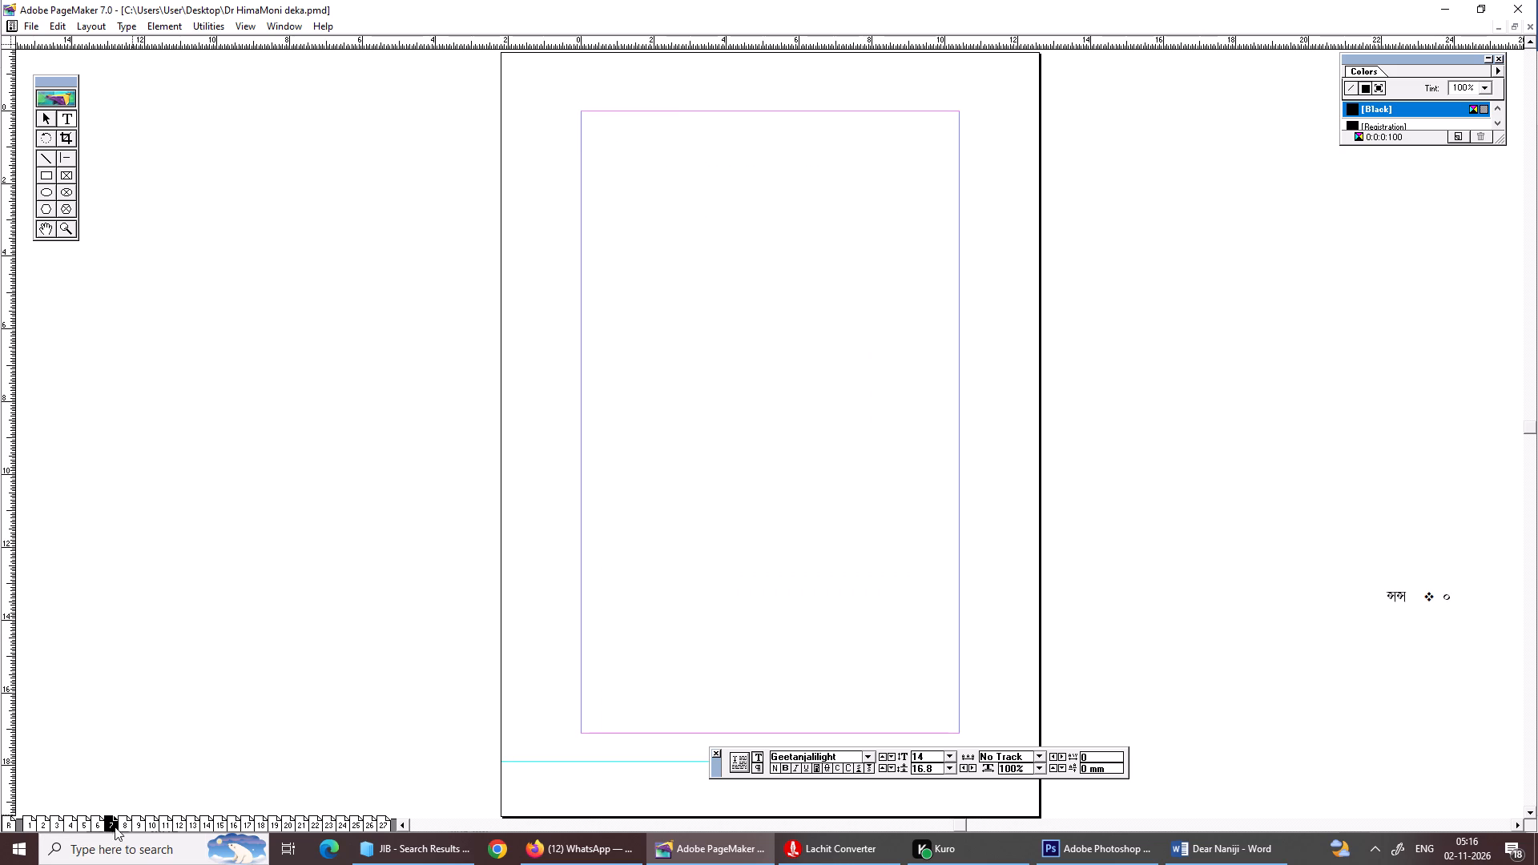
right_click(106, 819)
left_click(139, 808)
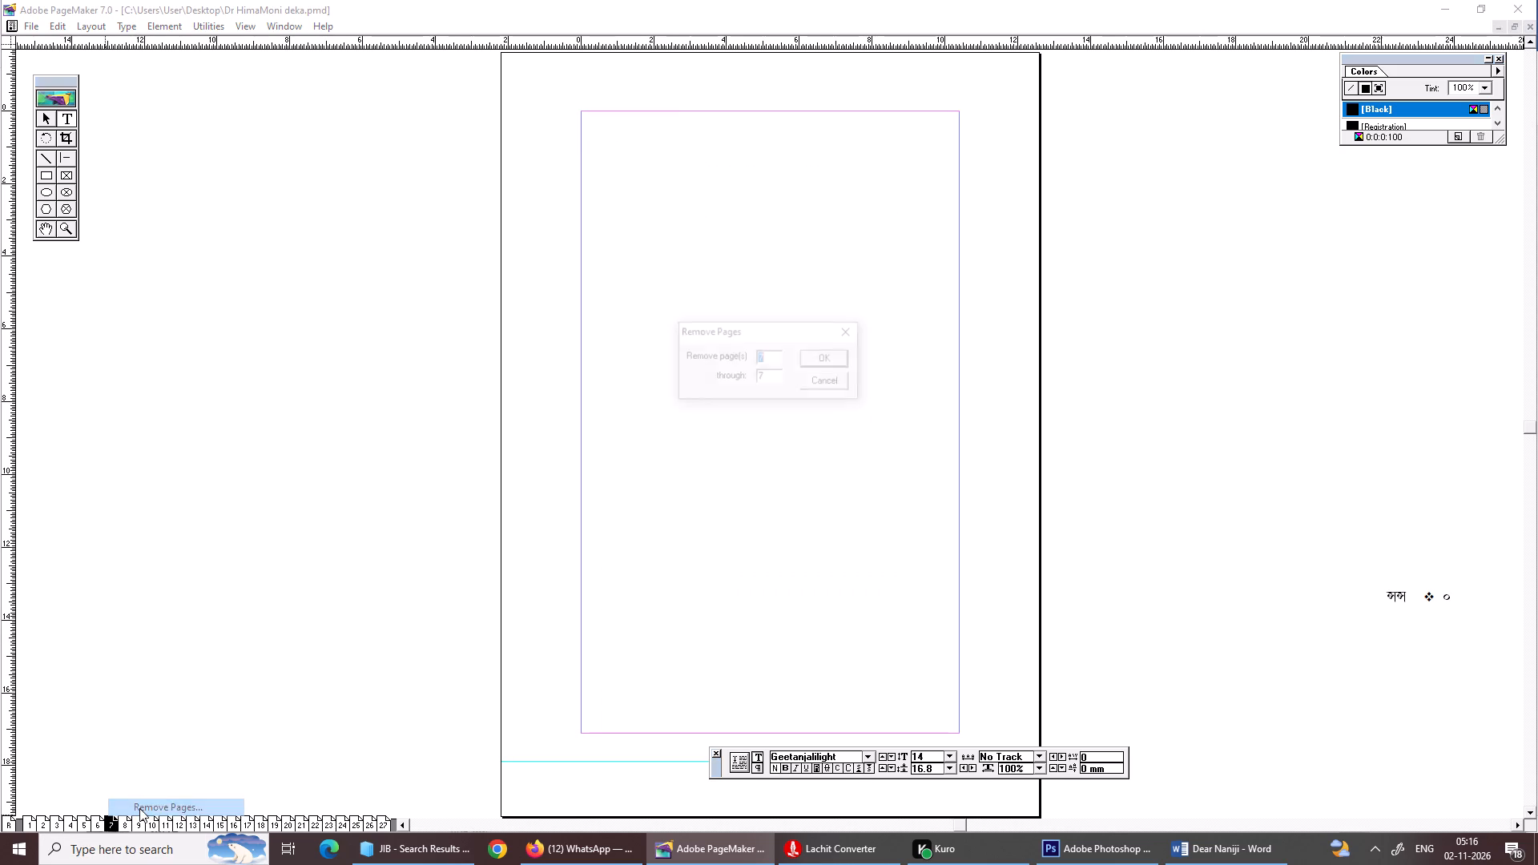
key("Return")
key("Return")
Format the whole article starting on page 7 as justified Geetanjalilight text at 14 pt.
left_click(676, 180)
key("ctrl+a")
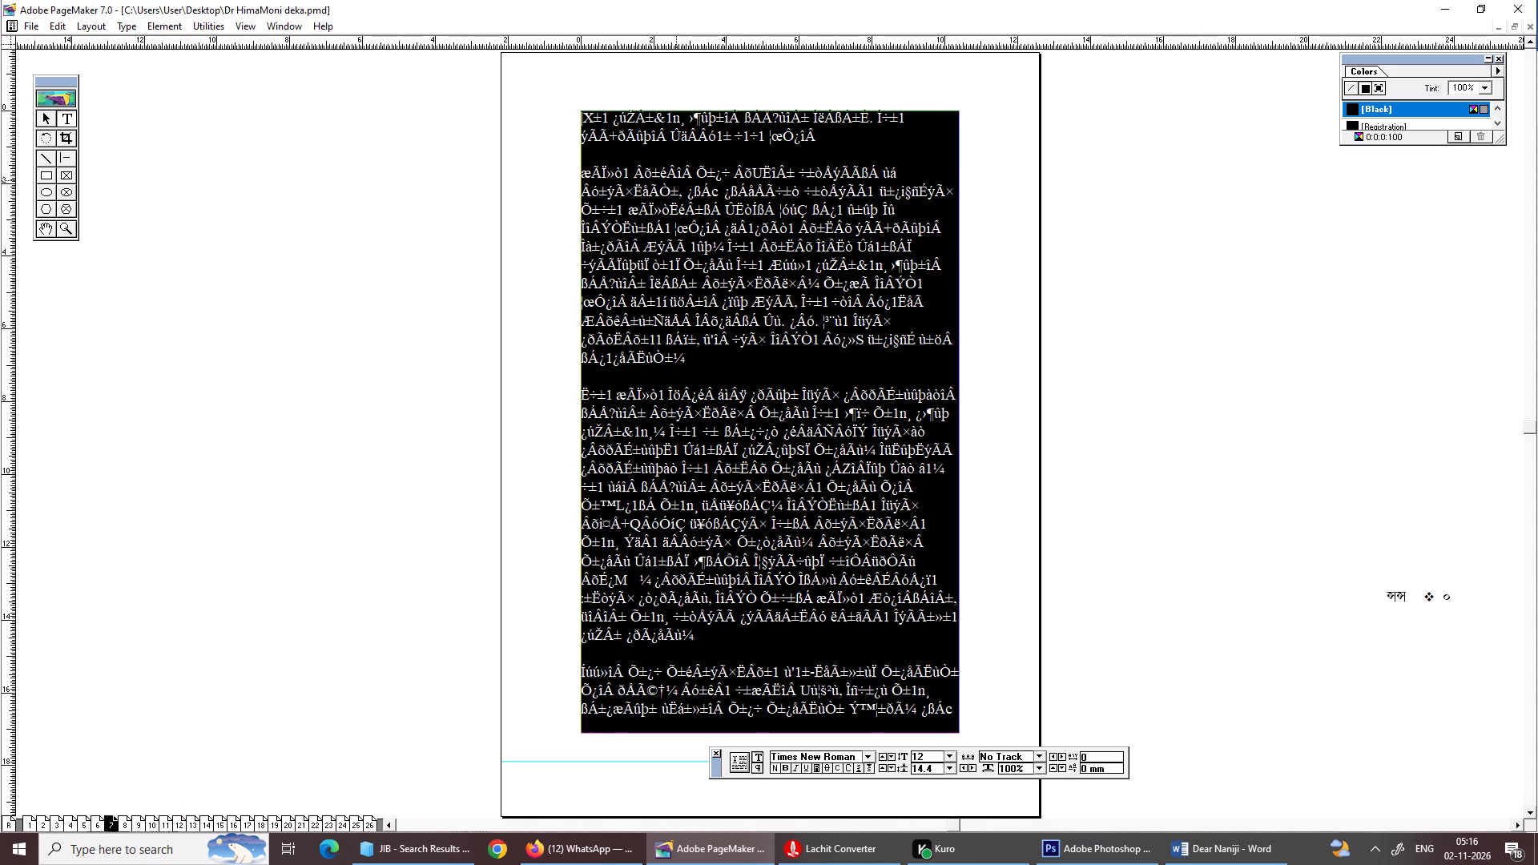
key("ctrl+shift+j")
key("ctrl+t")
key("ctrl+g")
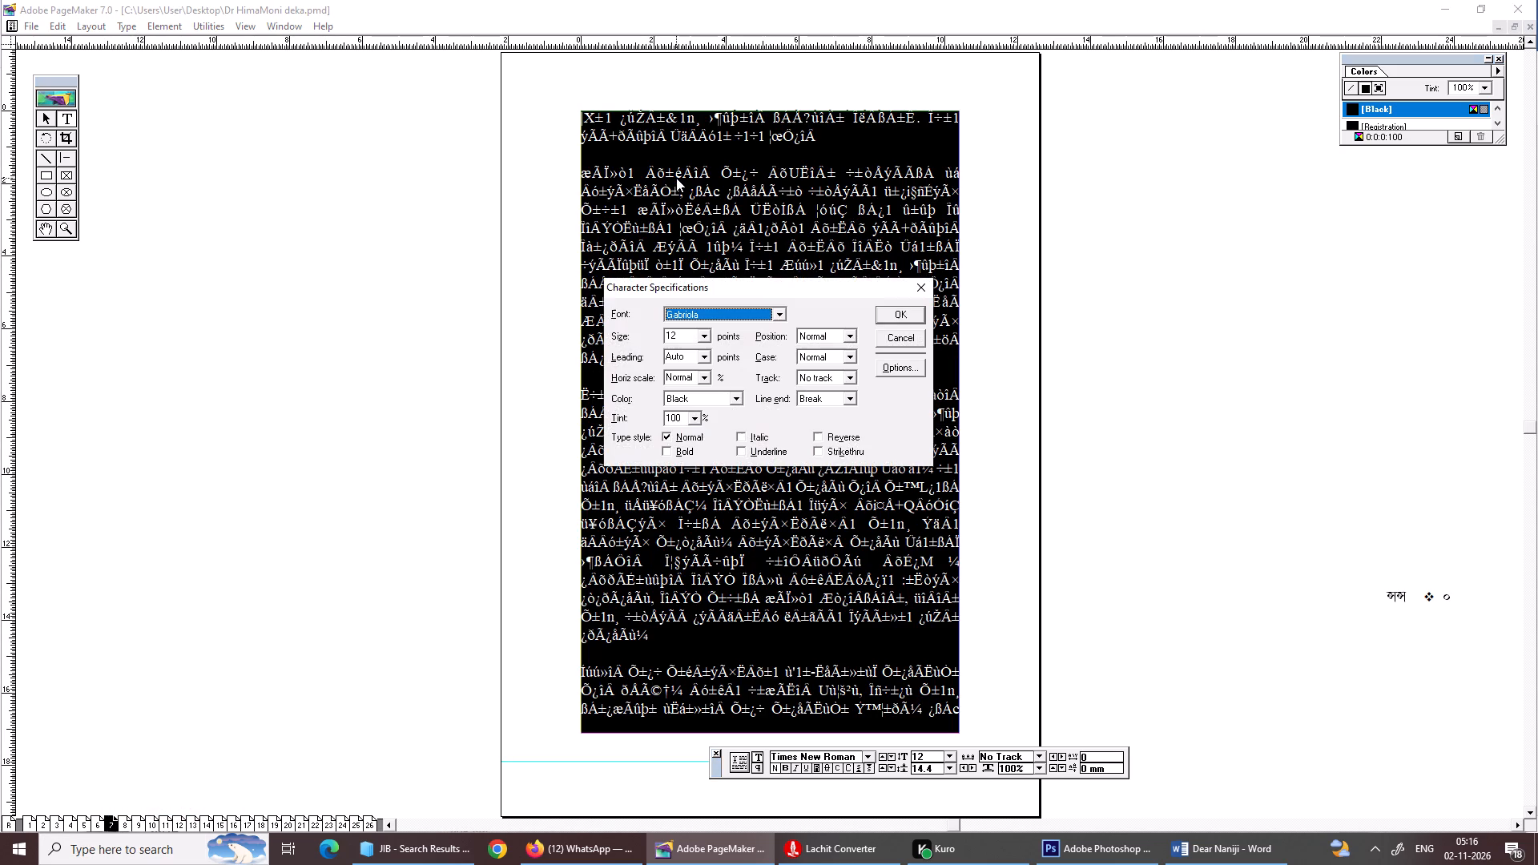
key("ctrl+g")
key("ctrl+g")
key("ctrl+g")
key("ctrl+g")
key("ctrl+g")
key("ctrl+g")
key("ctrl+g")
key("ctrl+g")
key("ctrl+g")
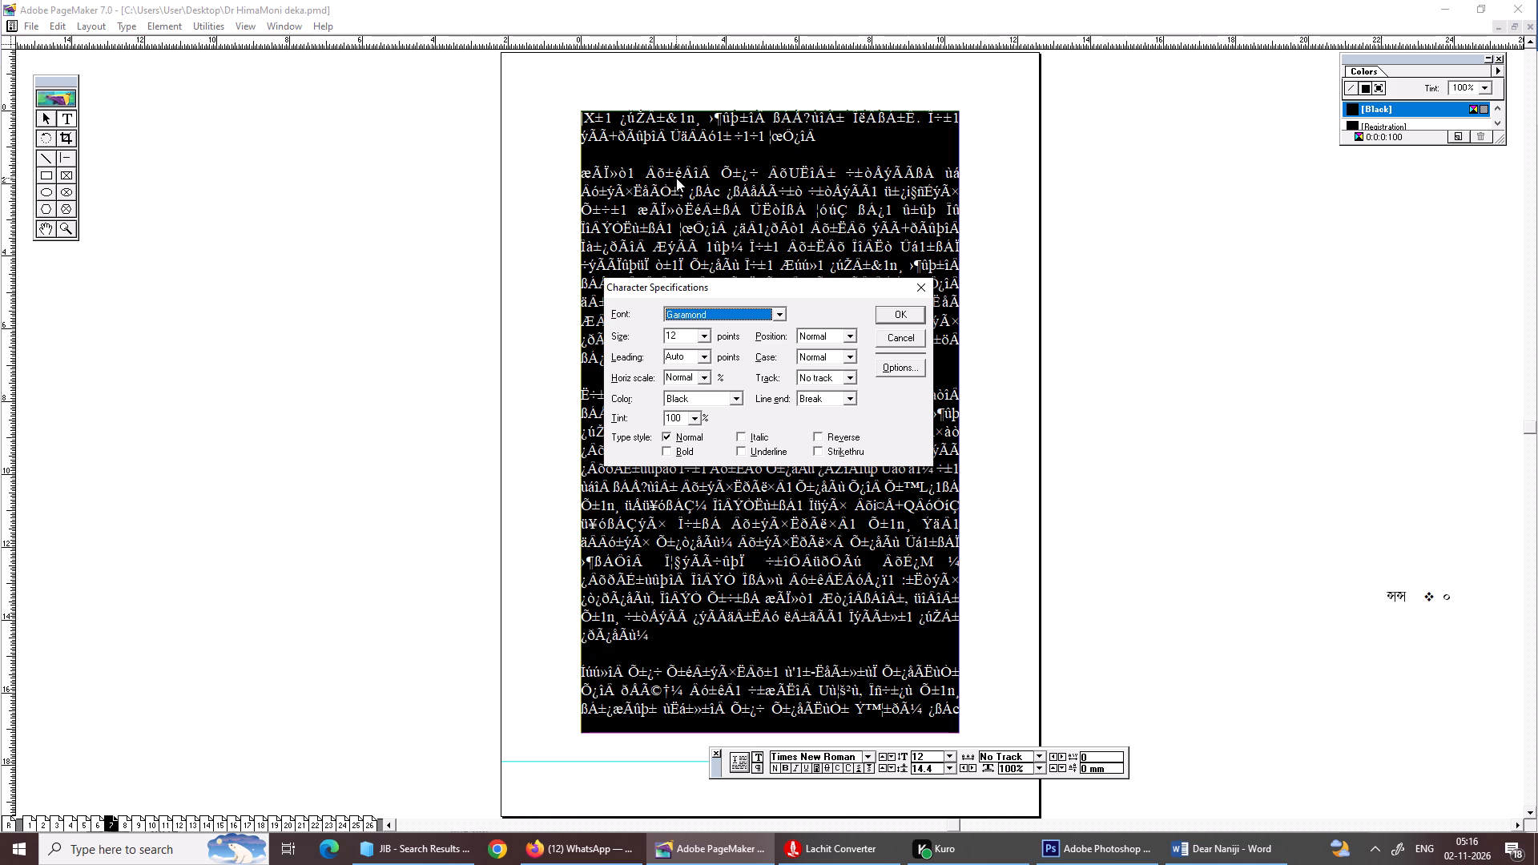
key("ctrl+g")
key("ctrl+g")
key("ctrl+g")
key("ctrl+g")
key("Return")
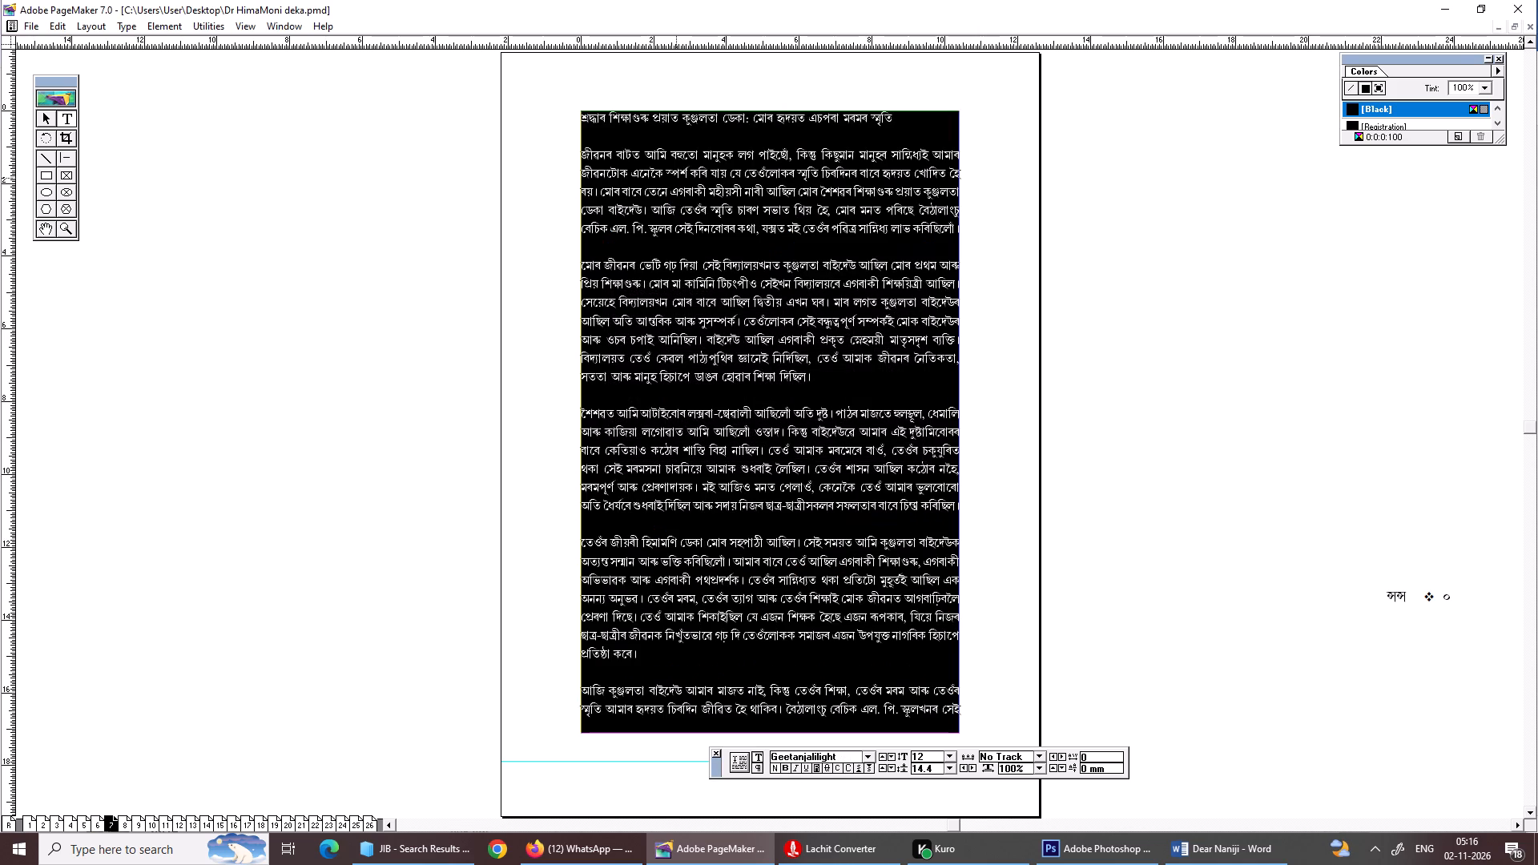
key("ctrl+shift+period")
key("ctrl+shift+period")
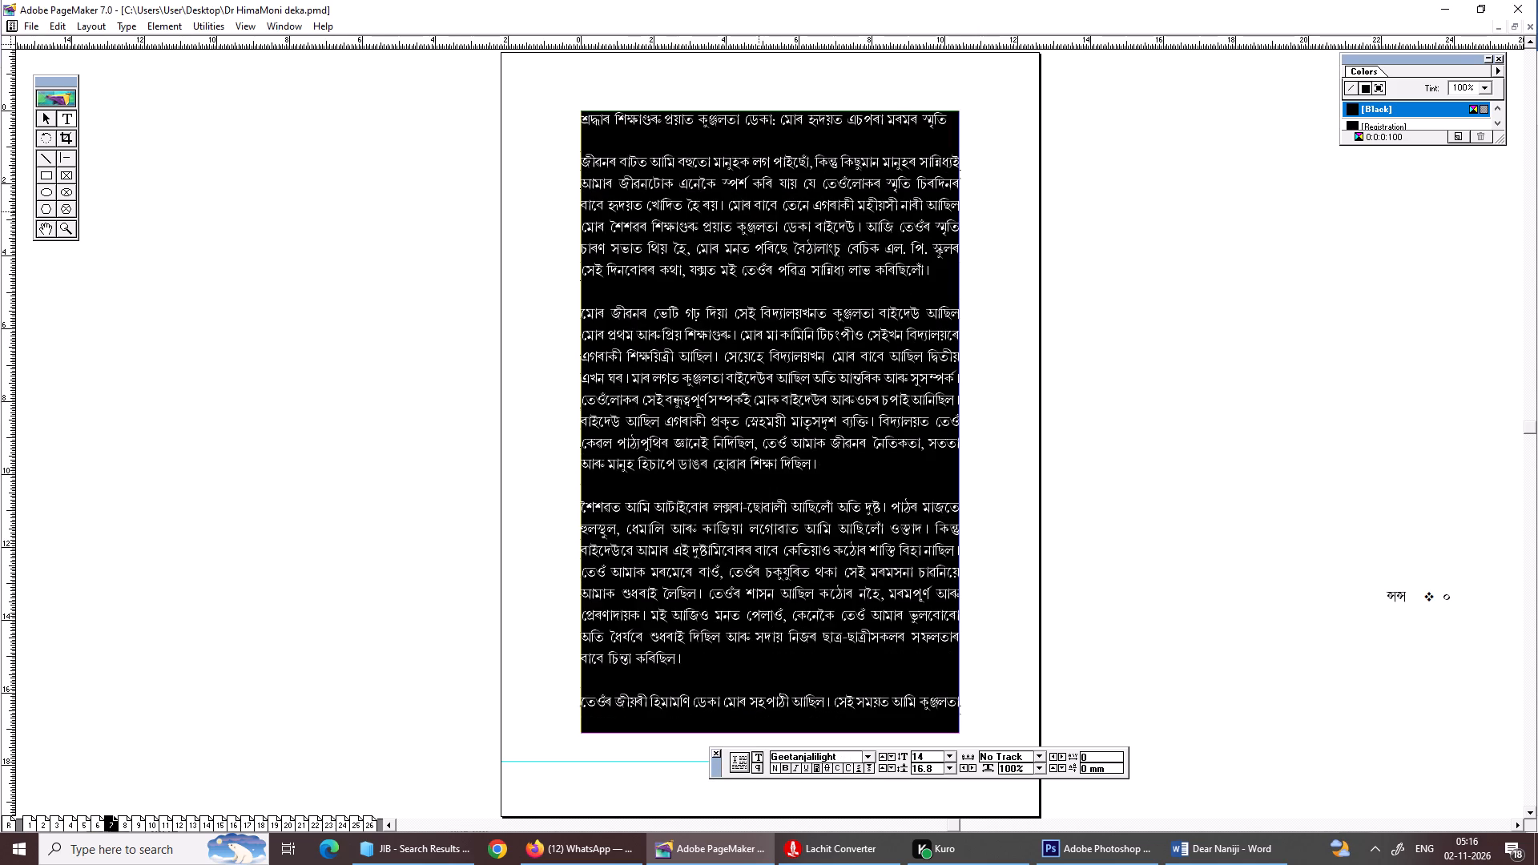
Look through pages 7 to 15 for the end of the formatted article and the next article still needing formatting.
key("Page_Down")
key("Page_Down")
key("Page_Down")
key("Page_Down")
key("Page_Down")
key("Page_Down")
key("Page_Down")
key("Page_Down")
left_click(697, 223)
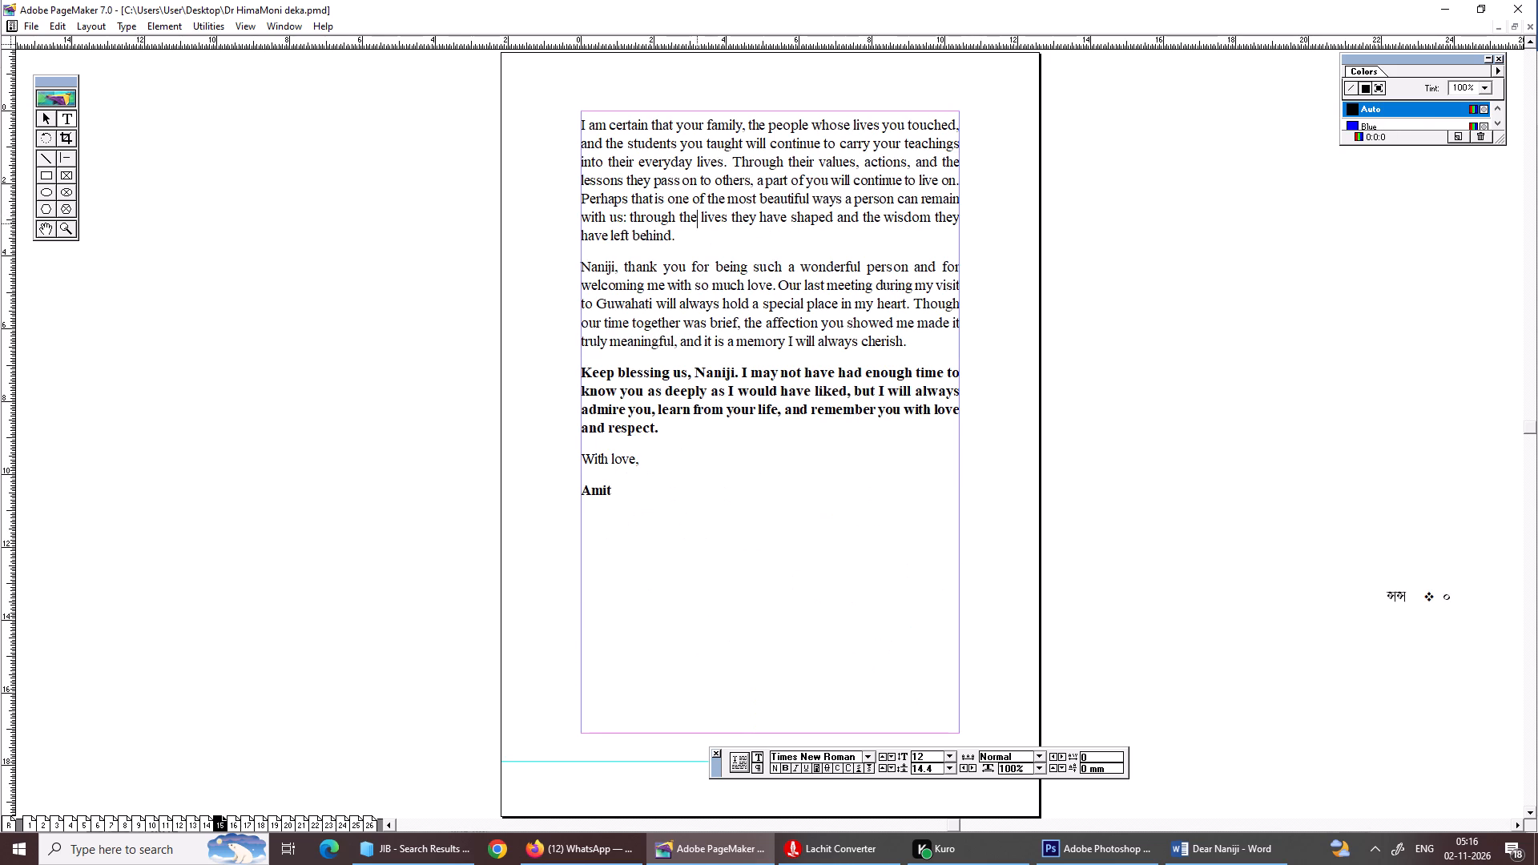
key("Page_Up")
key("Page_Up")
key("Page_Up")
key("Page_Up")
key("Page_Up")
key("Page_Up")
key("Page_Up")
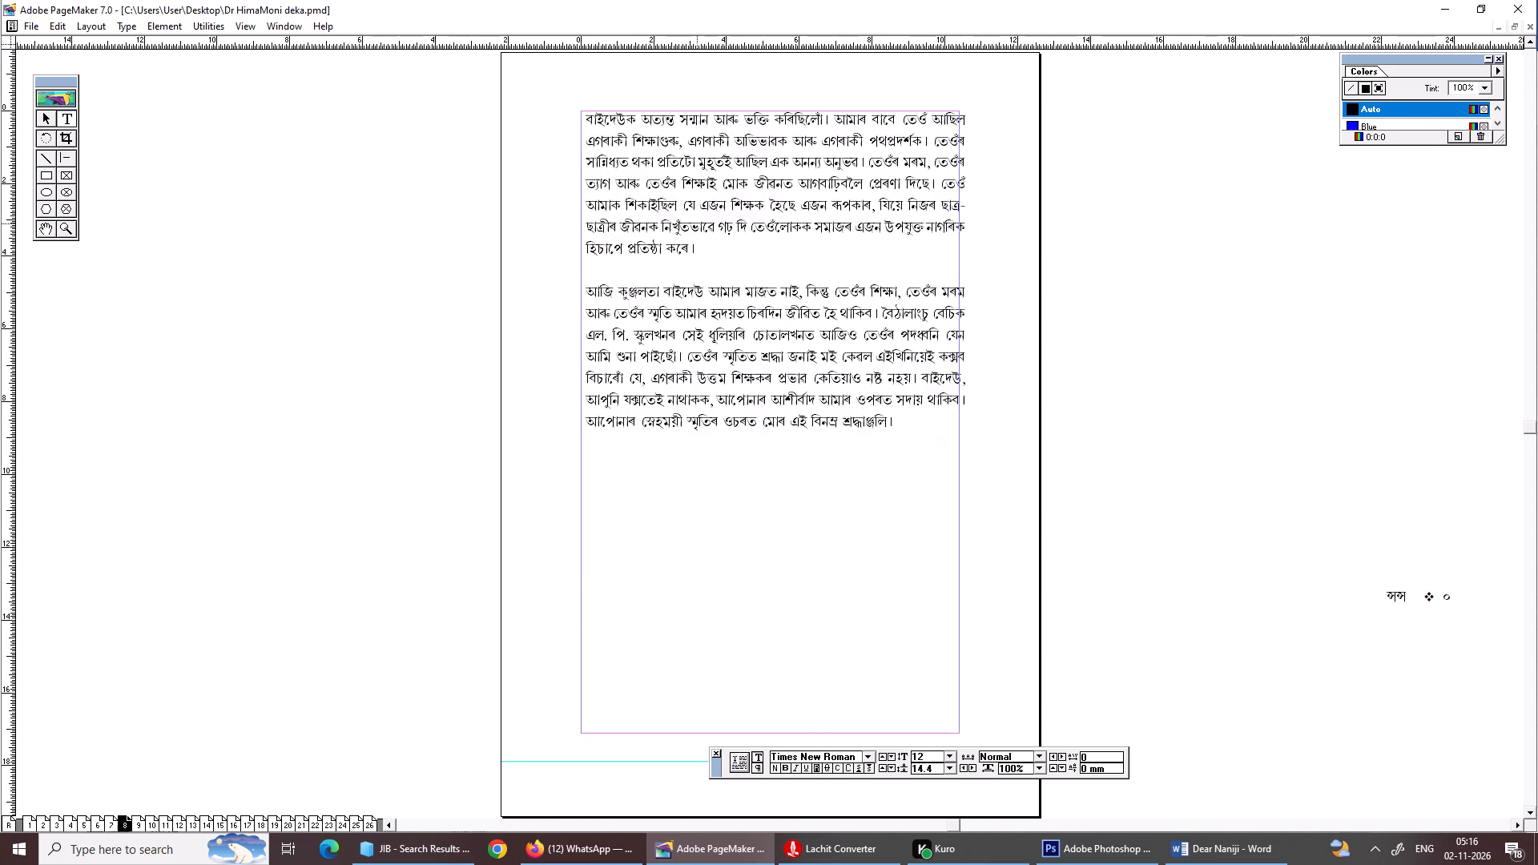
key("Page_Up")
key("Page_Down")
key("Page_Down")
key("Page_Down")
key("Page_Up")
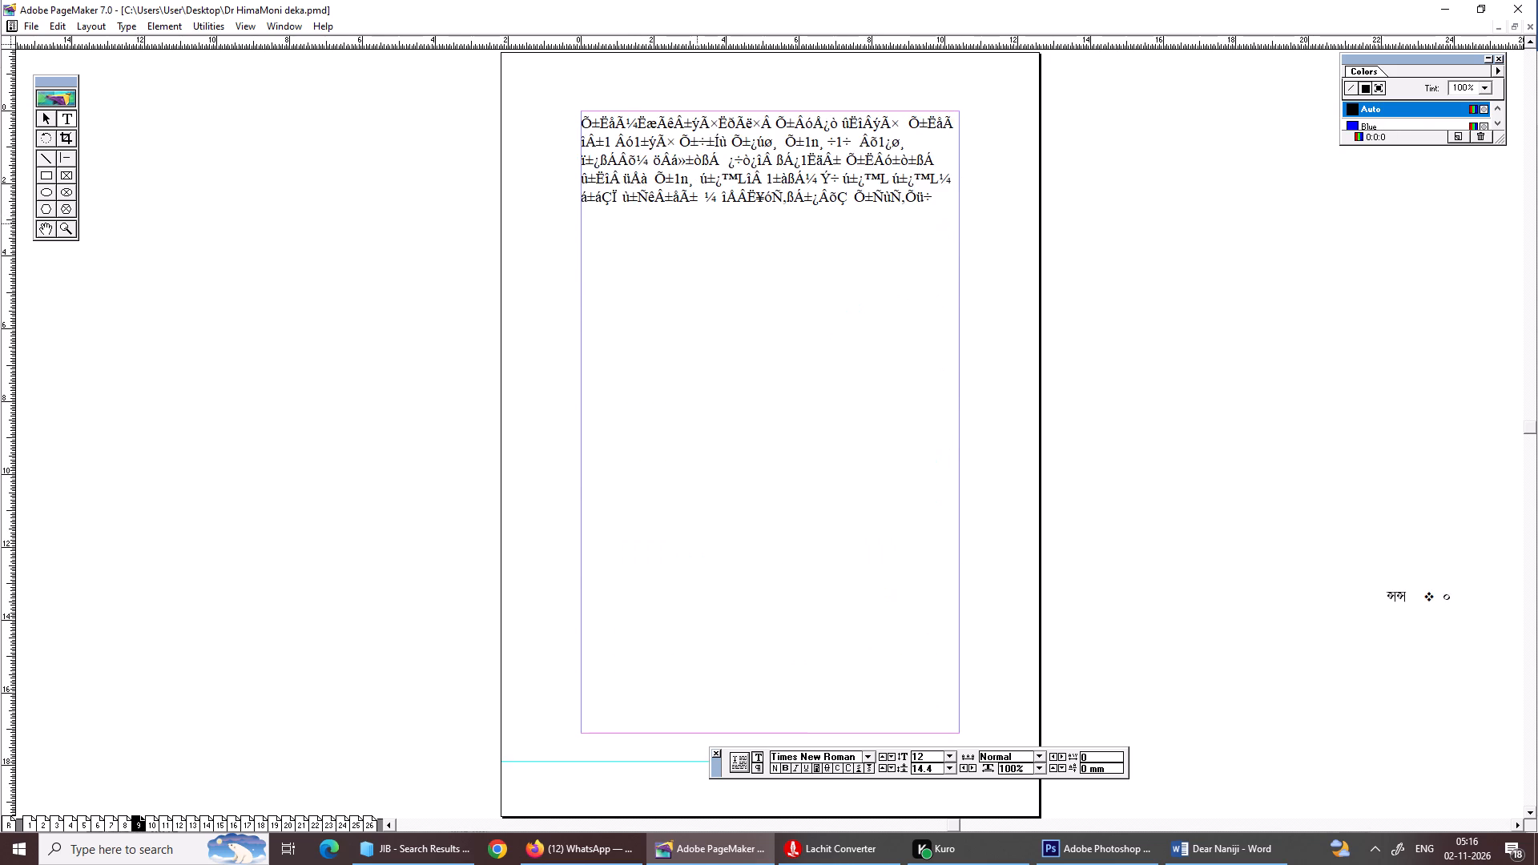
key("Page_Up")
key("Page_Down")
Save the book publication.
key("ctrl+s")
Justify the whole article starting on page 9, set it in Geetanjalilight, enlarge its text by 2 points, and save the publication.
left_click(697, 223)
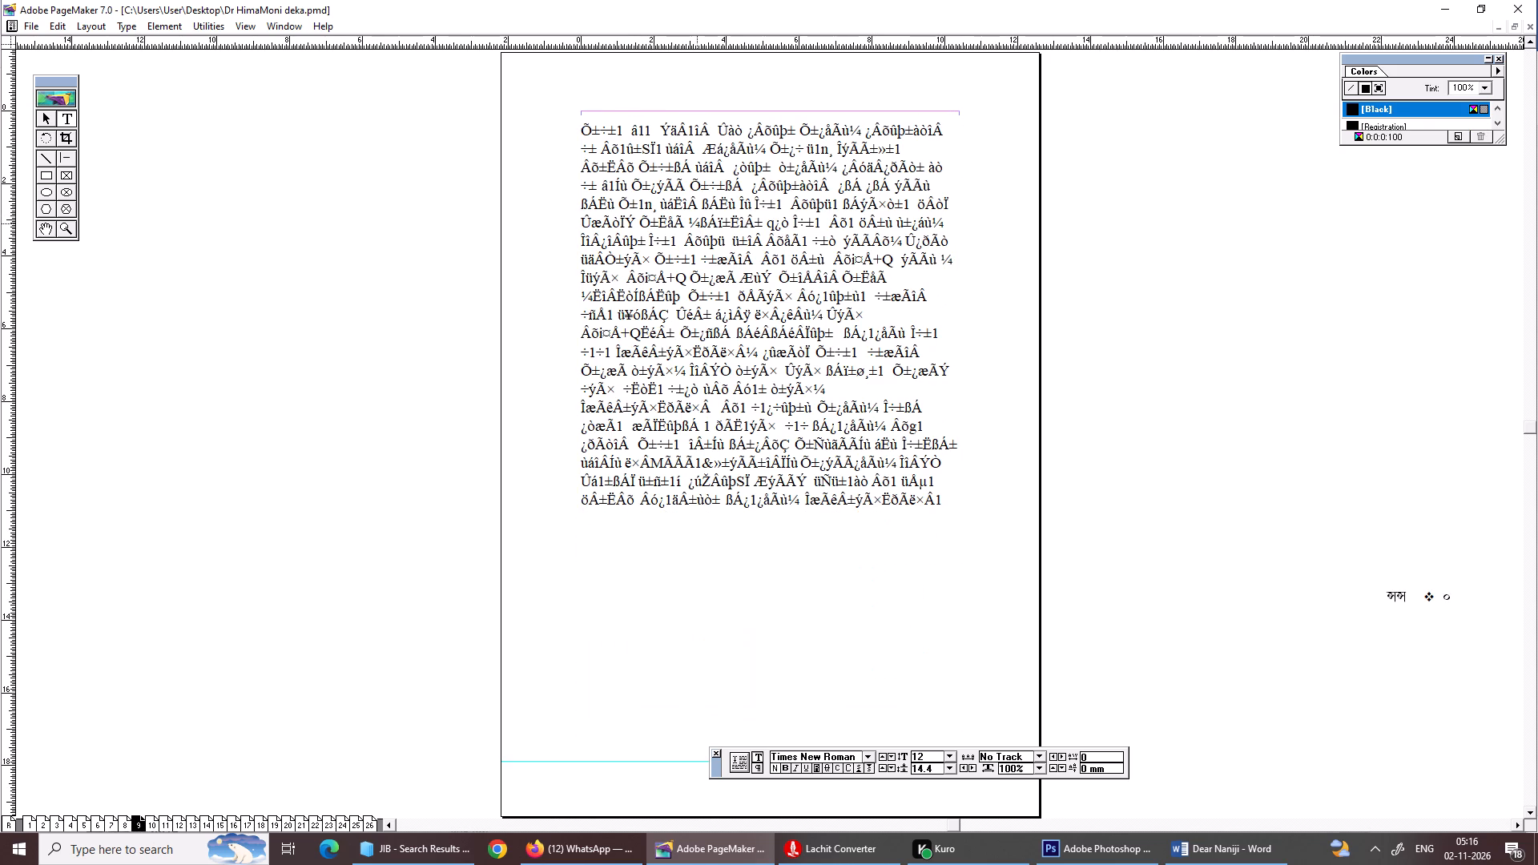
key("ctrl+a")
key("ctrl+s")
key("ctrl+shift+j")
key("ctrl+t")
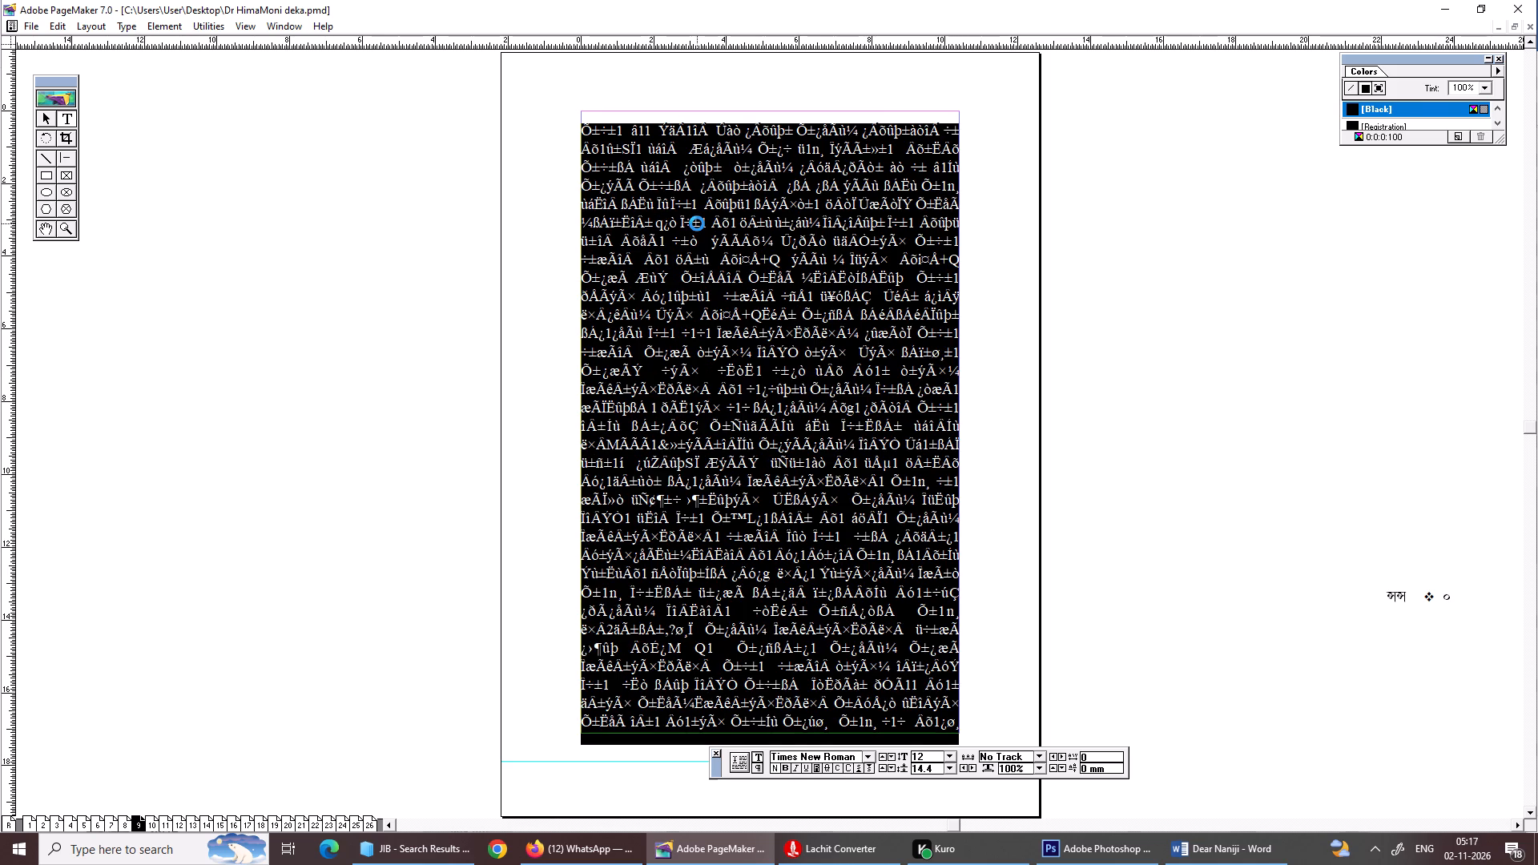
key("ctrl+g")
key("ctrl+g")
key("ctrl+g")
key("ctrl+g")
key("ctrl+g")
key("ctrl+g")
key("ctrl+g")
key("ctrl+g")
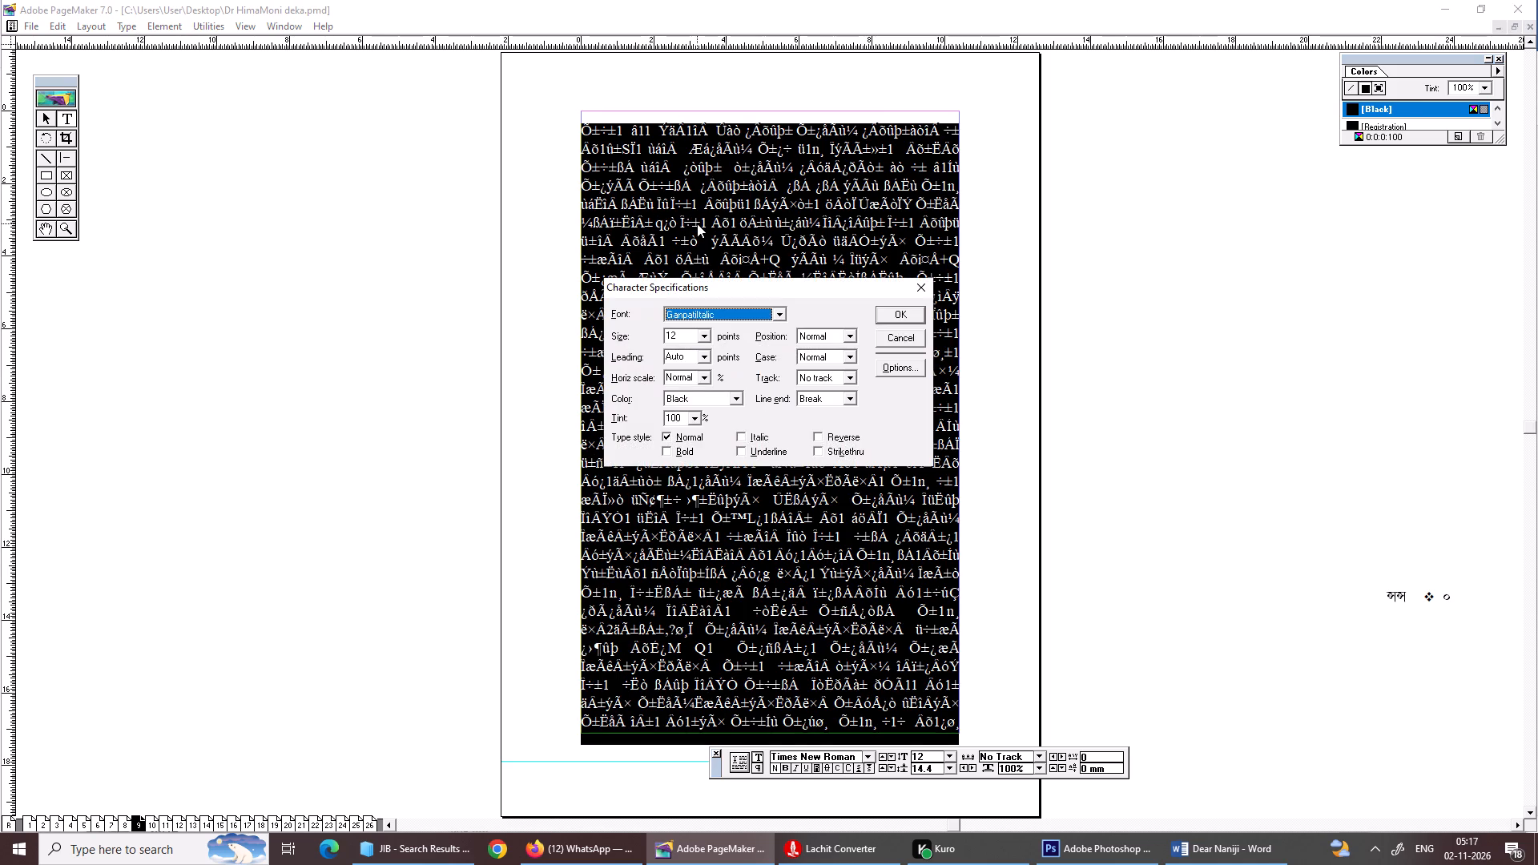
key("ctrl+g")
key("ctrl+g")
key("ctrl+g")
key("ctrl+g")
key("ctrl+g")
key("ctrl+g")
key("ctrl+Return")
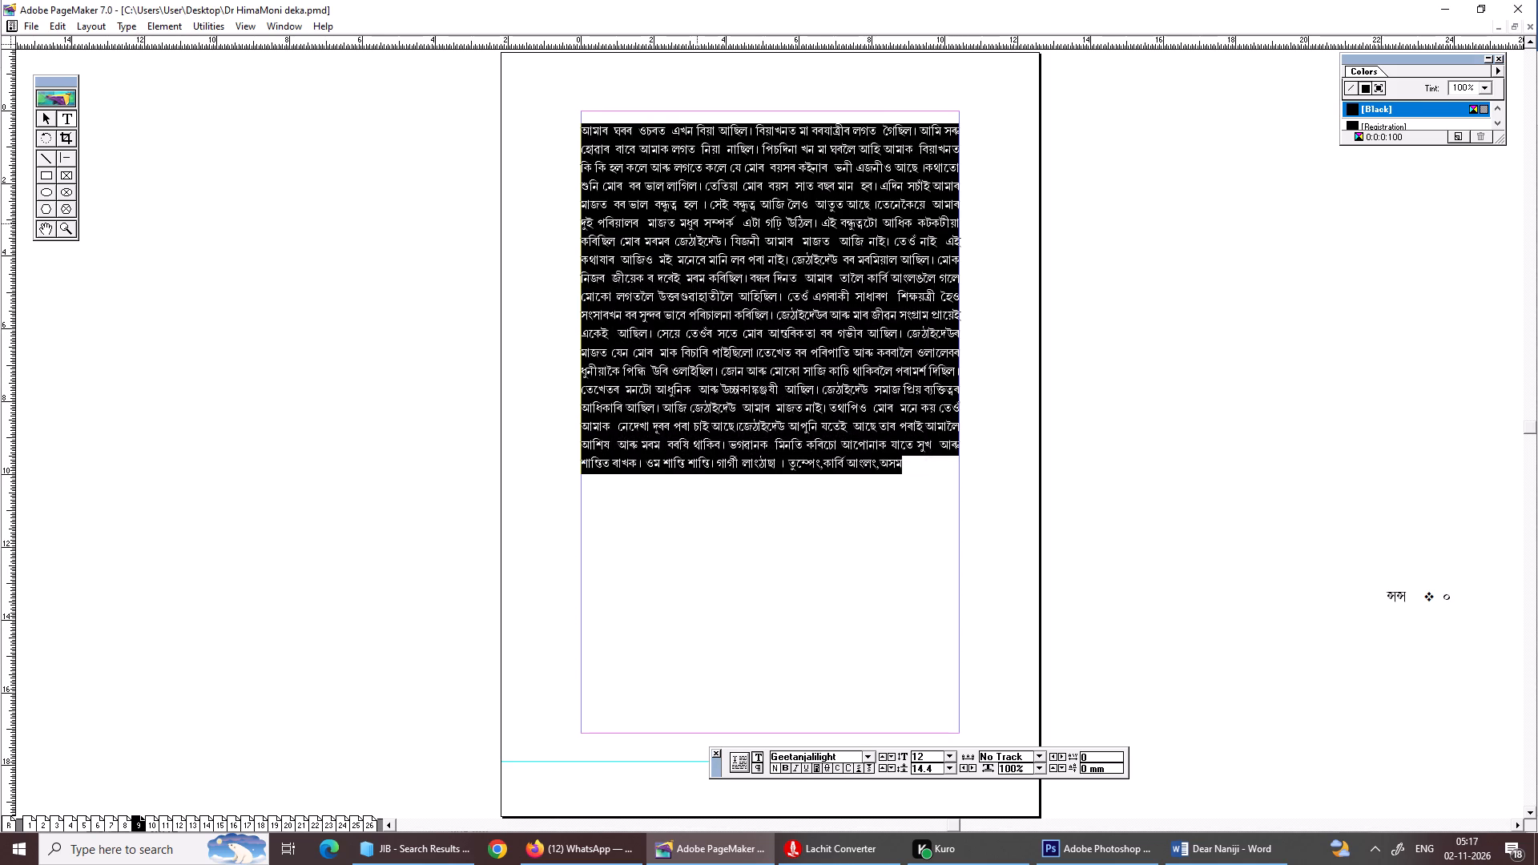
key("ctrl+shift+period")
key("ctrl+shift+period")
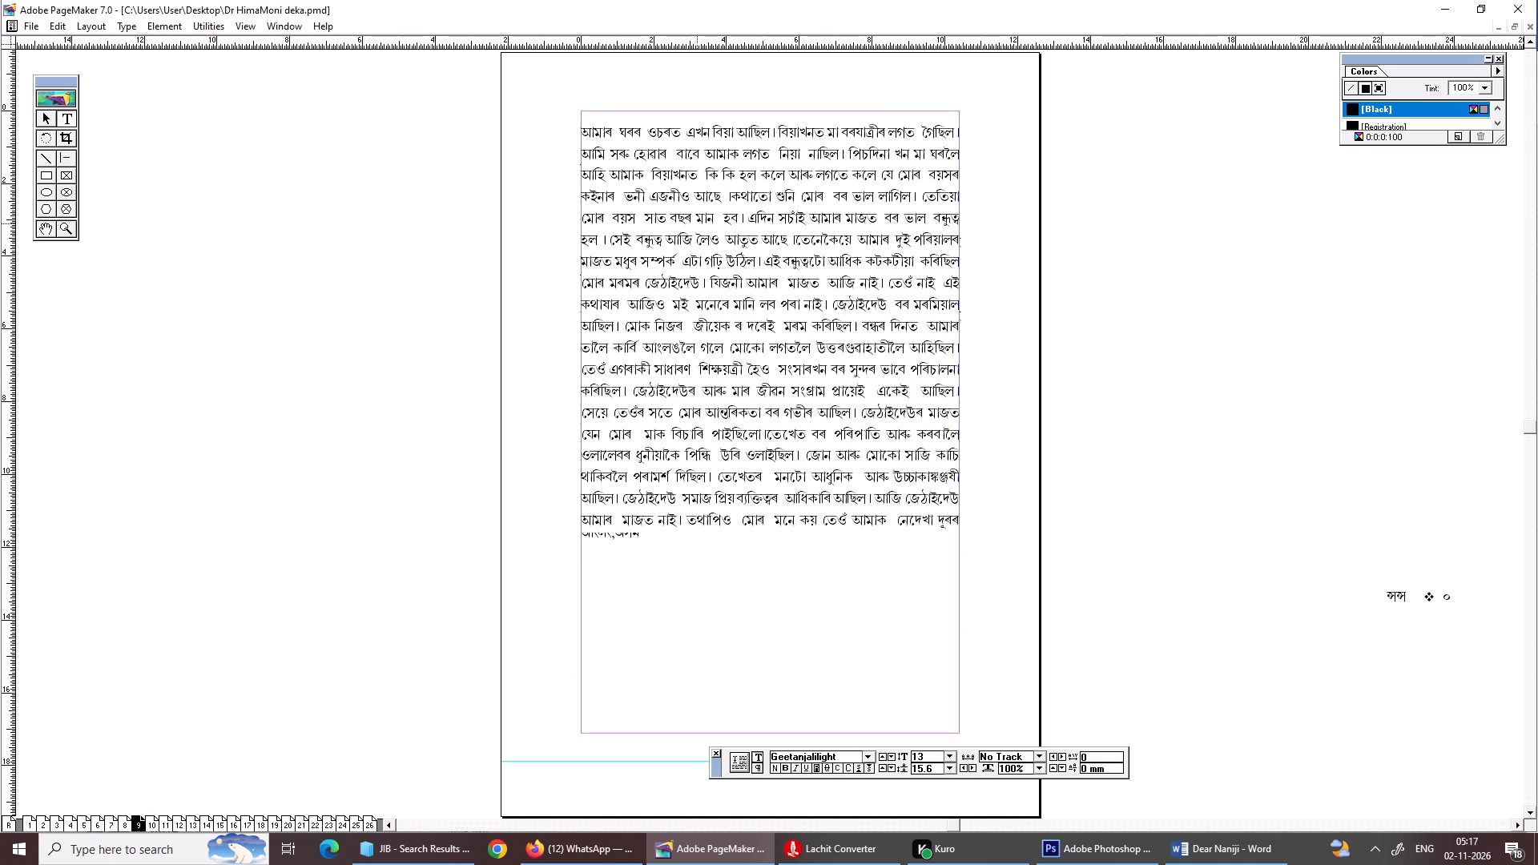
Remove the blank page 10 that follows the article on page 9.
key("Page_Down")
key("Page_Up")
key("Page_Up")
key("Page_Down")
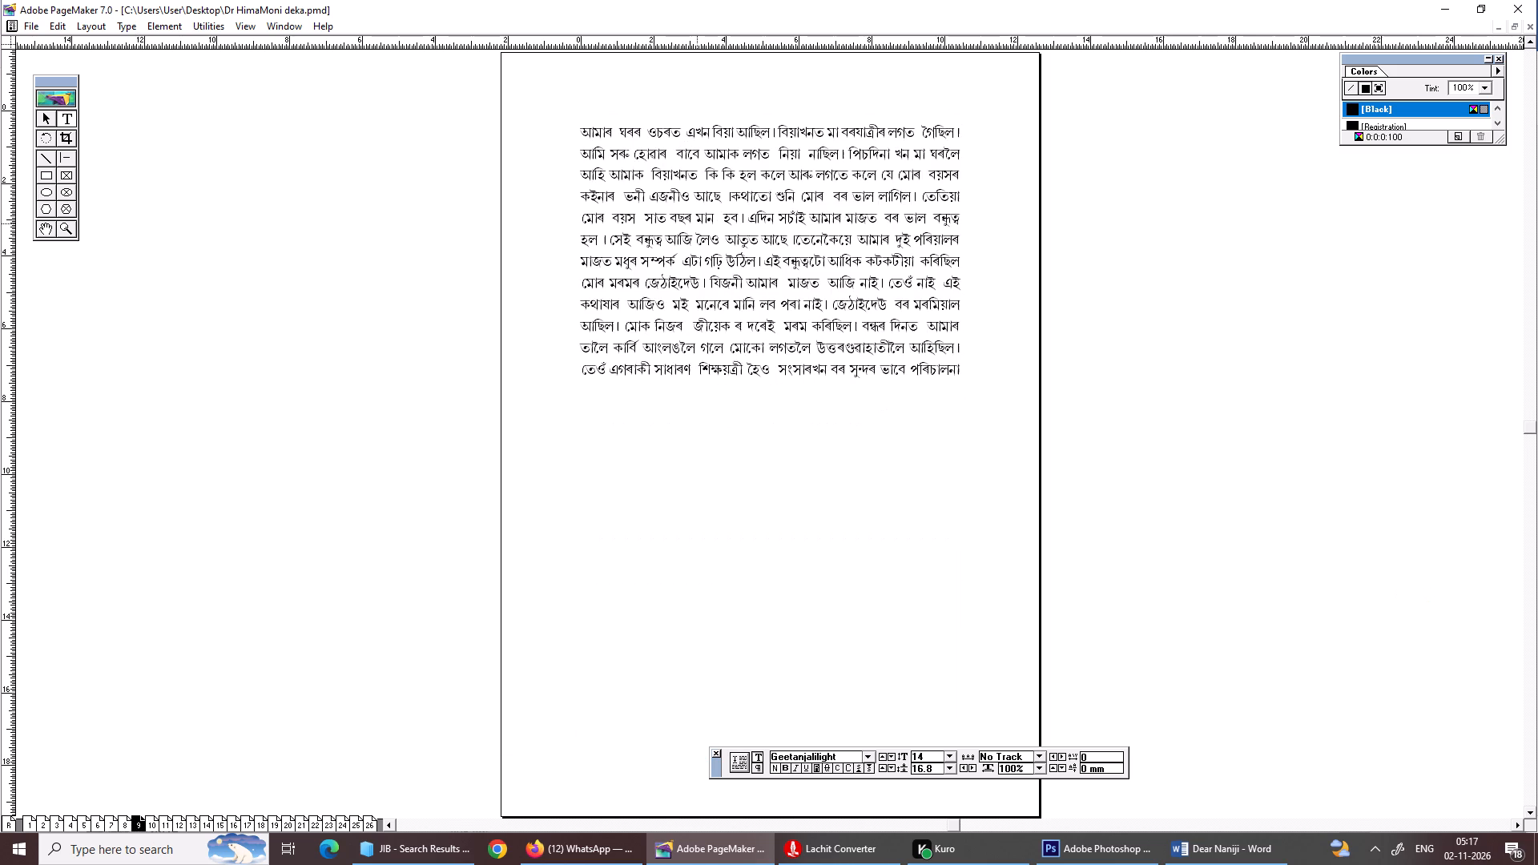
key("Page_Up")
key("Page_Down")
key("Page_Down")
key("Page_Down")
key("Page_Up")
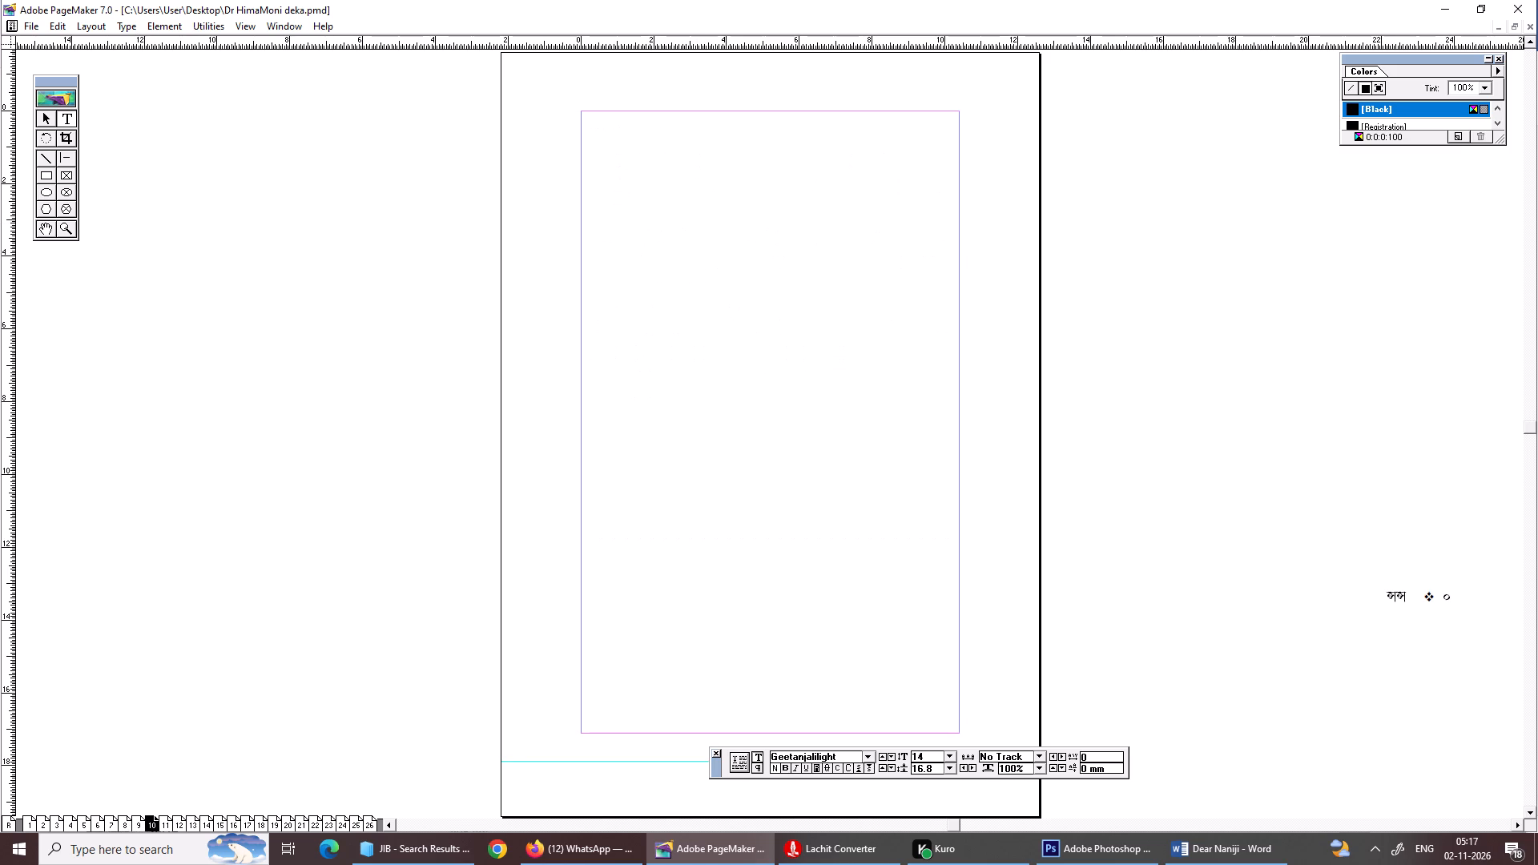
right_click(156, 815)
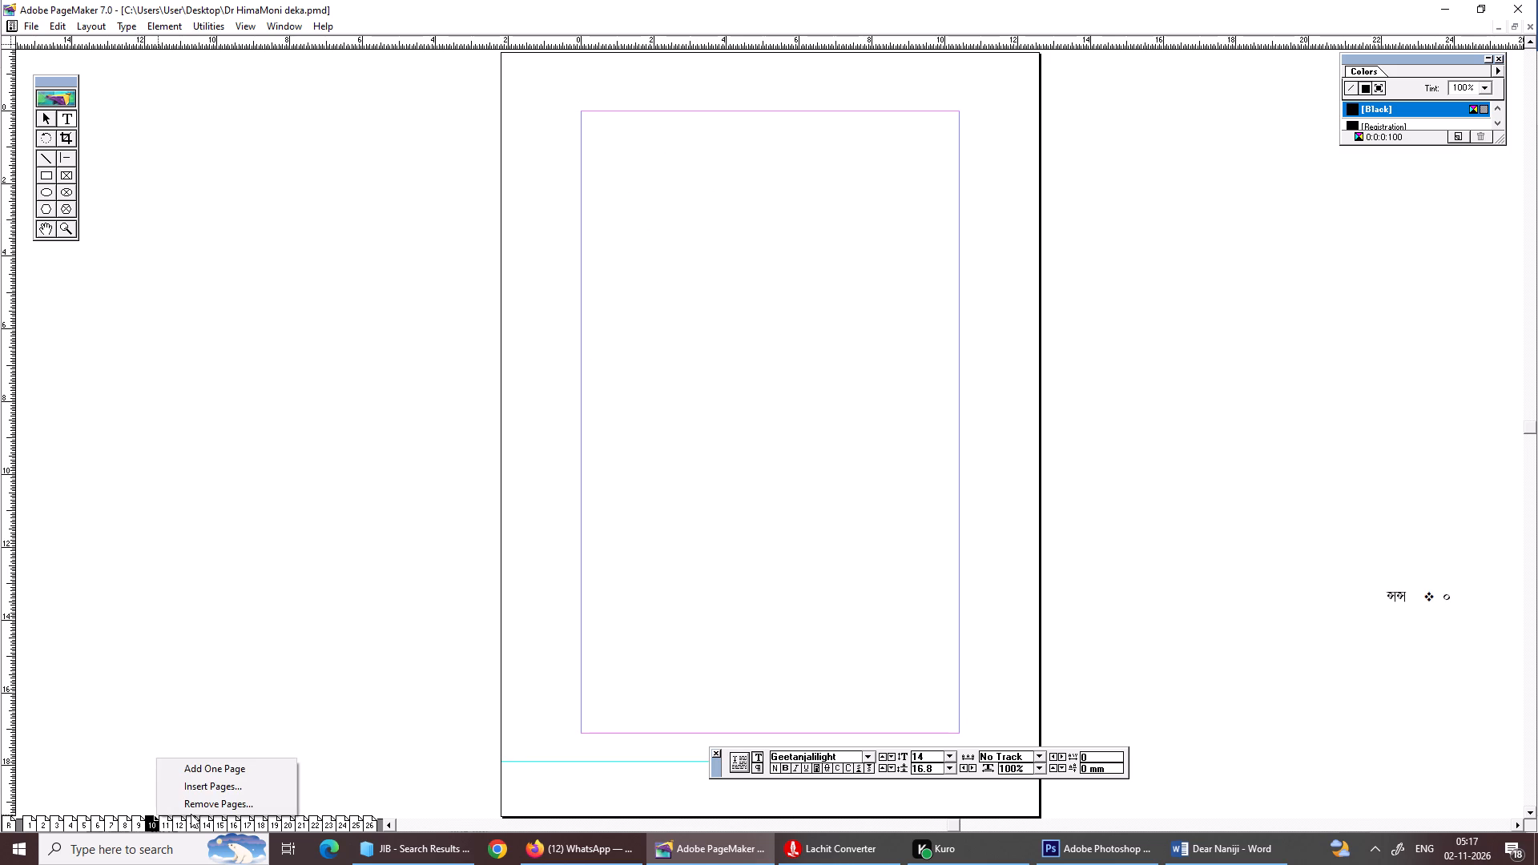
left_click(211, 798)
key("Return")
key("Return")
Enlarge all text of the Assamese letter starting on page 10 by 2 points, to 14 pt.
left_click(598, 429)
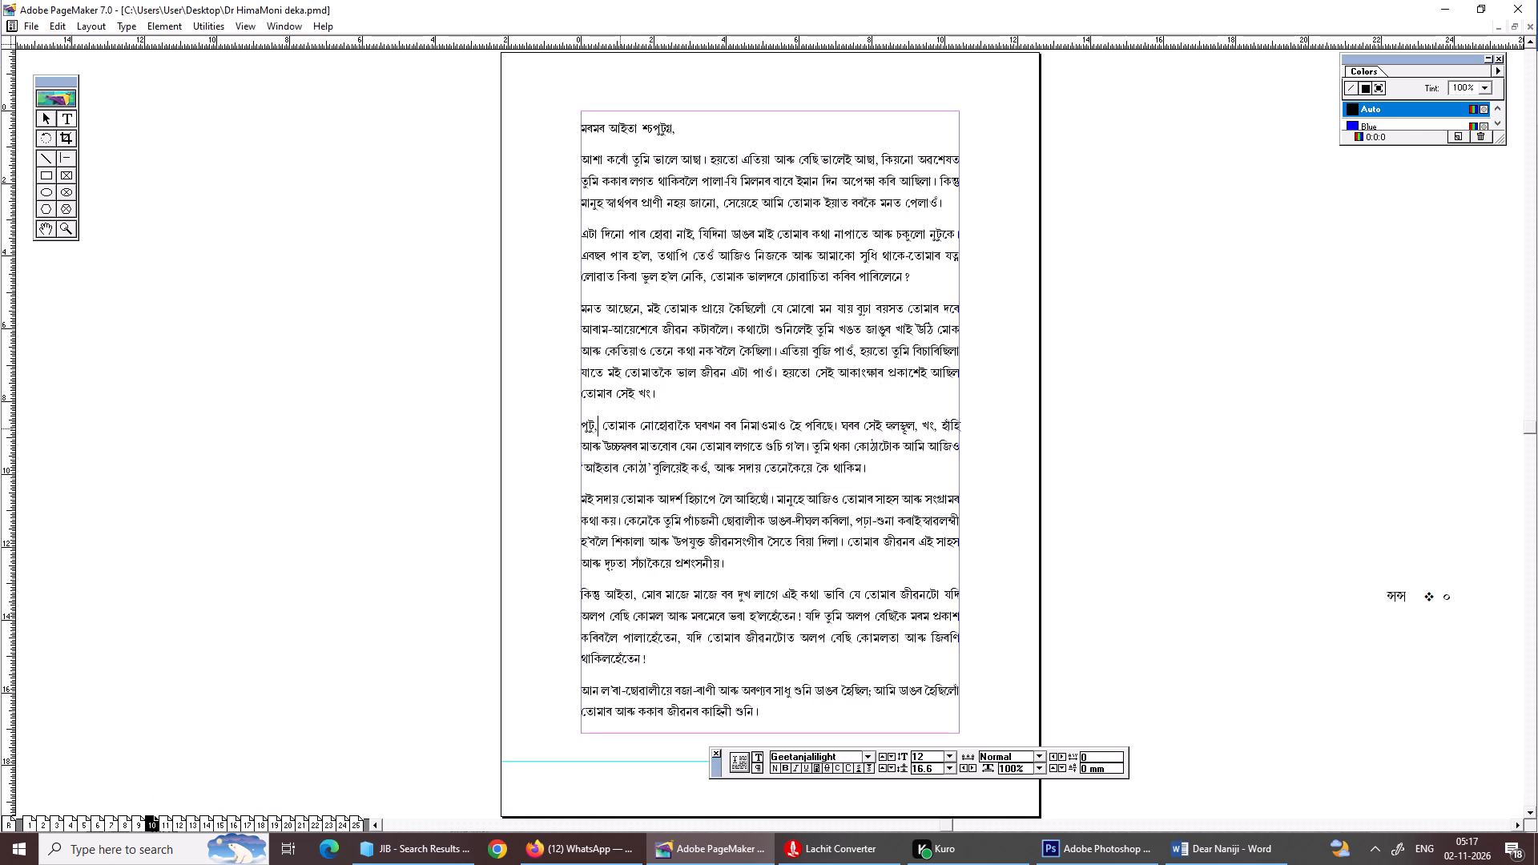
key("Page_Down")
key("Page_Down")
key("Page_Up")
key("Page_Up")
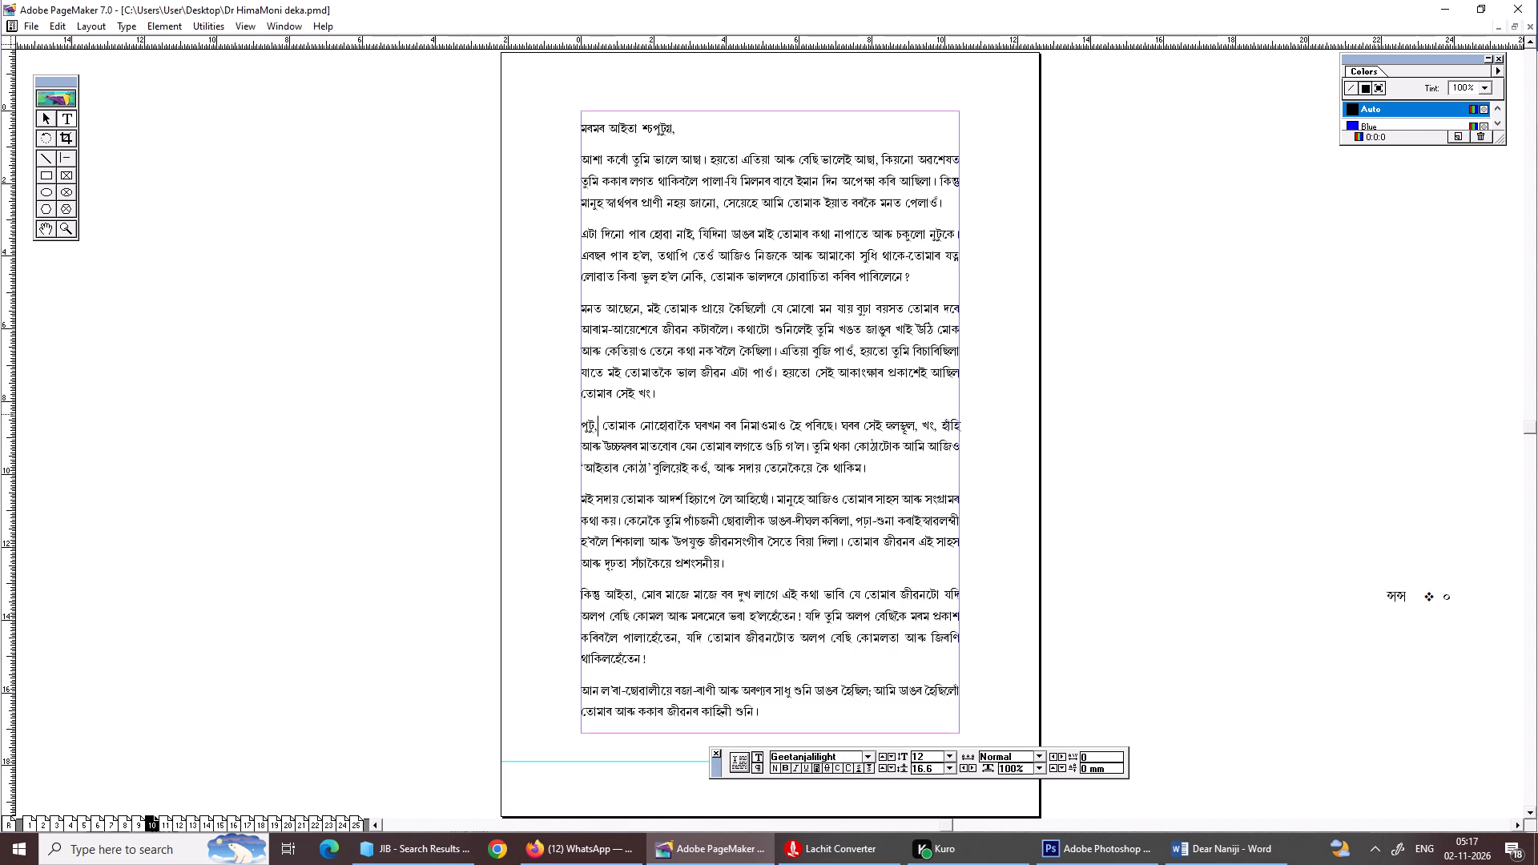
left_click(695, 413)
key("ctrl+a")
key("ctrl+shift+period")
key("ctrl+shift+period")
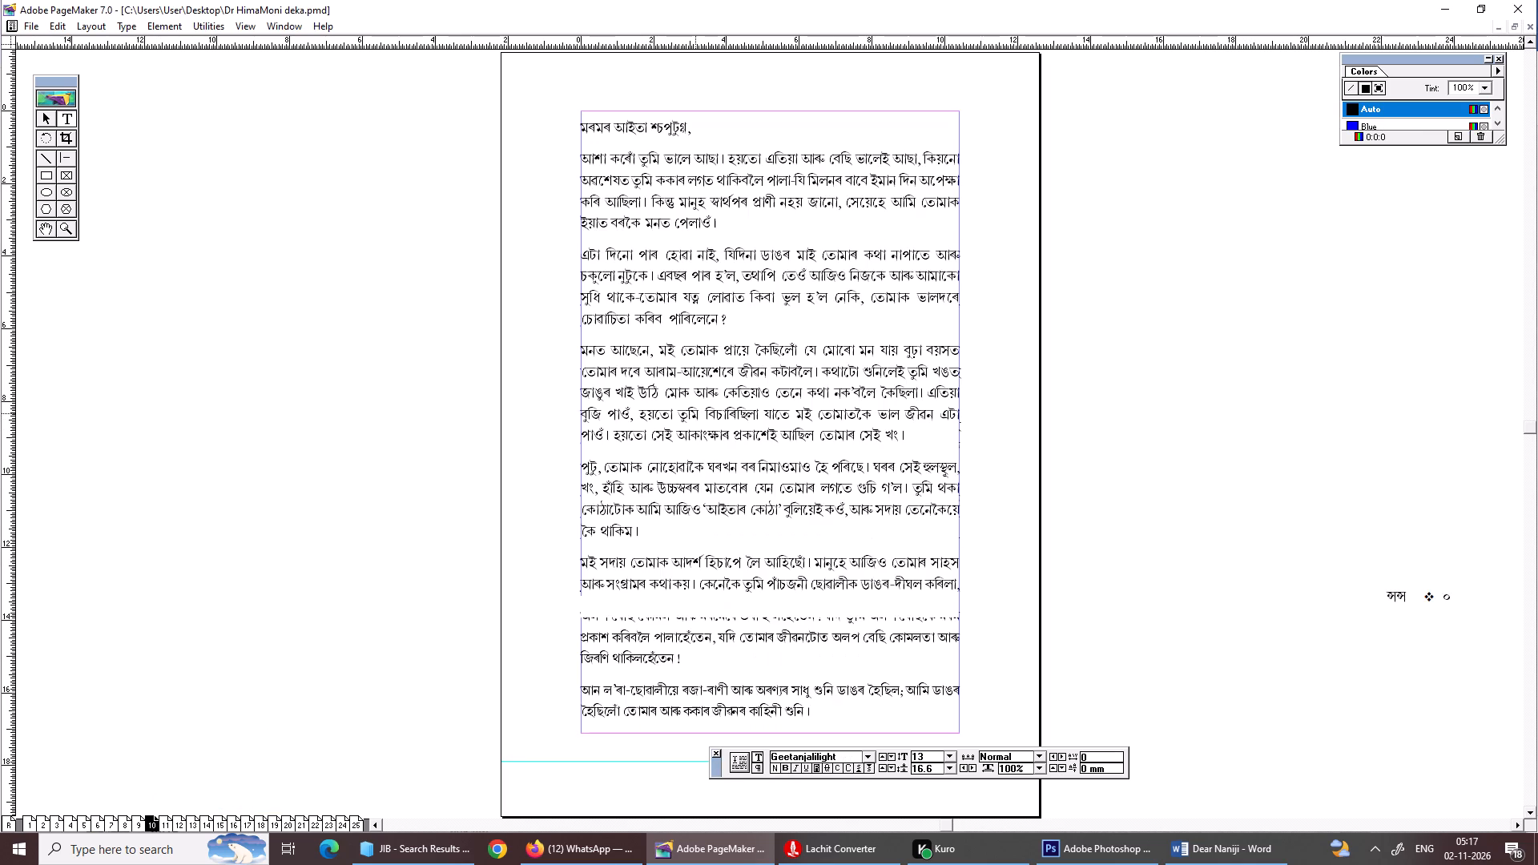
key("End")
key("Page_Down")
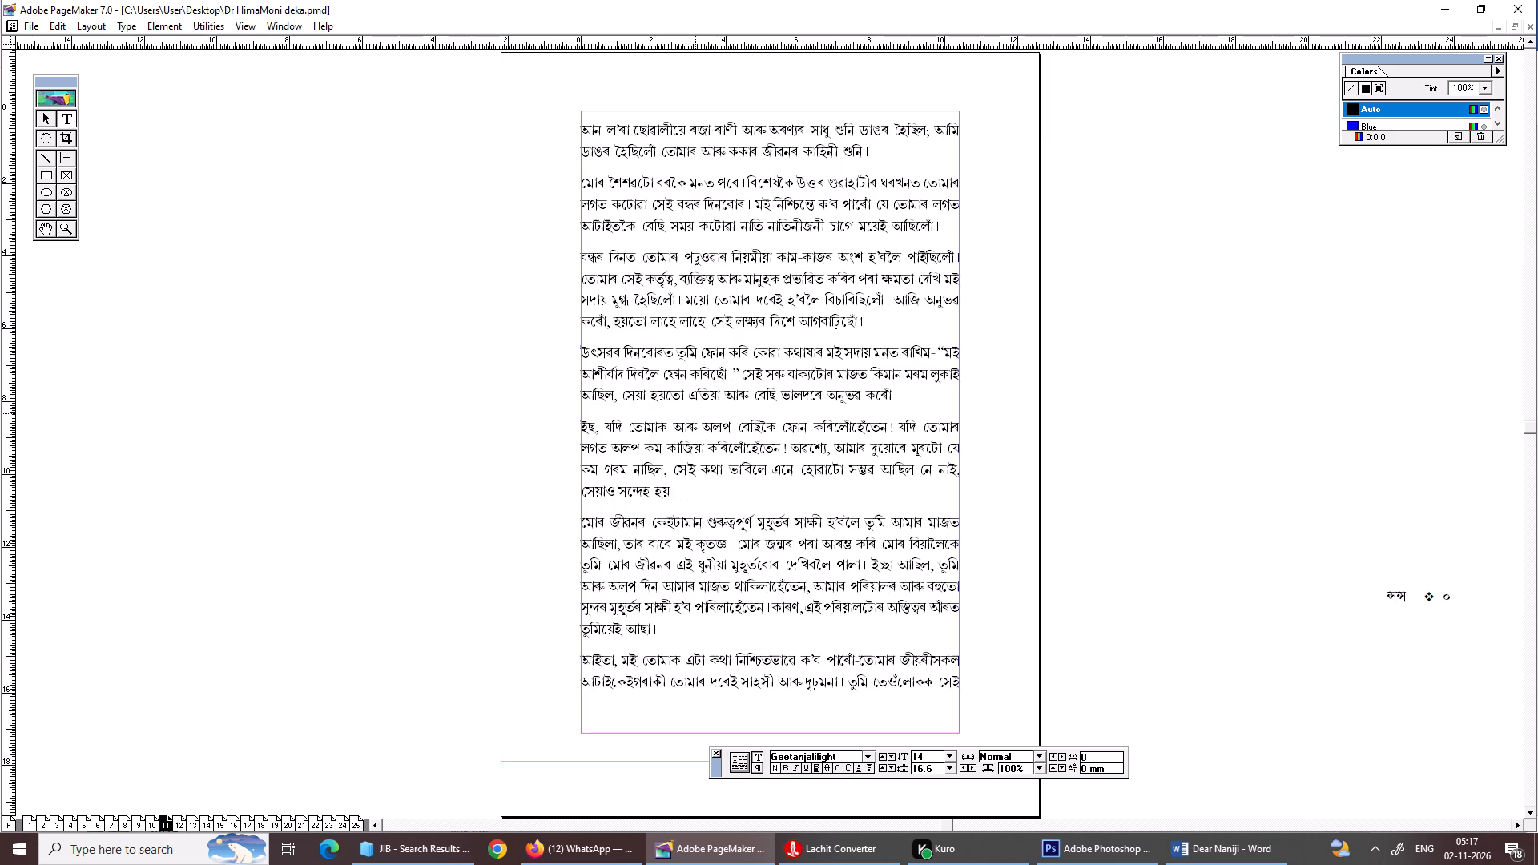
Select the whole article starting on page 15, including its title, and reduce the text size stepwise to 29 pt.
key("Page_Down")
key("Page_Down")
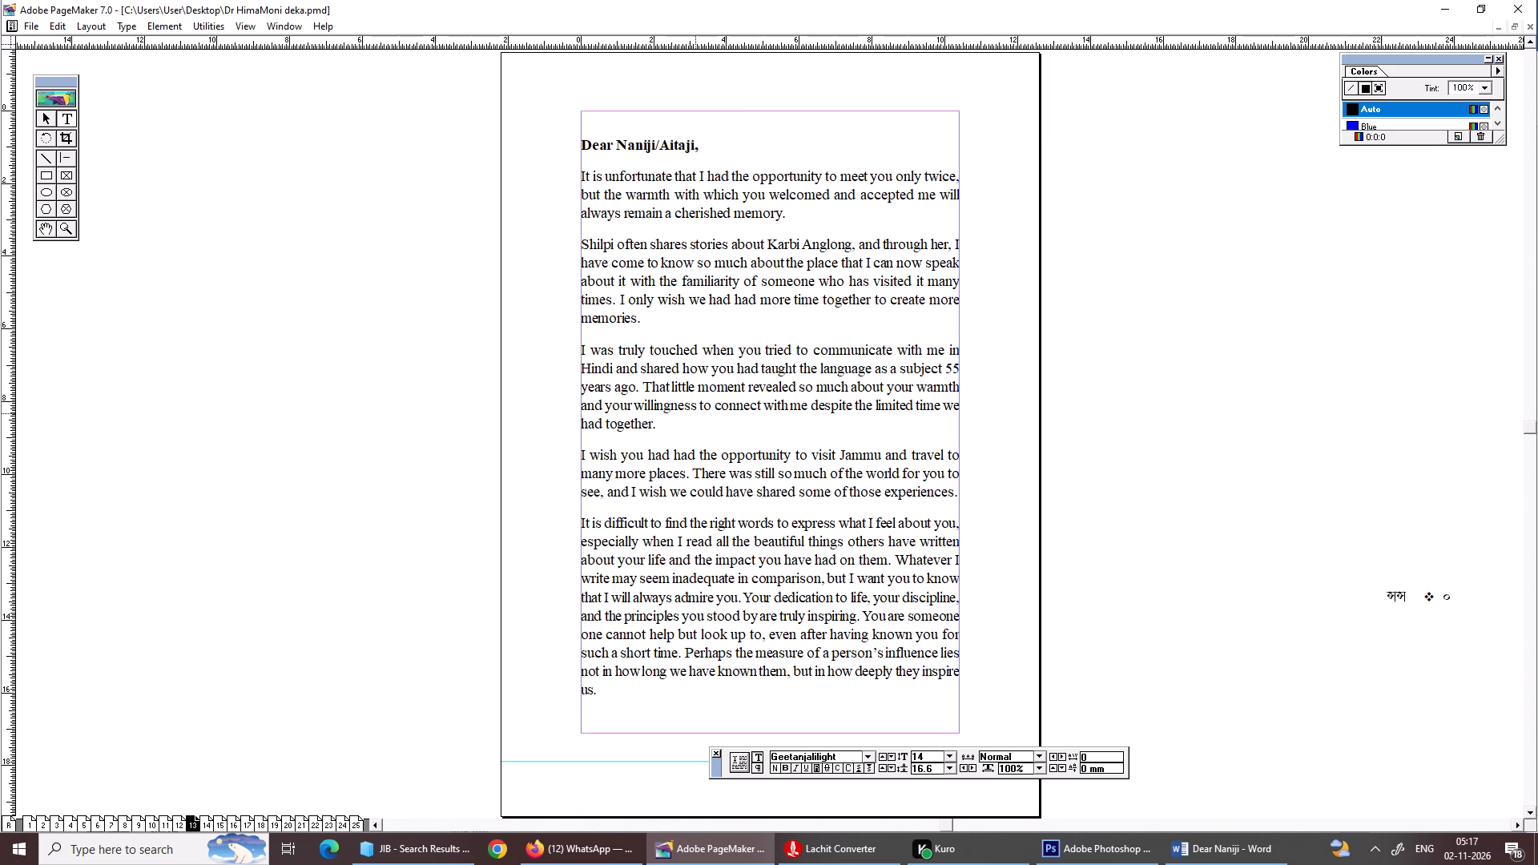
key("Page_Down")
key("Page_Down")
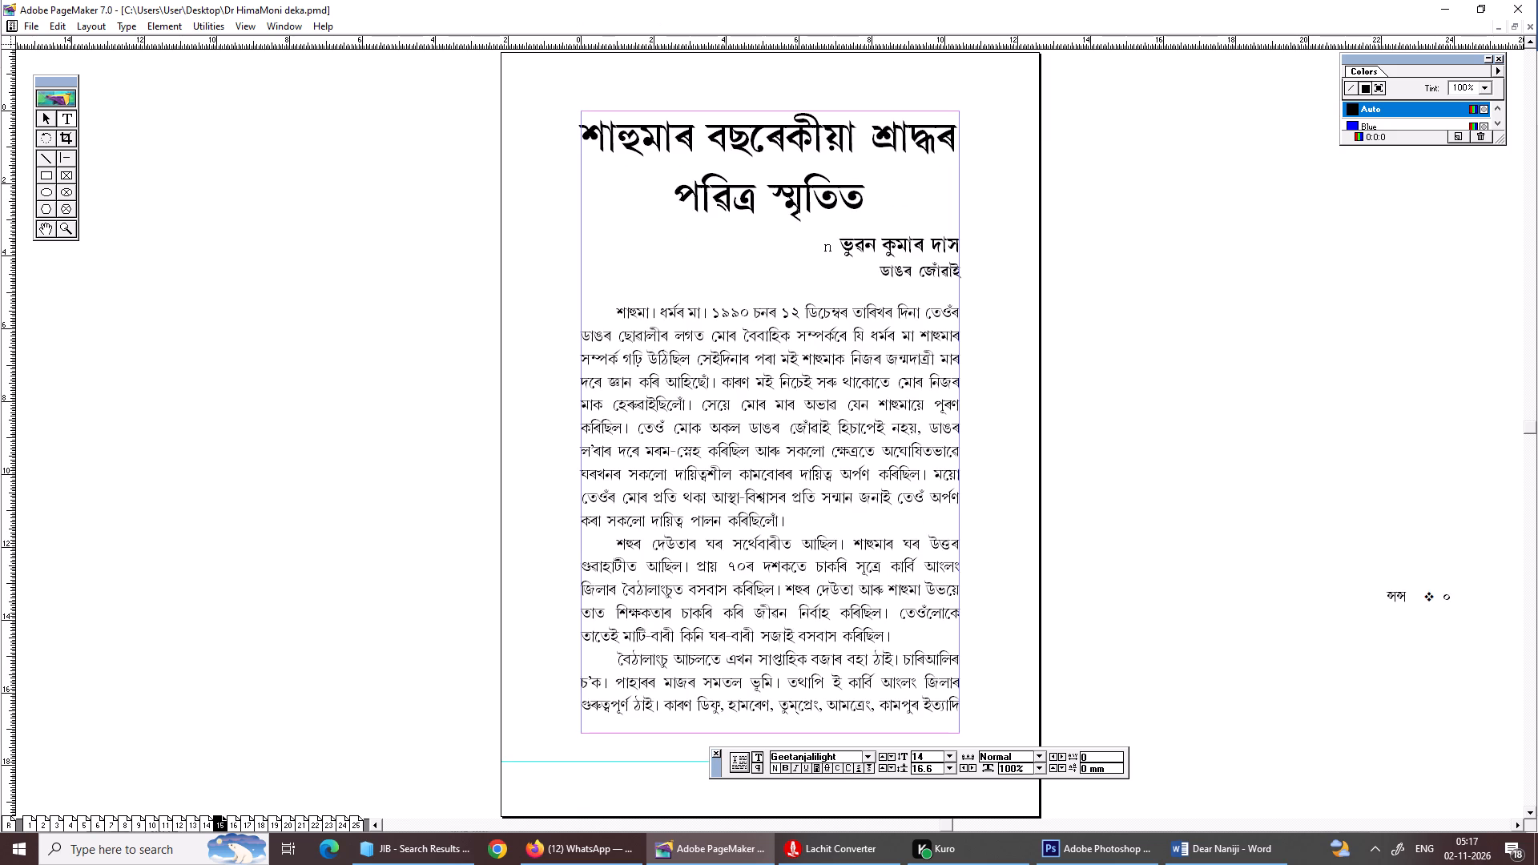
left_click(618, 321)
left_click_drag(614, 311, 656, 373)
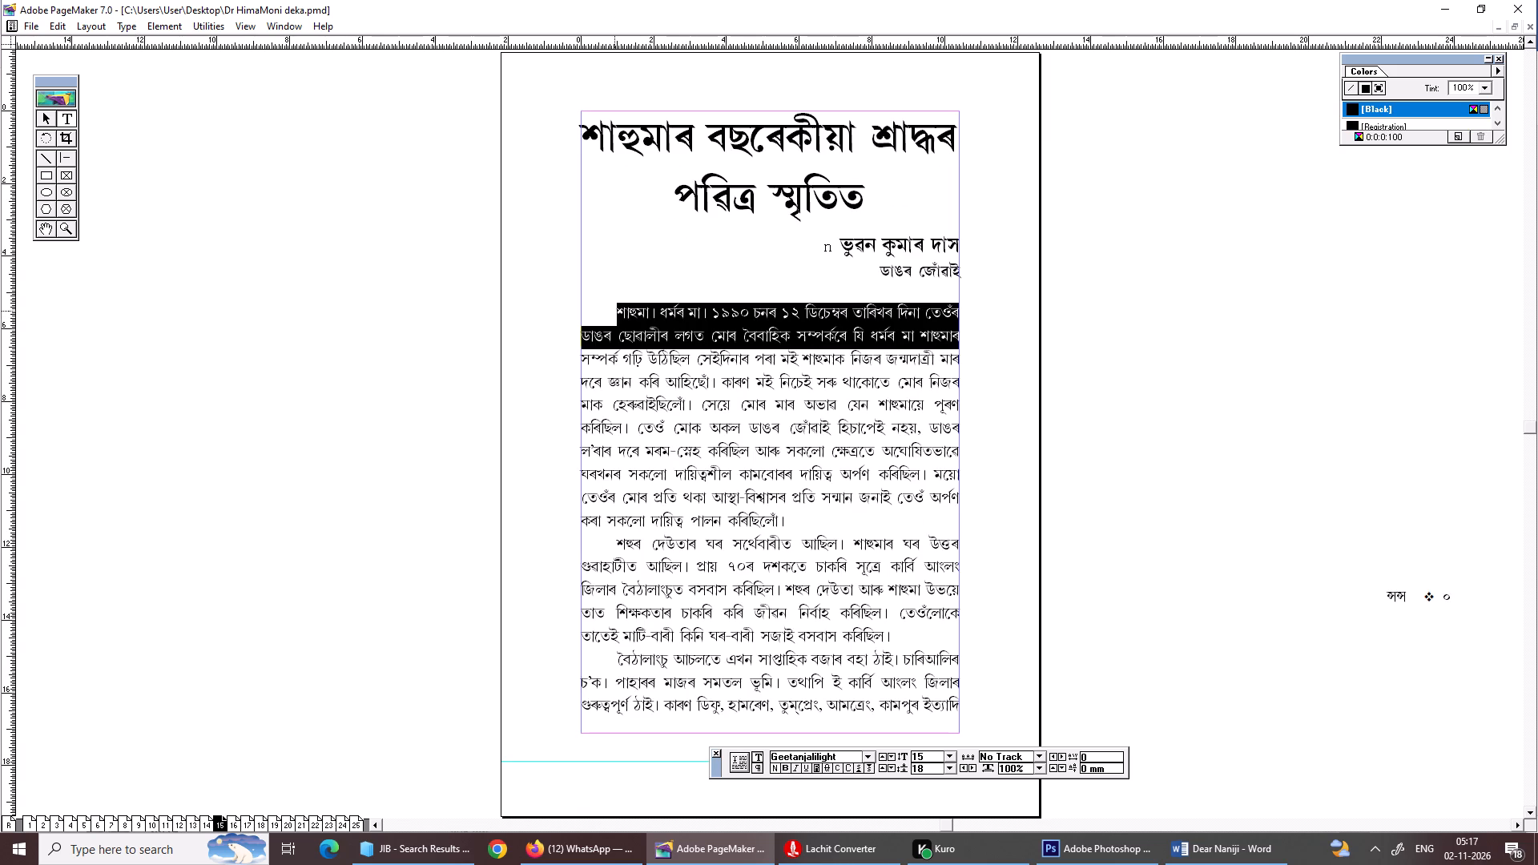
left_click_drag(656, 373, 726, 429)
key("ctrl+a")
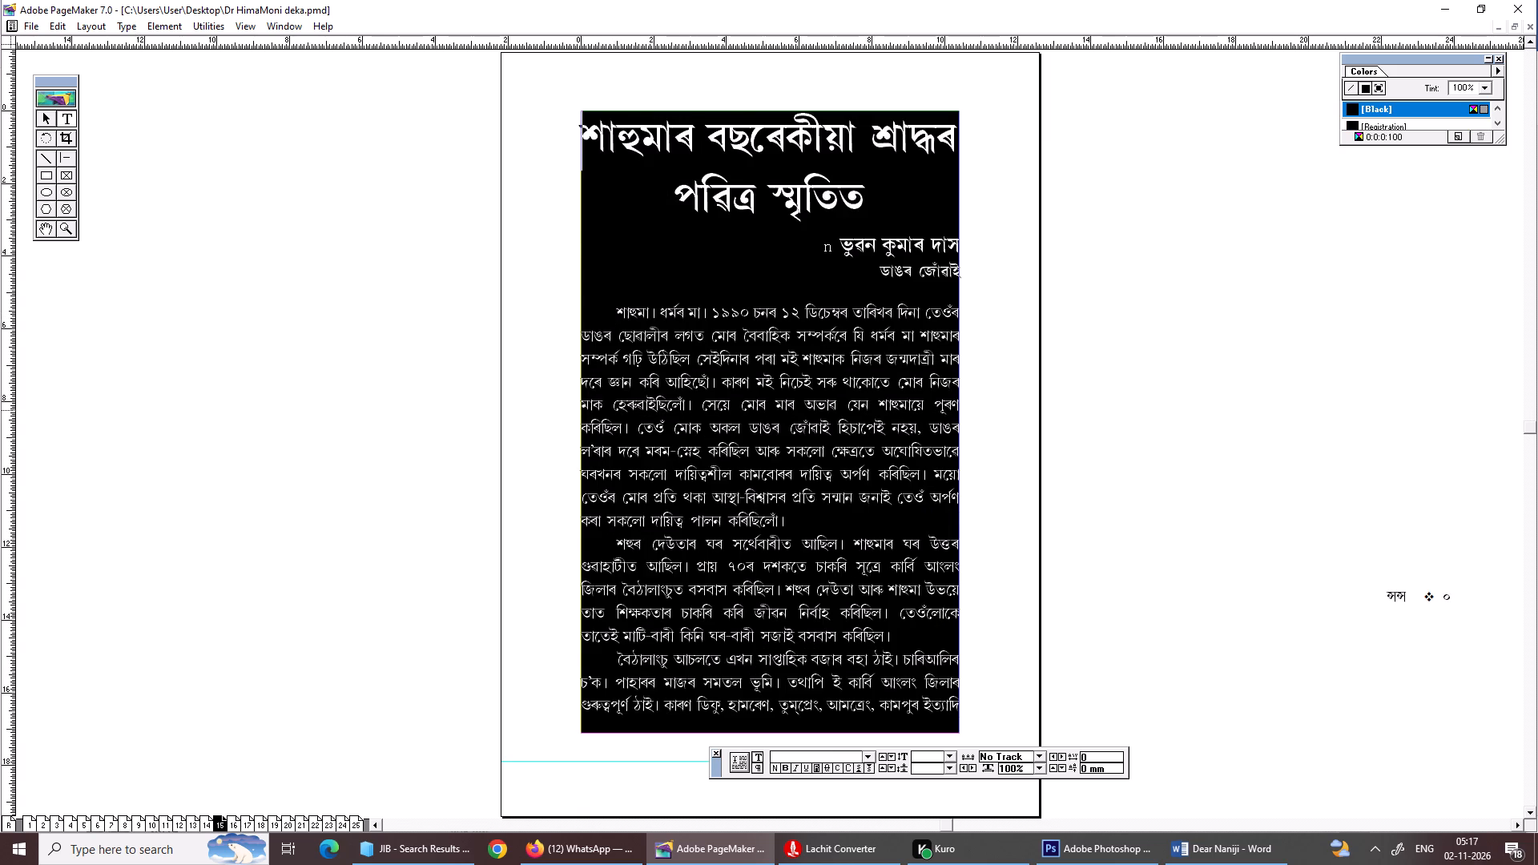
key("Page_Down")
key("Page_Down")
key("Page_Down")
key("Page_Up")
key("Page_Up")
key("Page_Up")
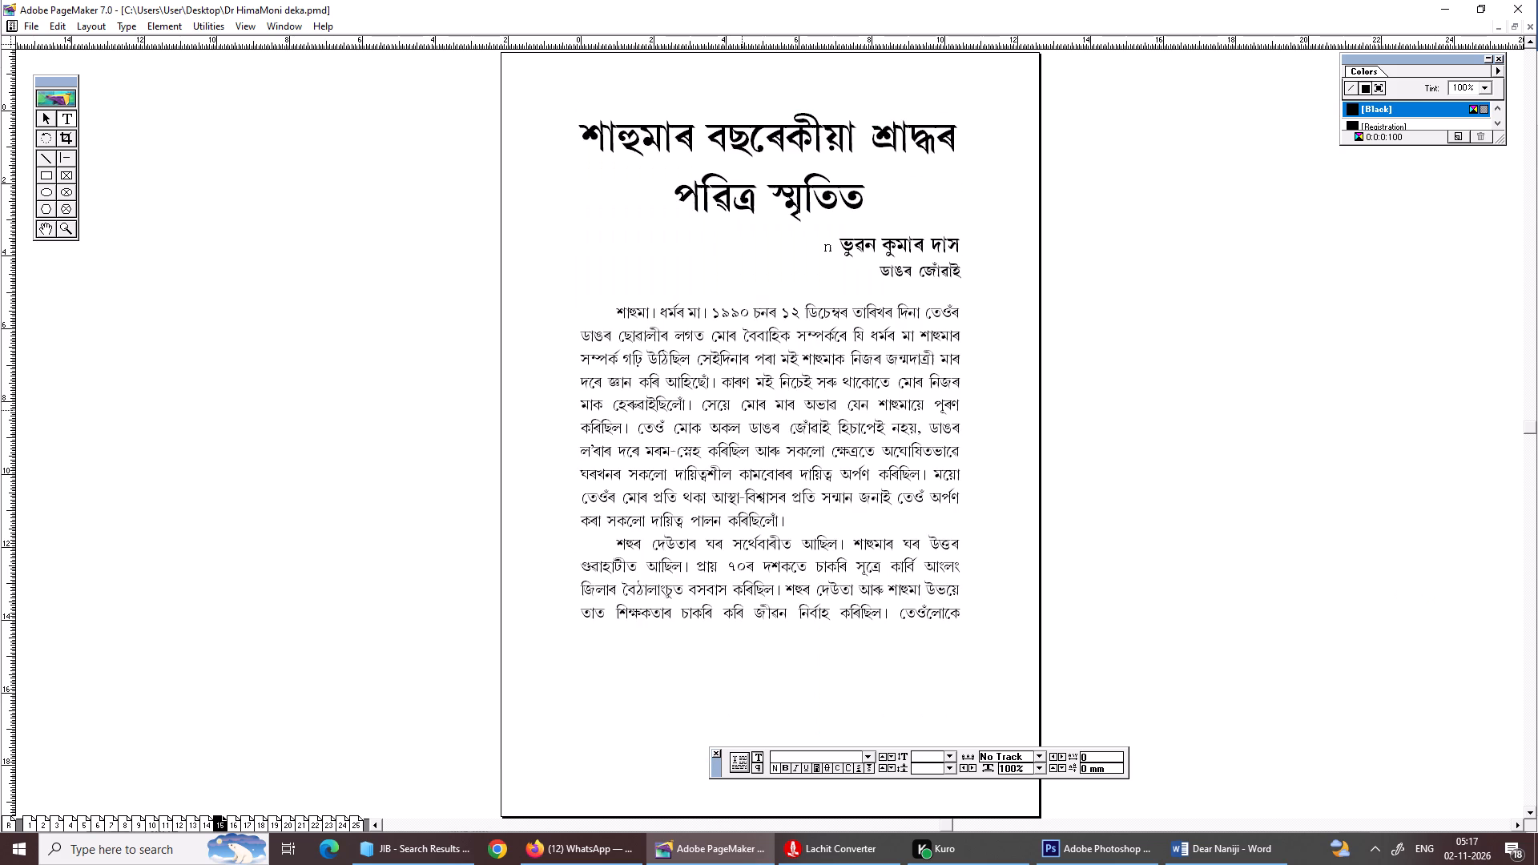
key("ctrl+shift+comma")
key("ctrl+shift+comma")
key("ctrl+shift+comma")
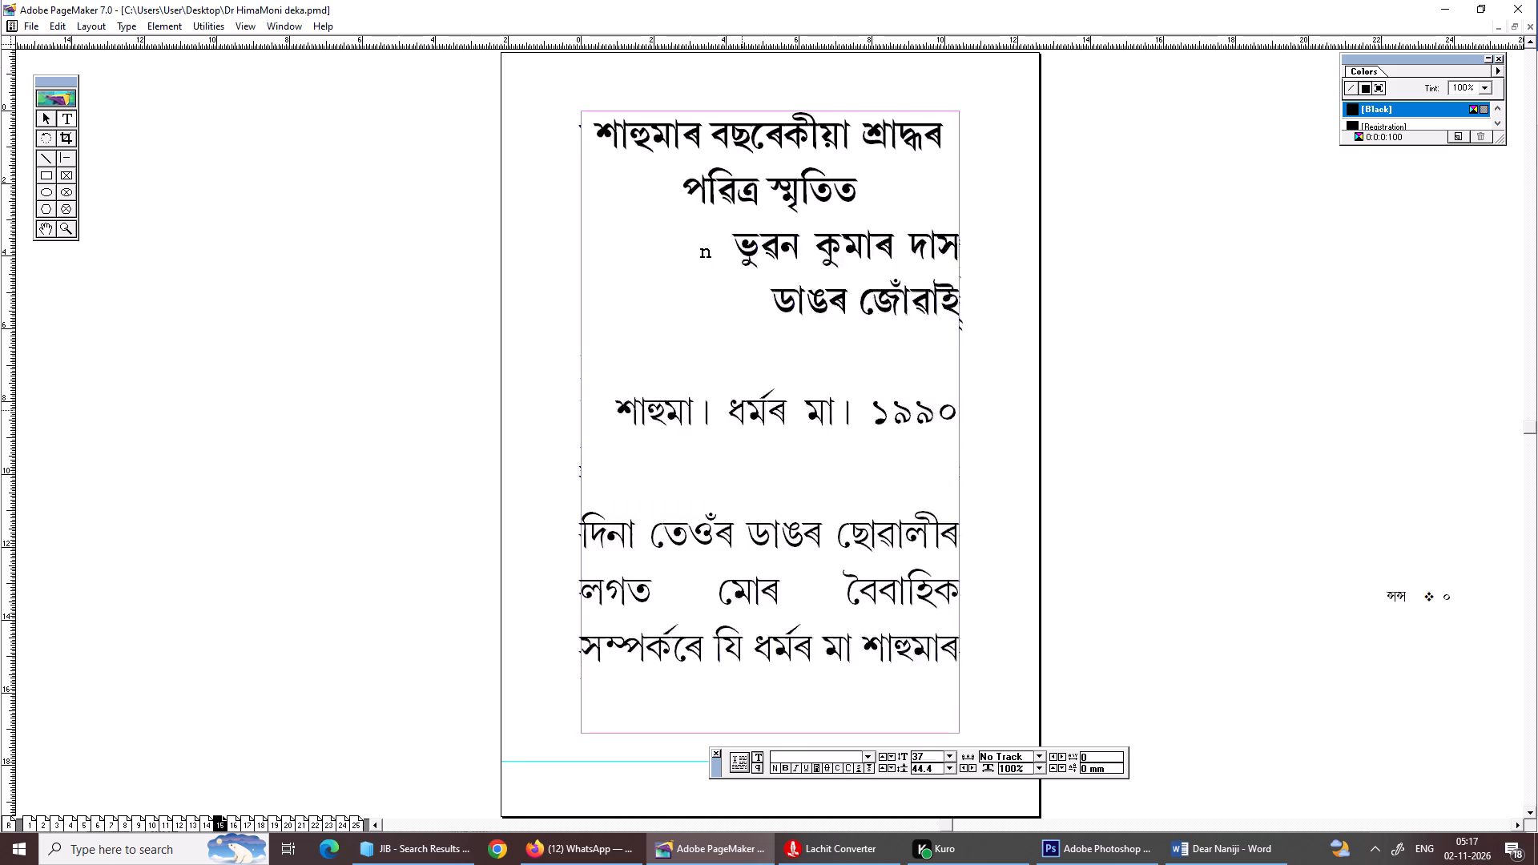
key("ctrl+shift+comma")
key("ctrl+shift+comma")
key("ctrl+shift+comma")
key("ctrl+shift+comma")
key("ctrl+shift+comma")
key("ctrl+shift+comma")
key("ctrl+shift+comma")
key("ctrl+shift+comma")
key("ctrl+shift+comma")
key("ctrl+shift+comma")
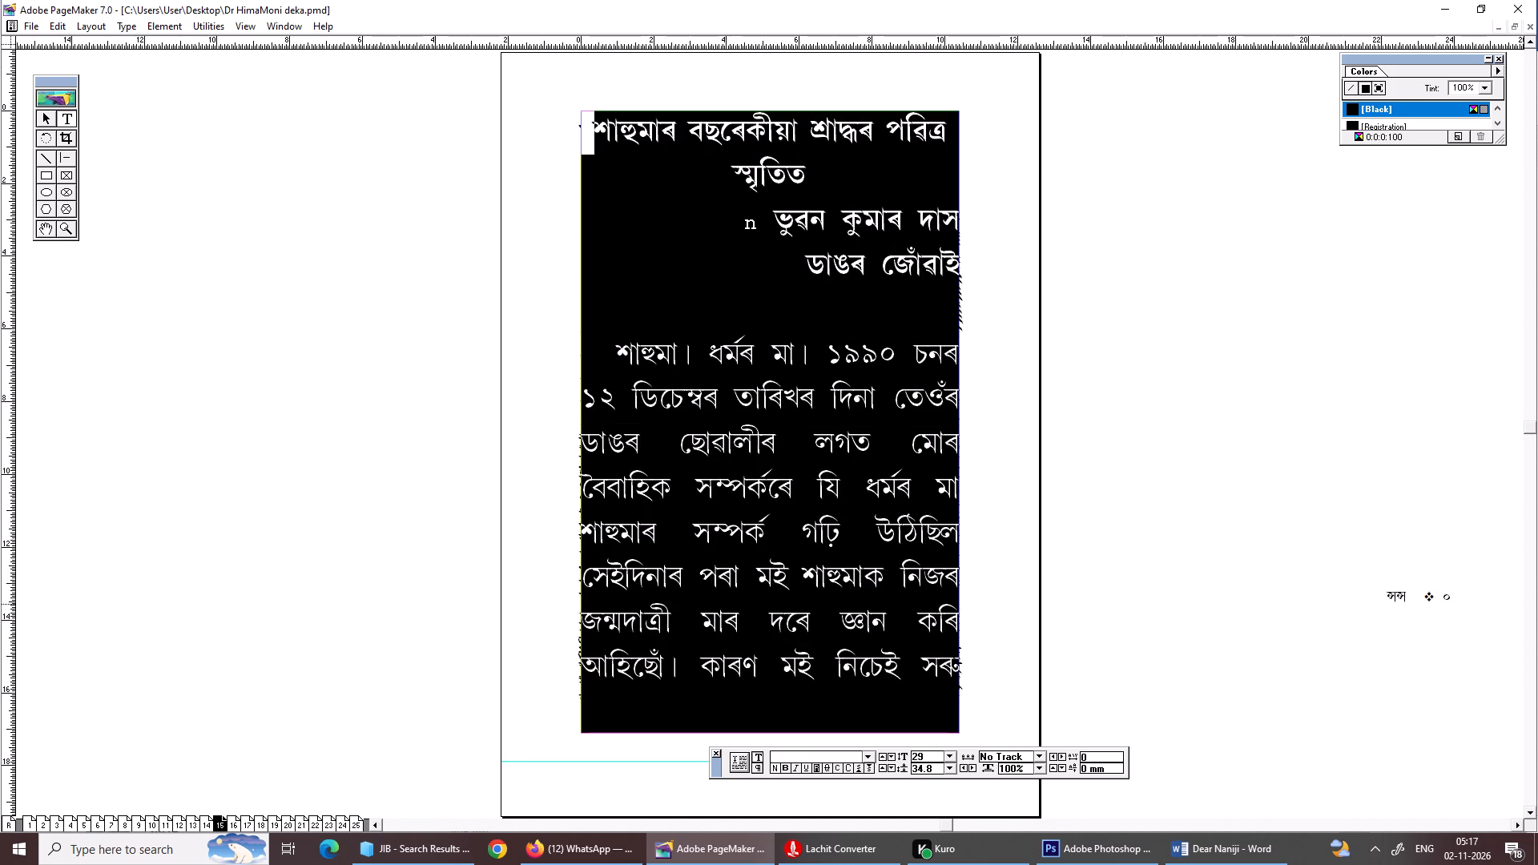
Set the selected page 15 article to 14 pt with automatic leading.
left_click_drag(929, 757, 875, 755)
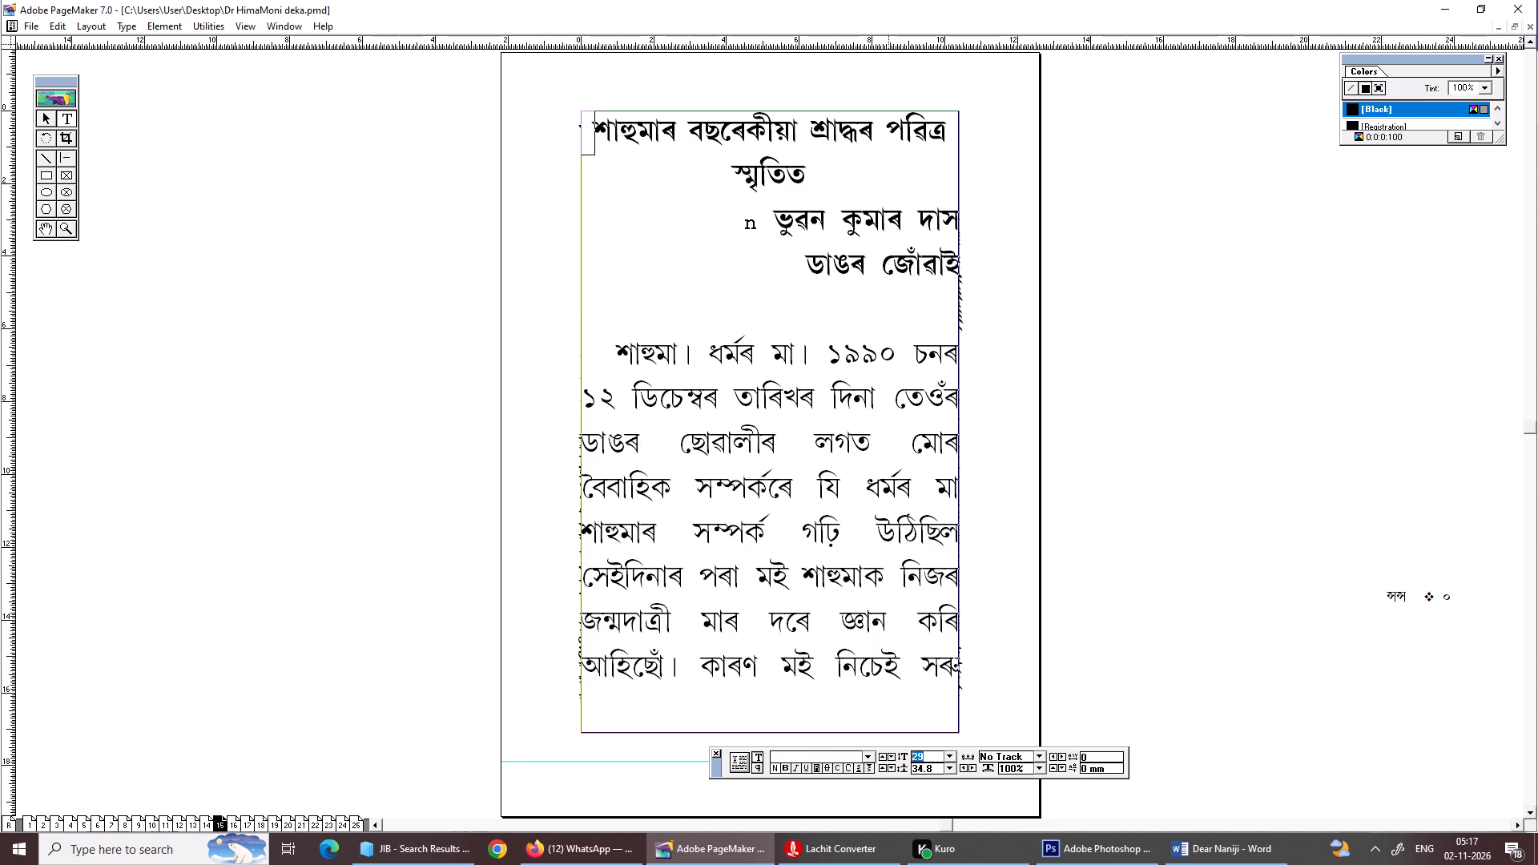
key("1")
key("4")
key("Return")
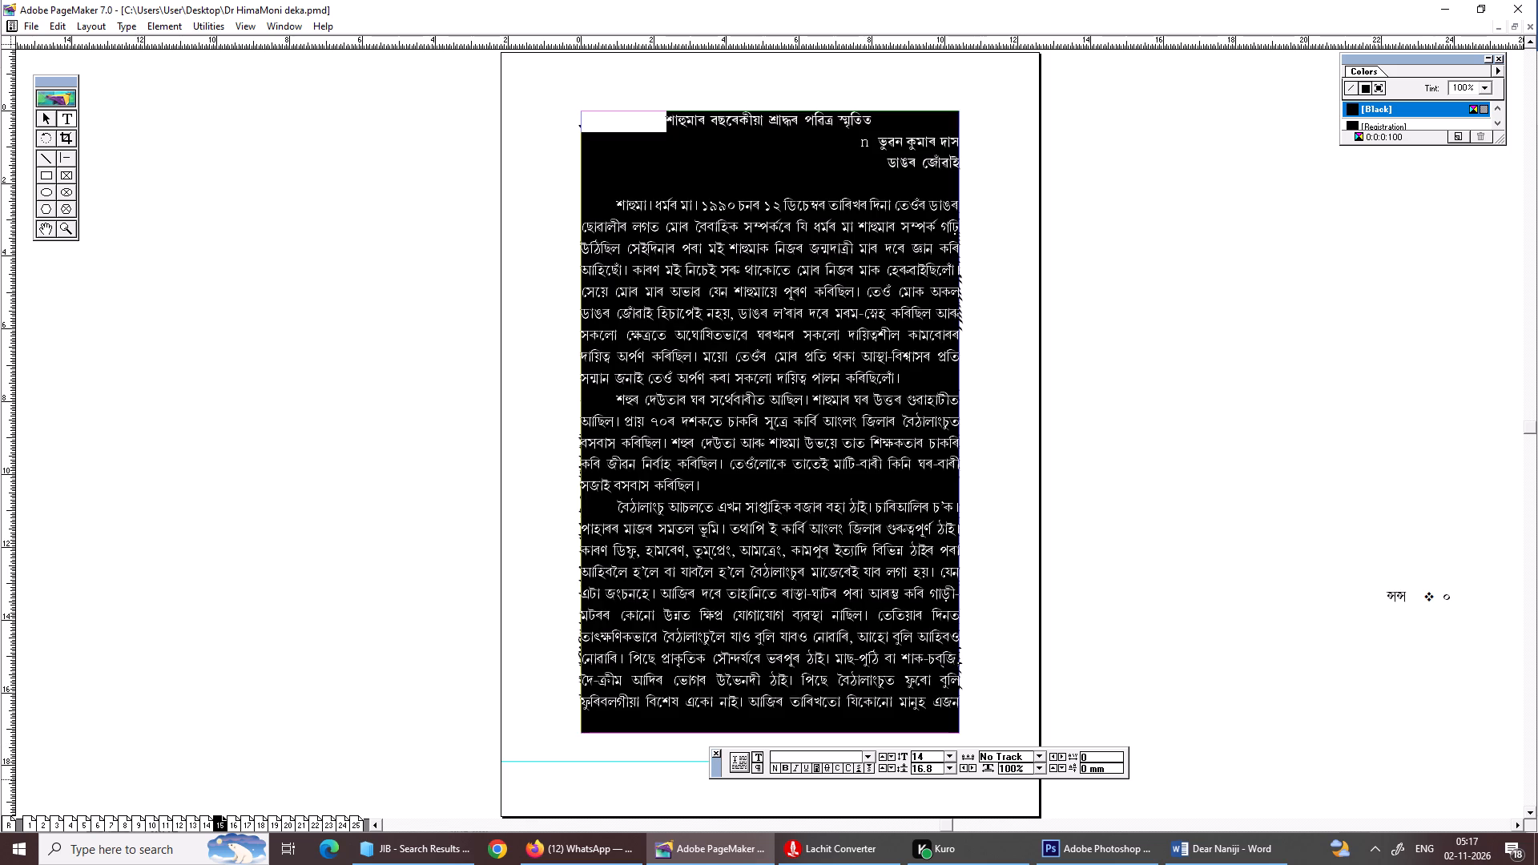
left_click(948, 770)
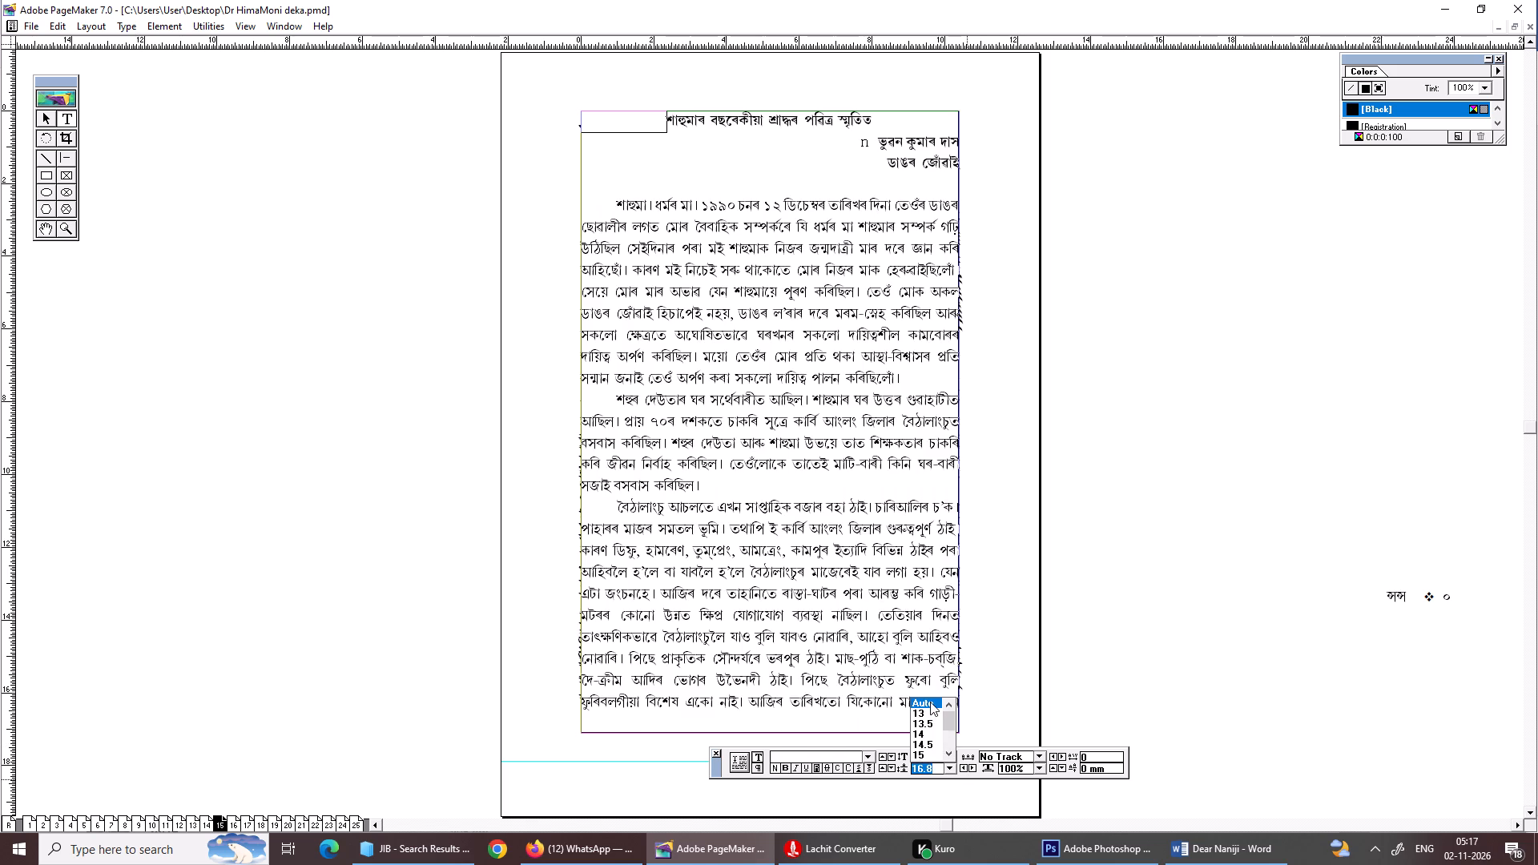
left_click(930, 702)
left_click(857, 620)
Set the whole article from its title on page 19 to its last line on page 22 to 14 pt.
key("Page_Down")
key("Page_Down")
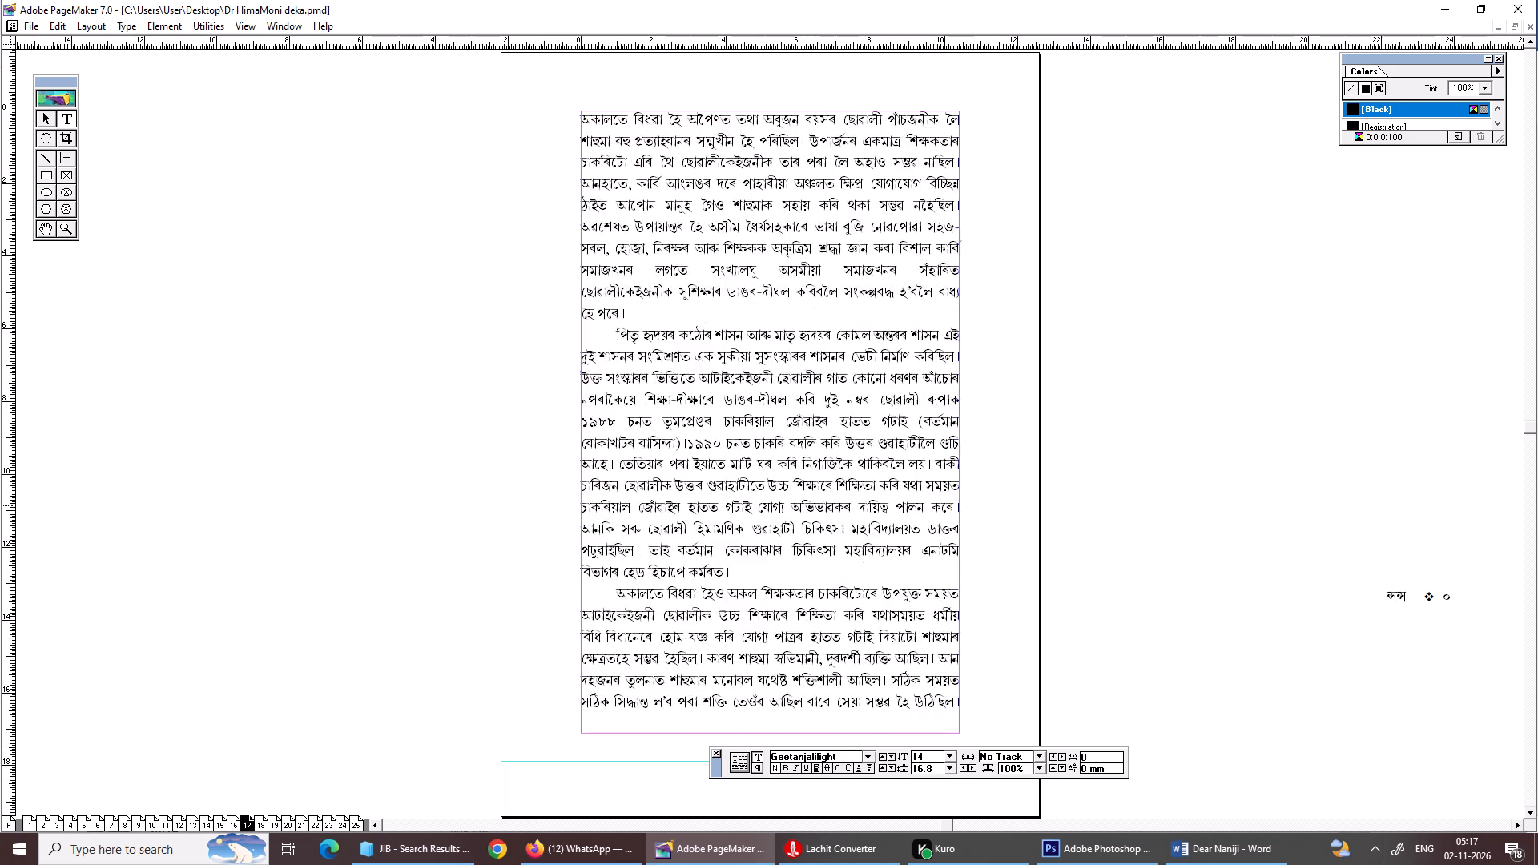
key("Page_Down")
key("Page_Down")
left_click(710, 378)
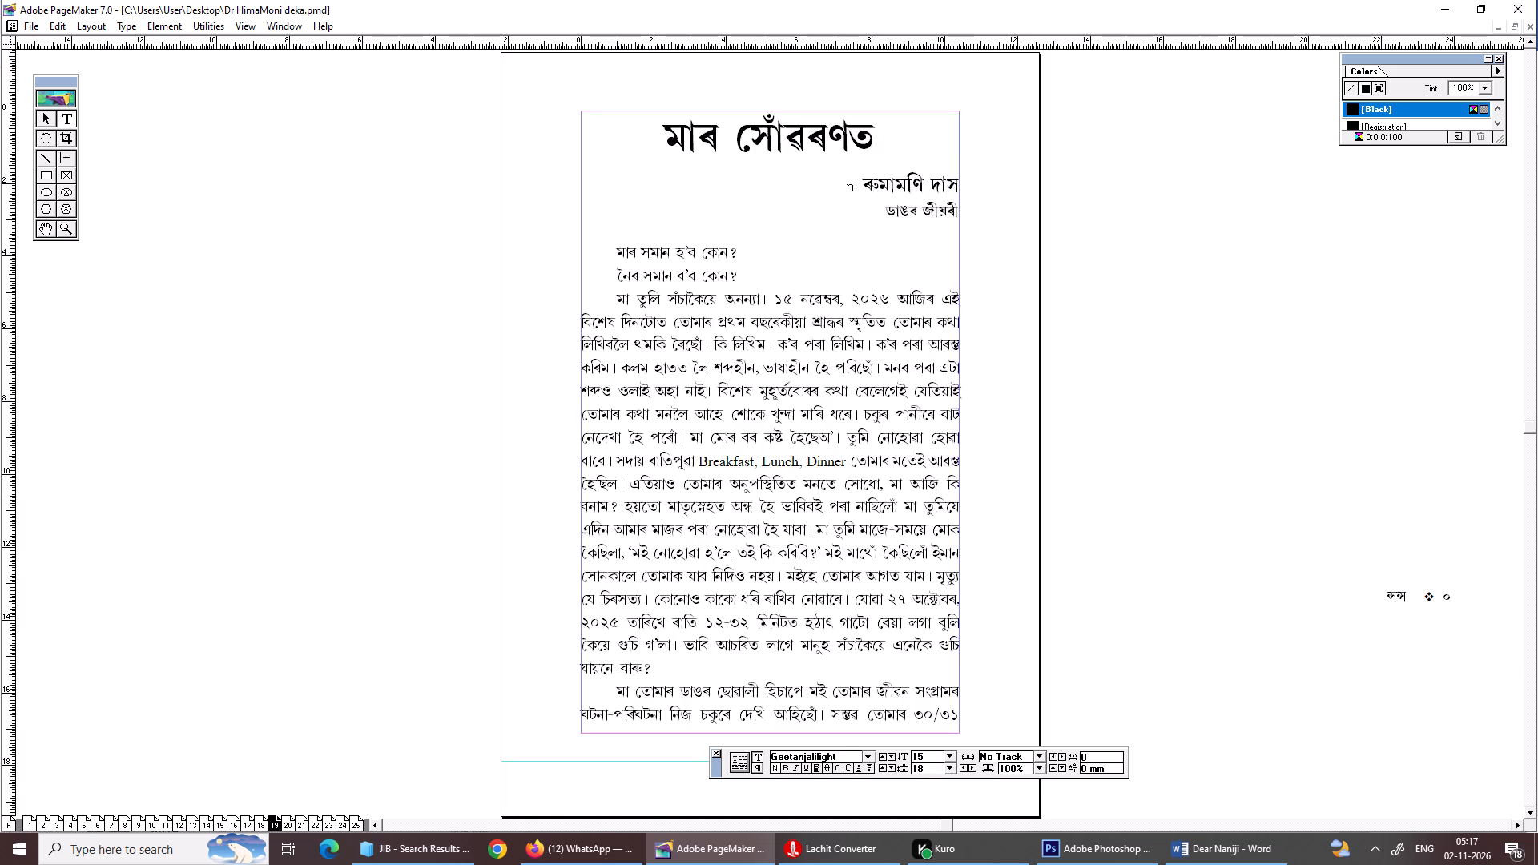
left_click_drag(644, 146, 770, 418)
key("Page_Down")
key("Page_Down")
key("Page_Down")
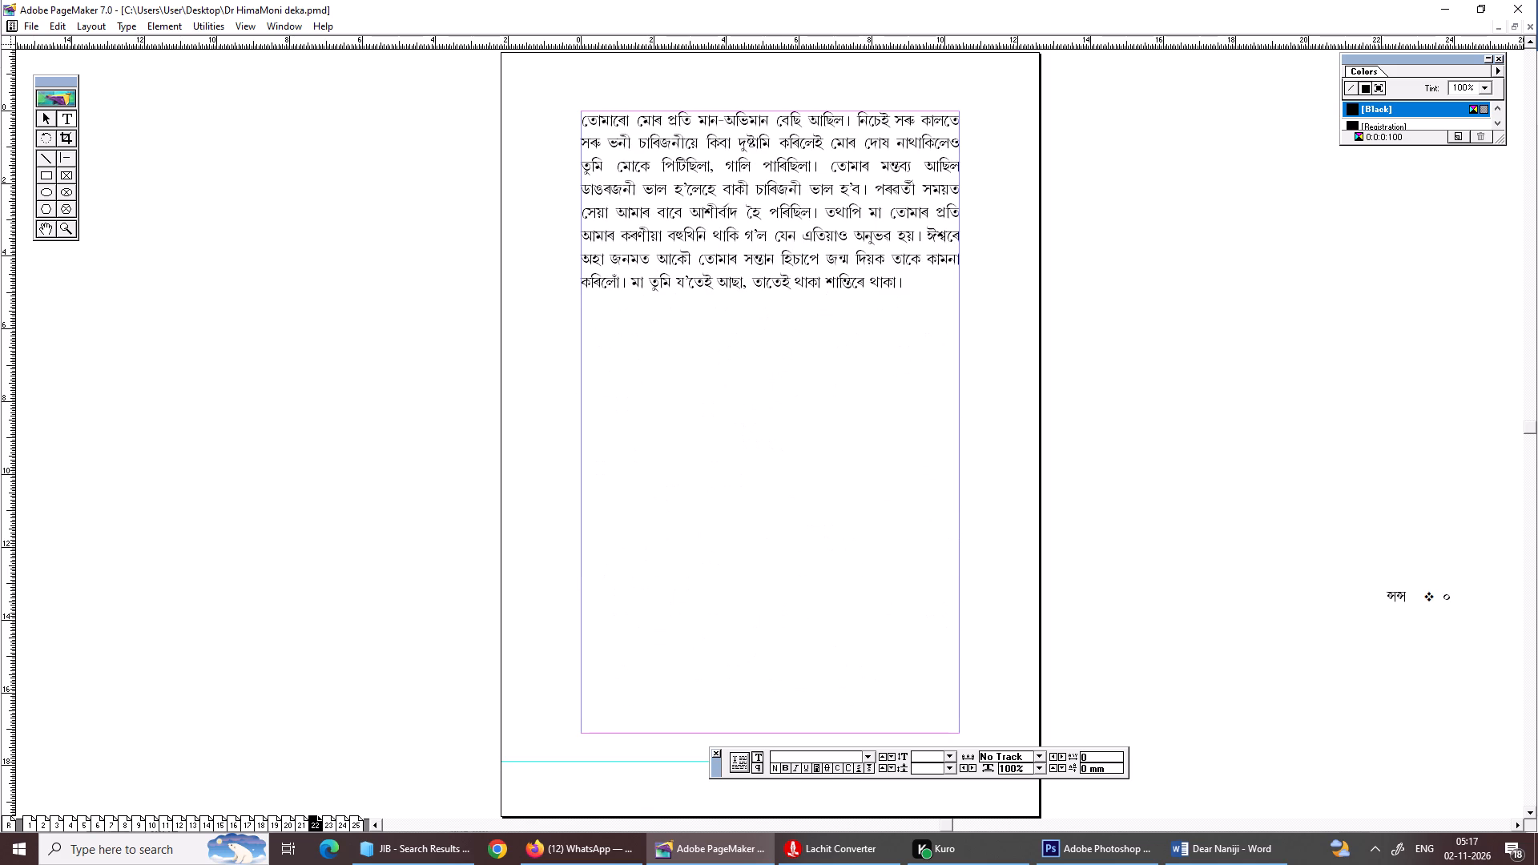
left_click(926, 296, "shift")
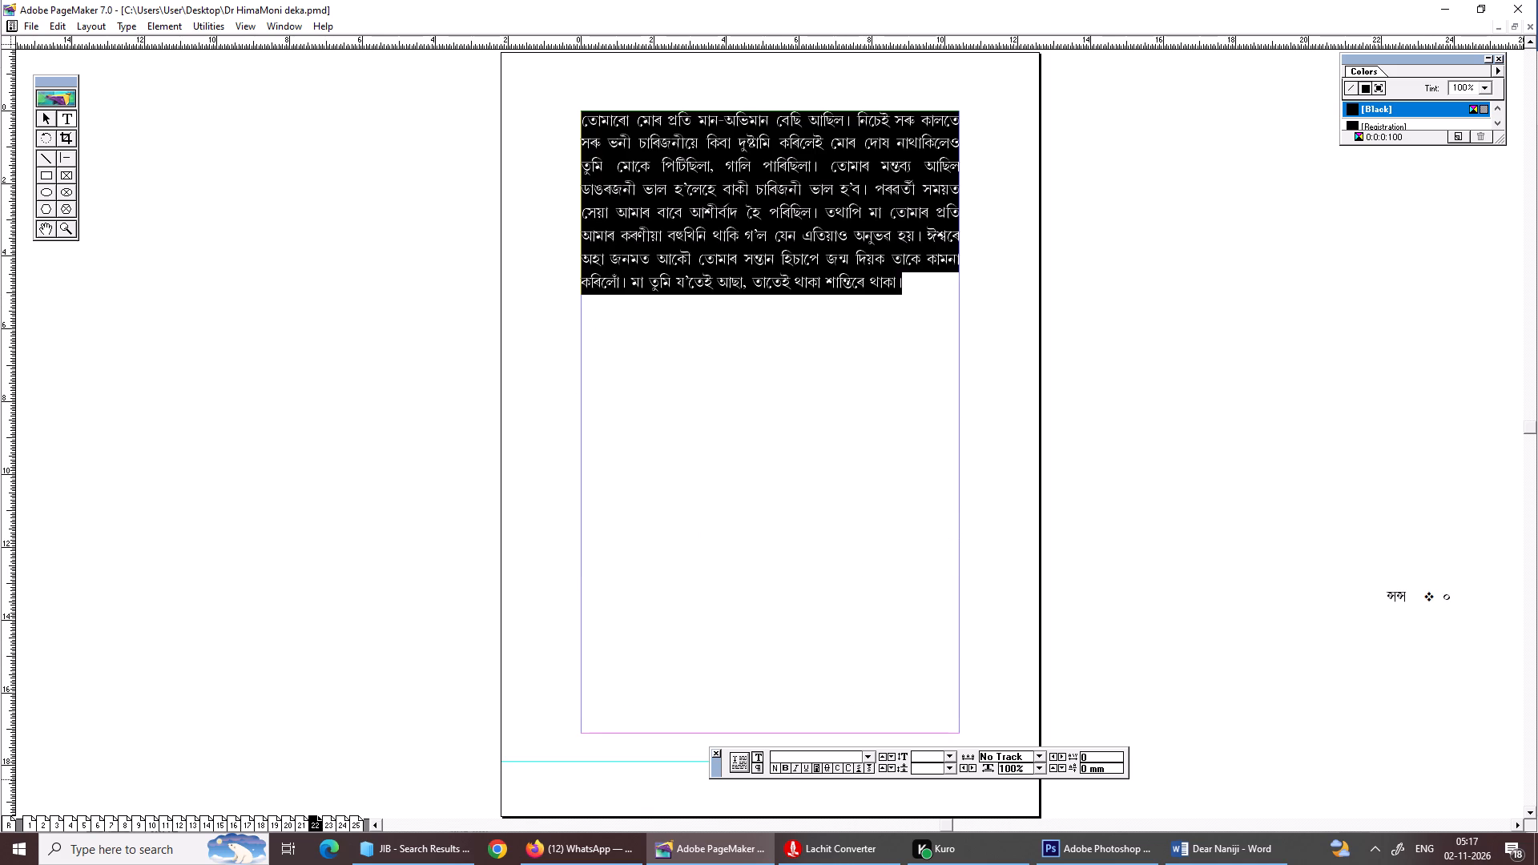
left_click(928, 764)
left_click(928, 755)
key("1")
key("4")
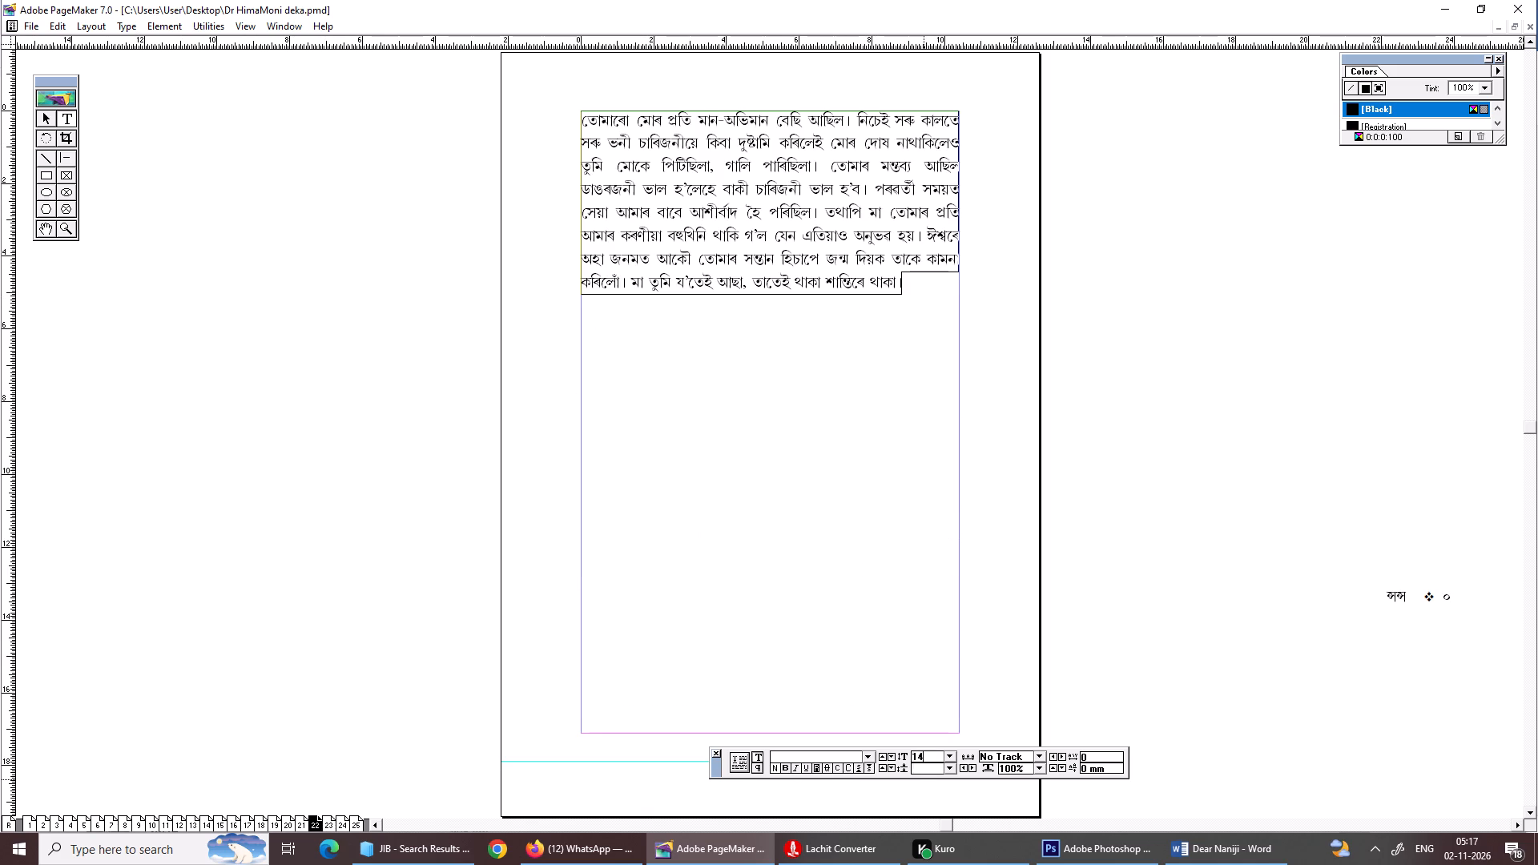
key("Return")
Remove the emptied page 22 after the article.
key("Page_Up")
key("Page_Down")
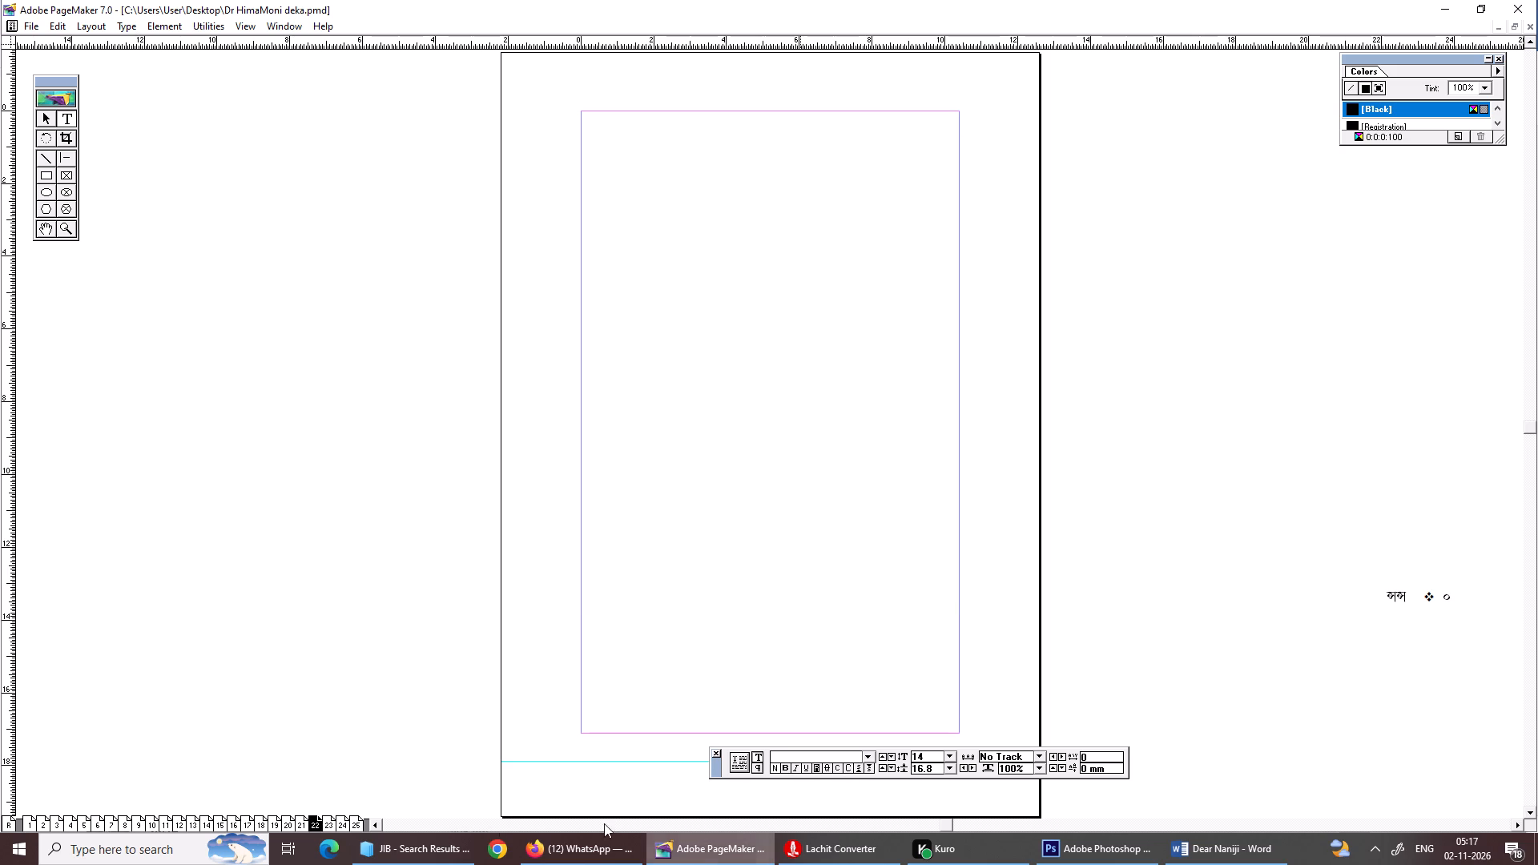
right_click(312, 823)
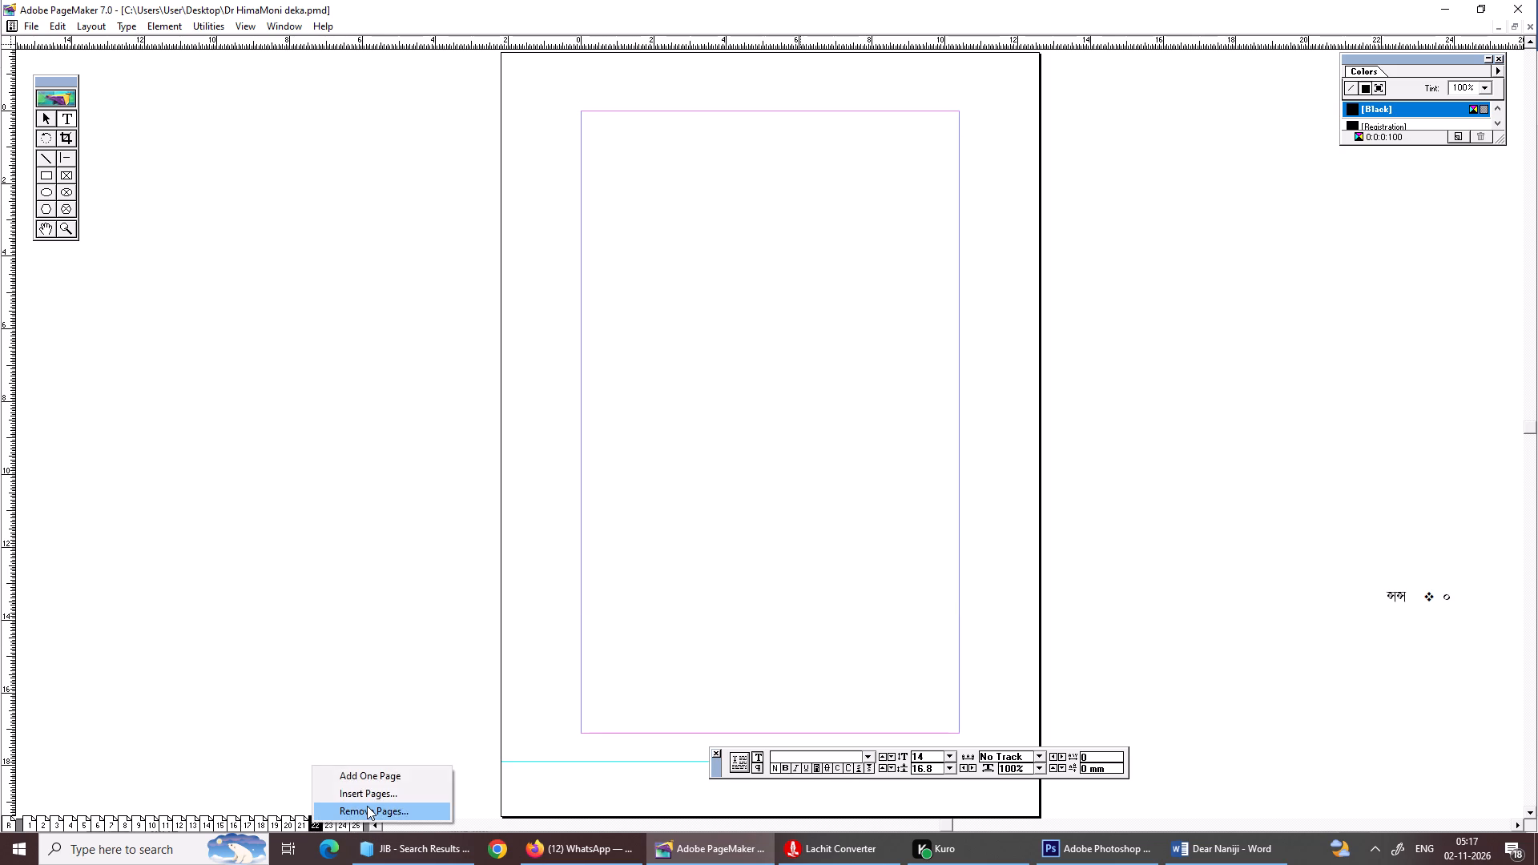
left_click(367, 806)
key("Return")
key("Return")
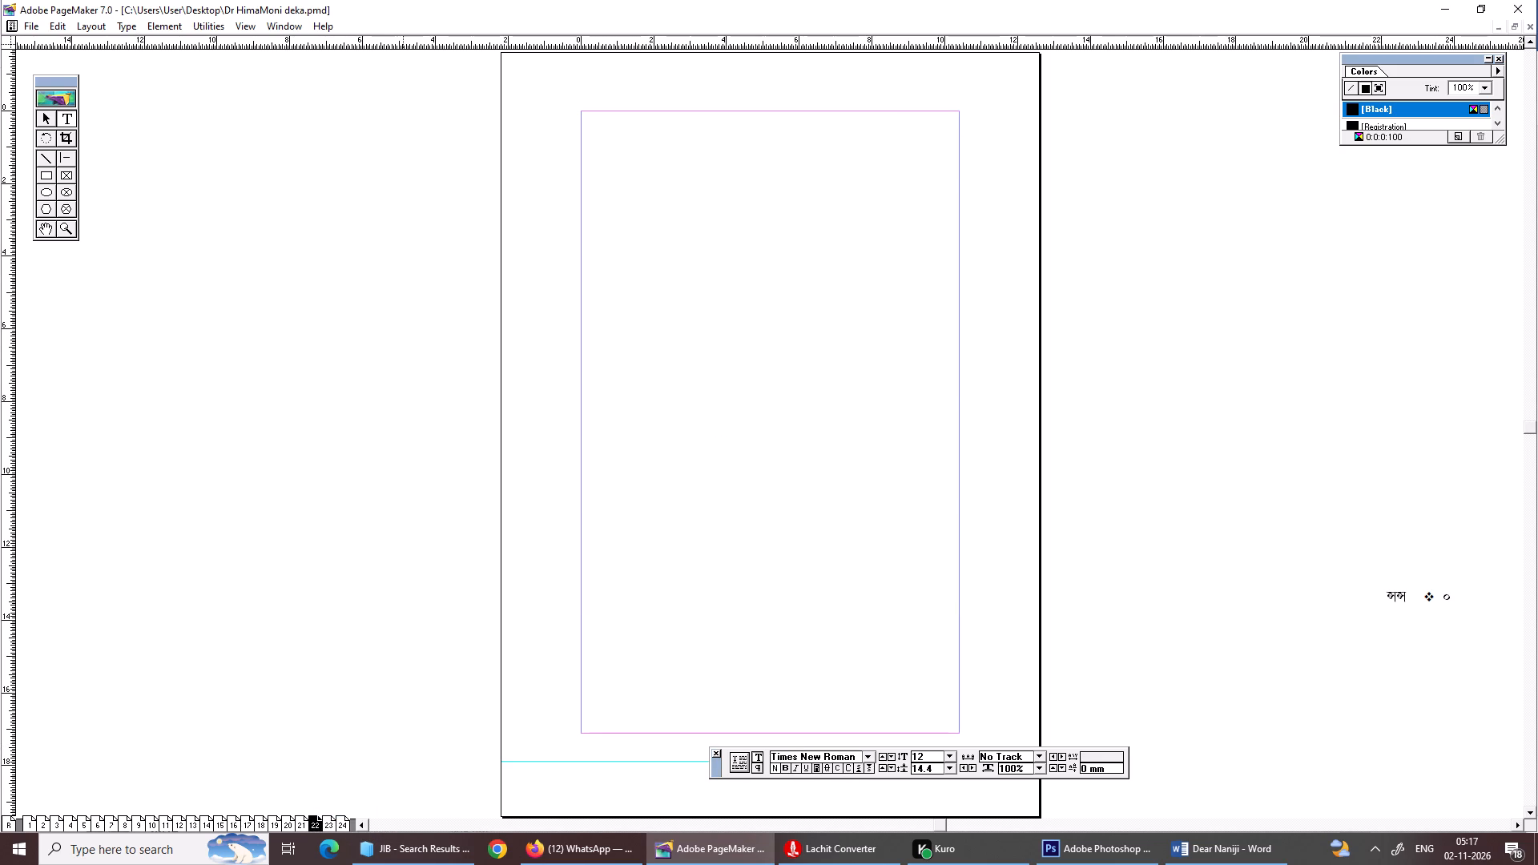
Look through the remaining end pages and back to the first pages to check the publication's layout.
key("Page_Up")
key("Page_Down")
key("Page_Down")
key("Page_Down")
key("Page_Up")
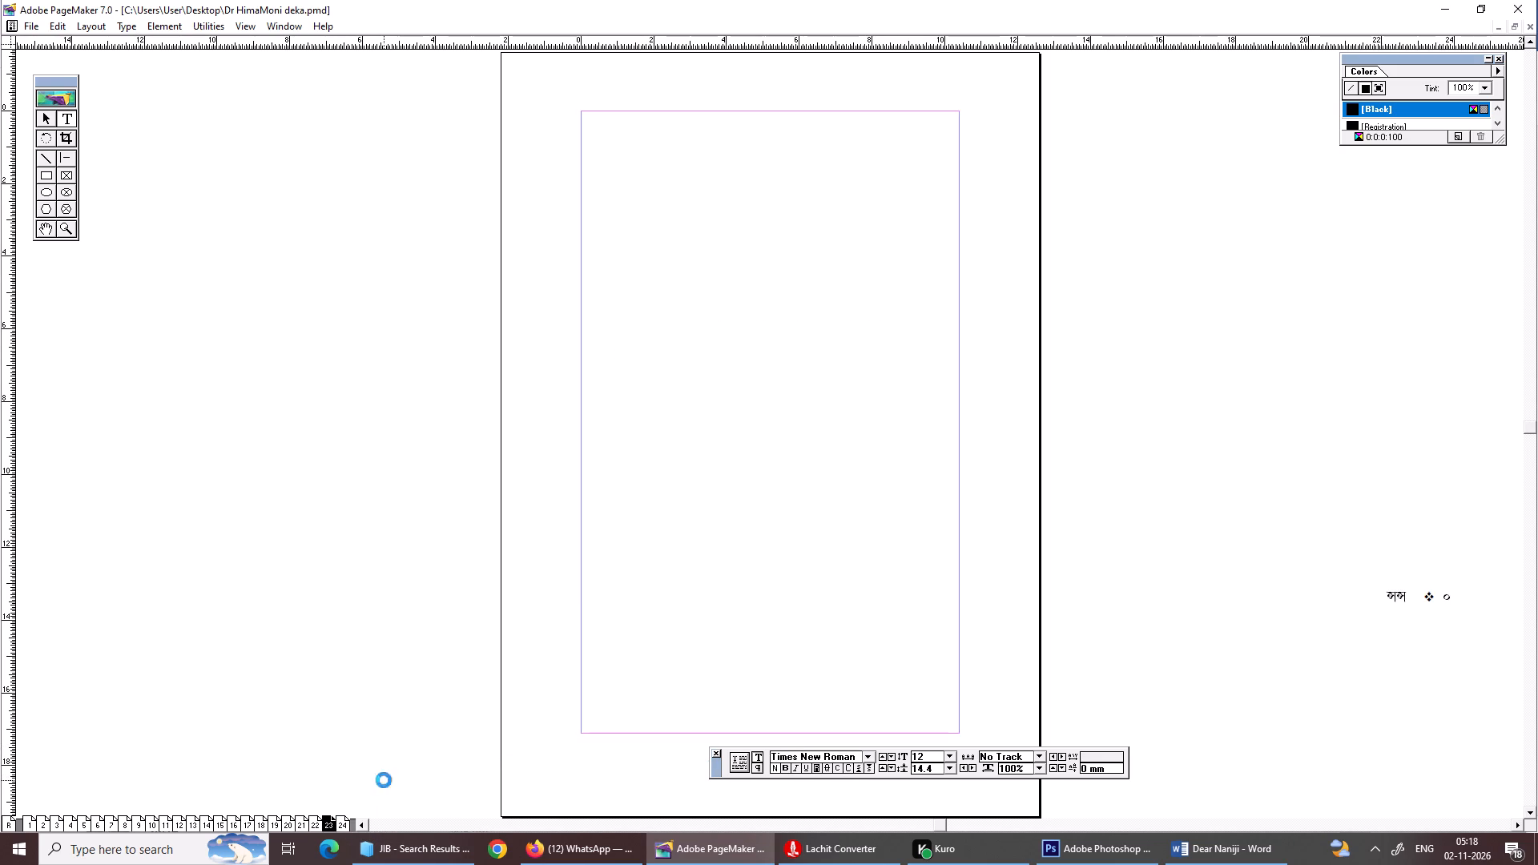
key("Page_Up")
key("Page_Up")
key("Page_Up")
key("Page_Up")
key("Page_Up")
key("Page_Up")
key("Page_Up")
key("Page_Up")
key("Page_Up")
key("Page_Up")
key("Page_Up")
key("Page_Up")
key("Page_Up")
key("Page_Up")
key("Page_Up")
key("Page_Up")
key("Page_Up")
key("Page_Up")
key("Page_Up")
key("Page_Up")
key("Page_Up")
key("Page_Up")
key("Page_Up")
key("Page_Up")
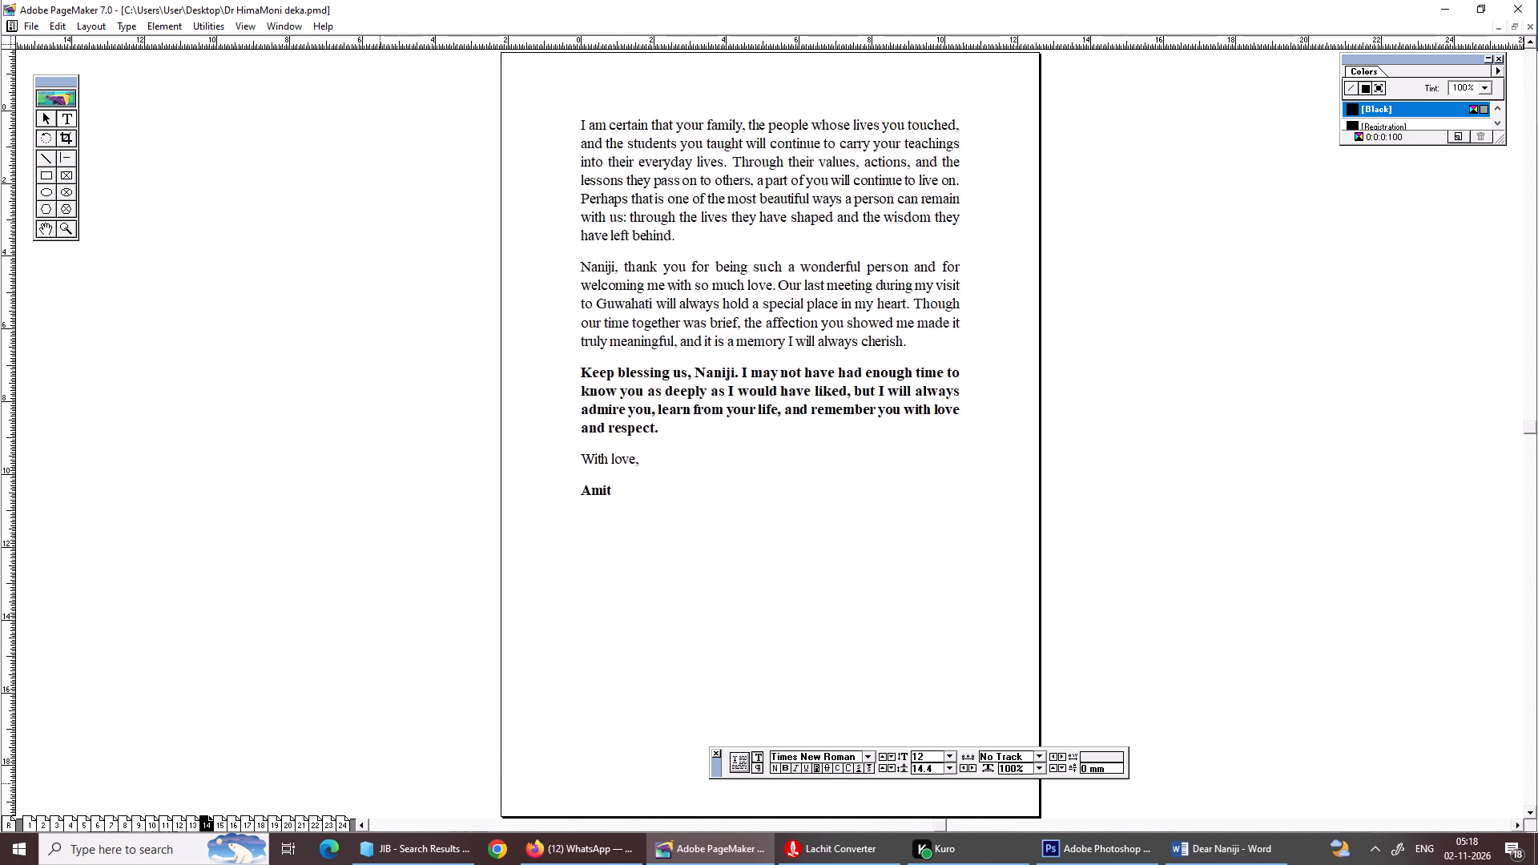
key("Page_Down")
key("Page_Down")
key("Page_Up")
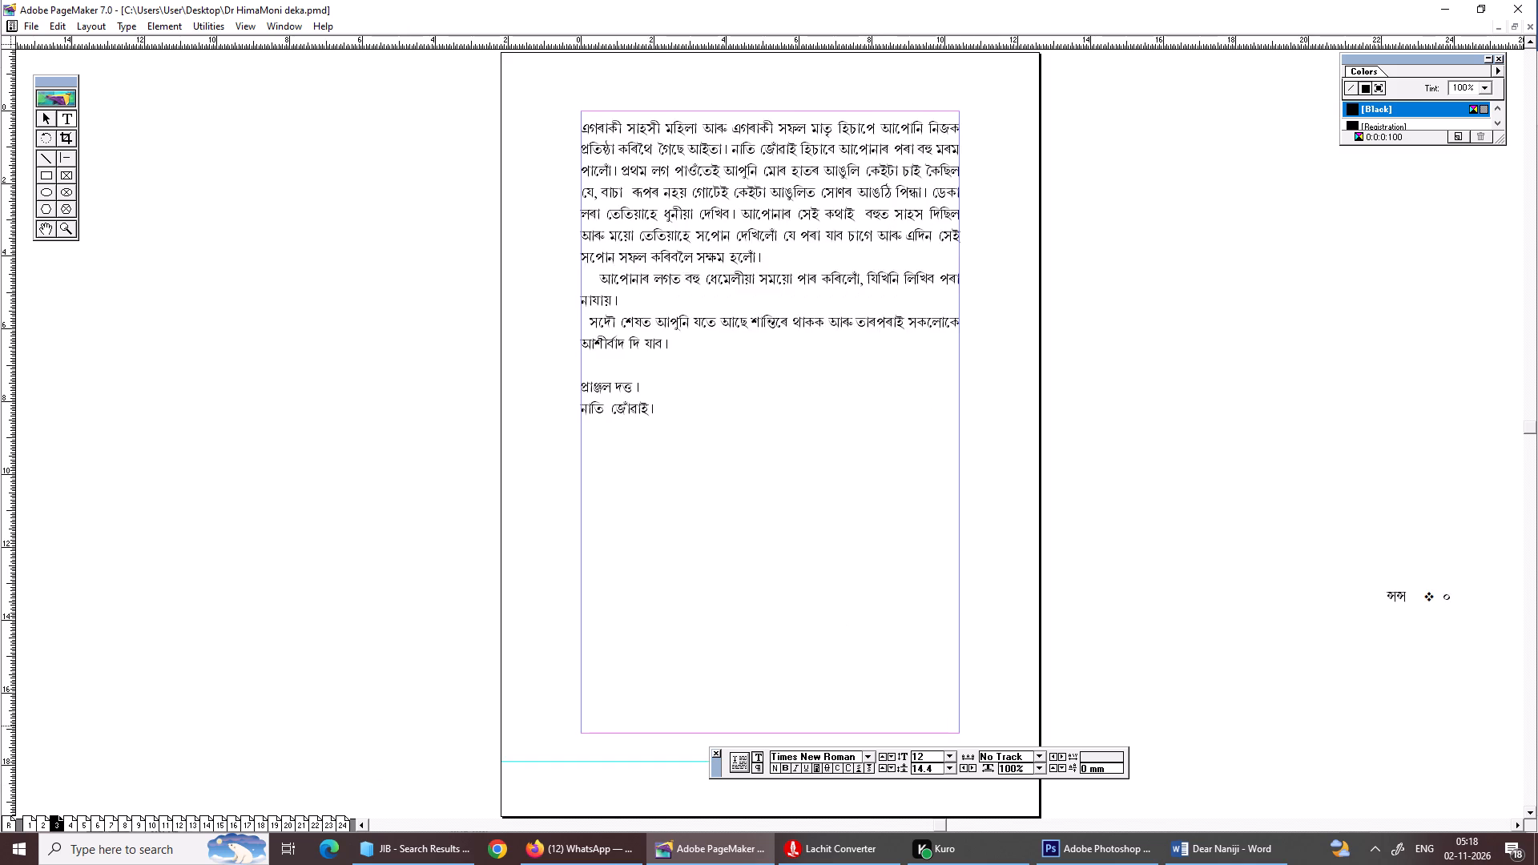
Delete the leading spaces before the closing line "তোমাৰ মৰমৰ আজু নাতিনী -" of the page 2 article.
left_click(880, 316)
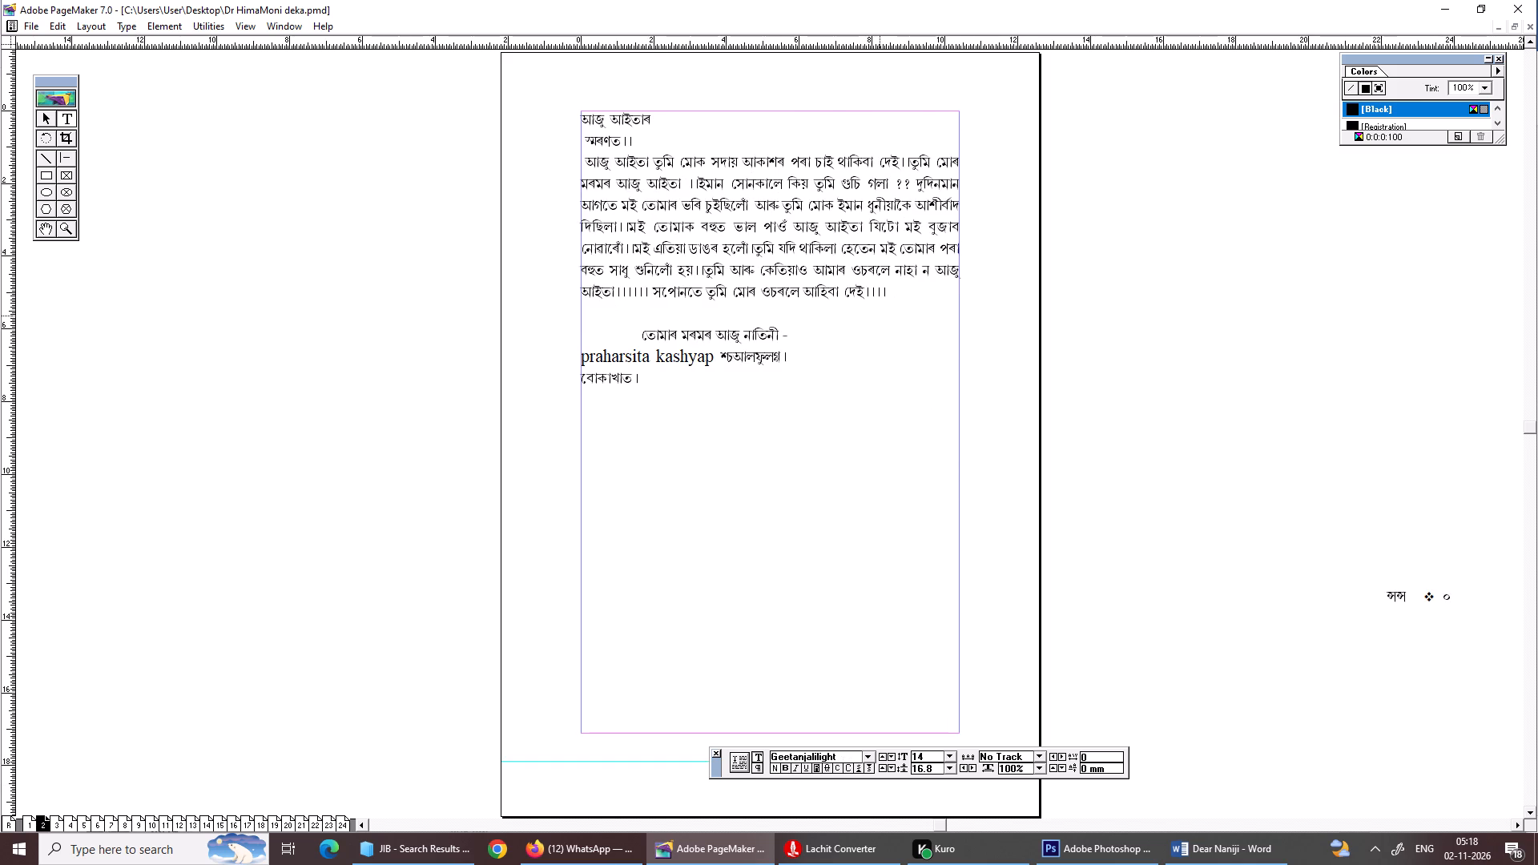
key("ctrl+2")
left_click_drag(910, 318, 506, 448, "alt")
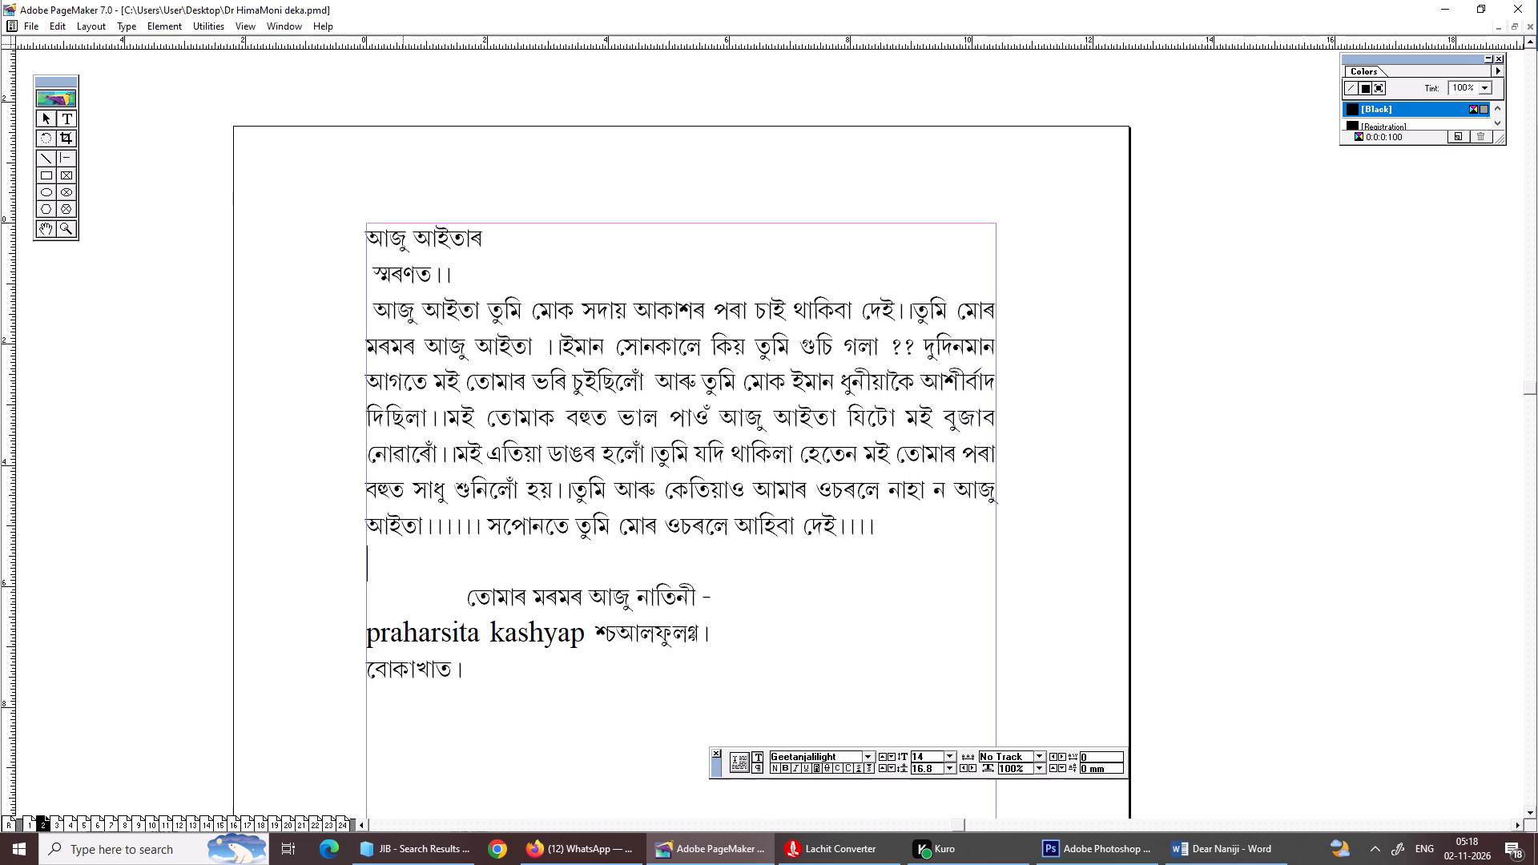
left_click_drag(432, 578, 389, 588)
left_click_drag(444, 597, 372, 594)
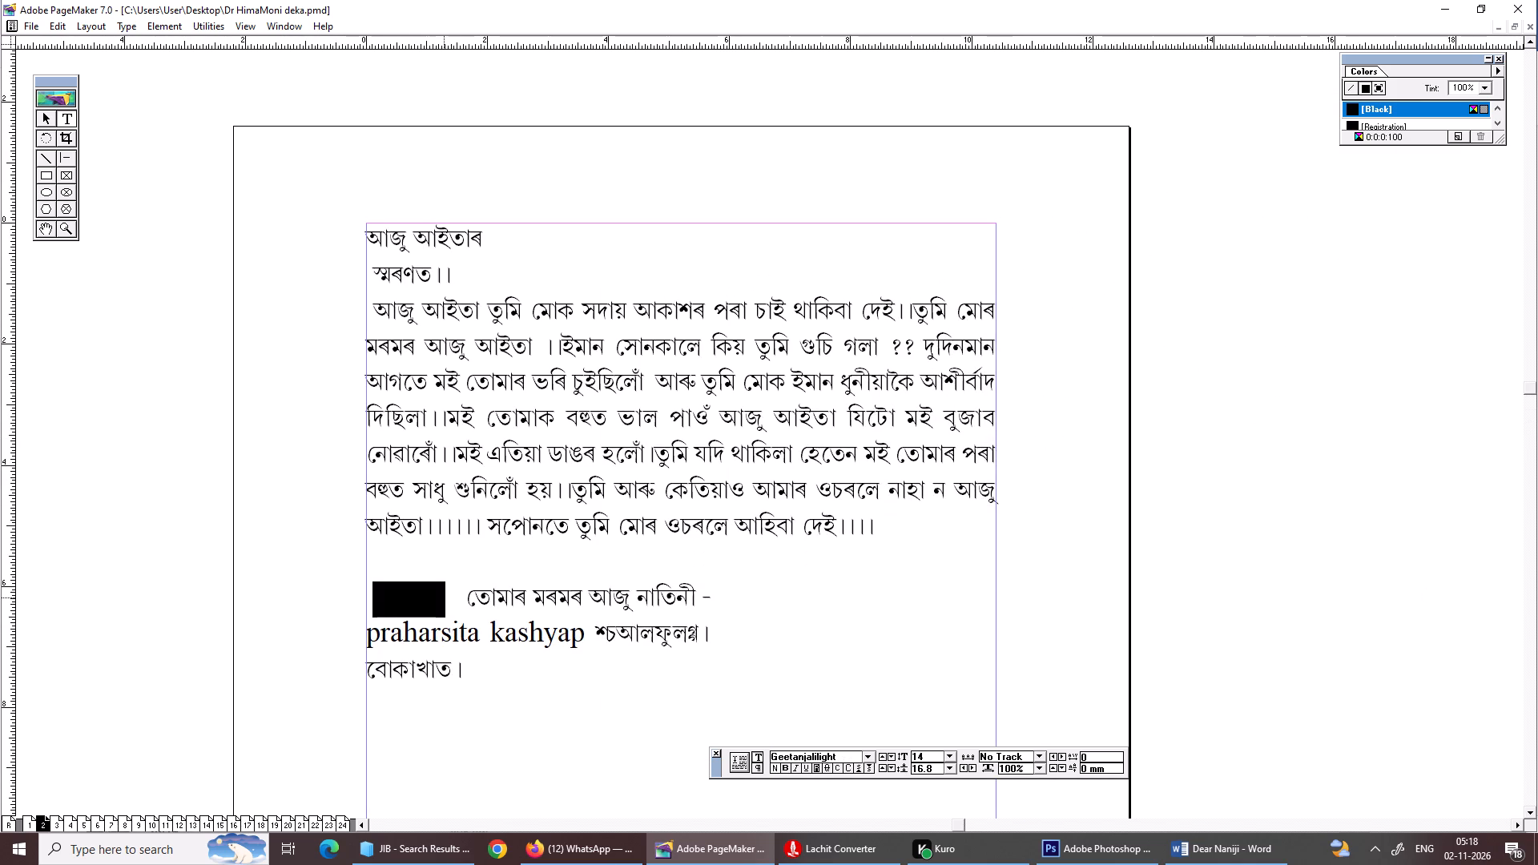
left_click_drag(372, 594, 414, 594)
key("BackSpace")
key("BackSpace")
key("BackSpace")
key("BackSpace")
left_click(420, 595)
key("BackSpace")
left_click_drag(463, 596, 340, 593)
key("BackSpace")
Delete the stray characters before and after the word "আলফুল" in the signature line on page 2.
left_click_drag(606, 631, 614, 642)
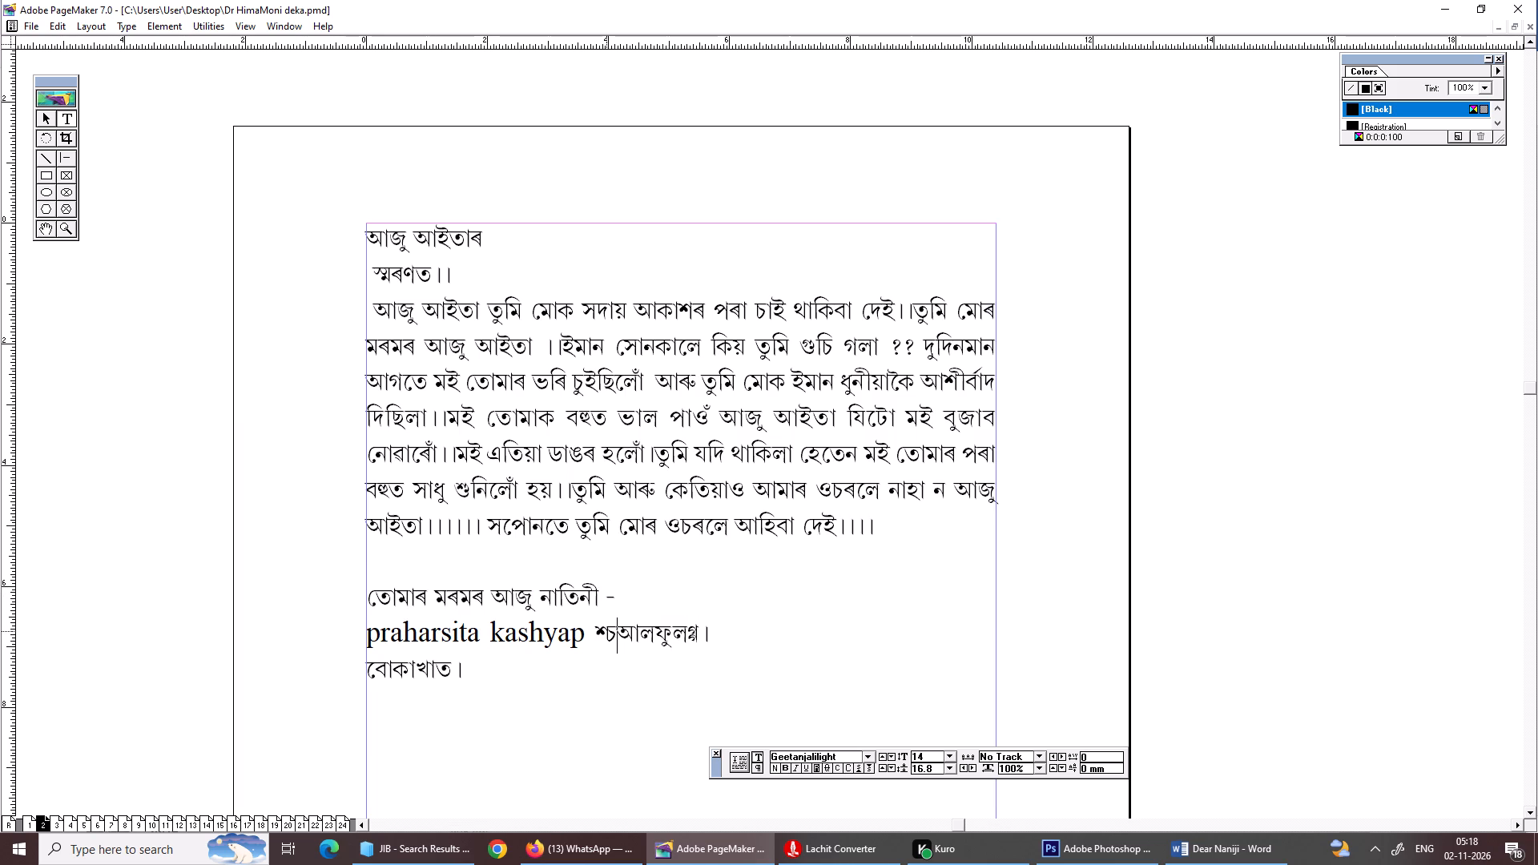
left_click_drag(614, 642, 604, 643)
key("BackSpace")
left_click_drag(670, 631, 674, 646)
key("BackSpace")
Switch the WinLipi keyboard to ASM-Typewriter and enclose the word "আলফুল" in the page 2 signature line in single quotation marks.
left_click(1383, 853)
left_click(1336, 815)
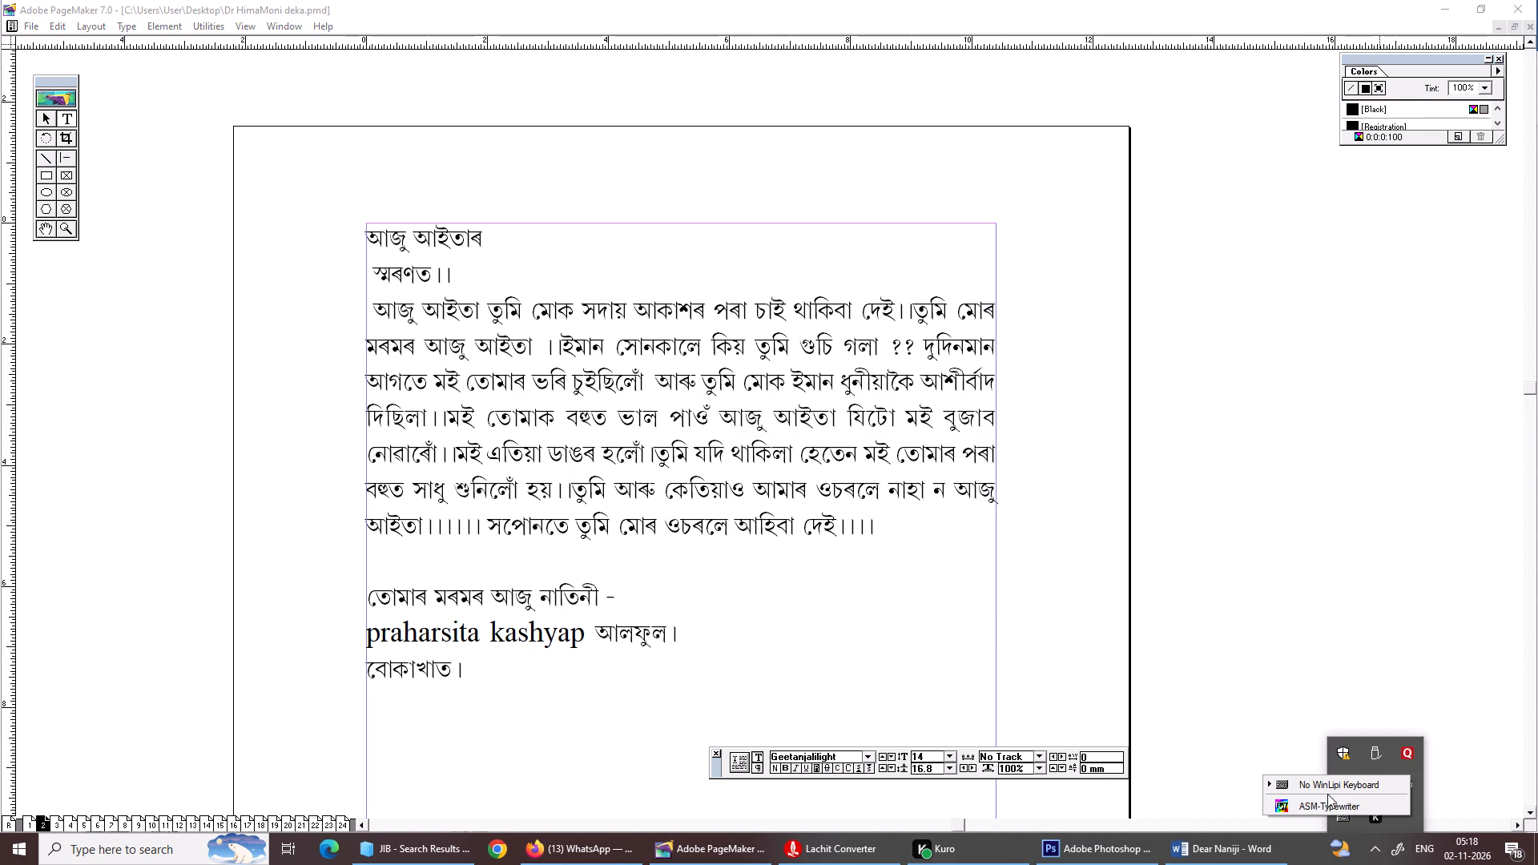
double_click(1327, 794)
left_click(1316, 805)
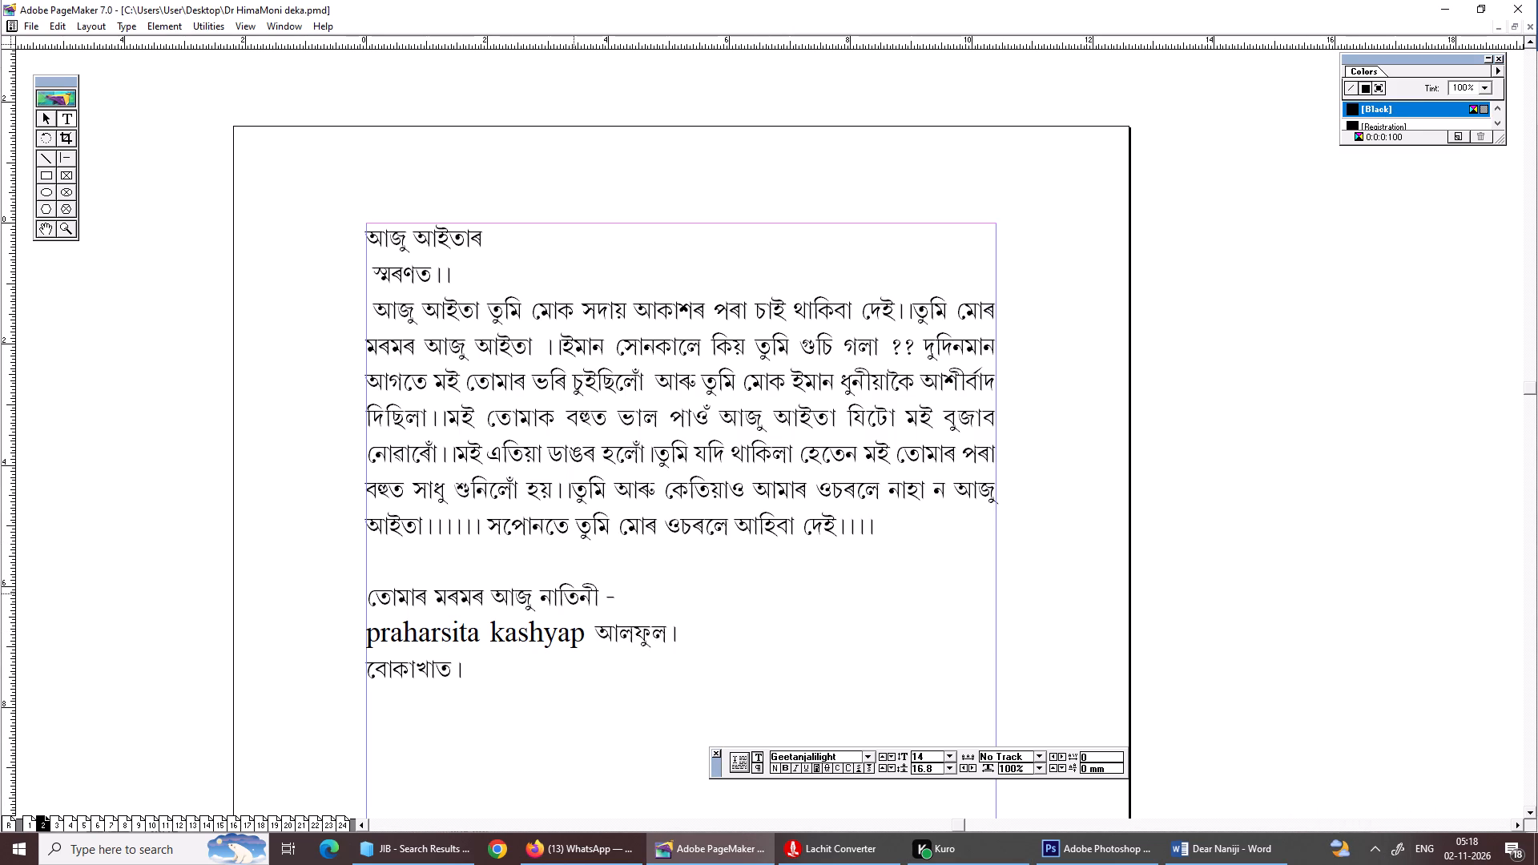
key("shift+at")
left_click(596, 636)
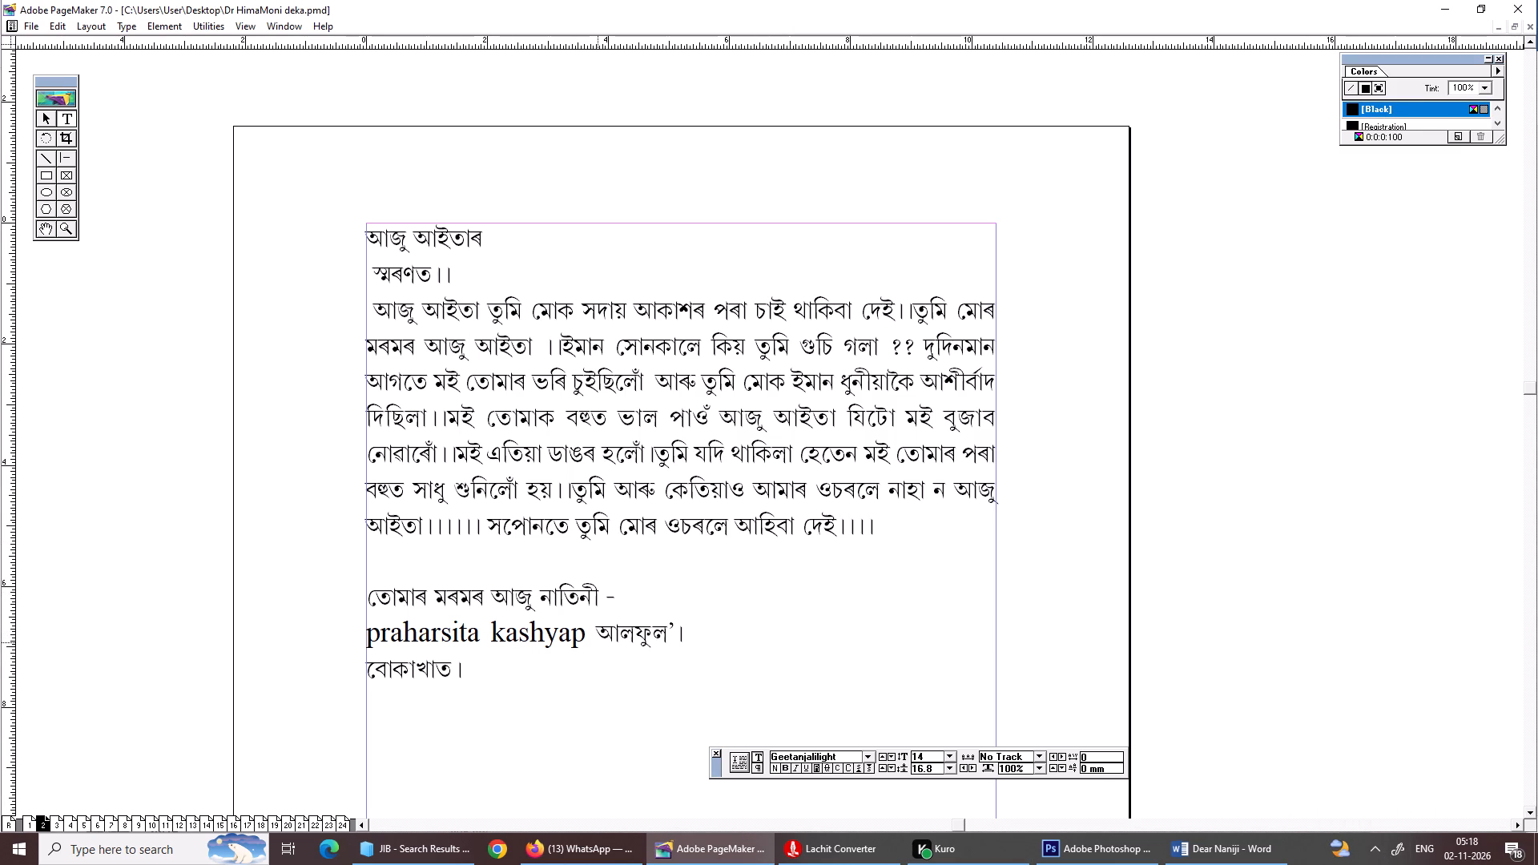
key("shift+asciitilde")
left_click(559, 428)
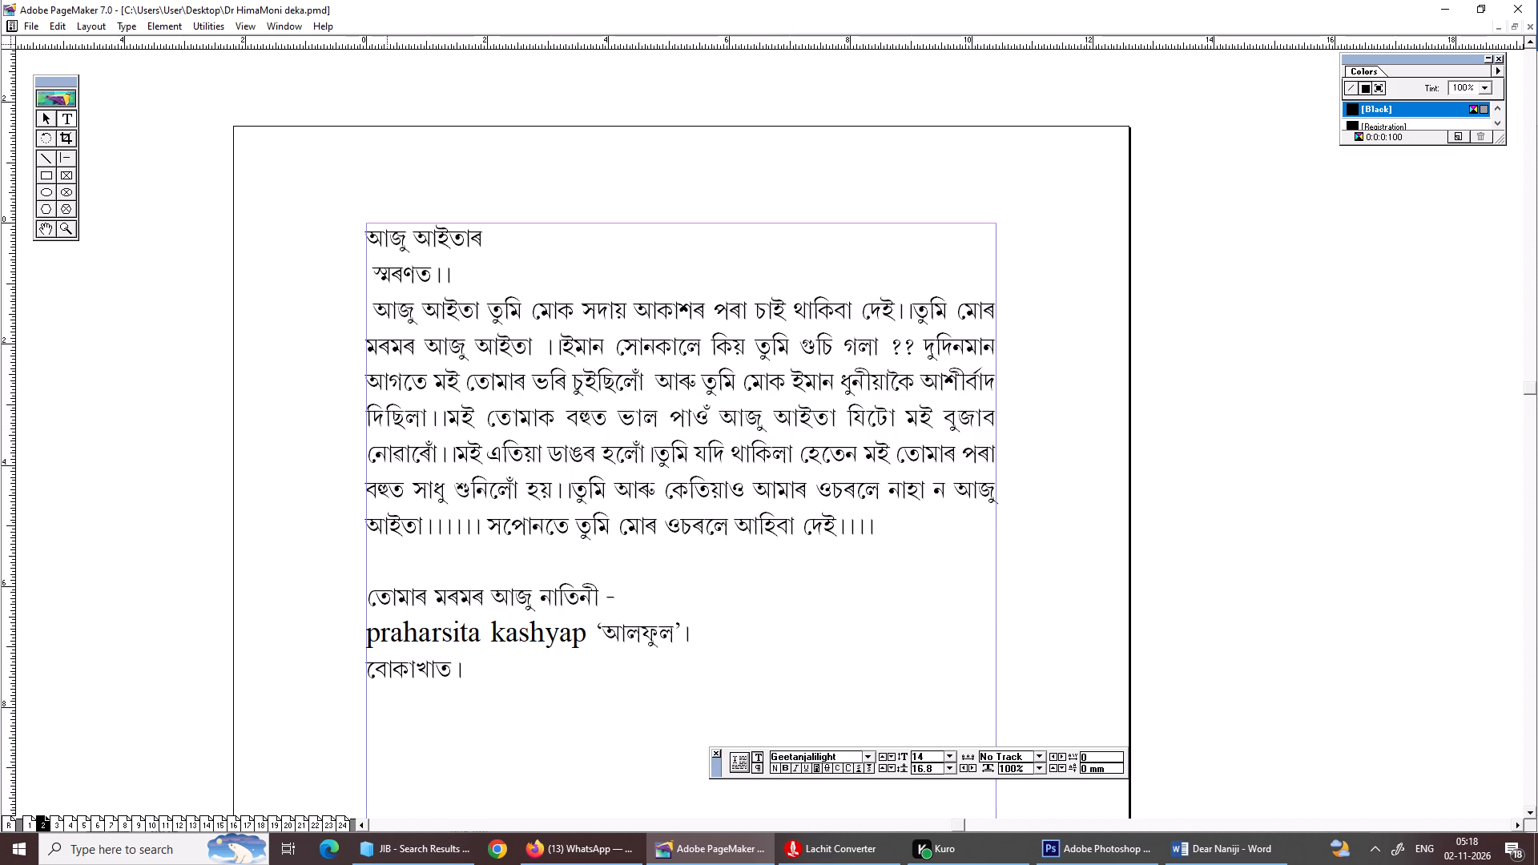
Join the two heading lines of the page 2 article into "আজু আইতাৰ স্মৰণত।।" and centre the heading.
left_click_drag(467, 281, 380, 281)
left_click(380, 281)
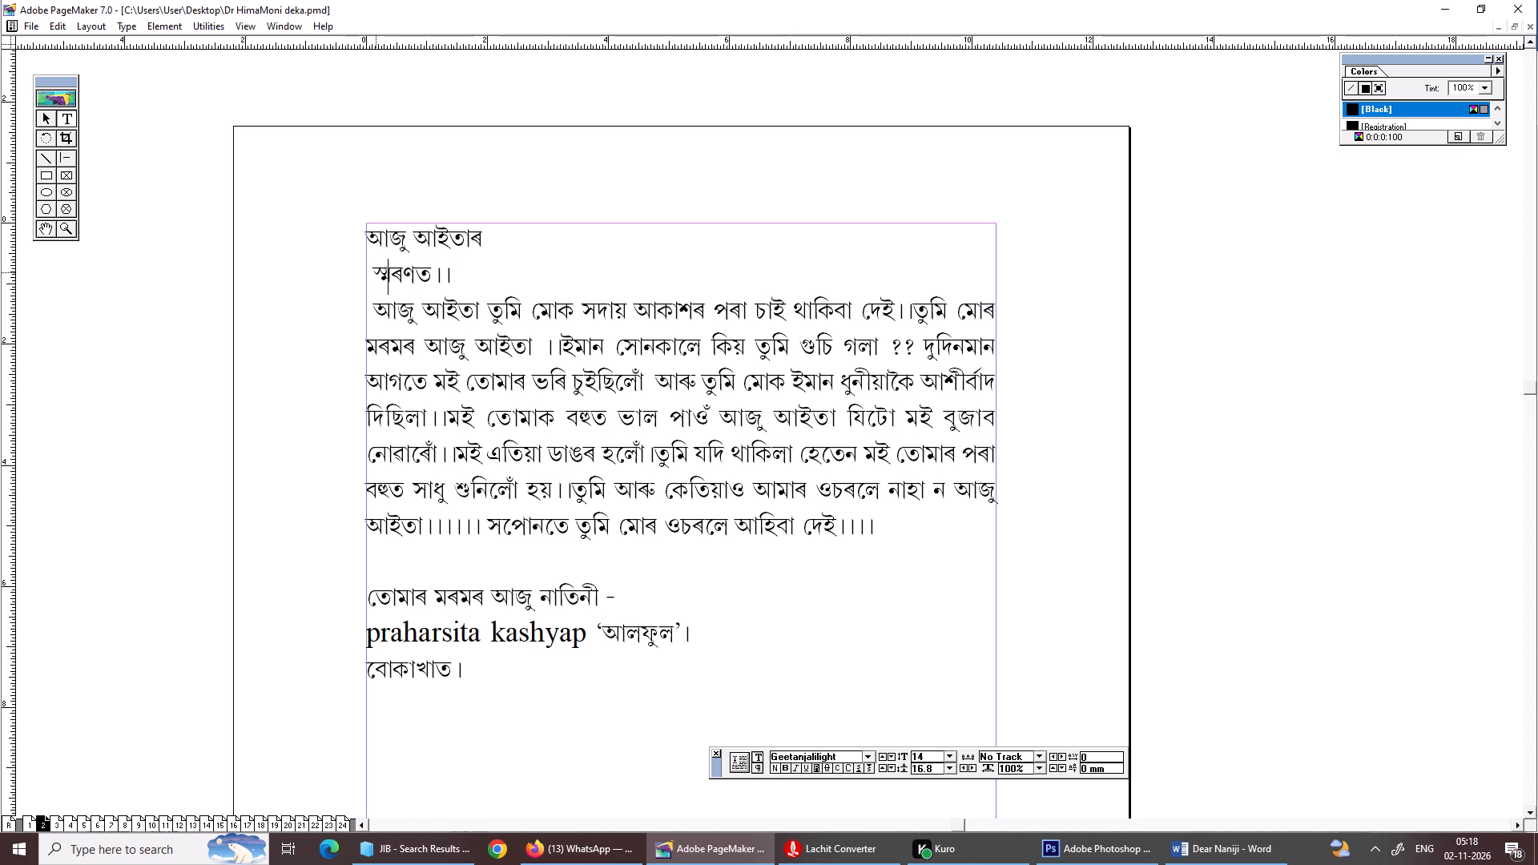
left_click(375, 272)
key("BackSpace")
key("BackSpace")
key("space")
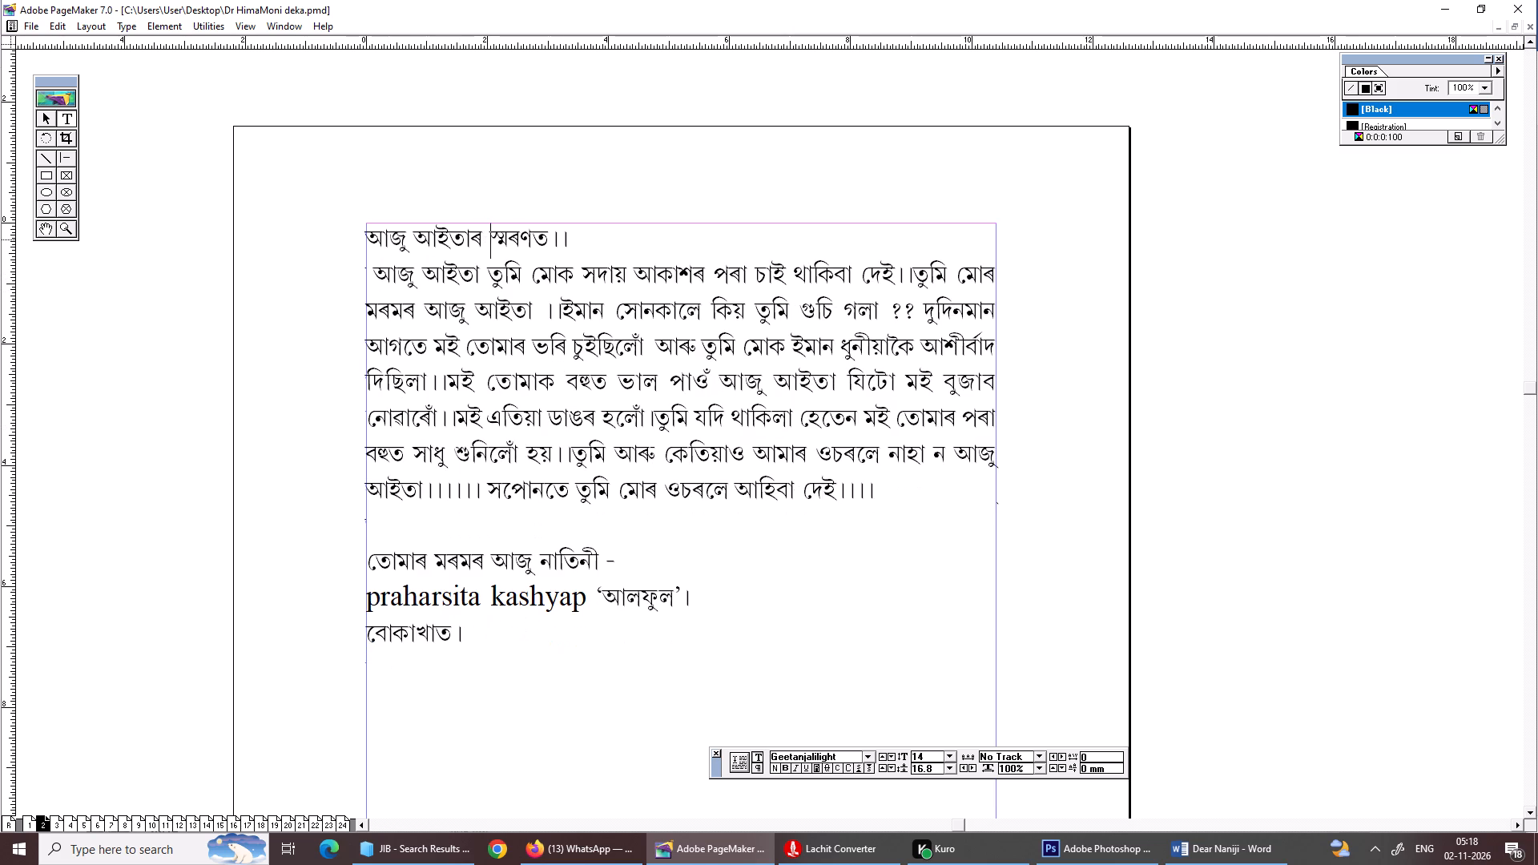
left_click_drag(610, 235, 292, 219)
key("ctrl+shift+c")
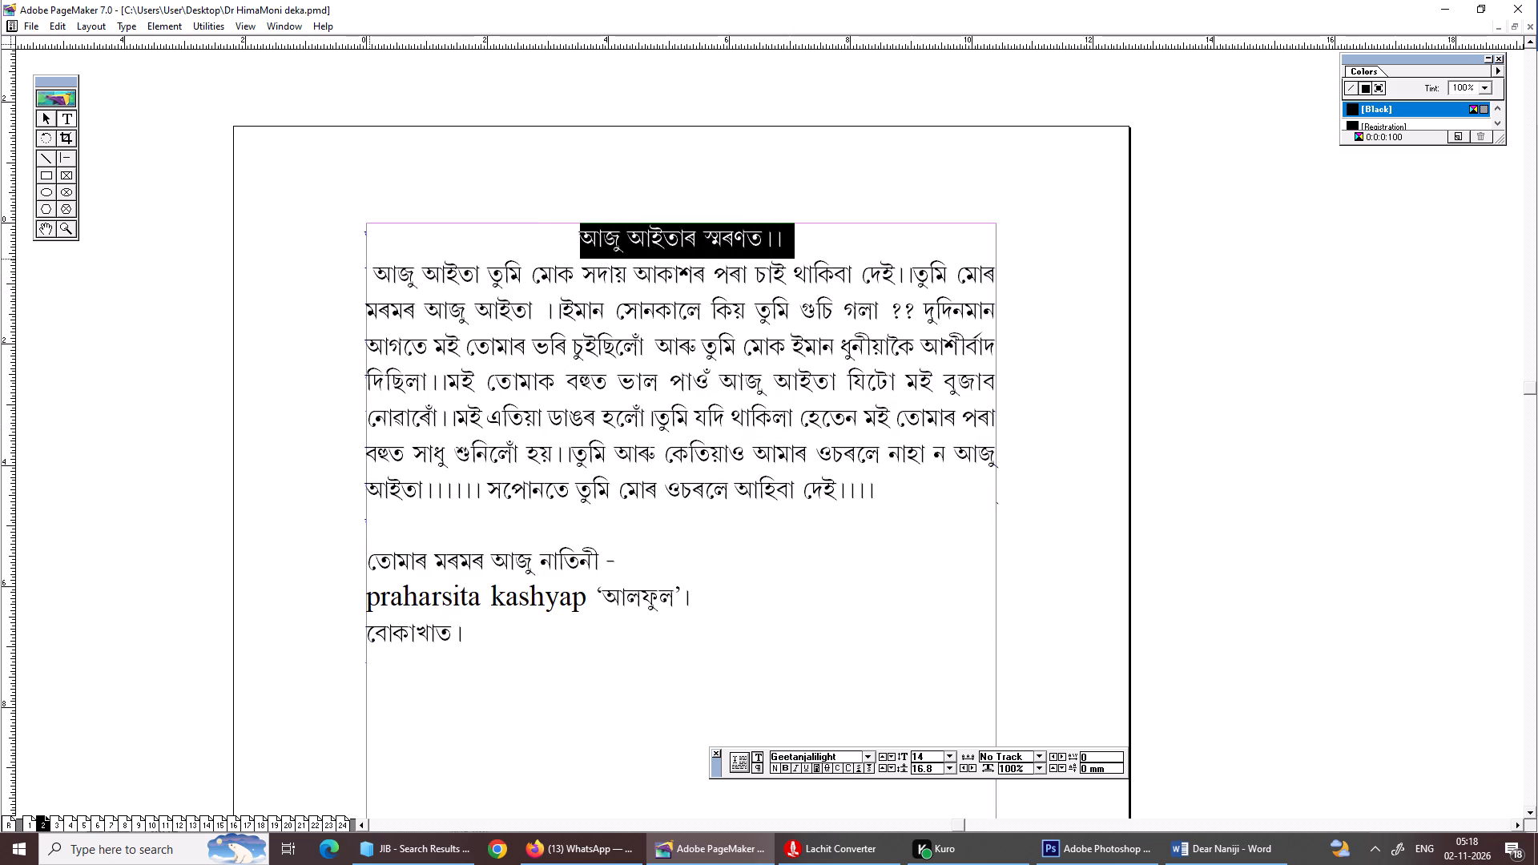
Delete the leading space of the page 2 body paragraph and insert two blank lines between heading and body.
left_click_drag(369, 259, 300, 272)
left_click(352, 259)
left_click_drag(378, 274, 290, 272)
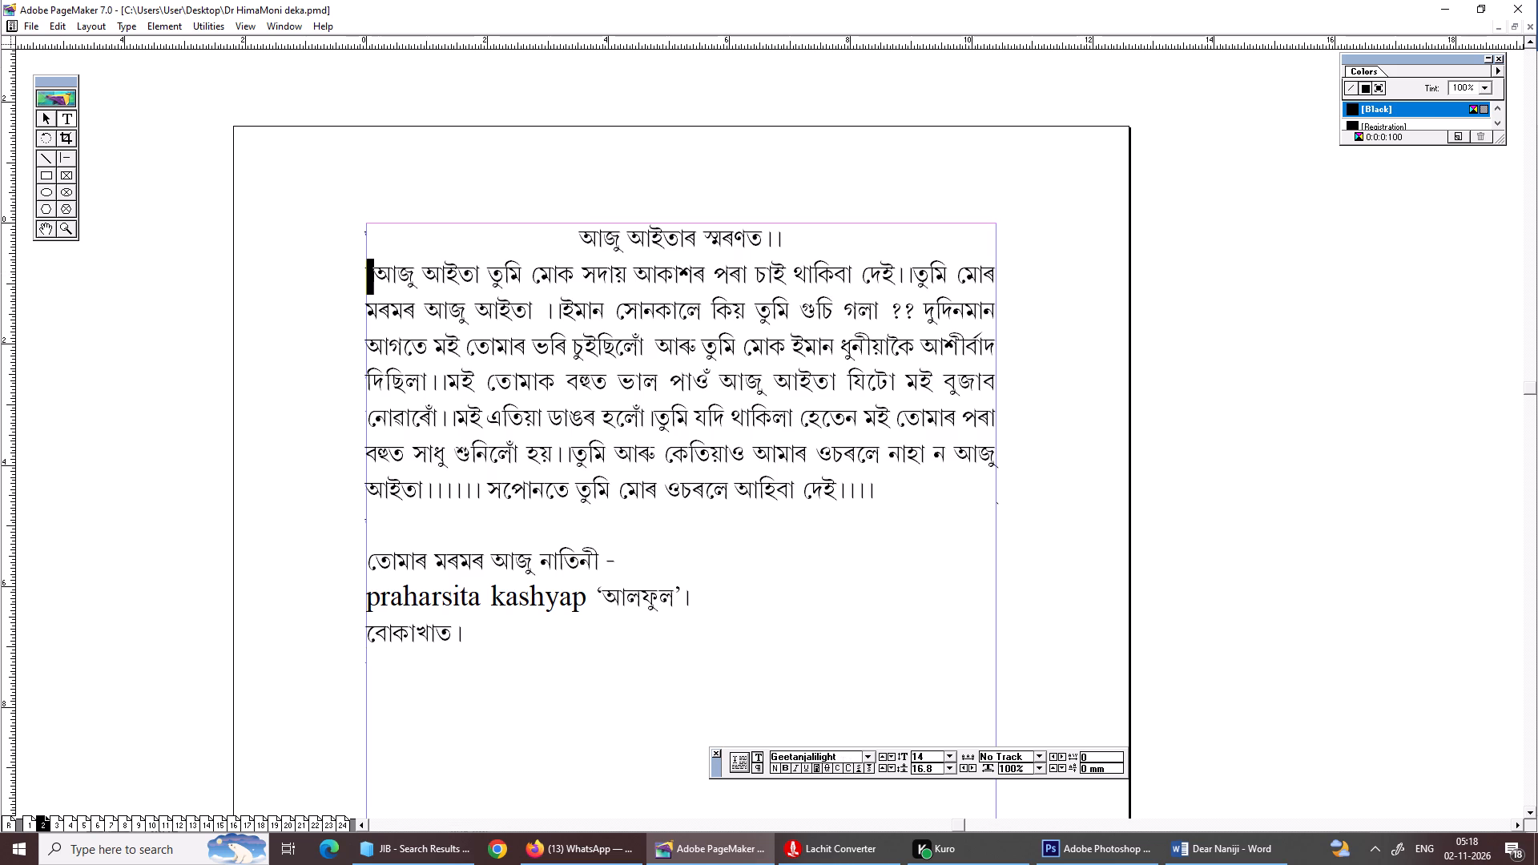
key("BackSpace")
left_click(824, 229)
key("Return")
key("Return")
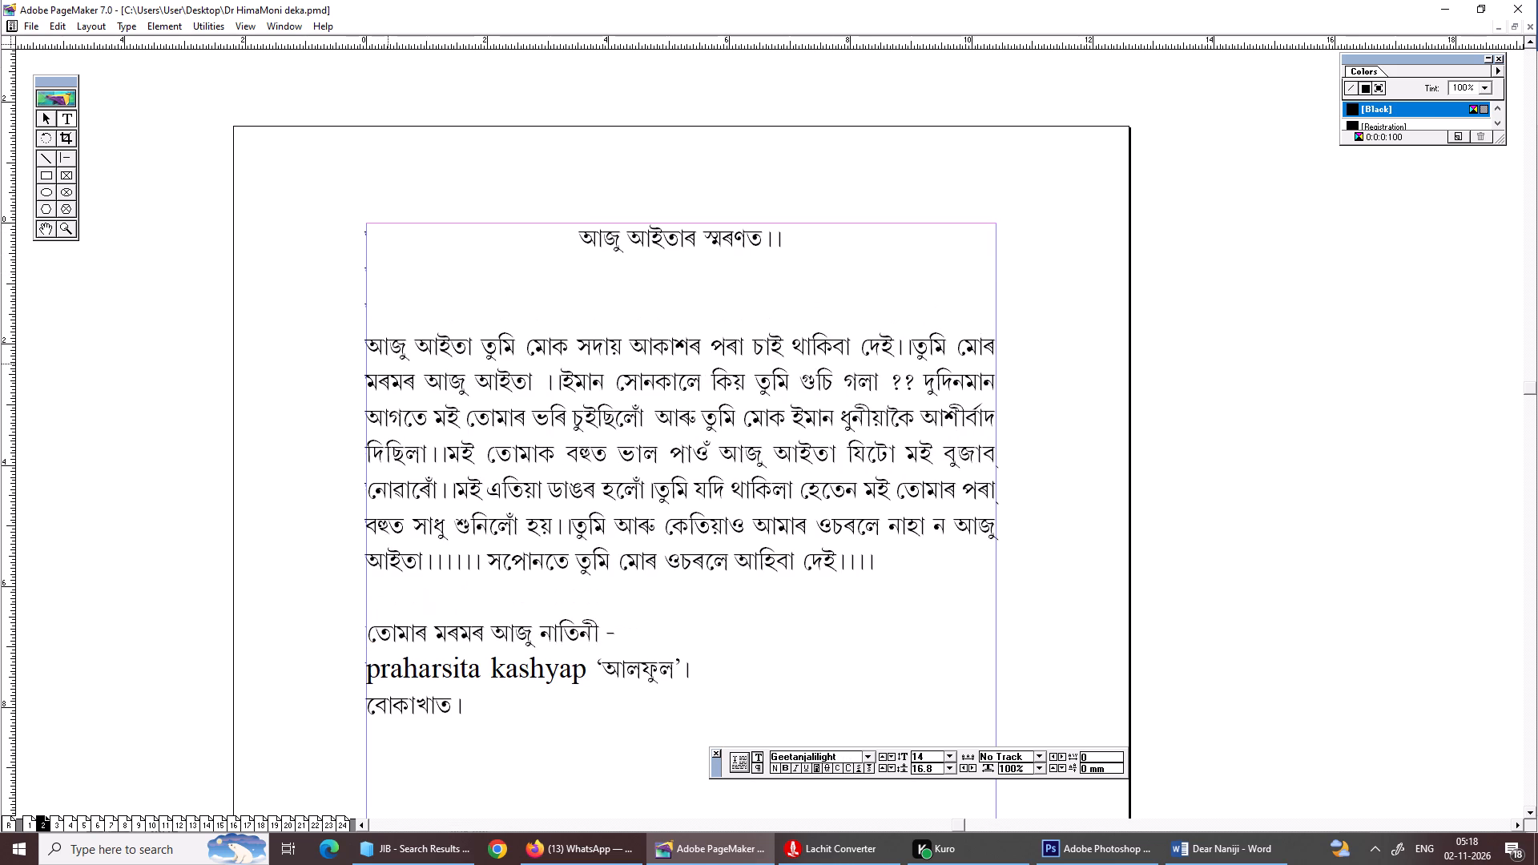
Justify the page 2 body paragraph and set its leading to Auto.
left_click(388, 364)
left_click_drag(368, 350, 922, 560)
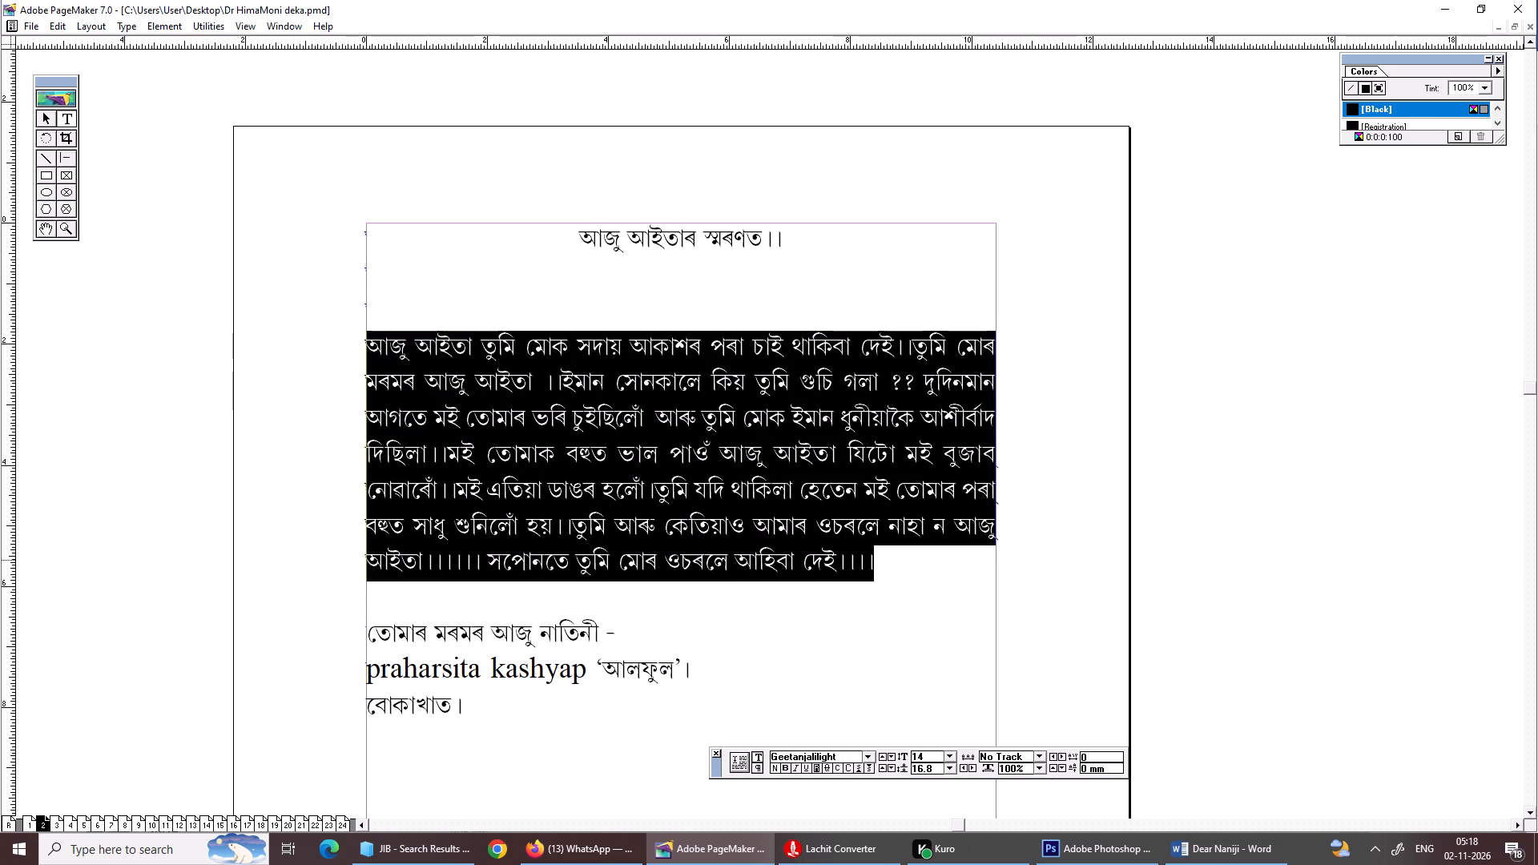
key("ctrl+shift+j")
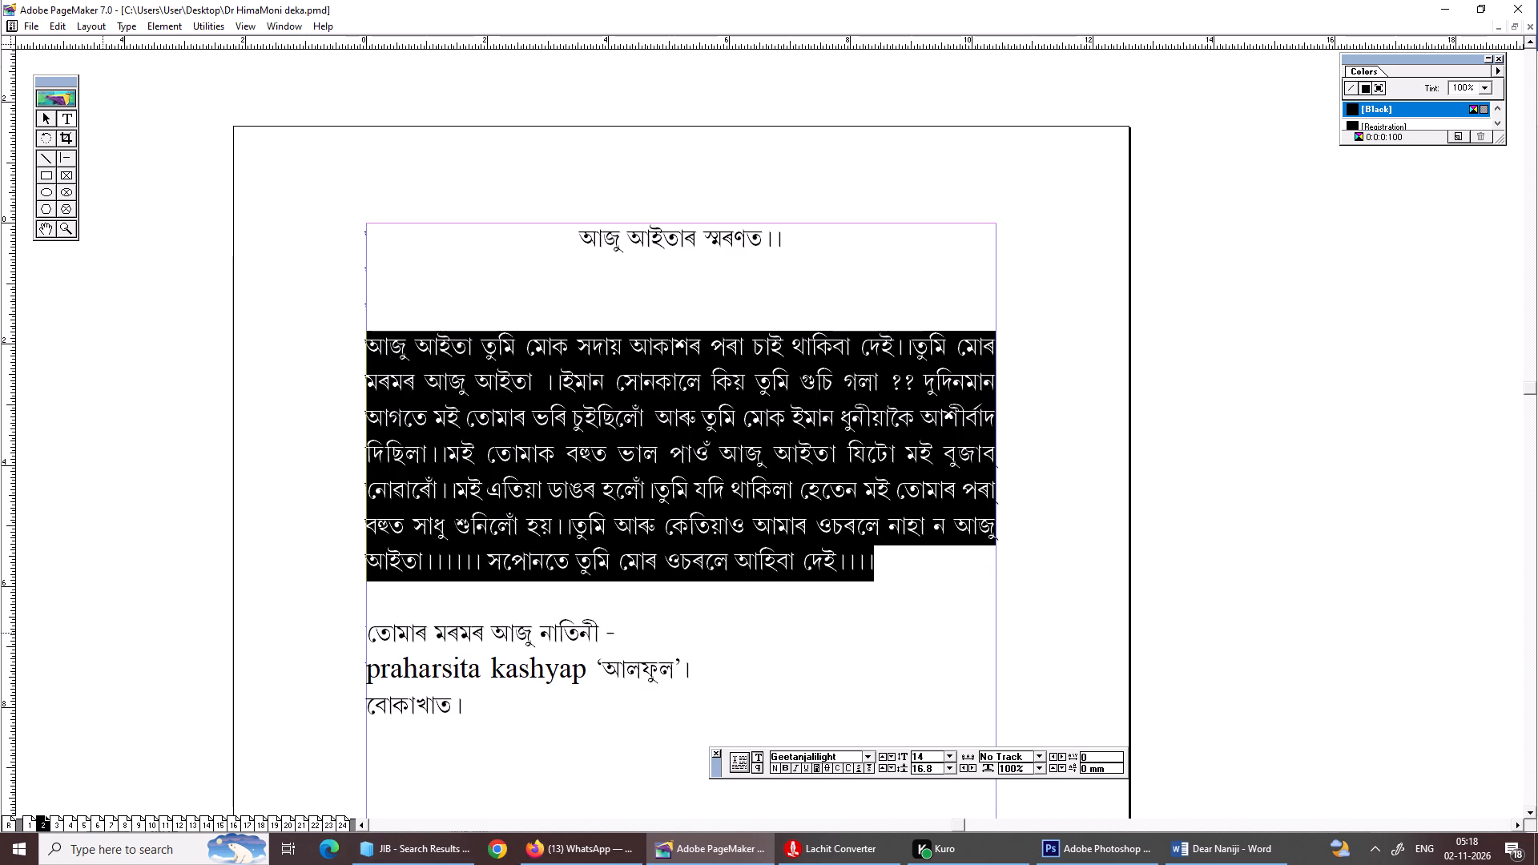
left_click(954, 765)
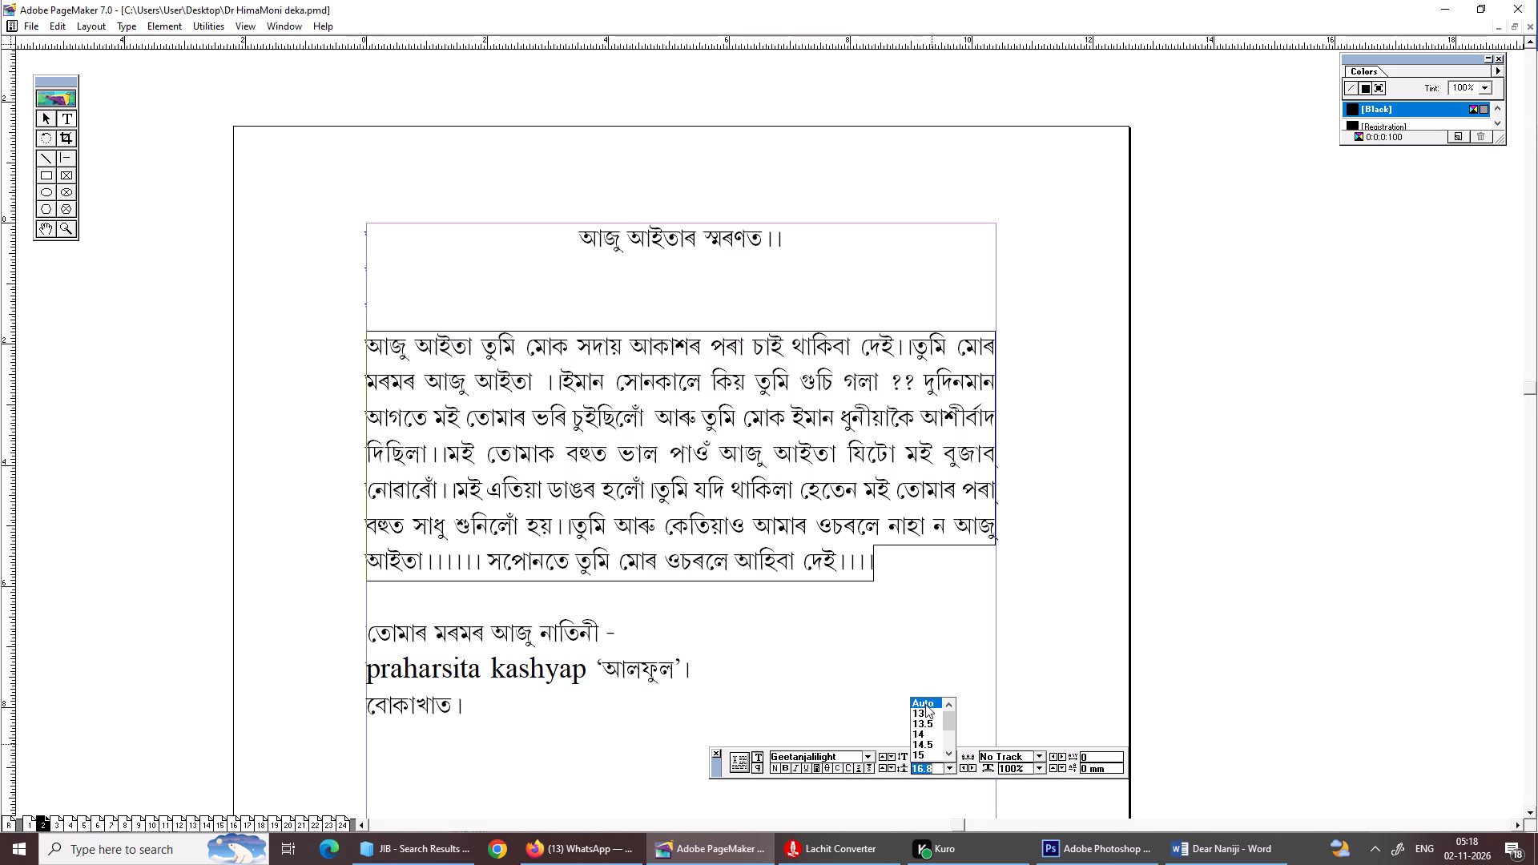
left_click(925, 704)
left_click(794, 569)
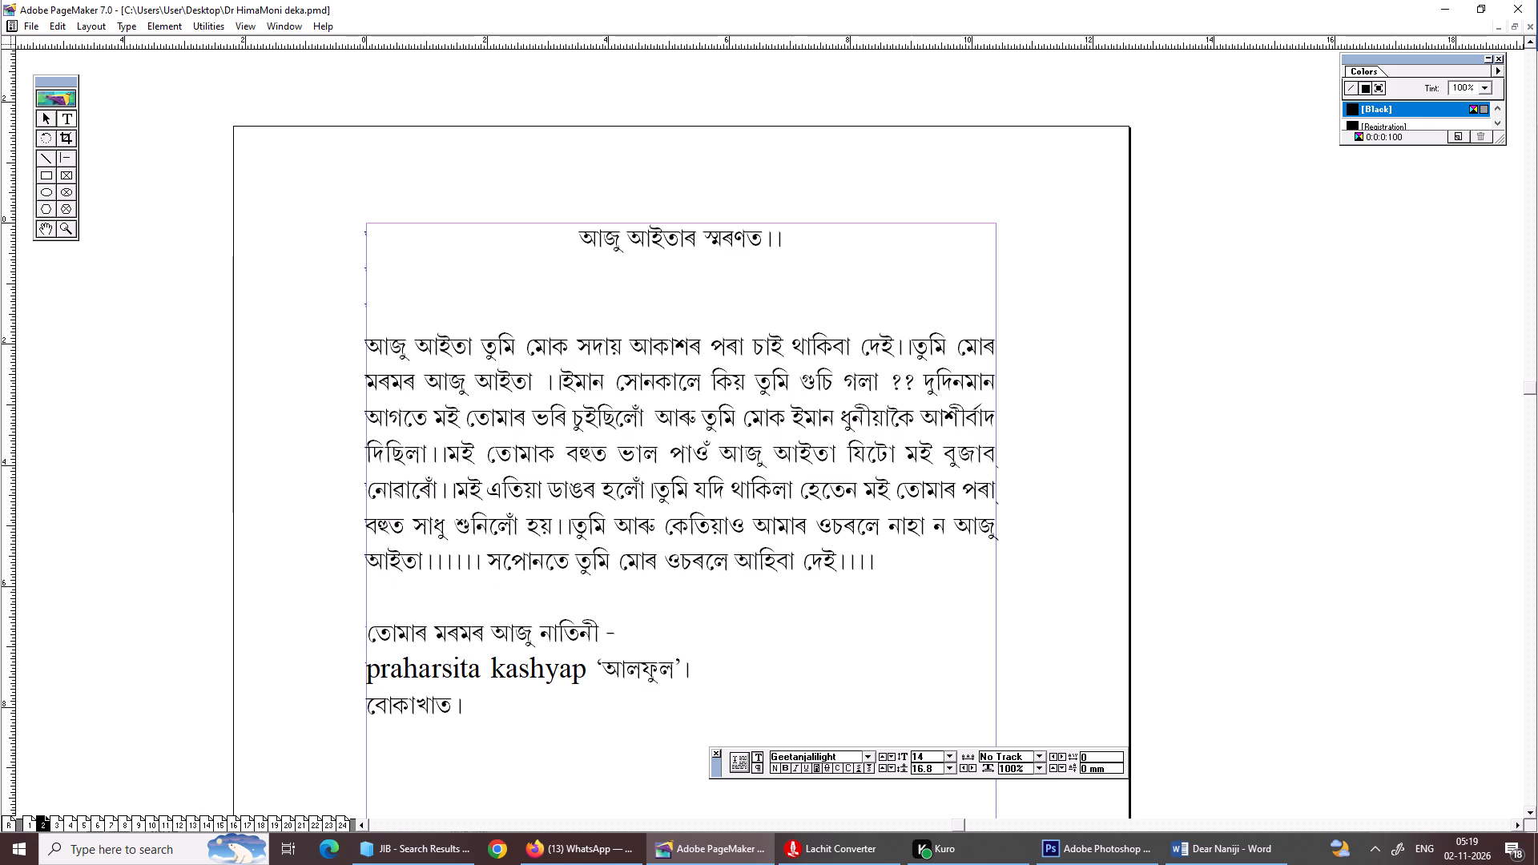
Format the page 2 heading "আজু আইতাৰ স্মৰণত।।" in Geetanjalibold at 18 pt.
left_click_drag(579, 239, 881, 260)
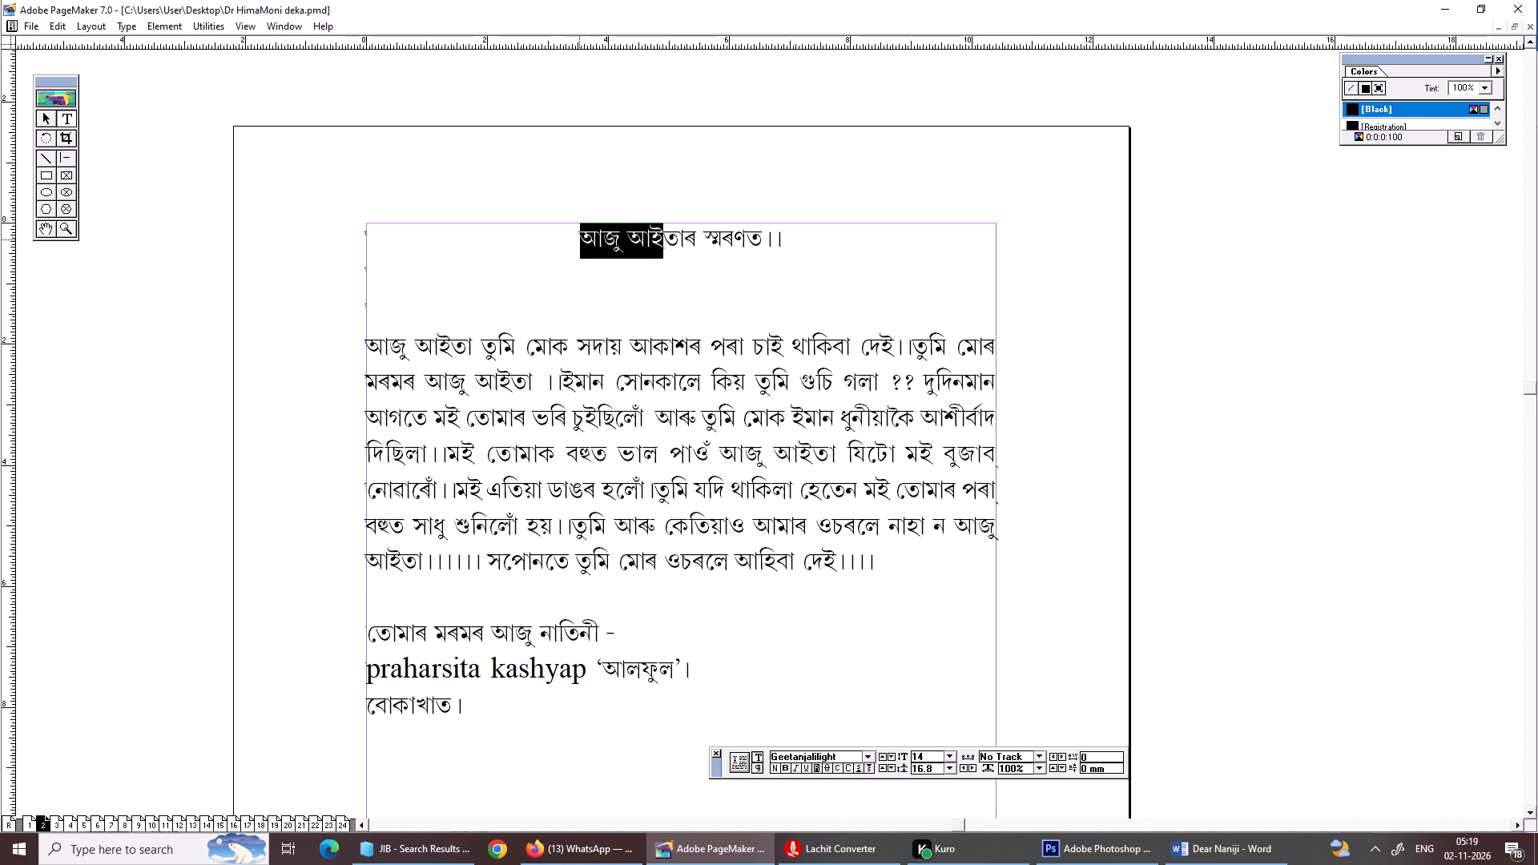
left_click_drag(881, 260, 913, 249)
key("ctrl+t")
key("ctrl+Up")
key("ctrl+Up")
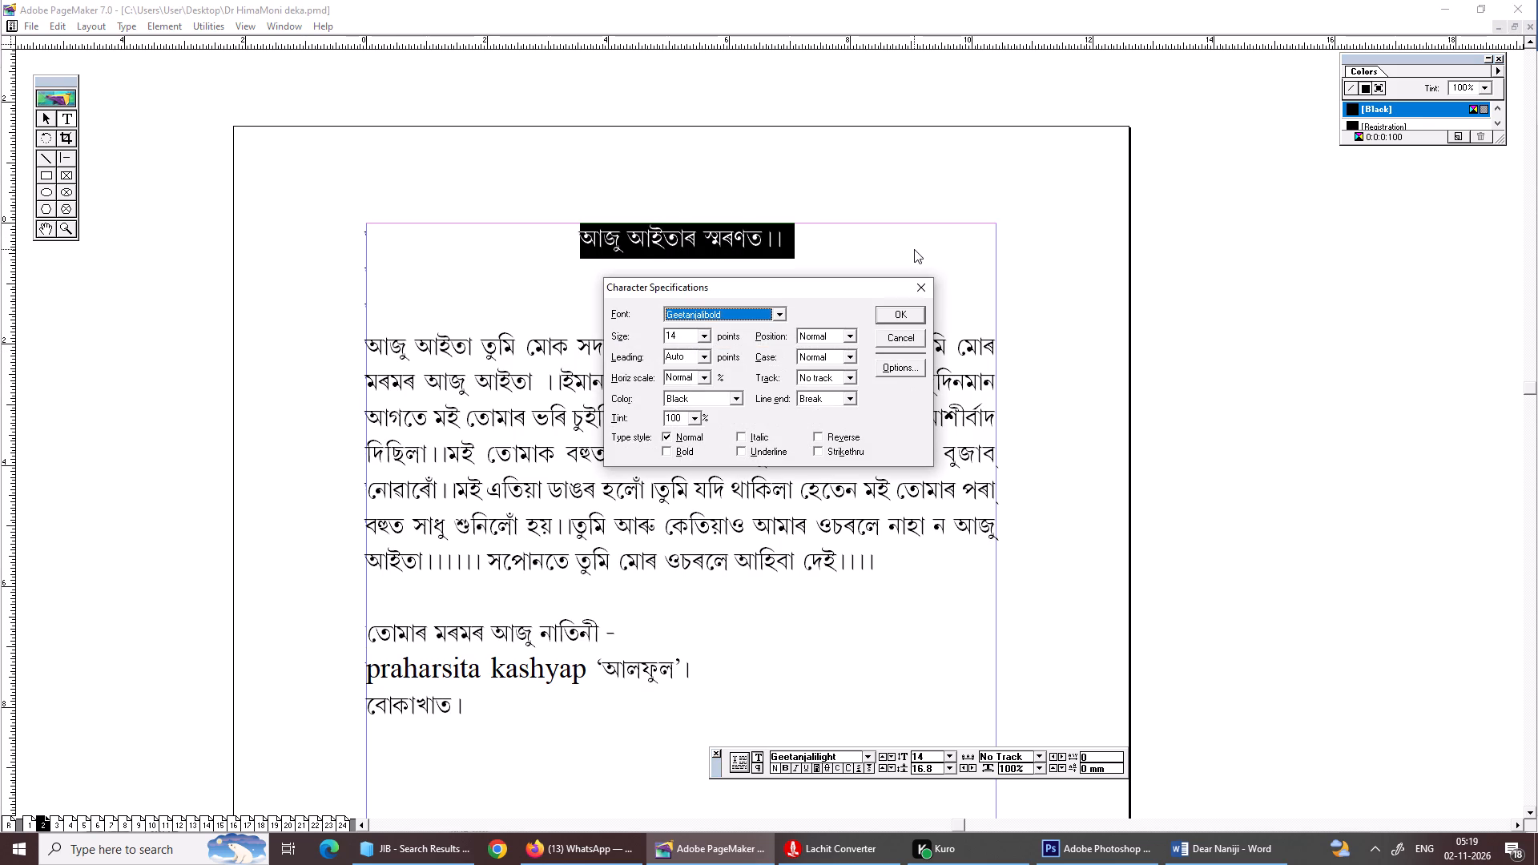
key("ctrl+Return")
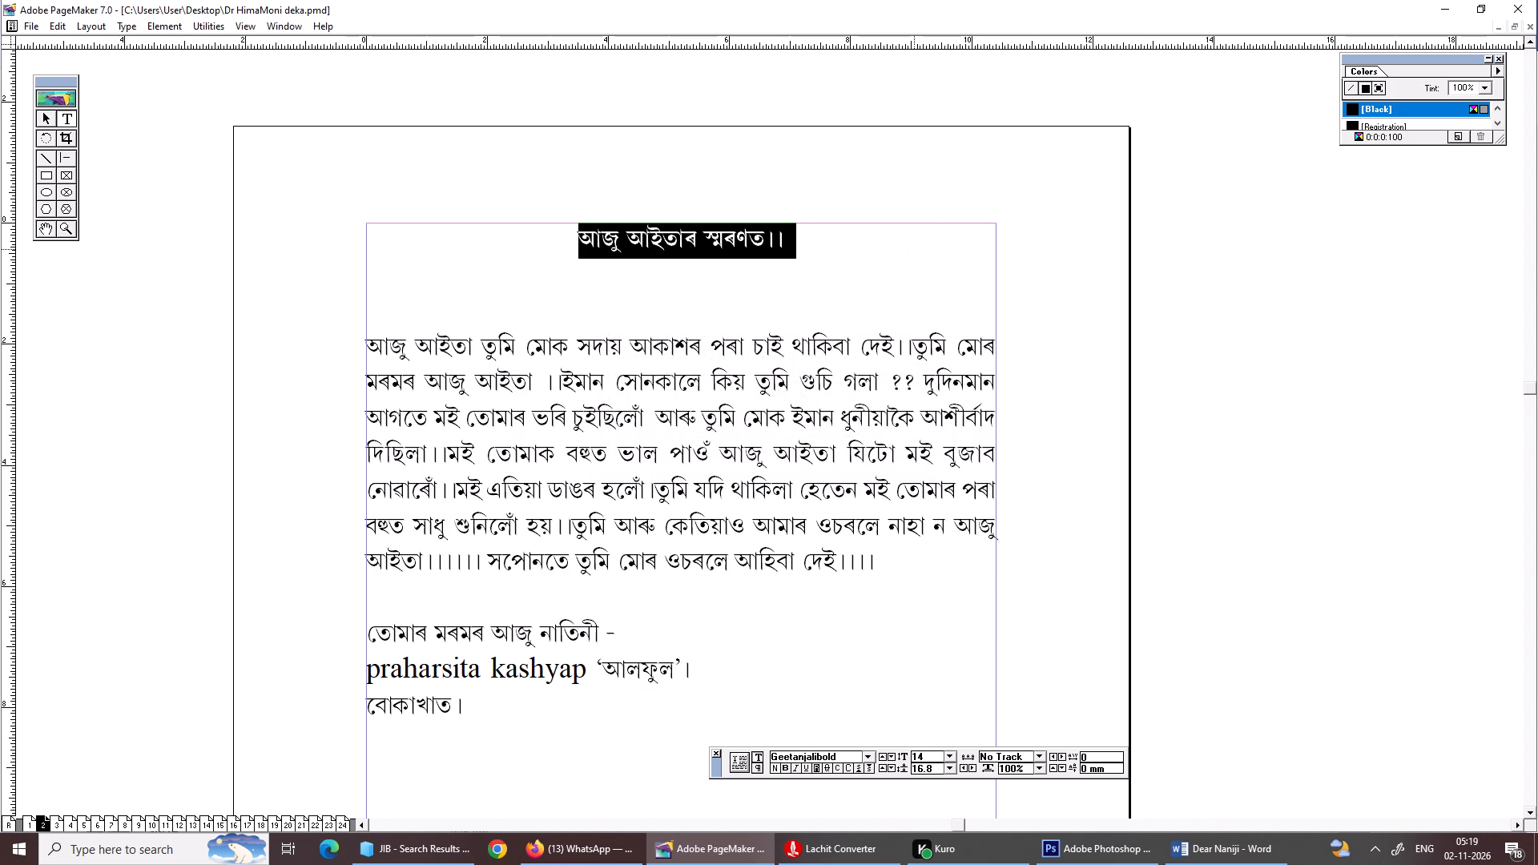
key("ctrl+shift+period")
key("ctrl+shift+period")
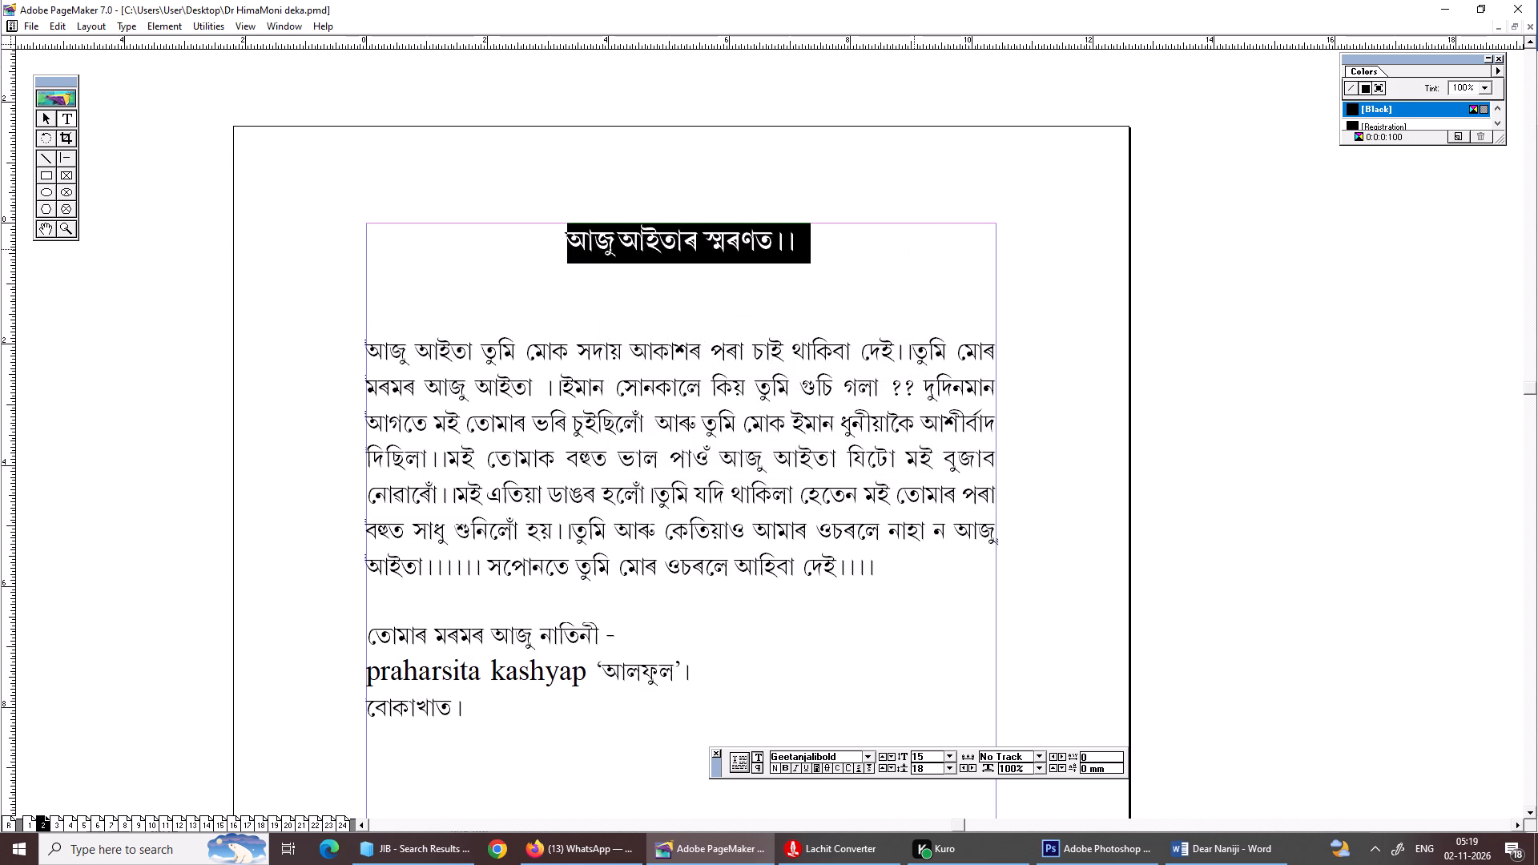
key("ctrl+shift+period")
key("ctrl+shift+period")
key("ctrl+shift+period")
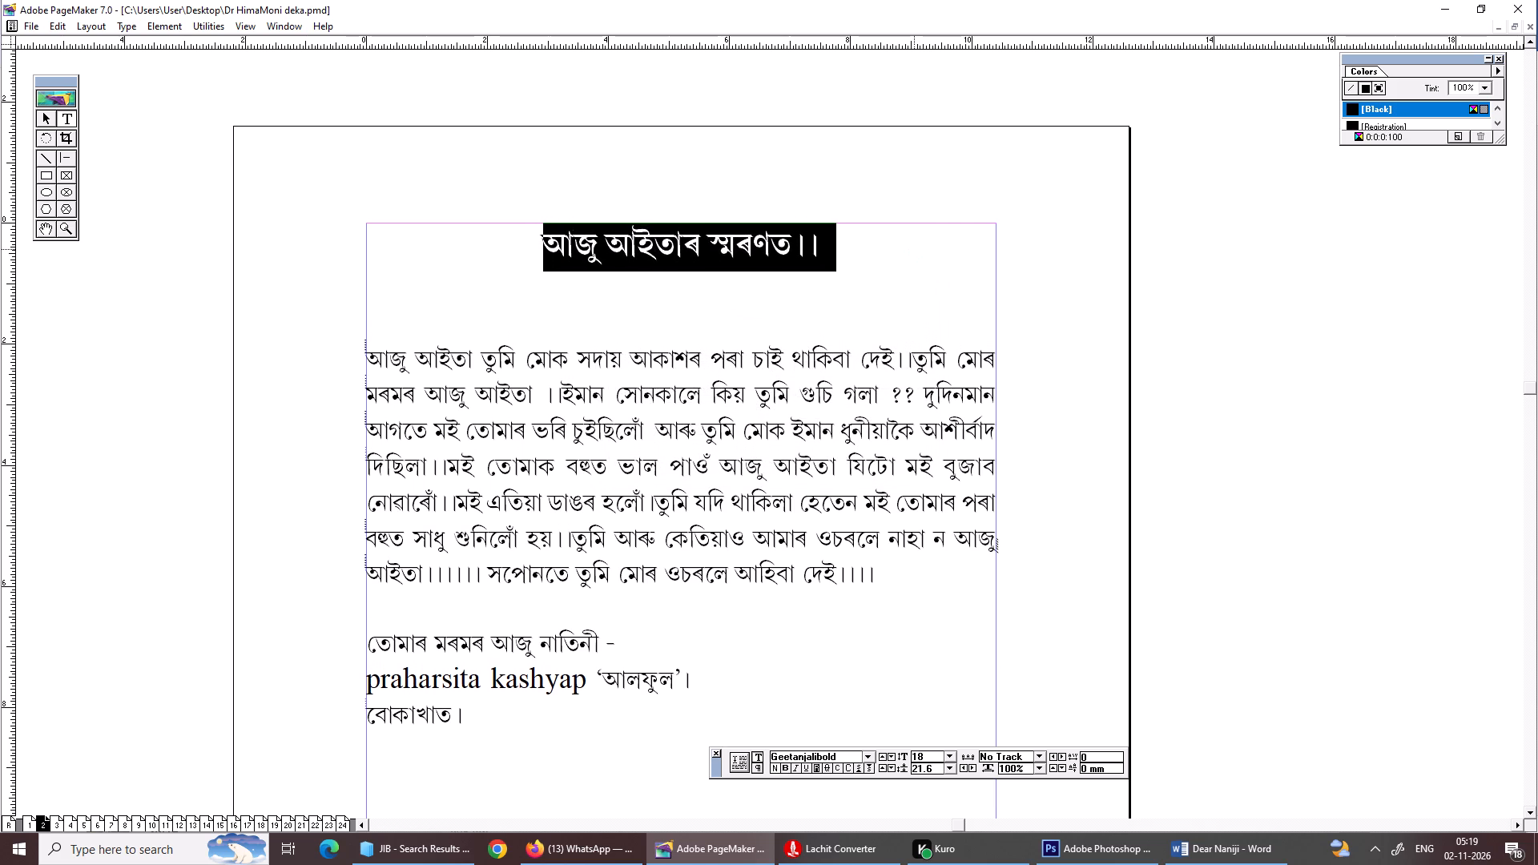
key("ctrl+shift+comma")
key("ctrl+shift+comma")
key("ctrl+shift+period")
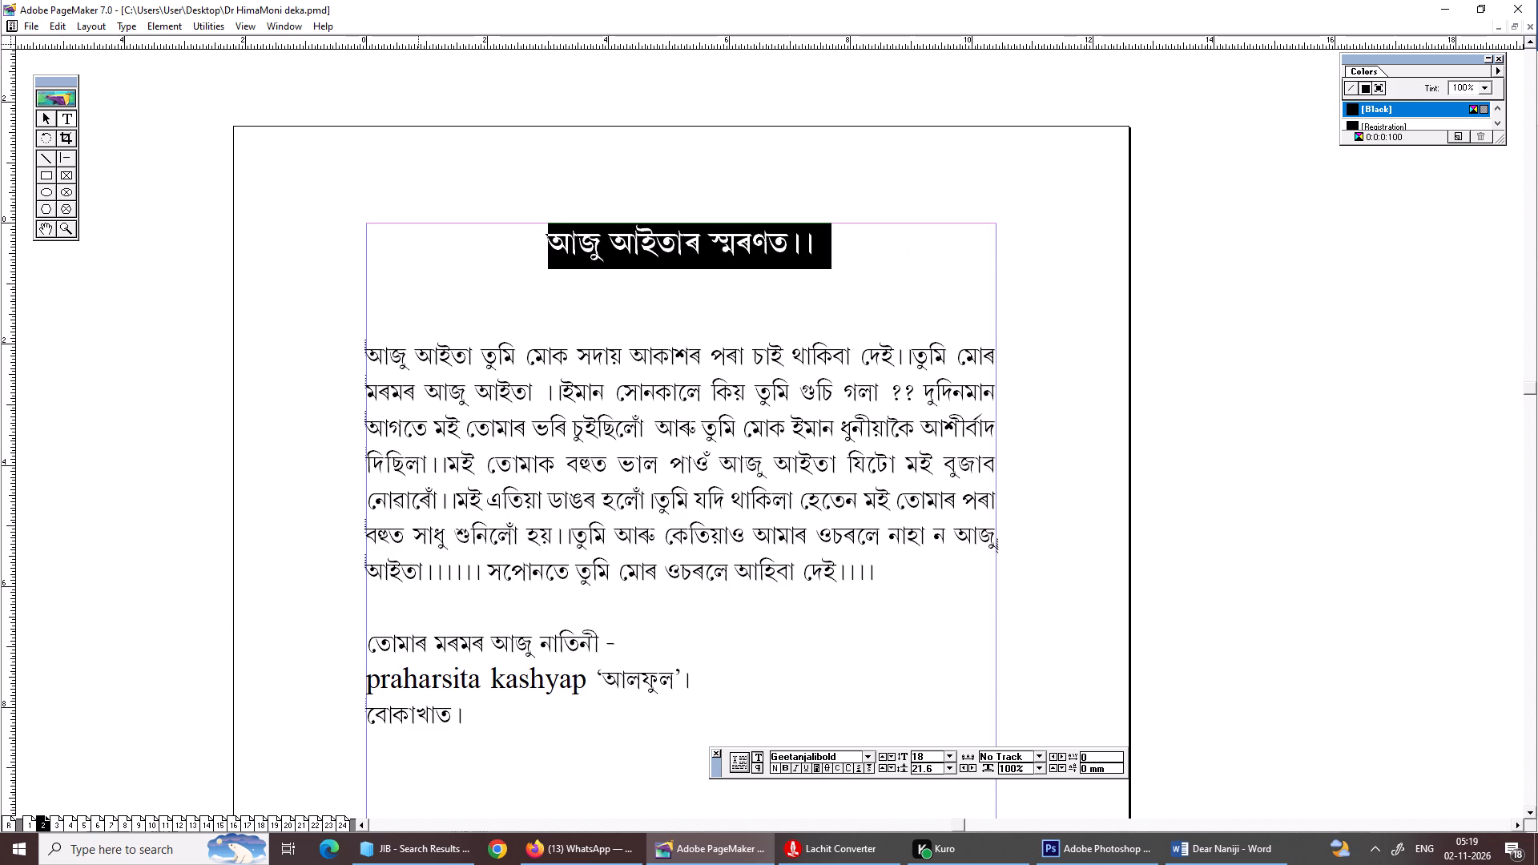
Give the page 2 body paragraph a first-line indent of 8 mm and 2 mm of space before.
left_click(409, 473)
left_click_drag(365, 350, 972, 587)
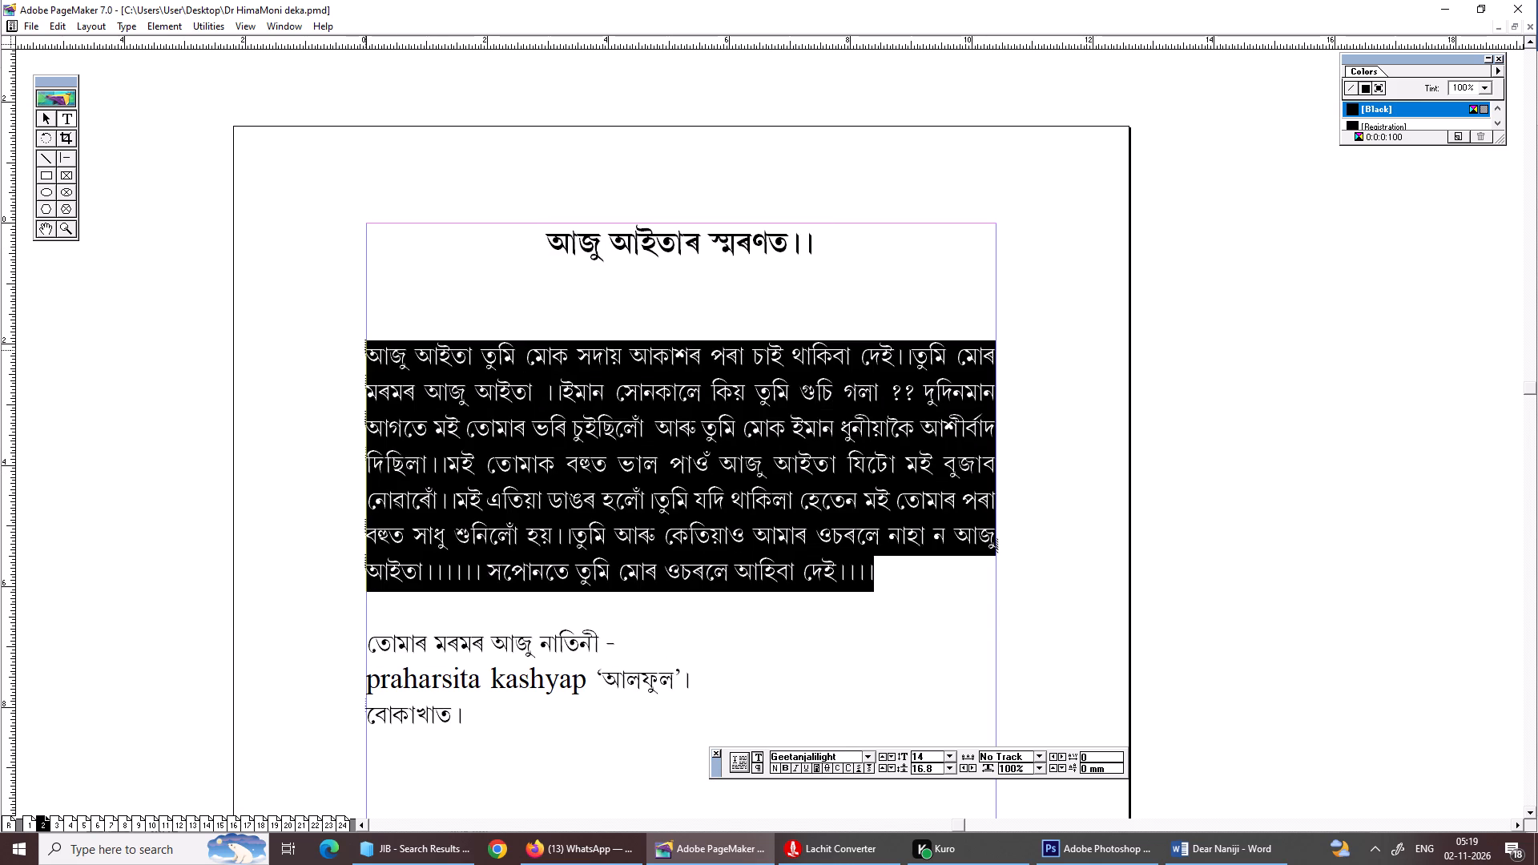
key("ctrl+m")
key("Tab")
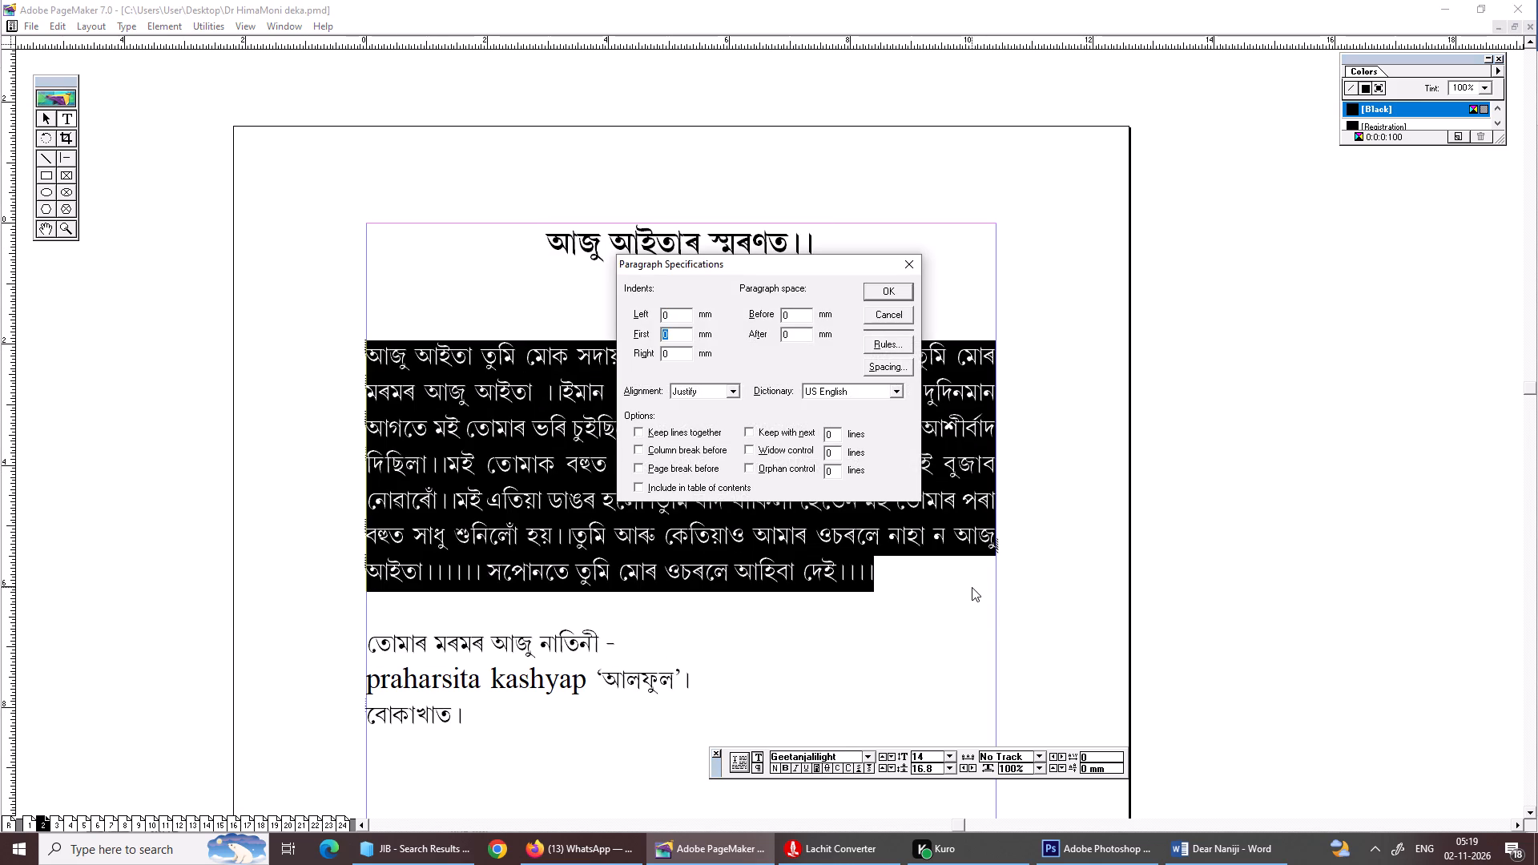
key("8")
key("Tab")
key("Tab")
key("2")
key("Return")
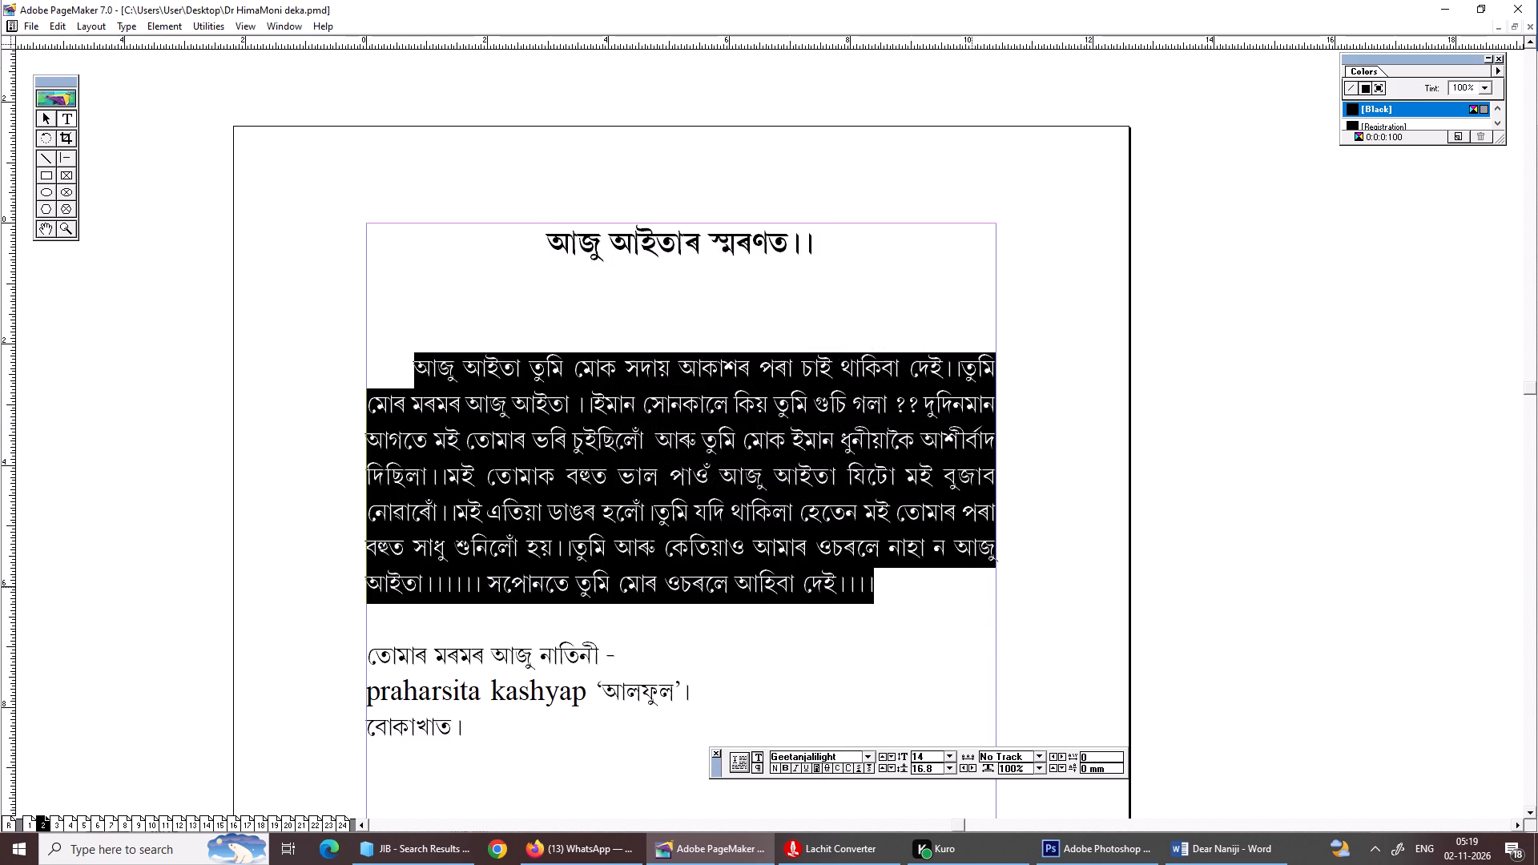
left_click(772, 605)
left_click_drag(405, 353, 300, 364)
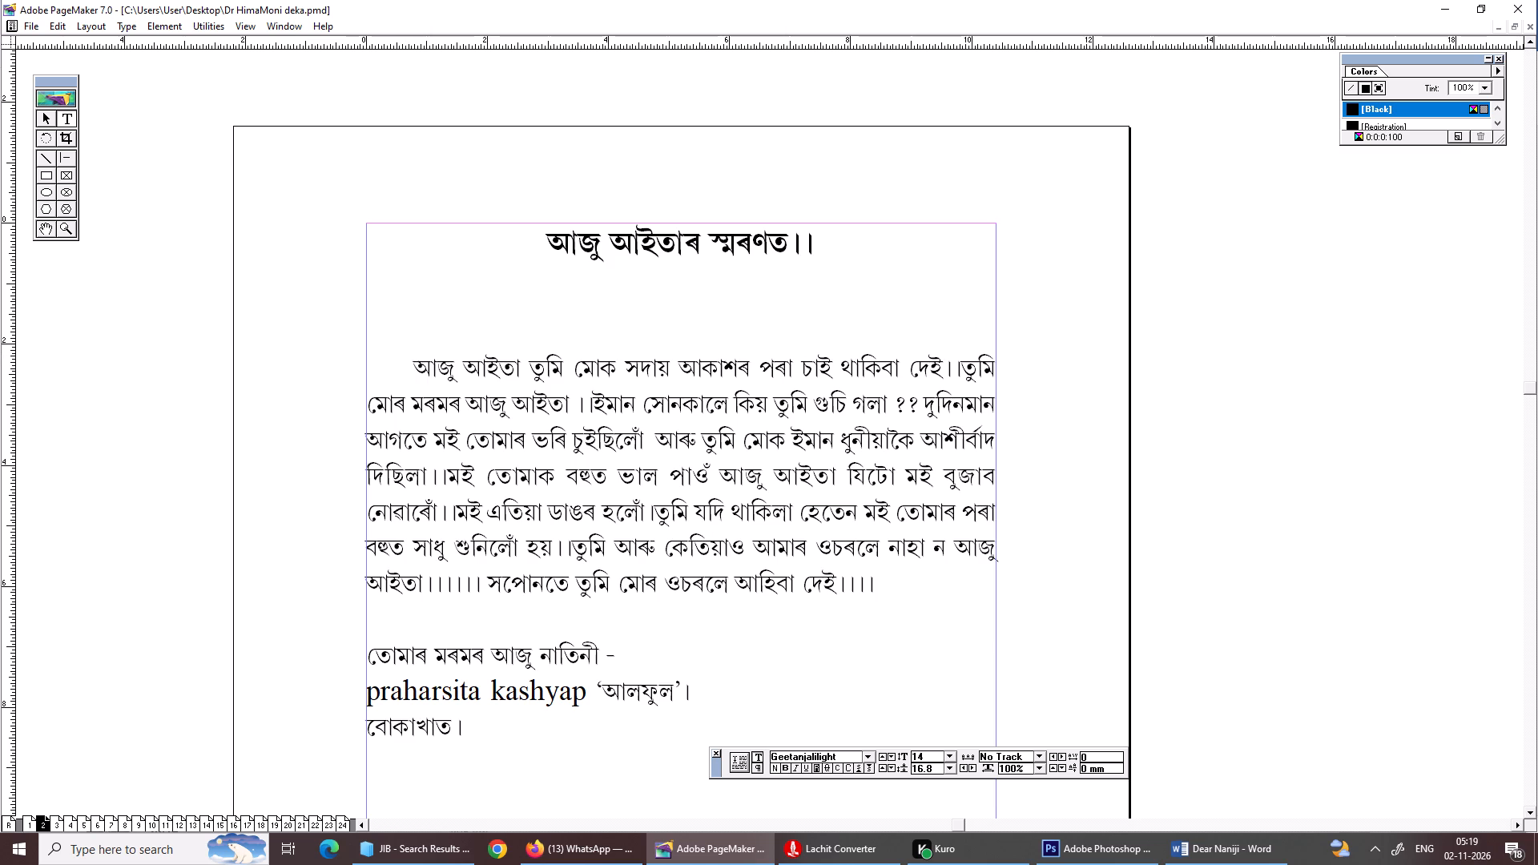
Retype the leading vowel sign of the last line "বোকাখাত।" on page 2.
left_click(450, 737)
left_click_drag(376, 734, 353, 731)
key("a")
Right-align and italicise the three closing signature lines of the page 2 article.
left_click(458, 737)
left_click_drag(461, 734, 312, 648)
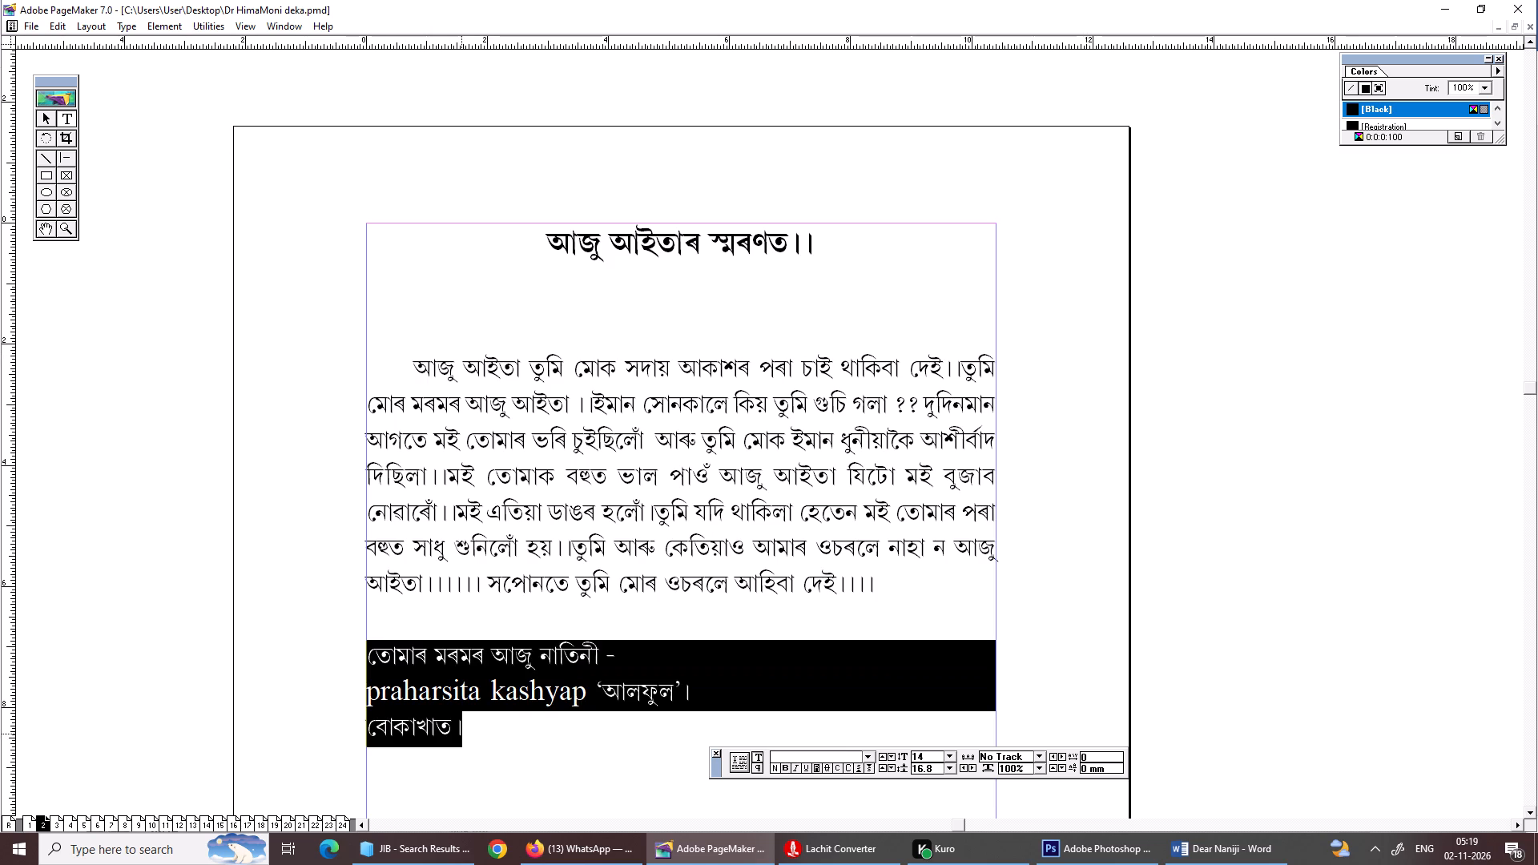
key("ctrl+shift+r")
key("ctrl+shift+i")
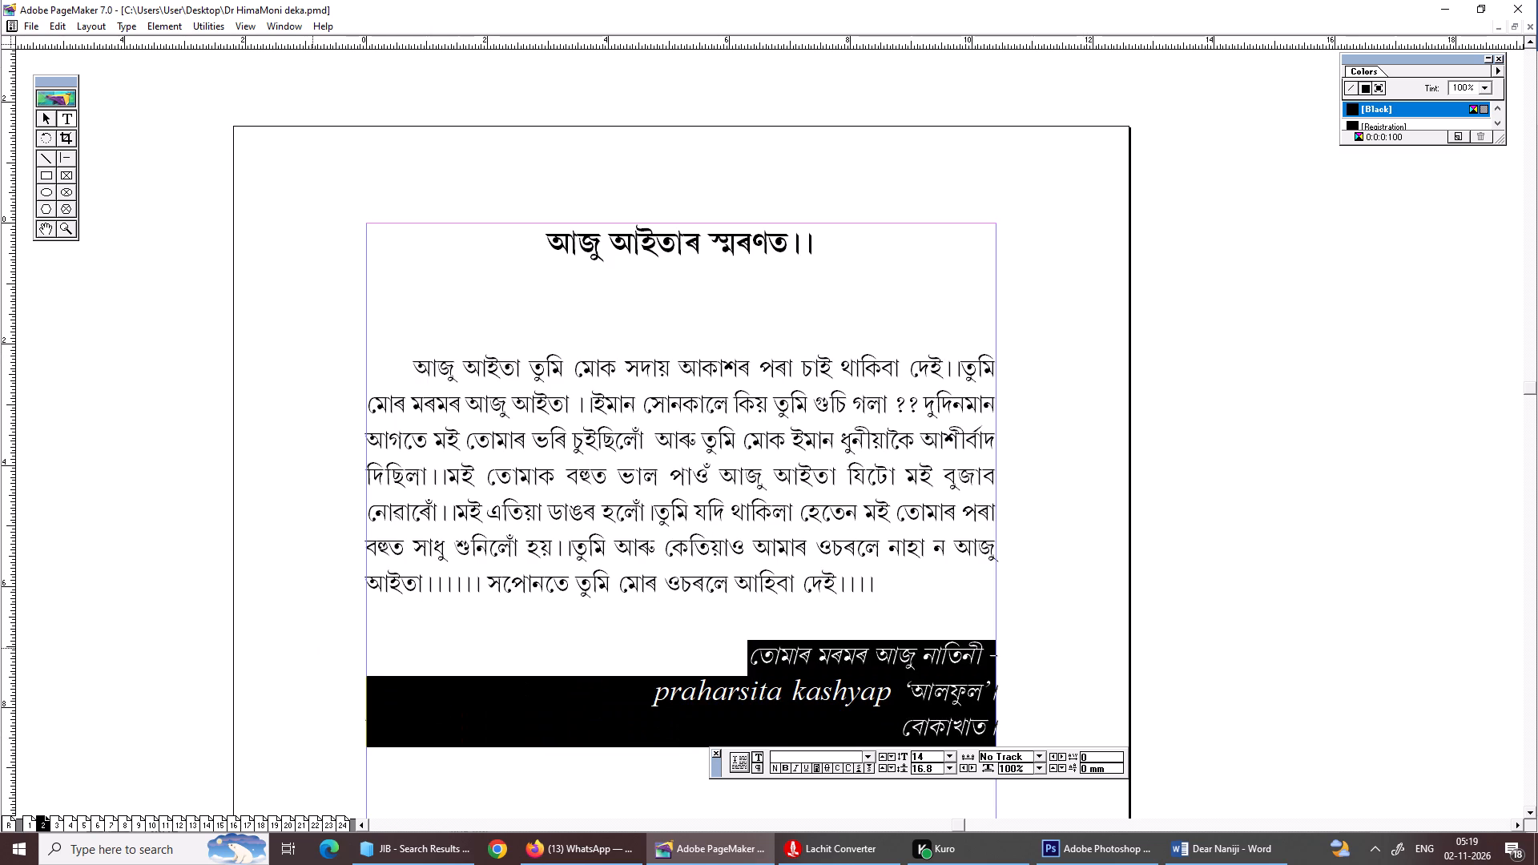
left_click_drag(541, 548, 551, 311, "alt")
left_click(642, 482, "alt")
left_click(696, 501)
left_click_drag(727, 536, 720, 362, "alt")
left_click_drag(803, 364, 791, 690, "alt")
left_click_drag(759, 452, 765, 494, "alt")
Move the page 2 article's text block down to a vertical position of about 10 mm.
key("ctrl+0")
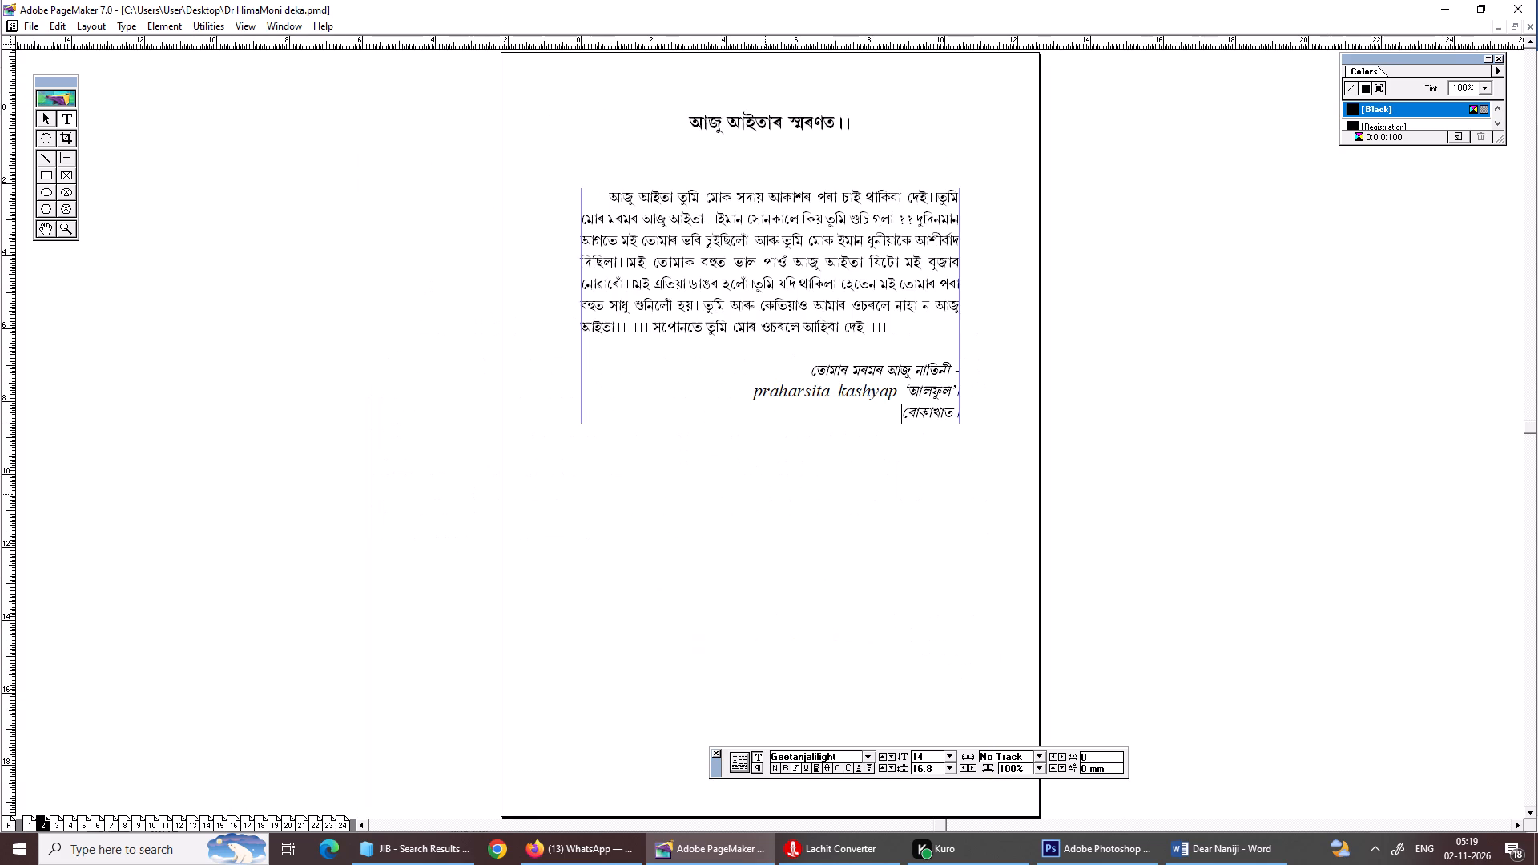
left_click(41, 118)
left_click_drag(705, 260, 702, 298)
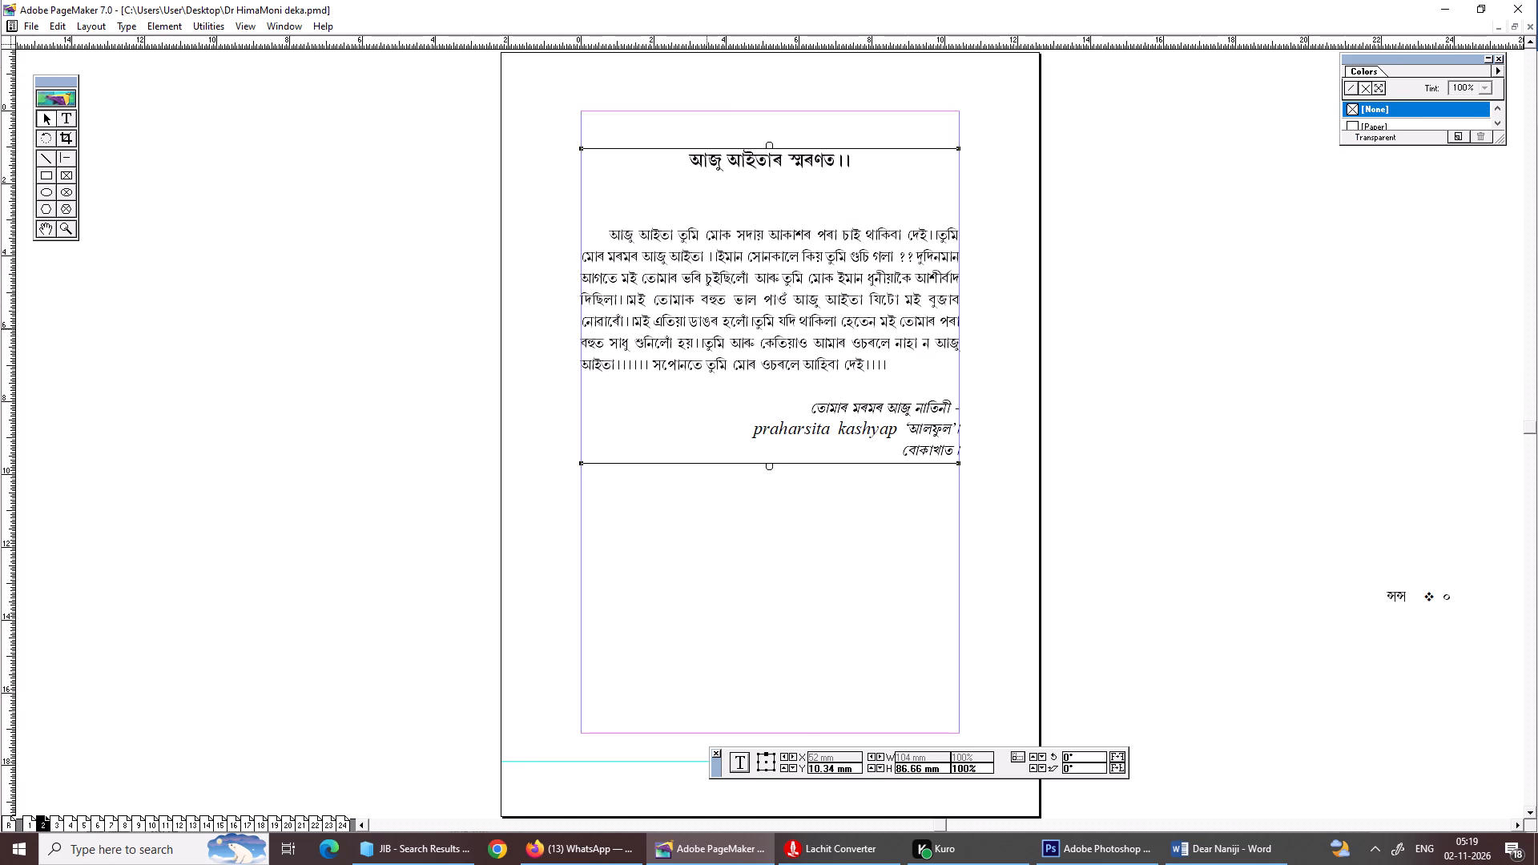
On page 3, set the leading of the entire article to Auto and justify its text.
key("Page_Down")
left_click(611, 266)
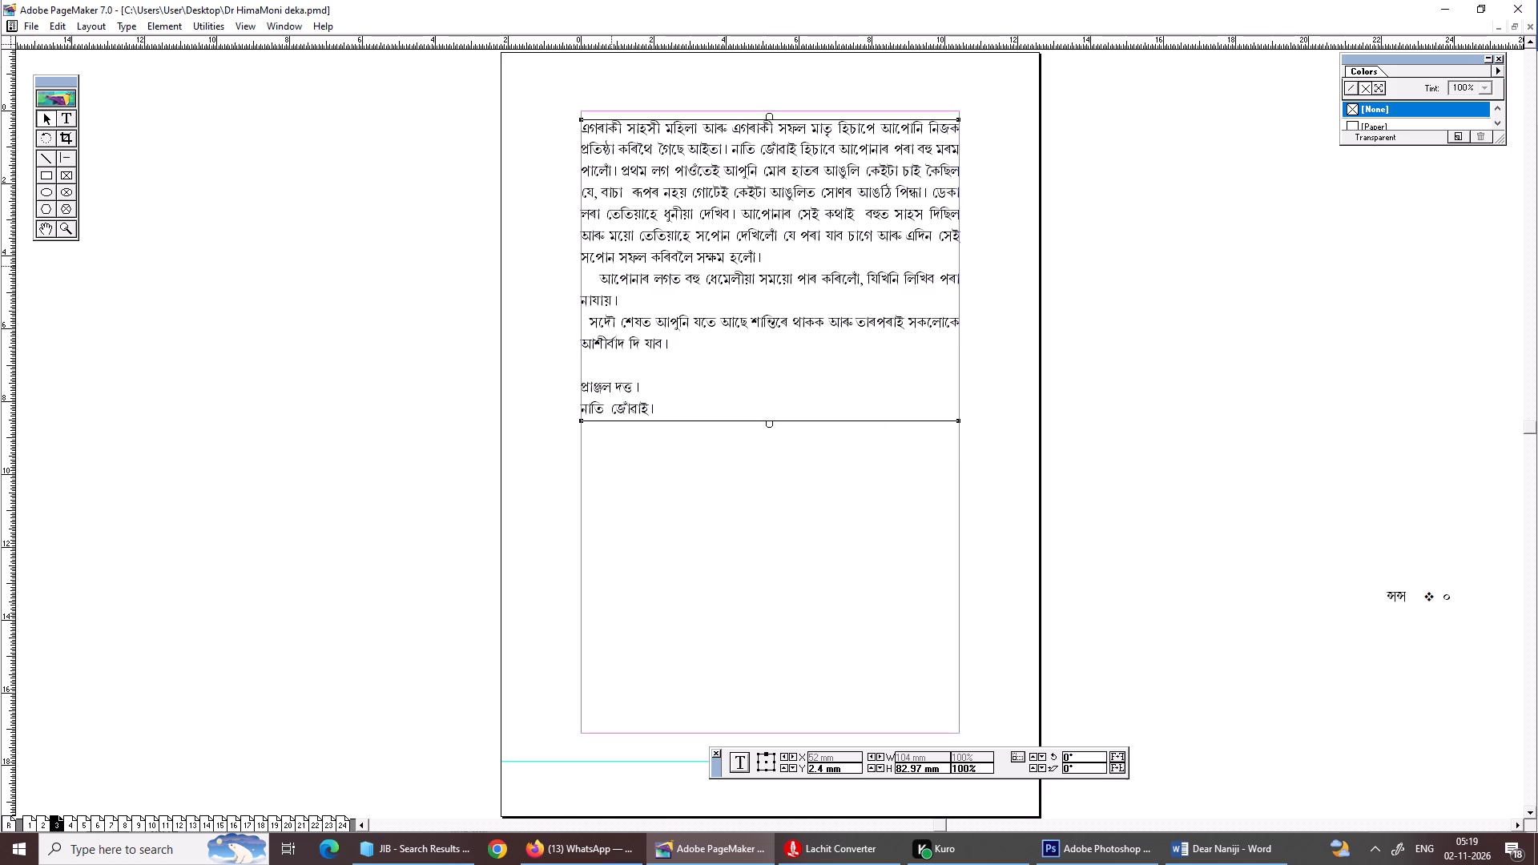
key("ctrl+0")
key("ctrl+2")
left_click_drag(562, 309, 525, 335, "alt")
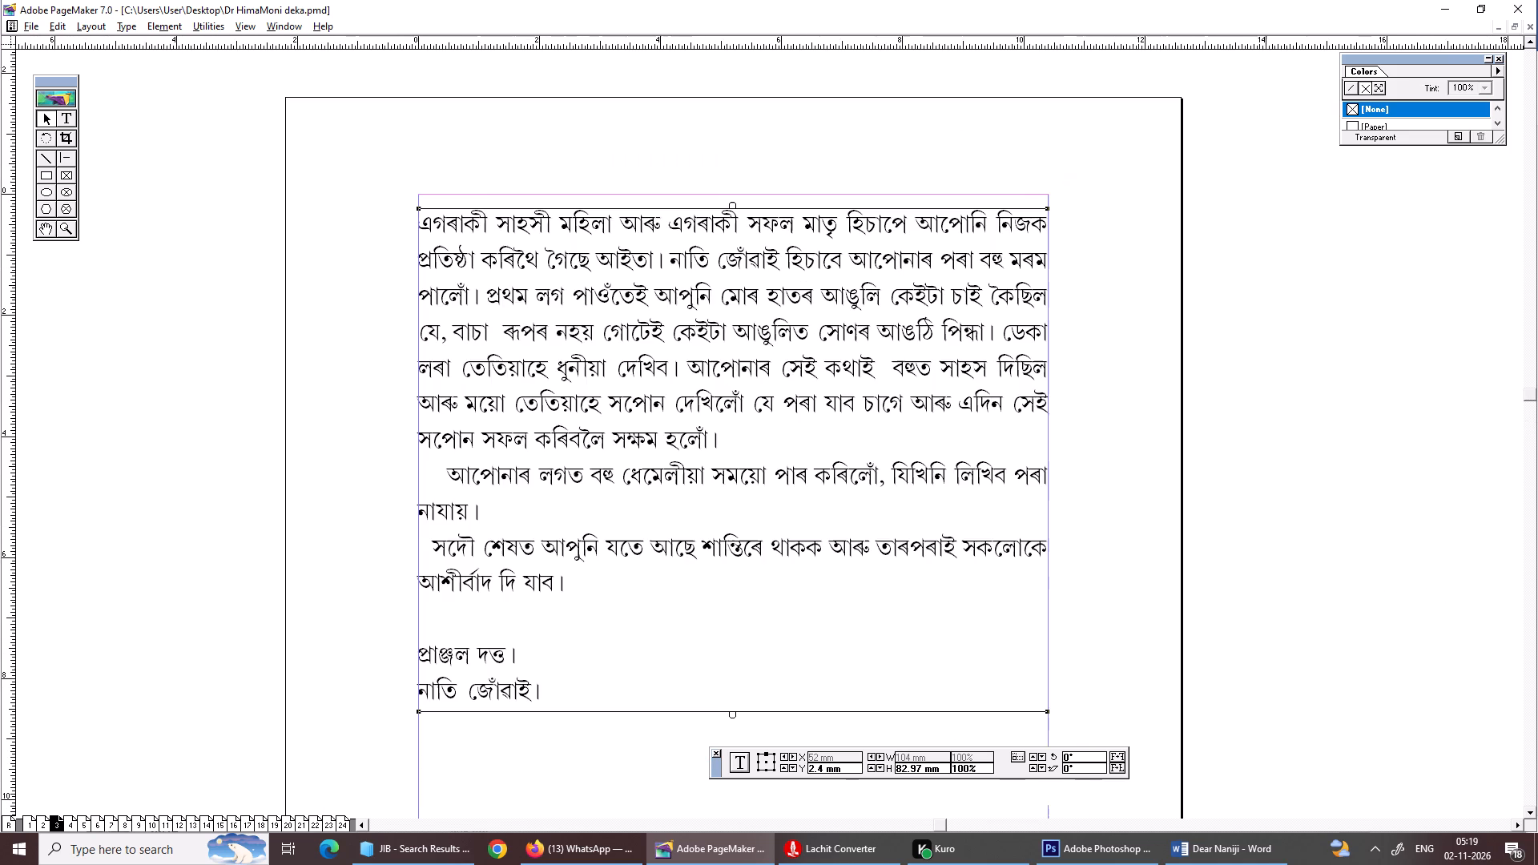
left_click(62, 119)
left_click(652, 259)
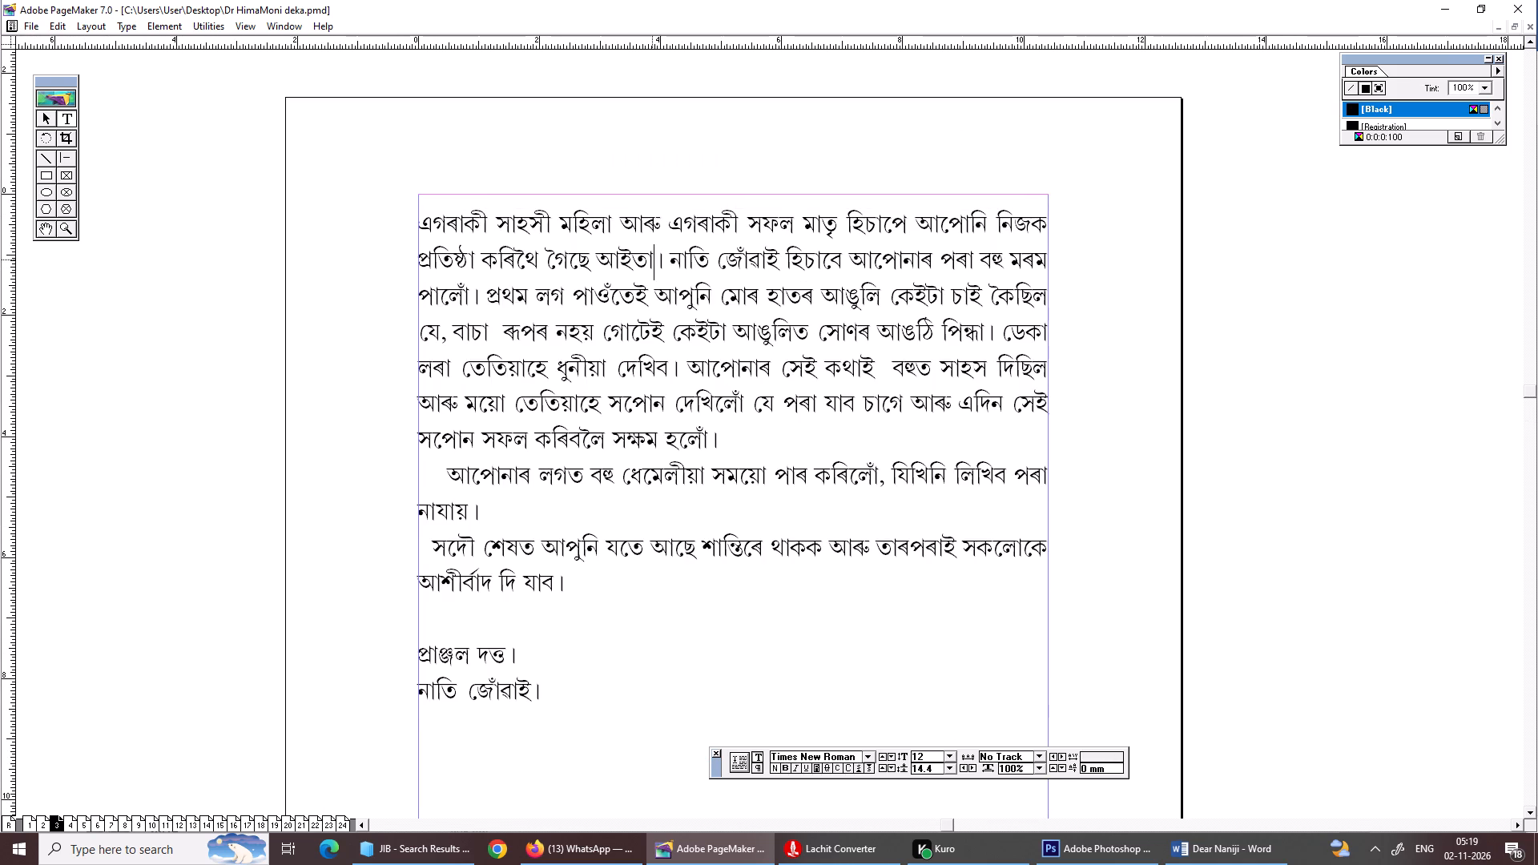
key("ctrl+a")
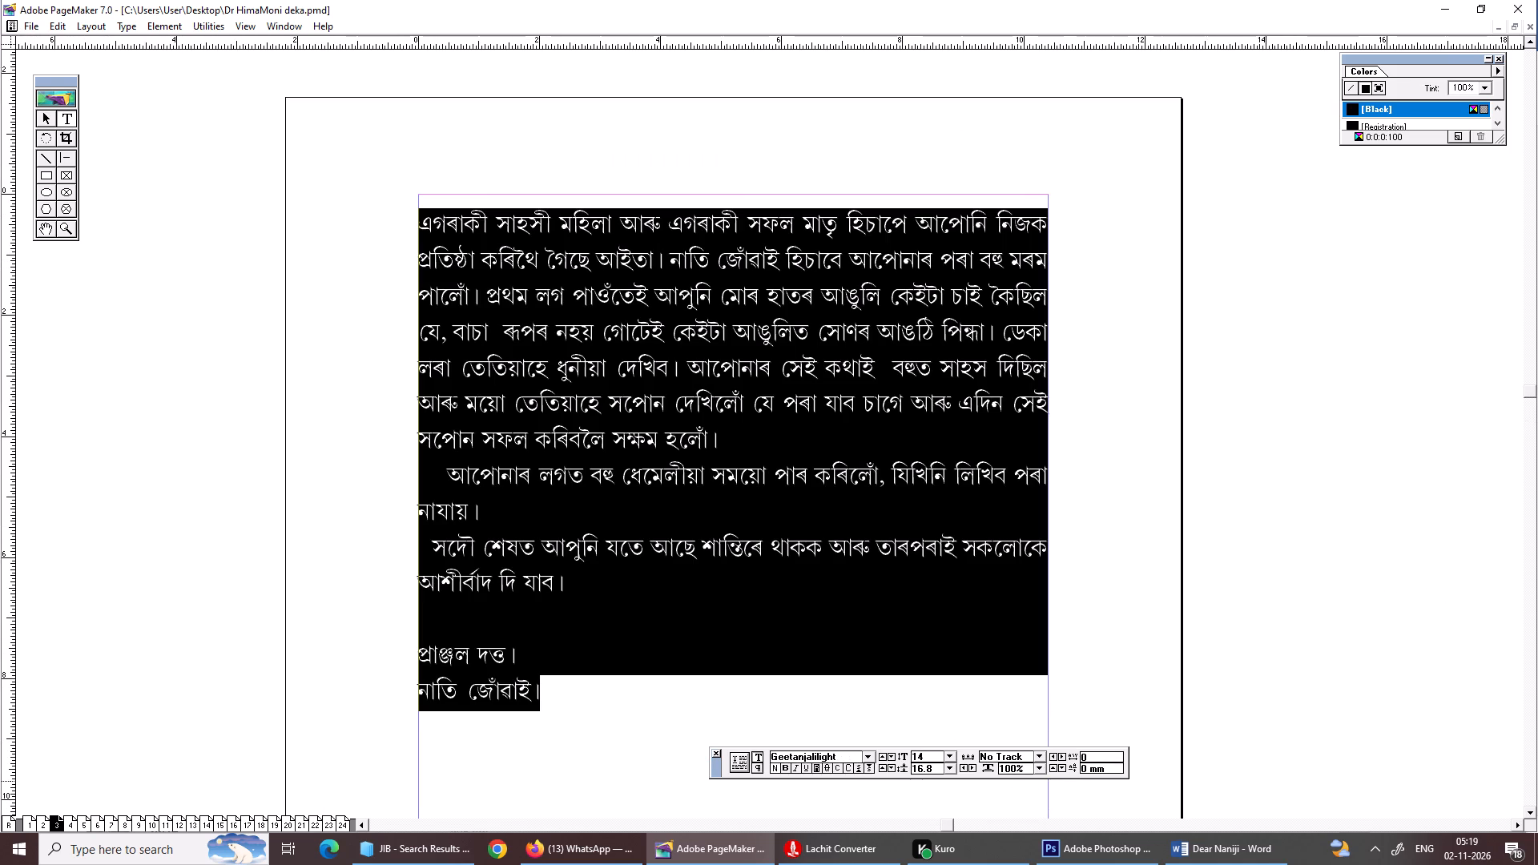
left_click(956, 768)
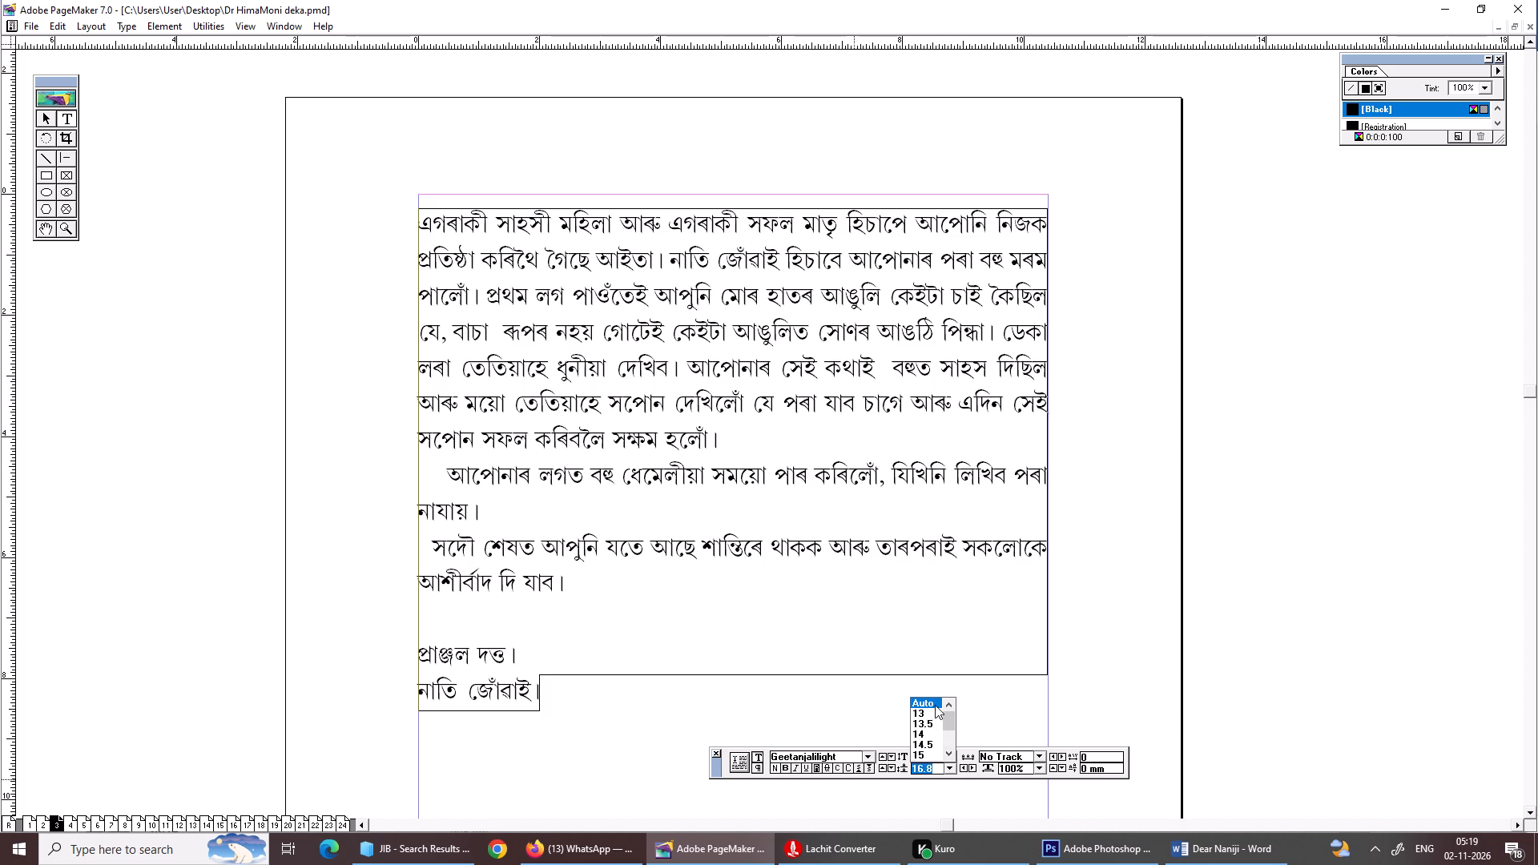
left_click(935, 705)
key("ctrl+shift+j")
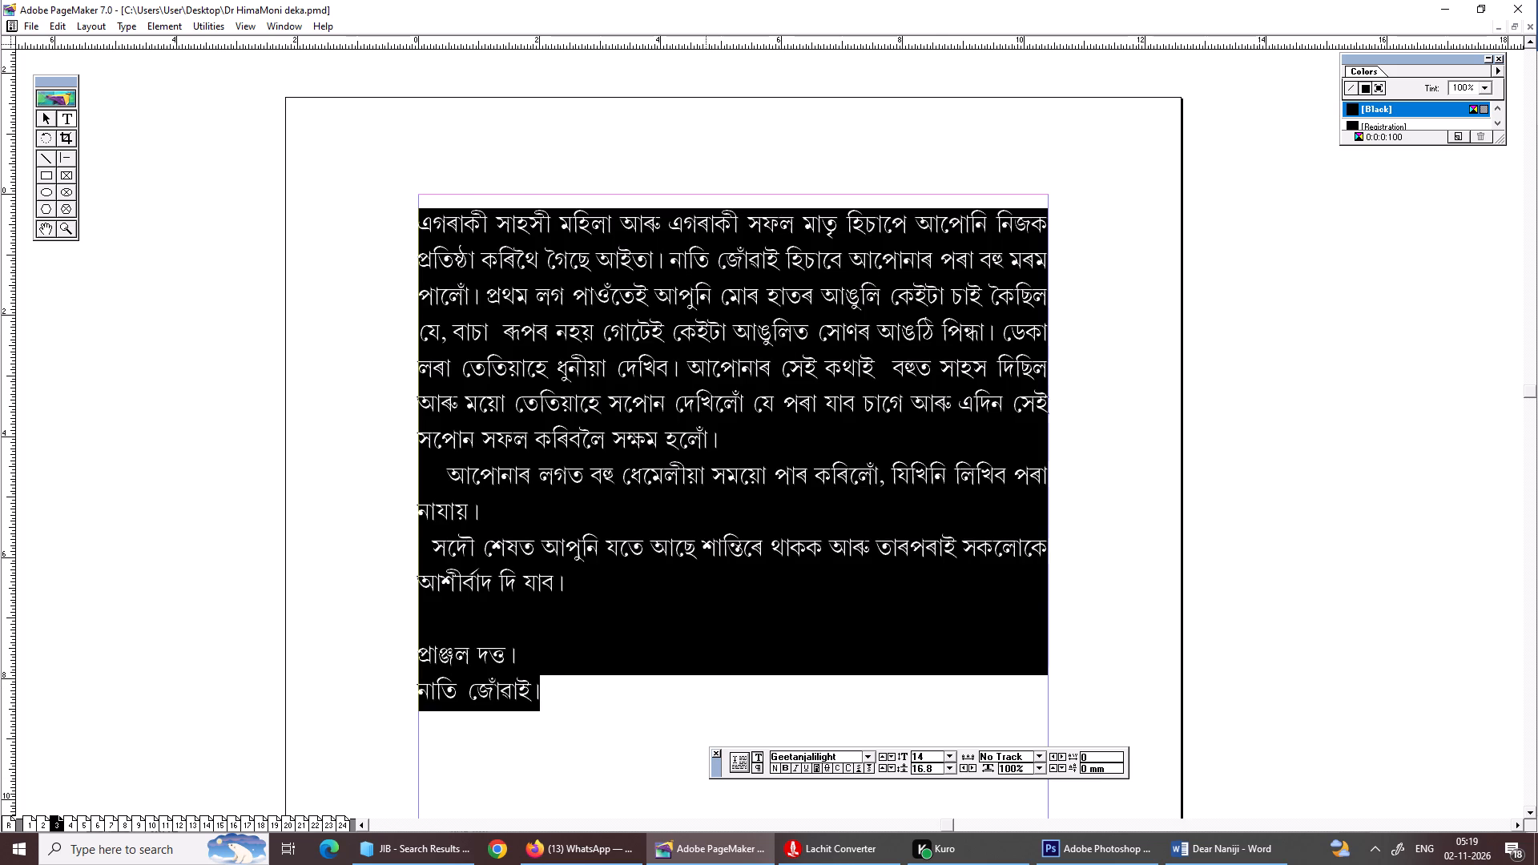
left_click(711, 647)
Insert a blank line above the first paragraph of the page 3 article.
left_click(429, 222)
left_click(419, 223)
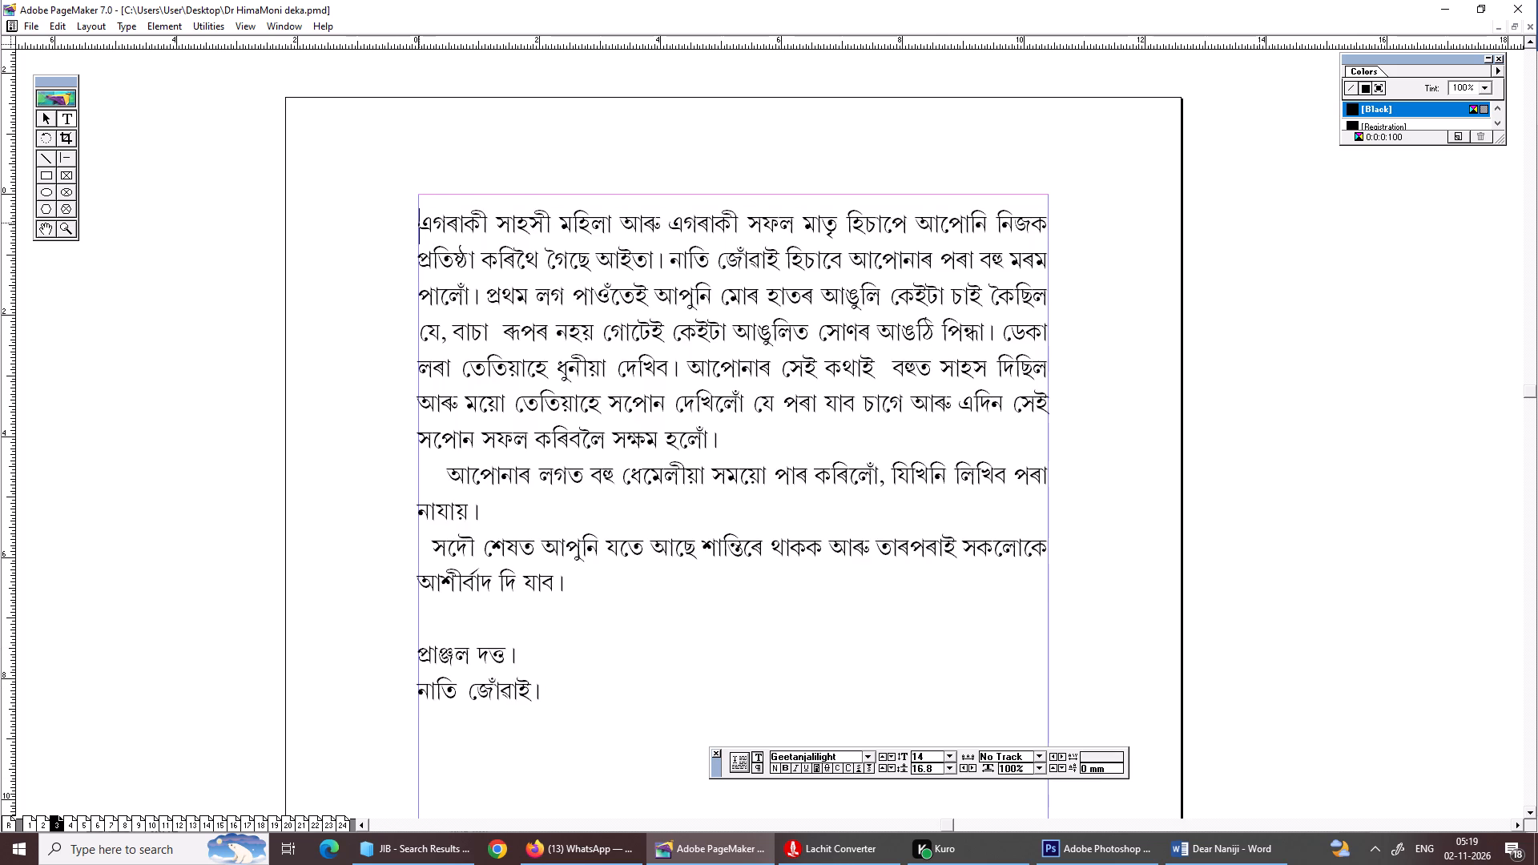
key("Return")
Give the three body paragraphs on page 3 a first-line indent of 8 mm and a space before of 2 mm.
left_click_drag(421, 257, 602, 573)
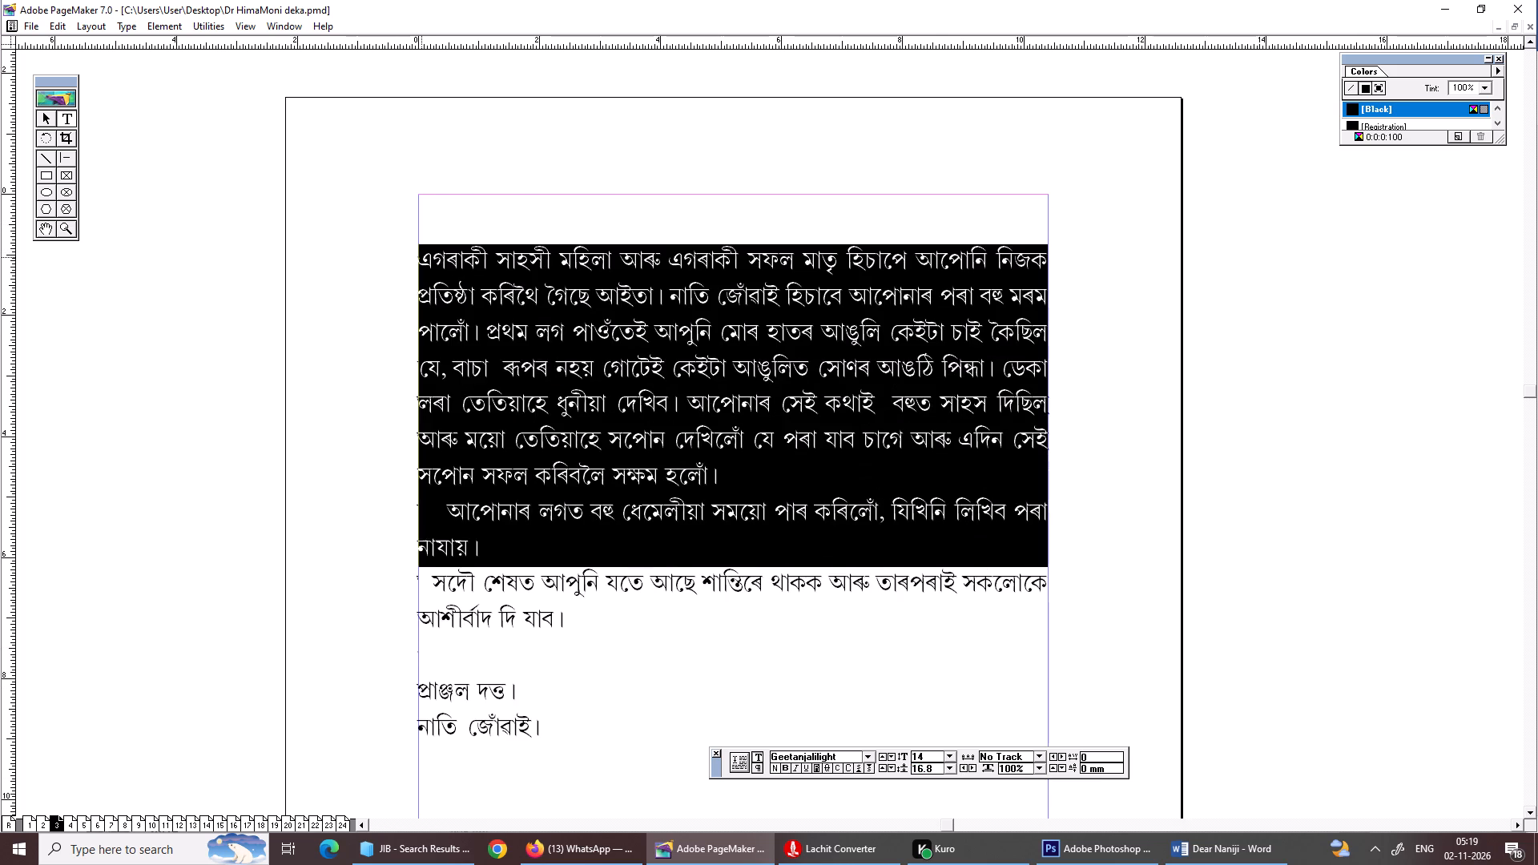
left_click_drag(602, 573, 653, 629)
key("ctrl+m")
key("Tab")
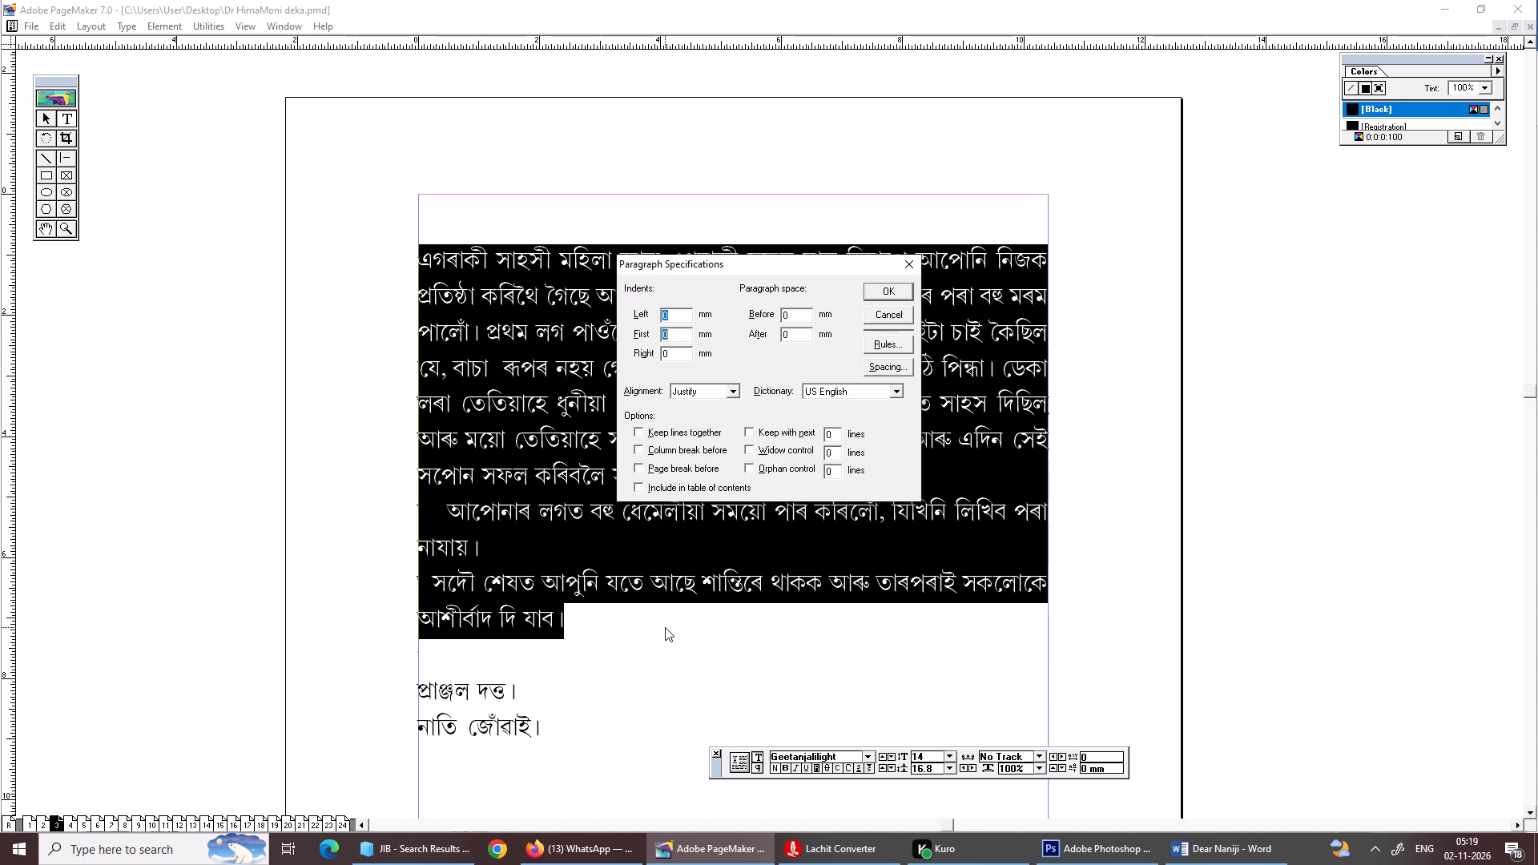
key("8")
key("Tab")
key("Tab")
key("2")
key("Return")
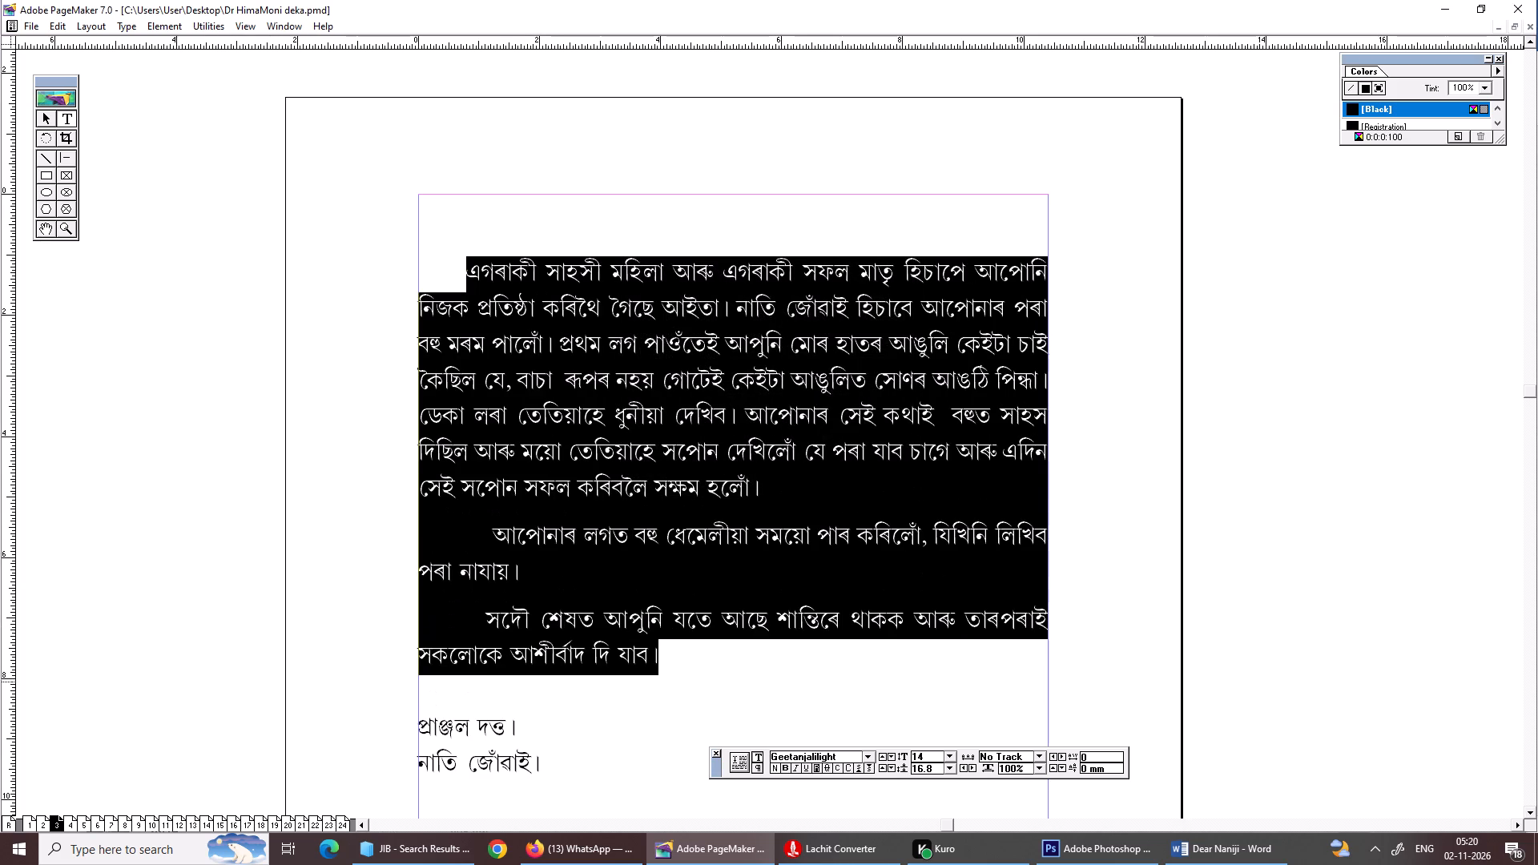
Delete the leading spaces at the start of the second and third body paragraphs on page 3.
left_click(368, 626)
left_click_drag(502, 535, 380, 543)
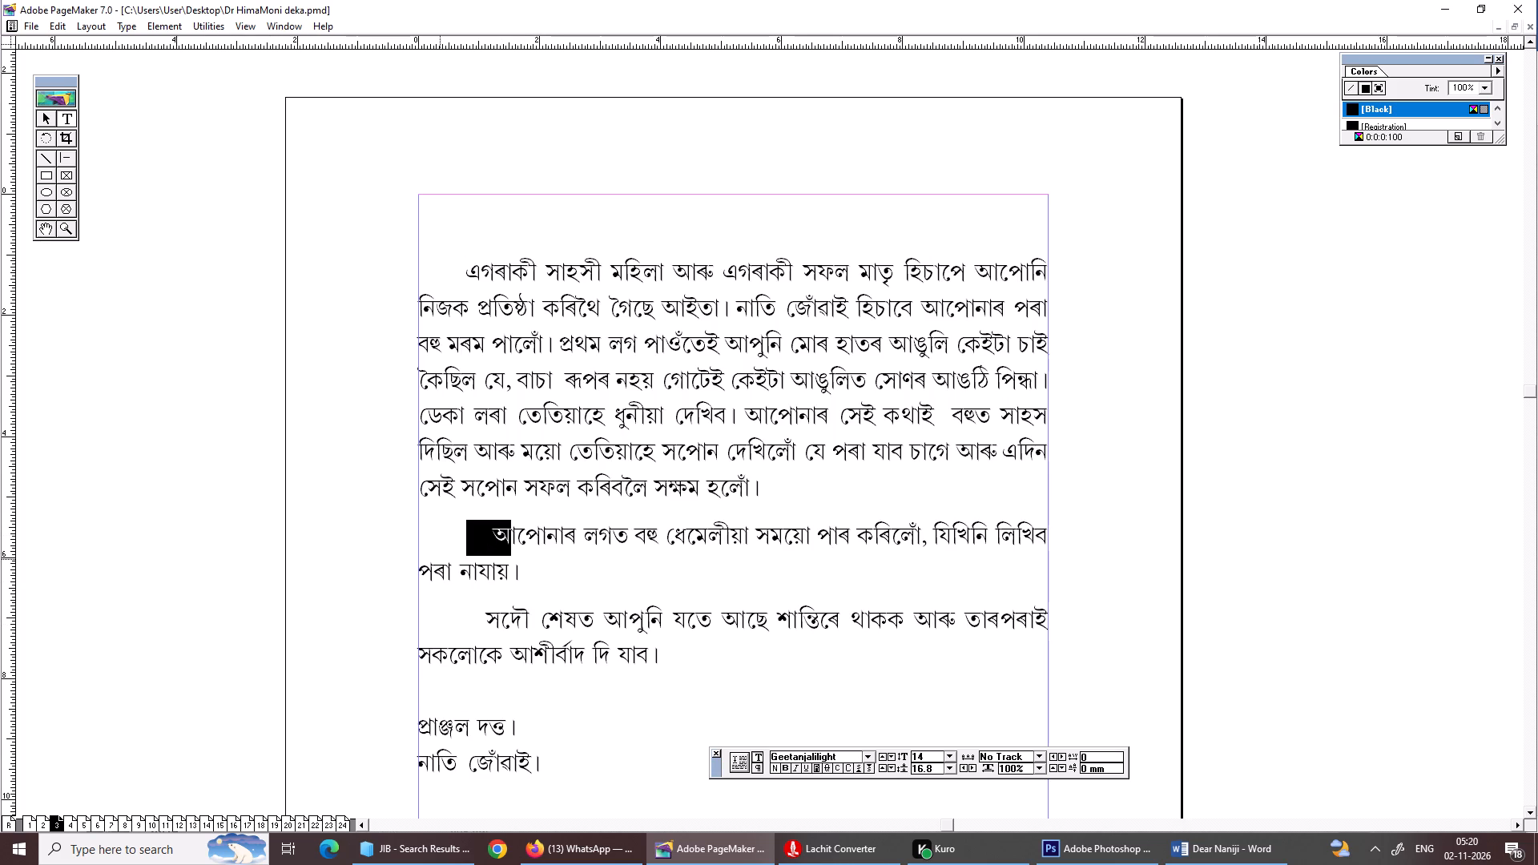
left_click(513, 537)
left_click_drag(497, 537, 328, 537)
key("BackSpace")
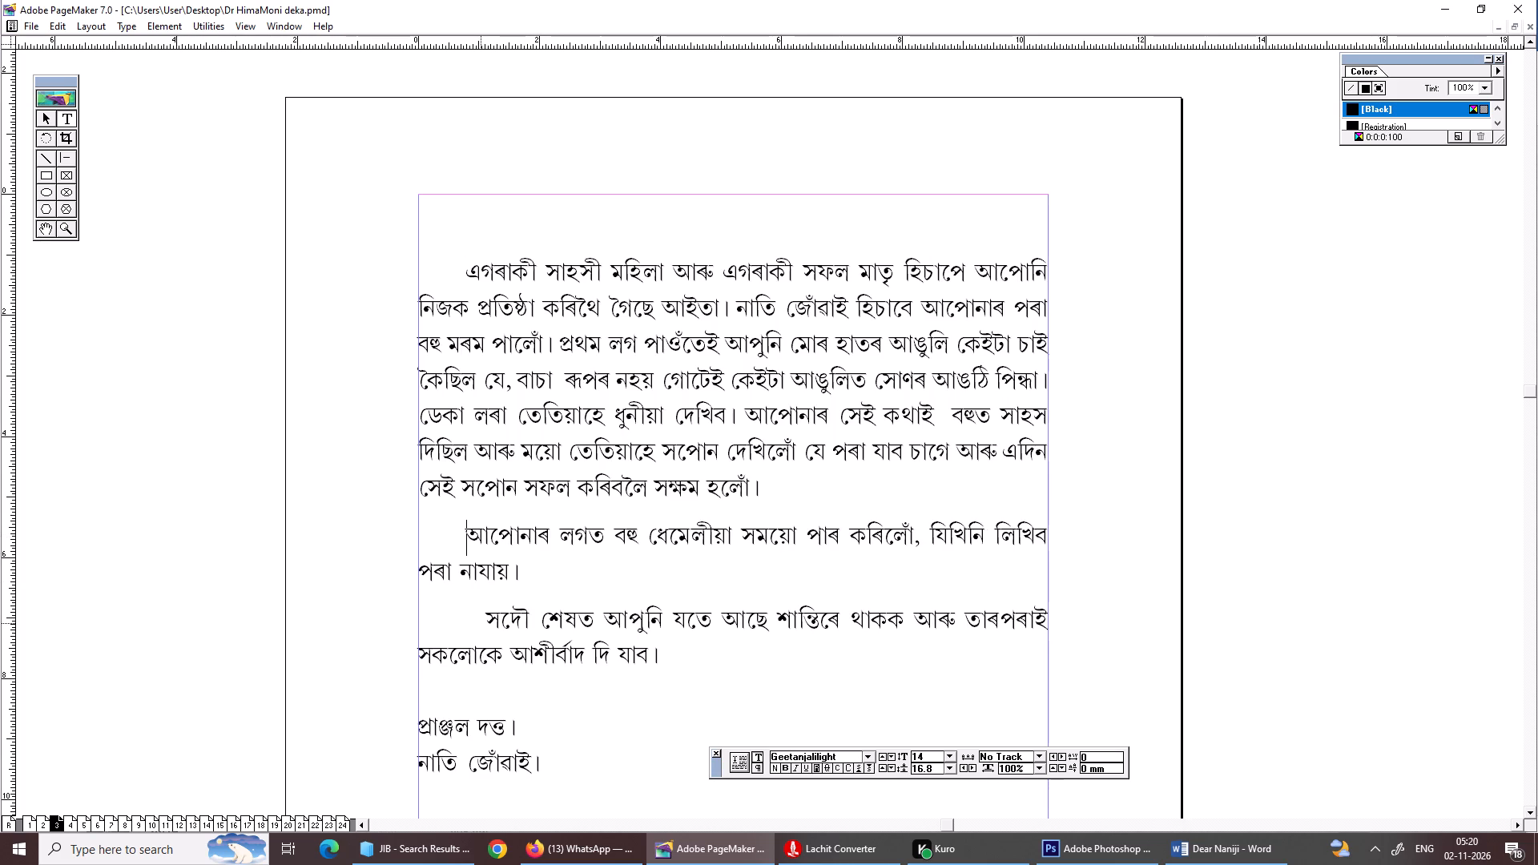
left_click_drag(481, 622, 378, 617)
key("BackSpace")
Right-align and italicise the two closing signature lines of the page 3 article and save the document.
left_click_drag(542, 771, 528, 761)
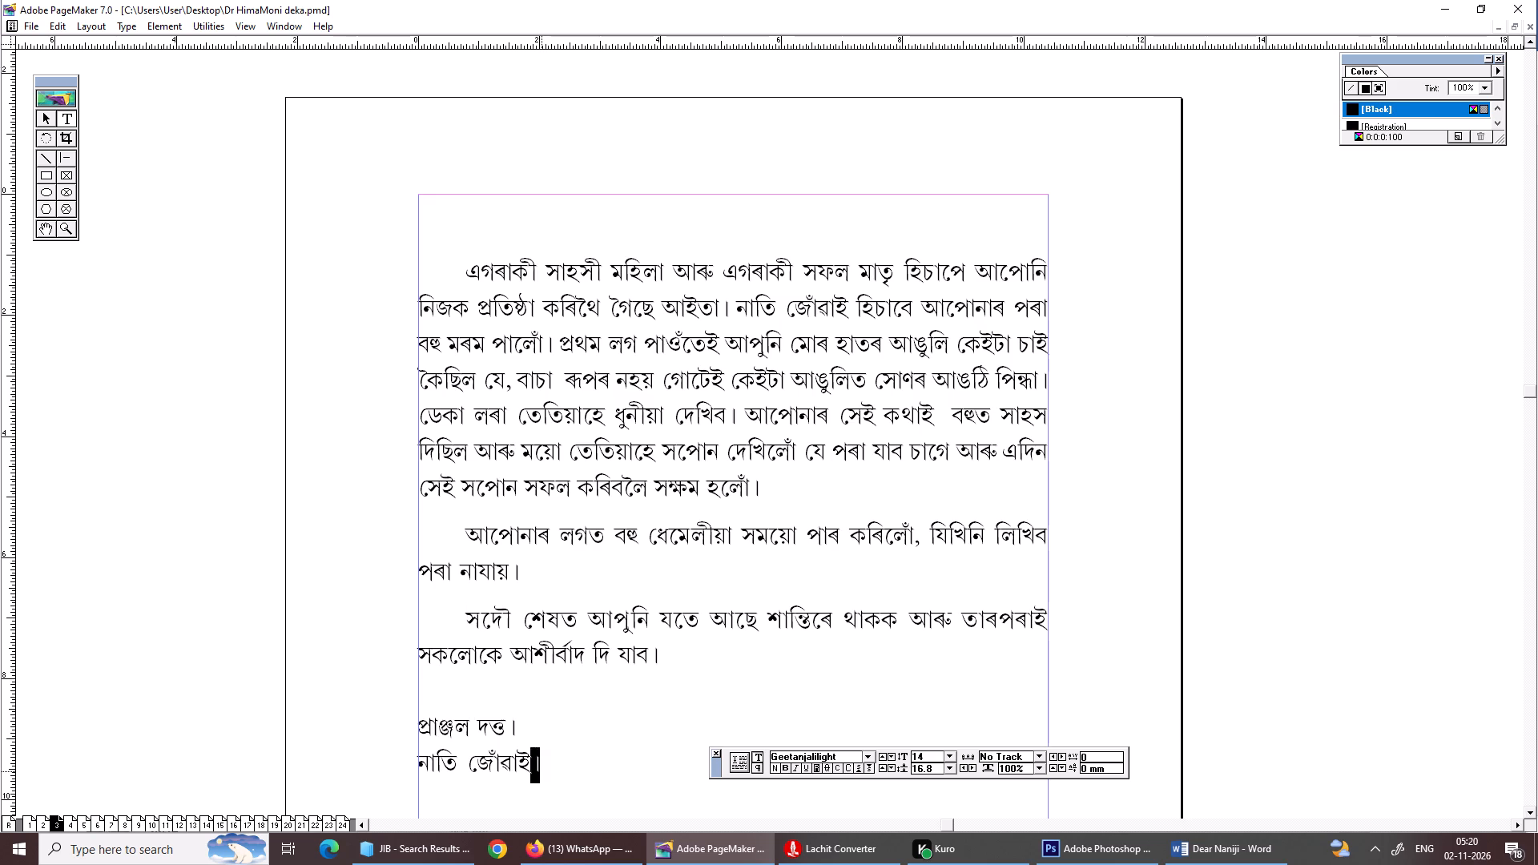
left_click_drag(528, 761, 378, 715)
key("ctrl+shift+r")
key("ctrl+shift+i")
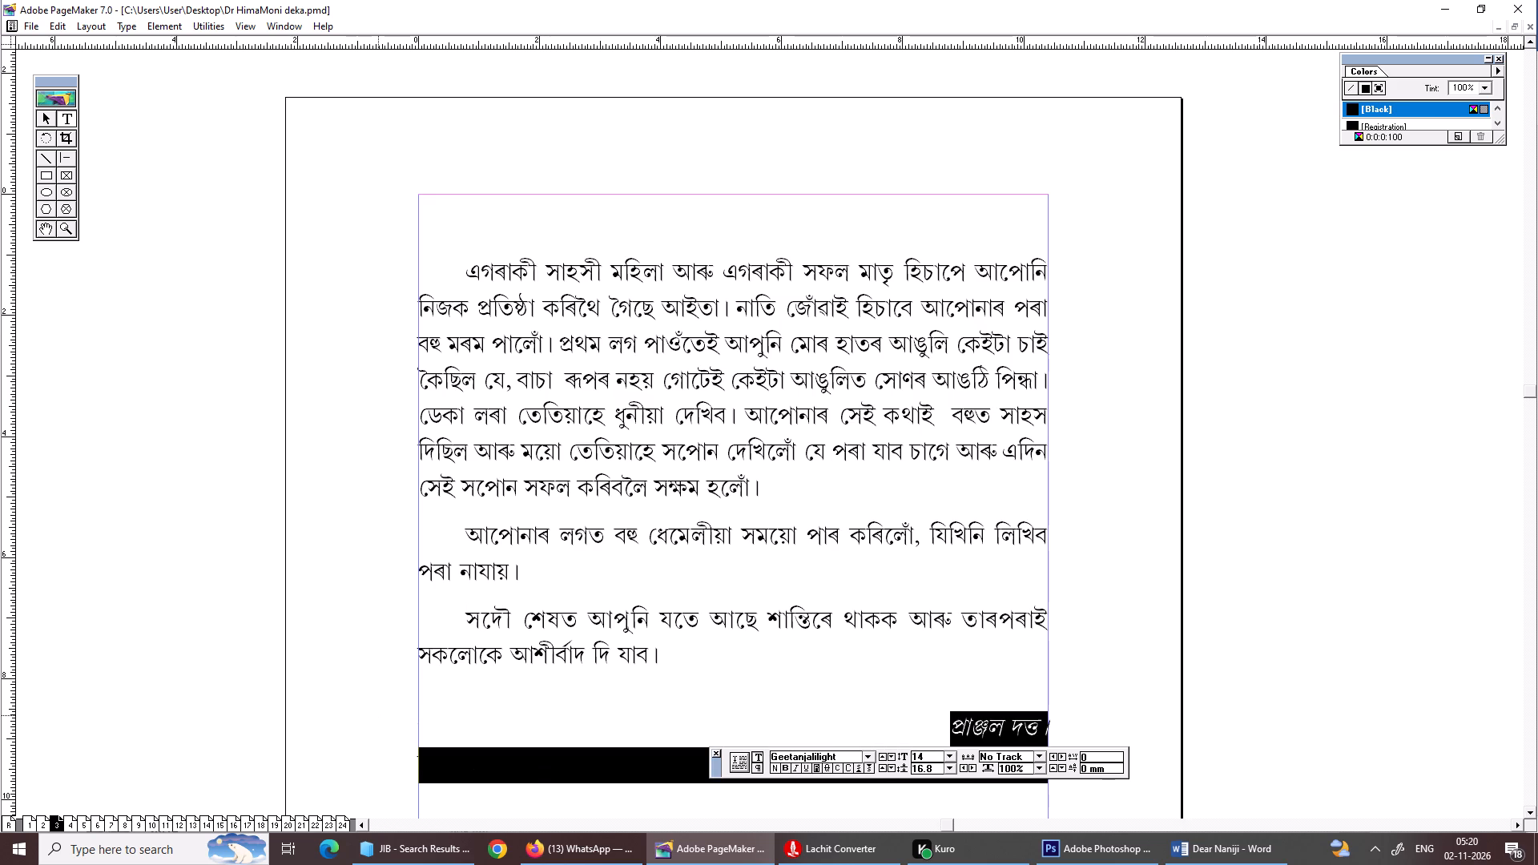
key("ctrl+0")
key("ctrl+s")
key("ctrl+s")
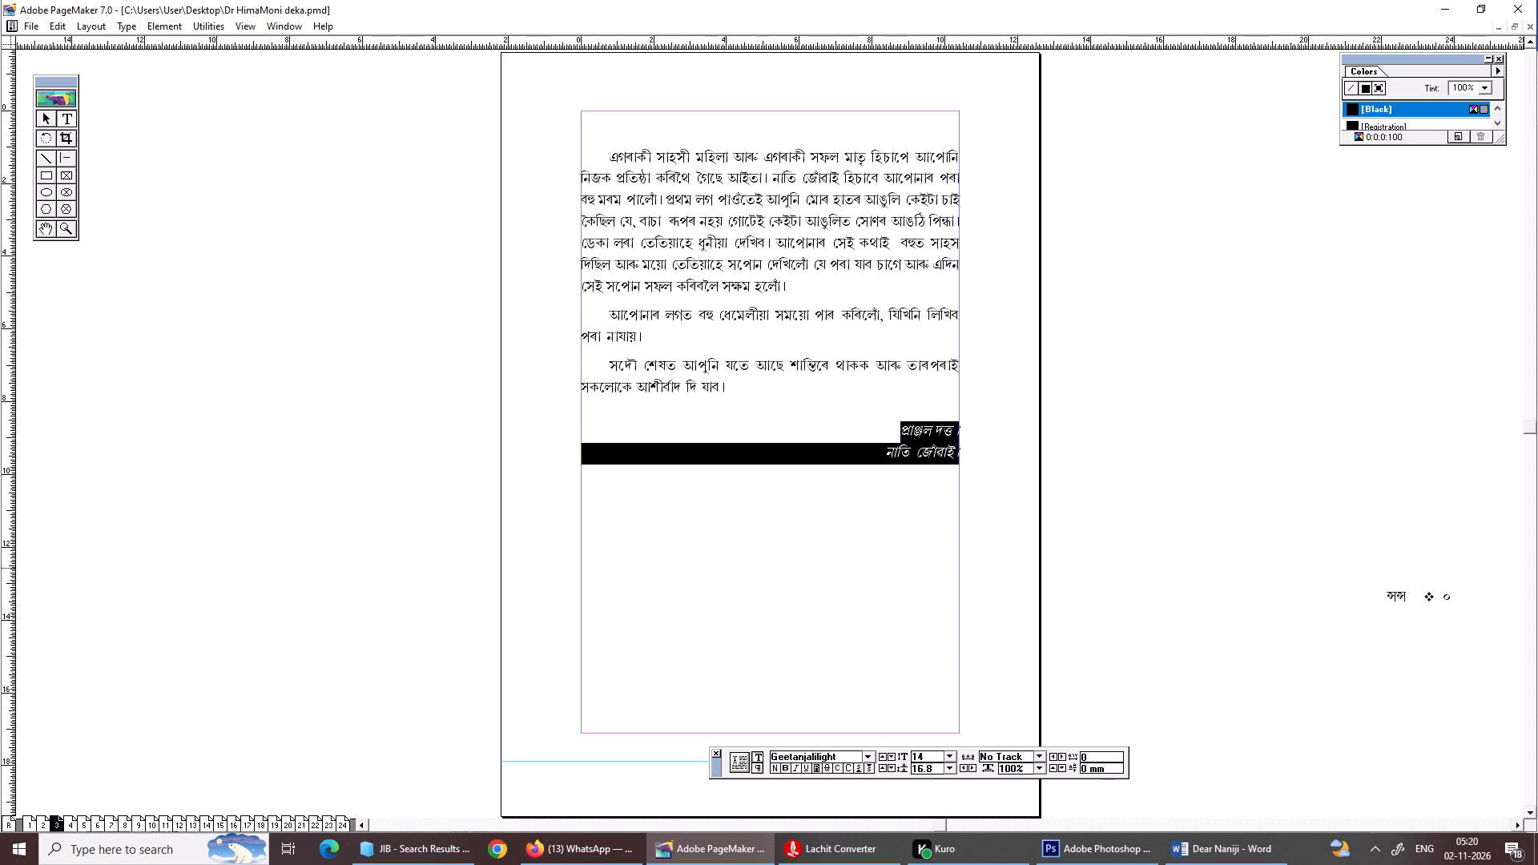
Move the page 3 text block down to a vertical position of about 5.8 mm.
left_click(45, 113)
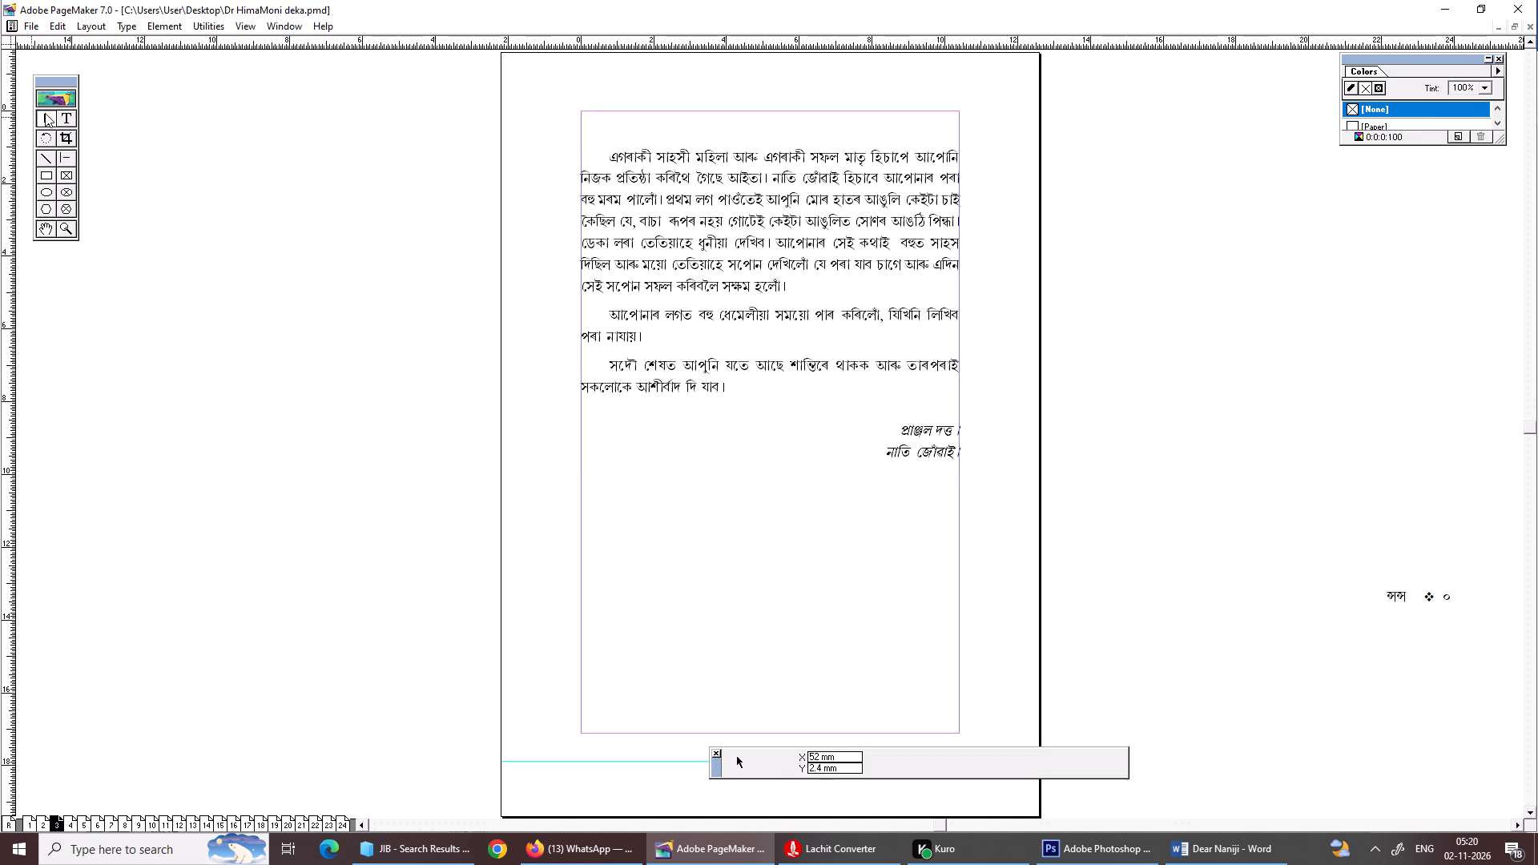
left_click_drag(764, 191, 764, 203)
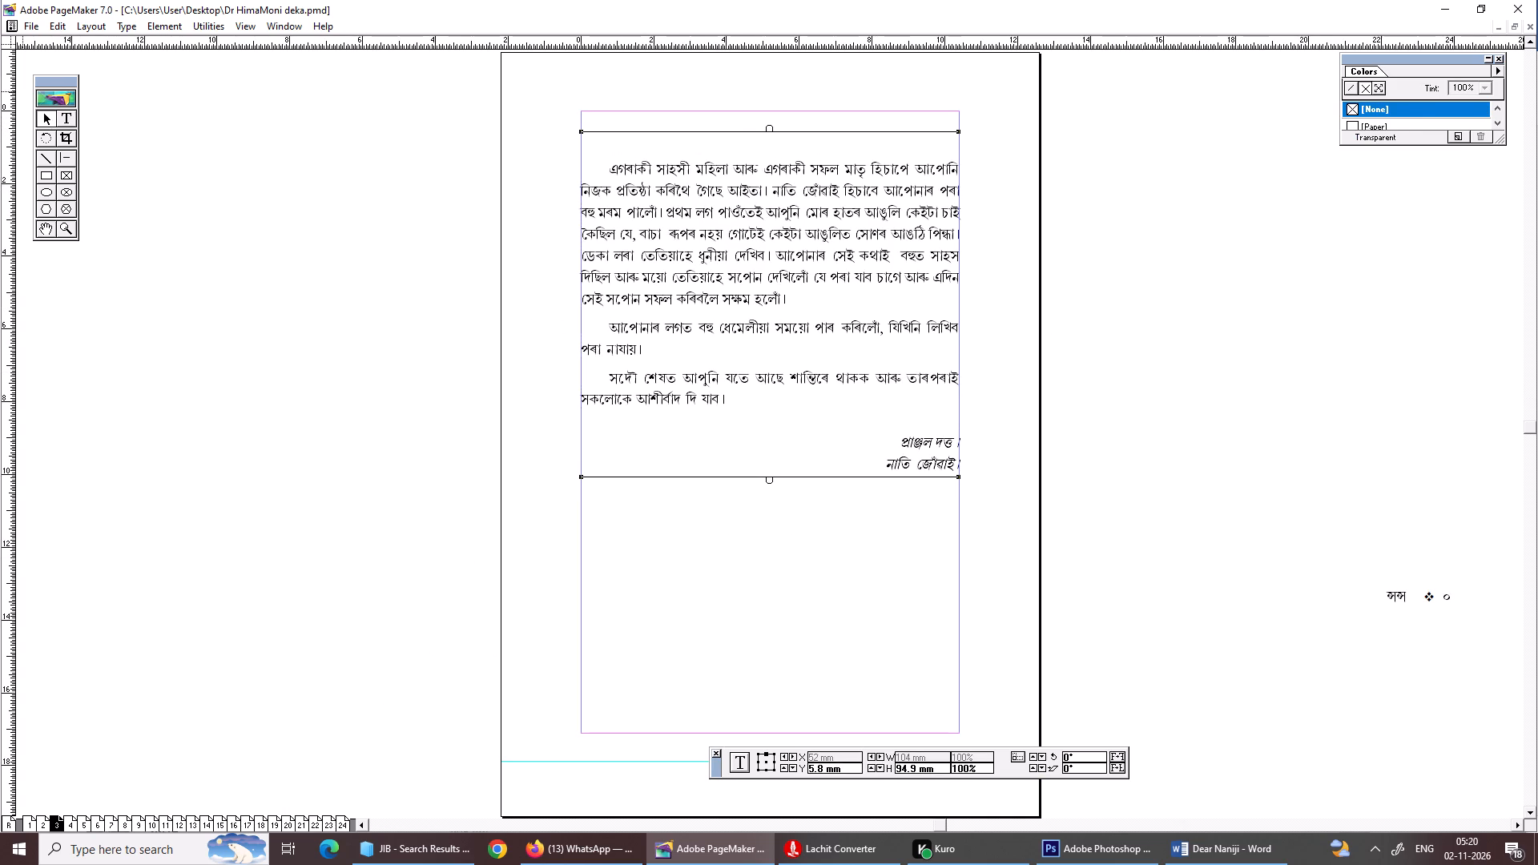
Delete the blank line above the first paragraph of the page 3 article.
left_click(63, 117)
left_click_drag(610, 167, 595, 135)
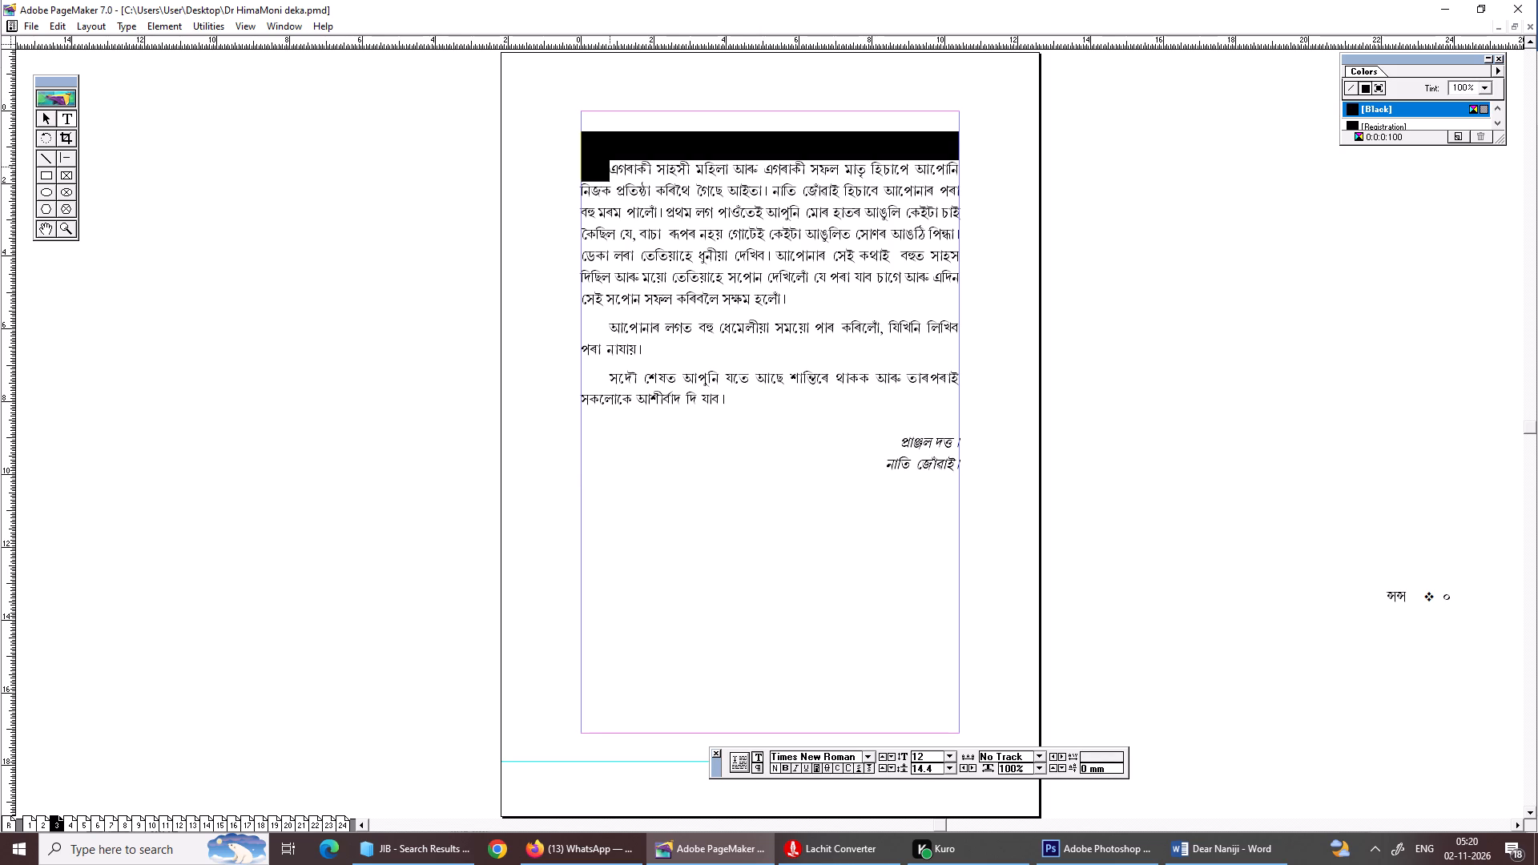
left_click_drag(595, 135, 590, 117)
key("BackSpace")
Move the page 3 text block down to a vertical position of about 14.3 mm and save the document.
left_click(50, 119)
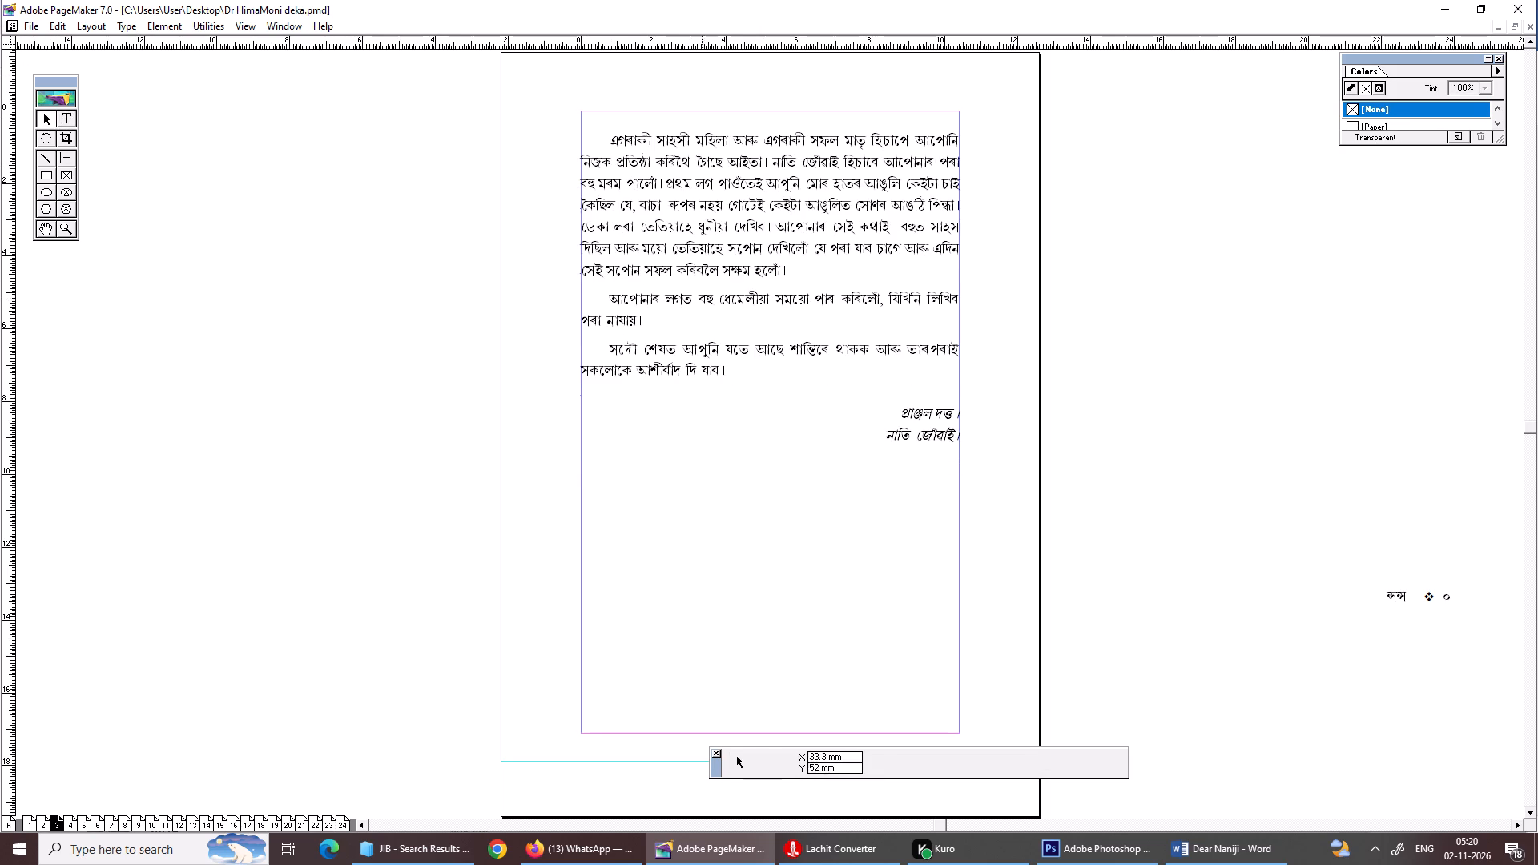
left_click_drag(715, 300, 717, 341)
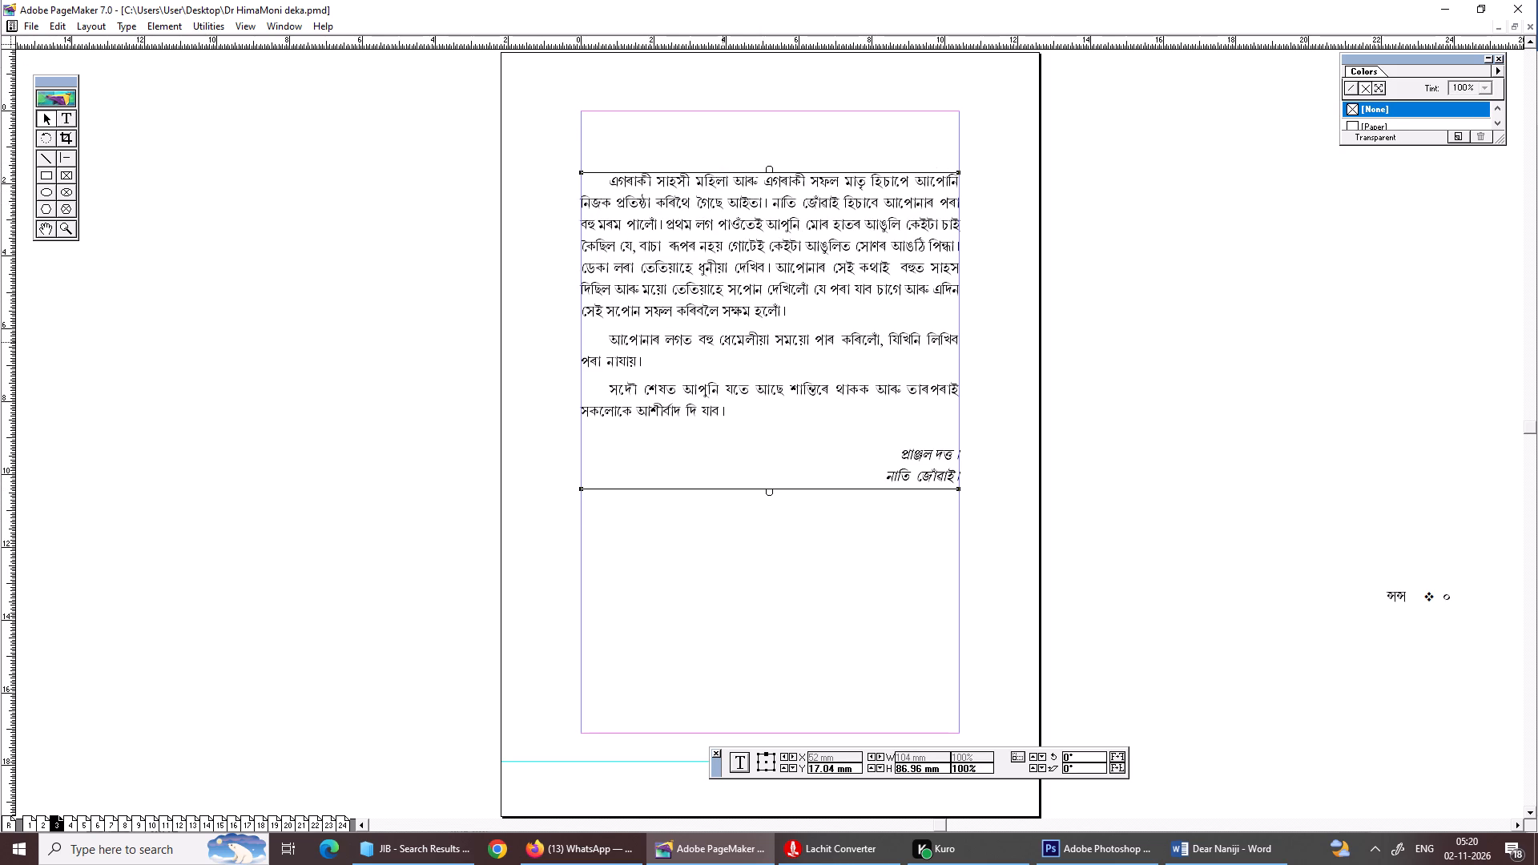
left_click_drag(723, 342, 722, 332)
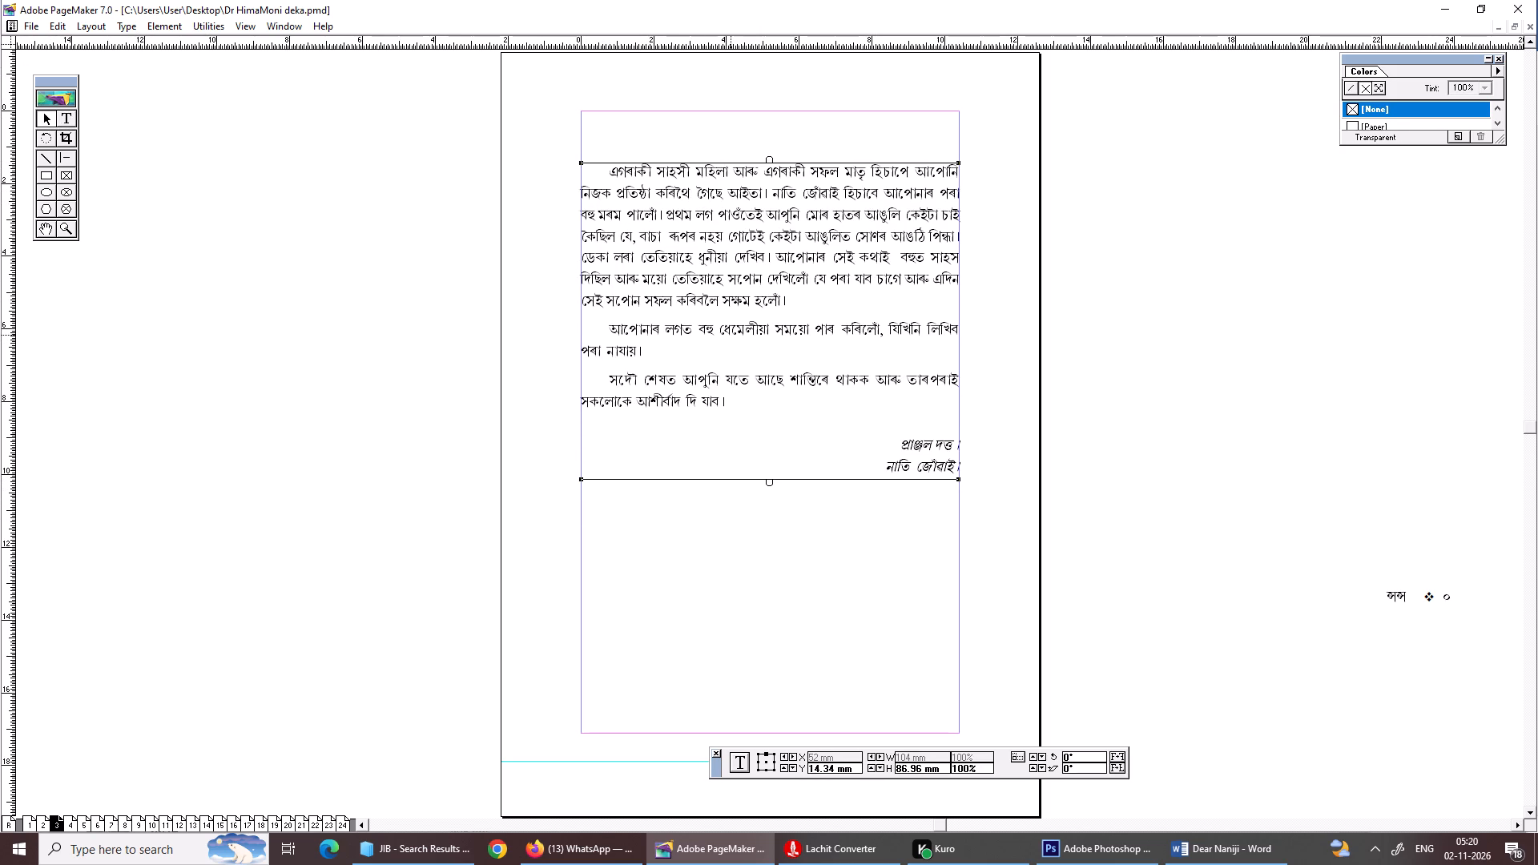
key("ctrl+s")
On page 4, set the entire article's text size to 12 pt and its leading to Auto.
key("Page_Down")
key("ctrl+s")
left_click(707, 211, "ctrl")
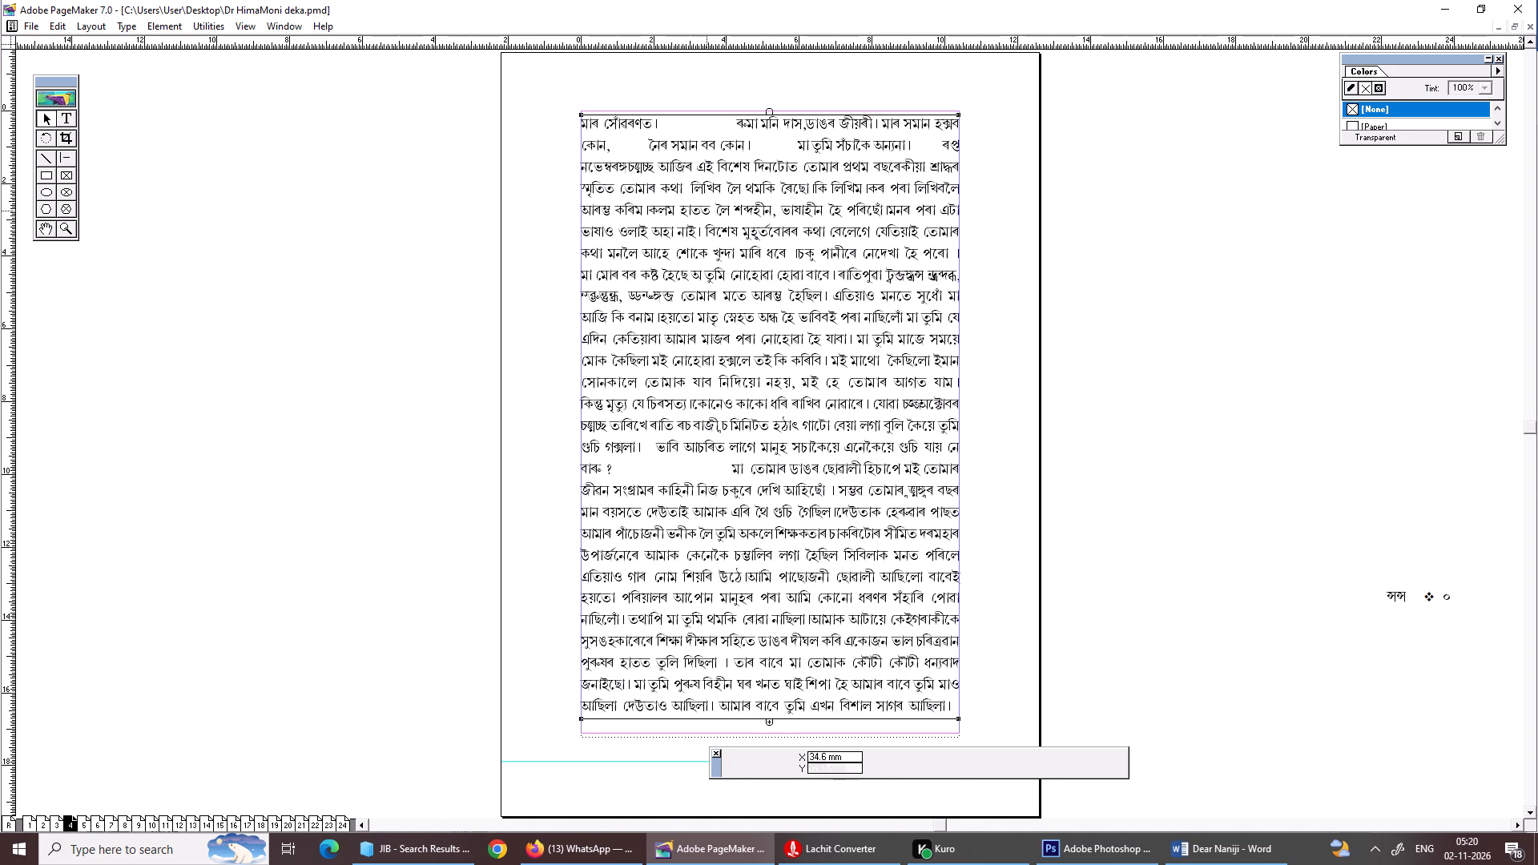
left_click(66, 115)
left_click(907, 249)
key("ctrl+s")
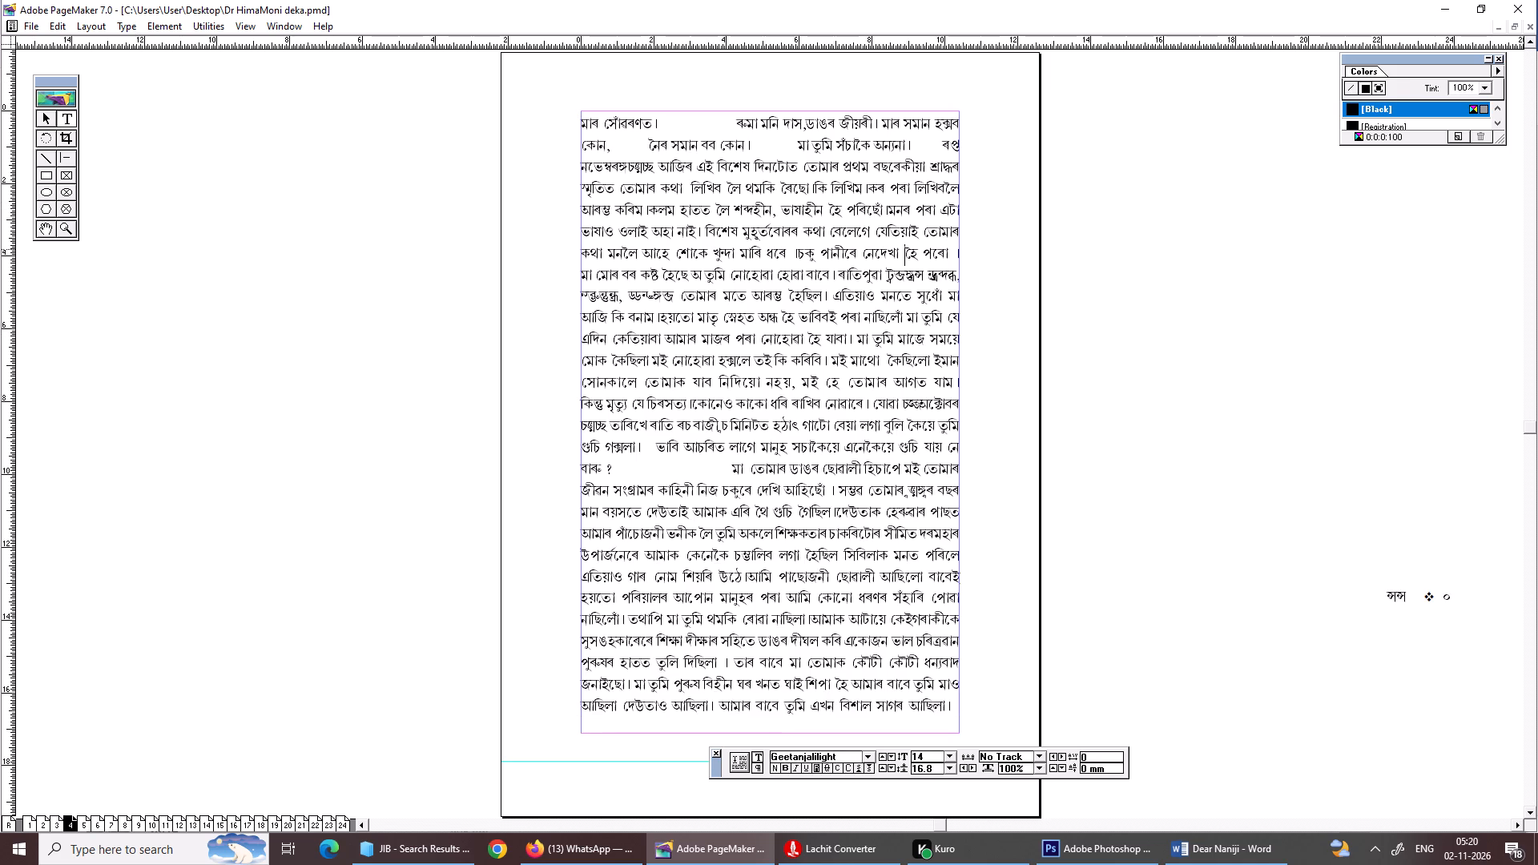
key("ctrl+s")
left_click(808, 264, "ctrl")
key("ctrl+a")
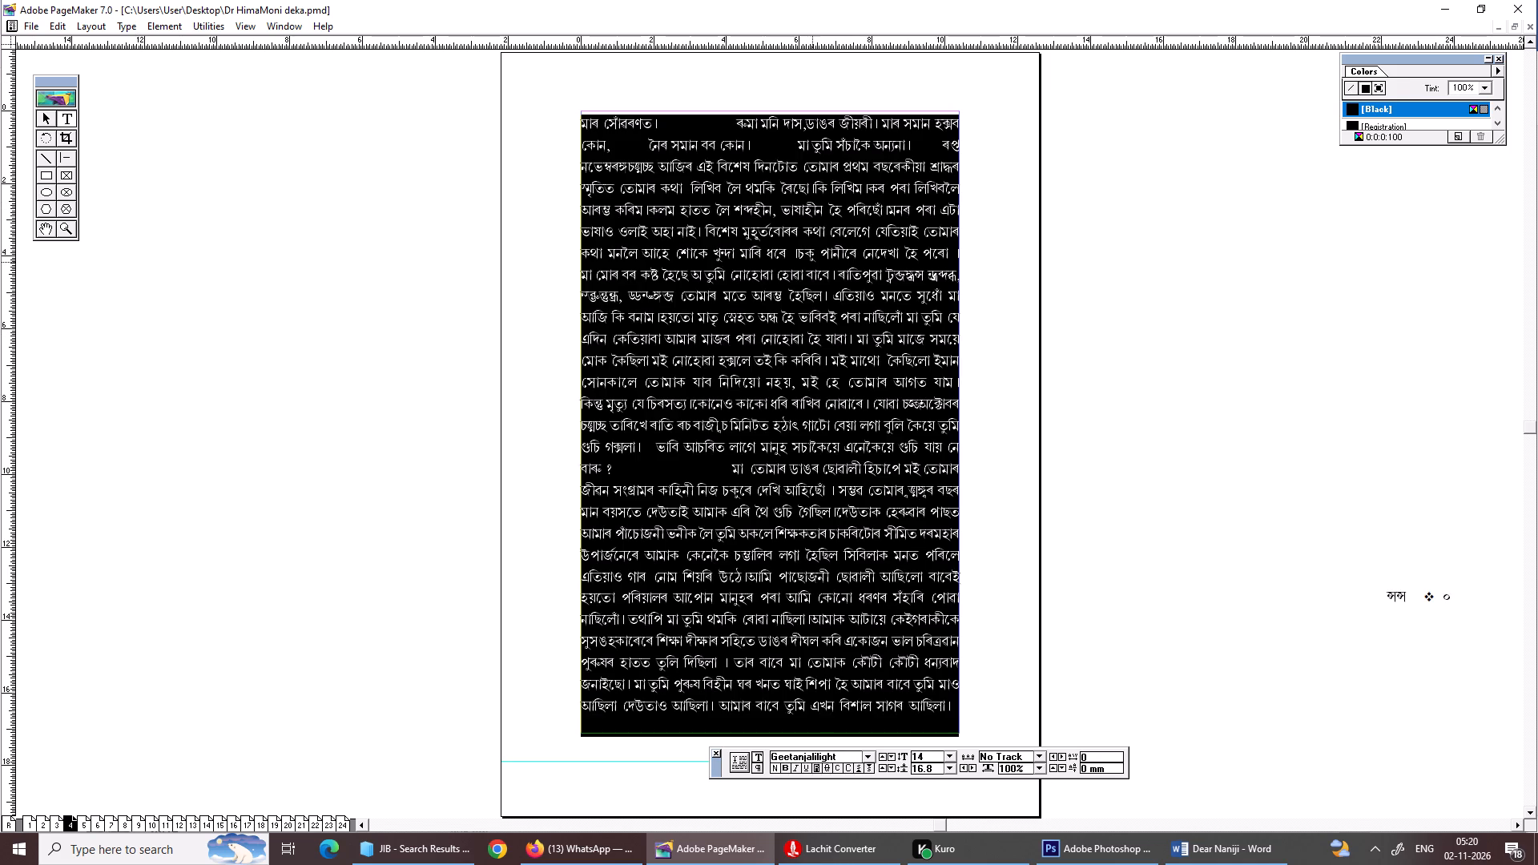
key("Page_Down")
key("Page_Down")
key("Page_Up")
key("Page_Up")
left_click(950, 761)
left_click(954, 766)
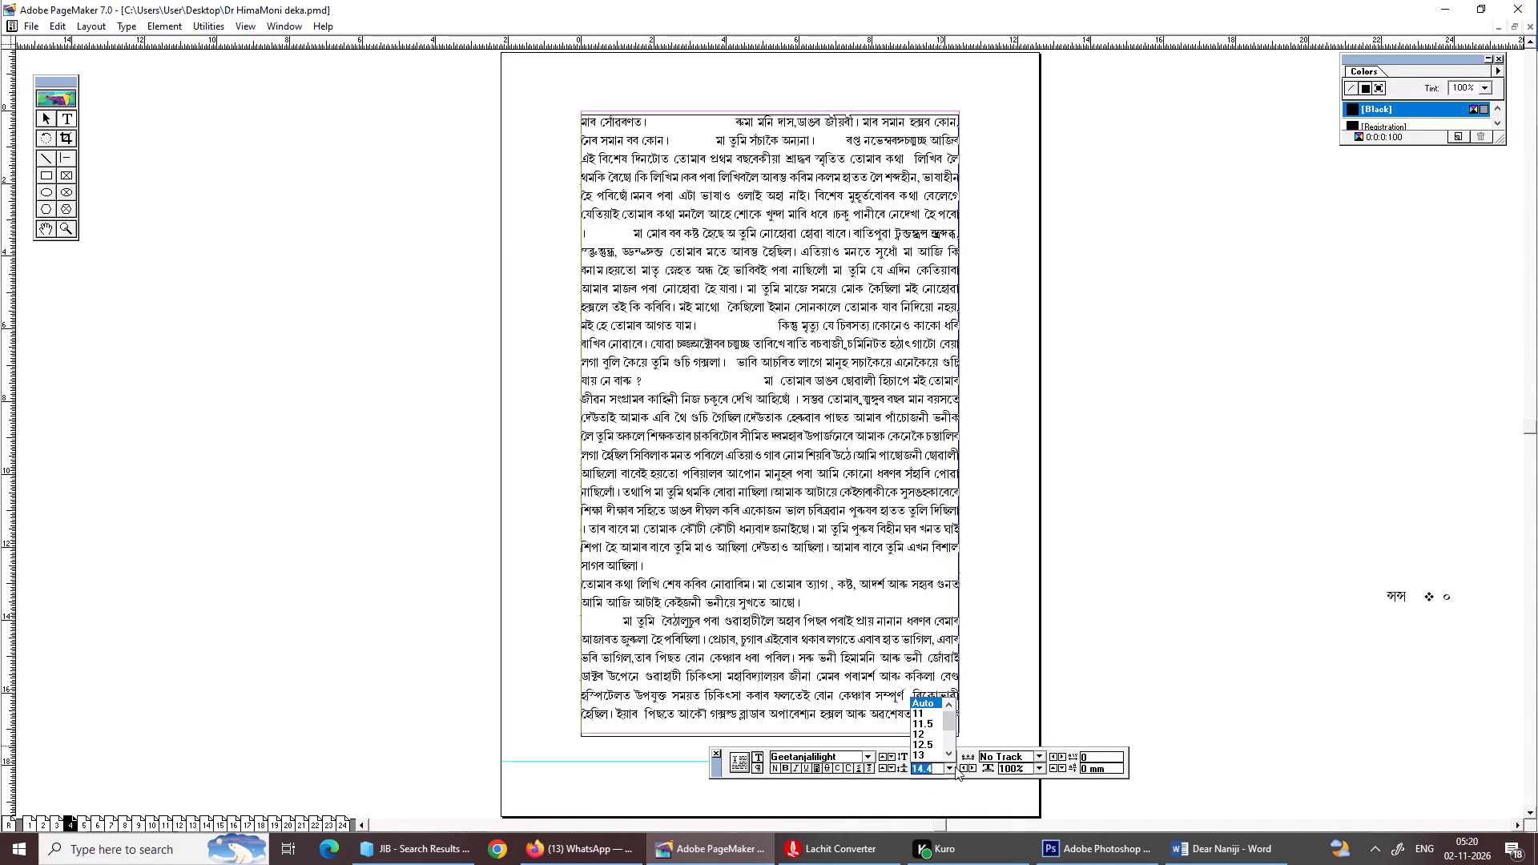
left_click(929, 701)
left_click(819, 518)
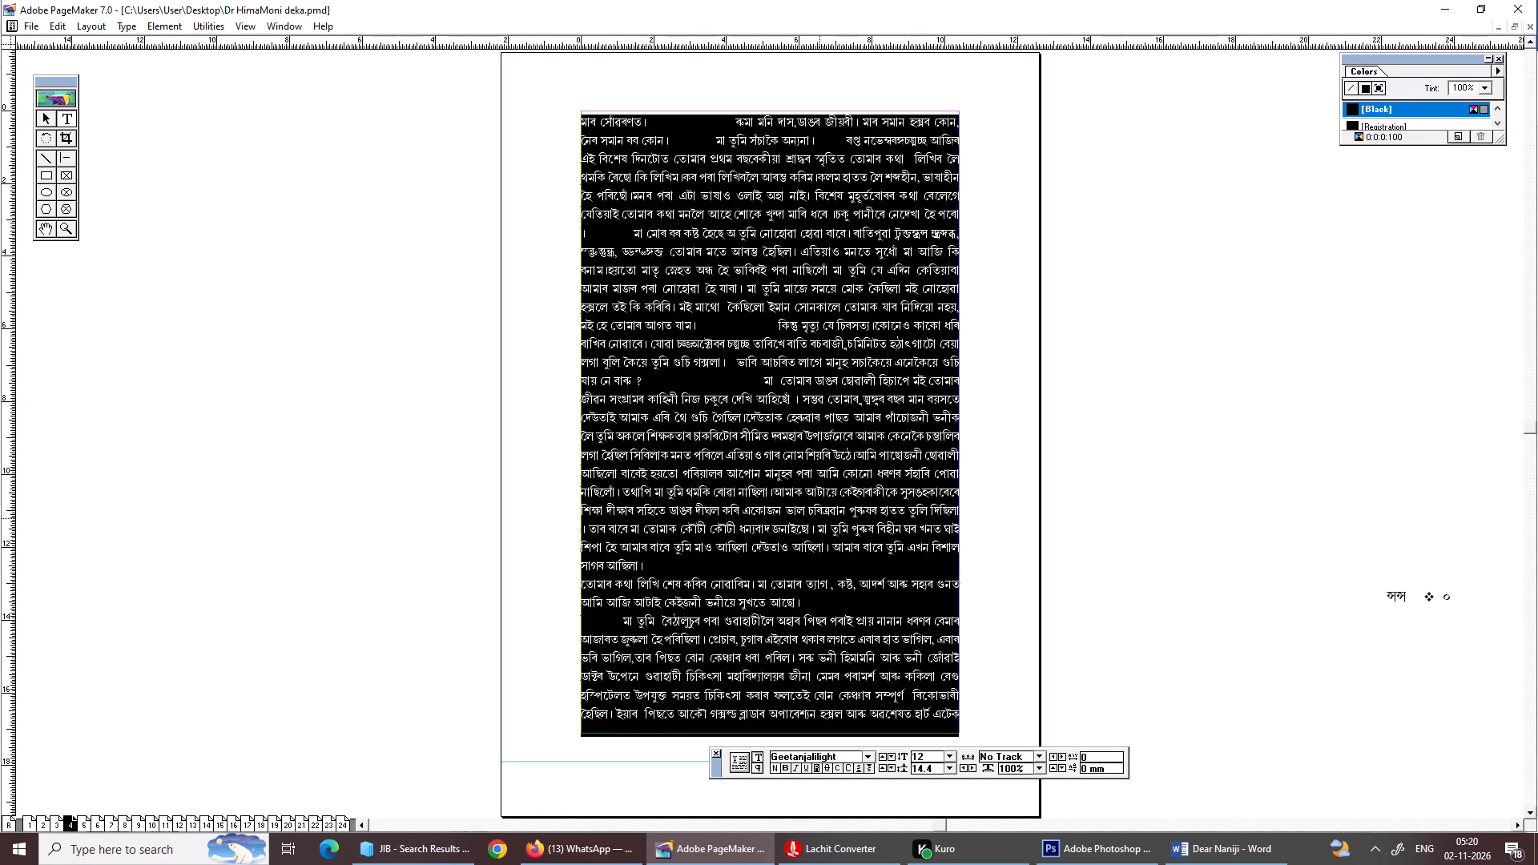
Break the line after the heading "মাৰ সোঁৱৰণত।" at the top of the page 4 article.
key("ctrl+2")
left_click_drag(760, 329, 731, 699, "alt")
left_click_drag(721, 637, 512, 396, "alt")
left_click_drag(586, 417, 911, 593)
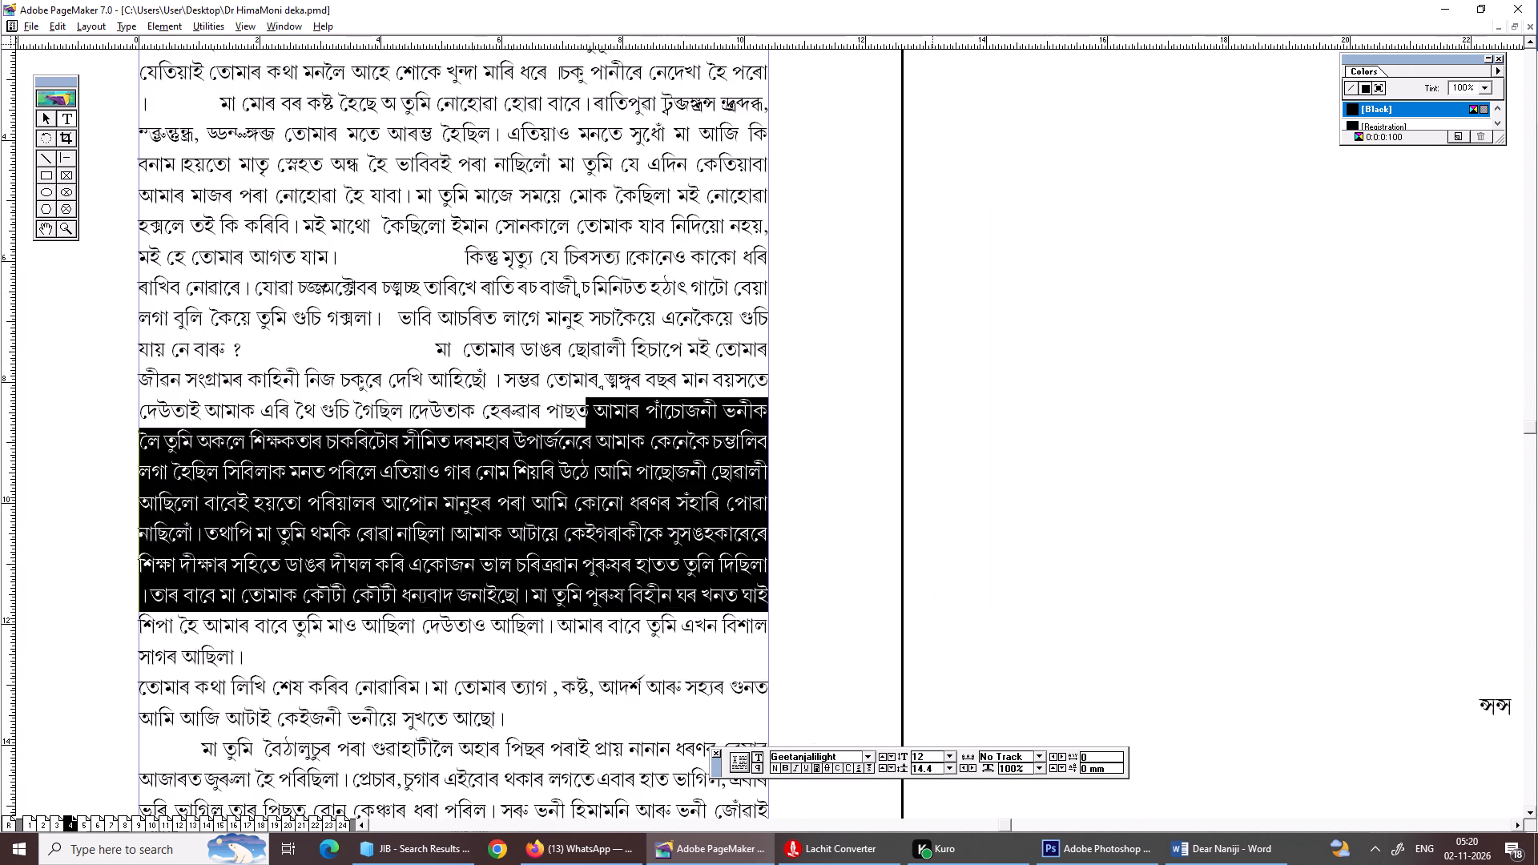
left_click(794, 509)
left_click_drag(731, 486, 1087, 712)
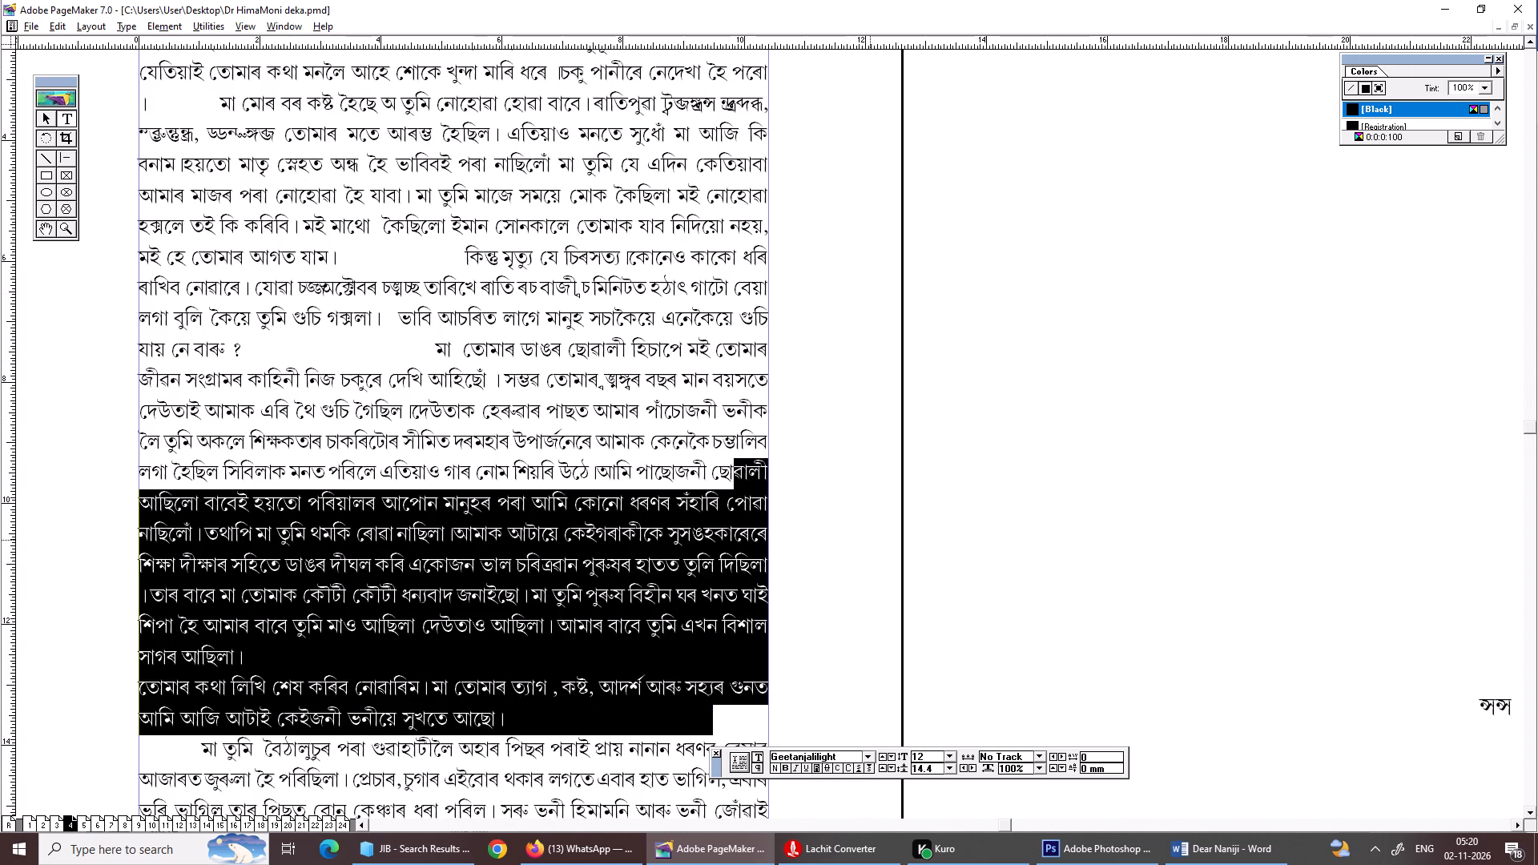
left_click(870, 540, "alt")
left_click_drag(518, 427, 754, 707, "alt")
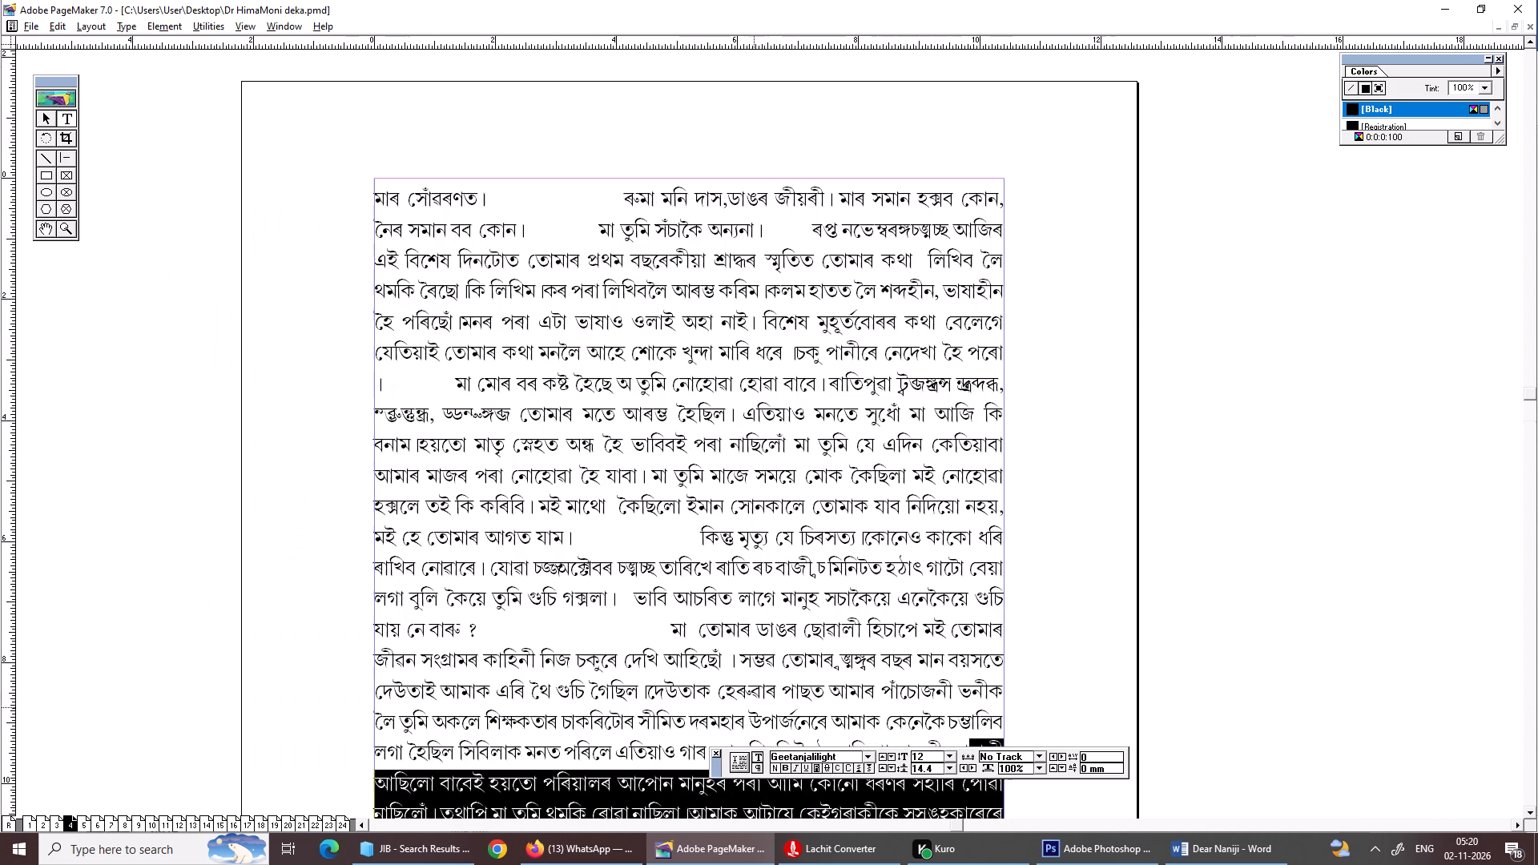
left_click(731, 569)
left_click(645, 525)
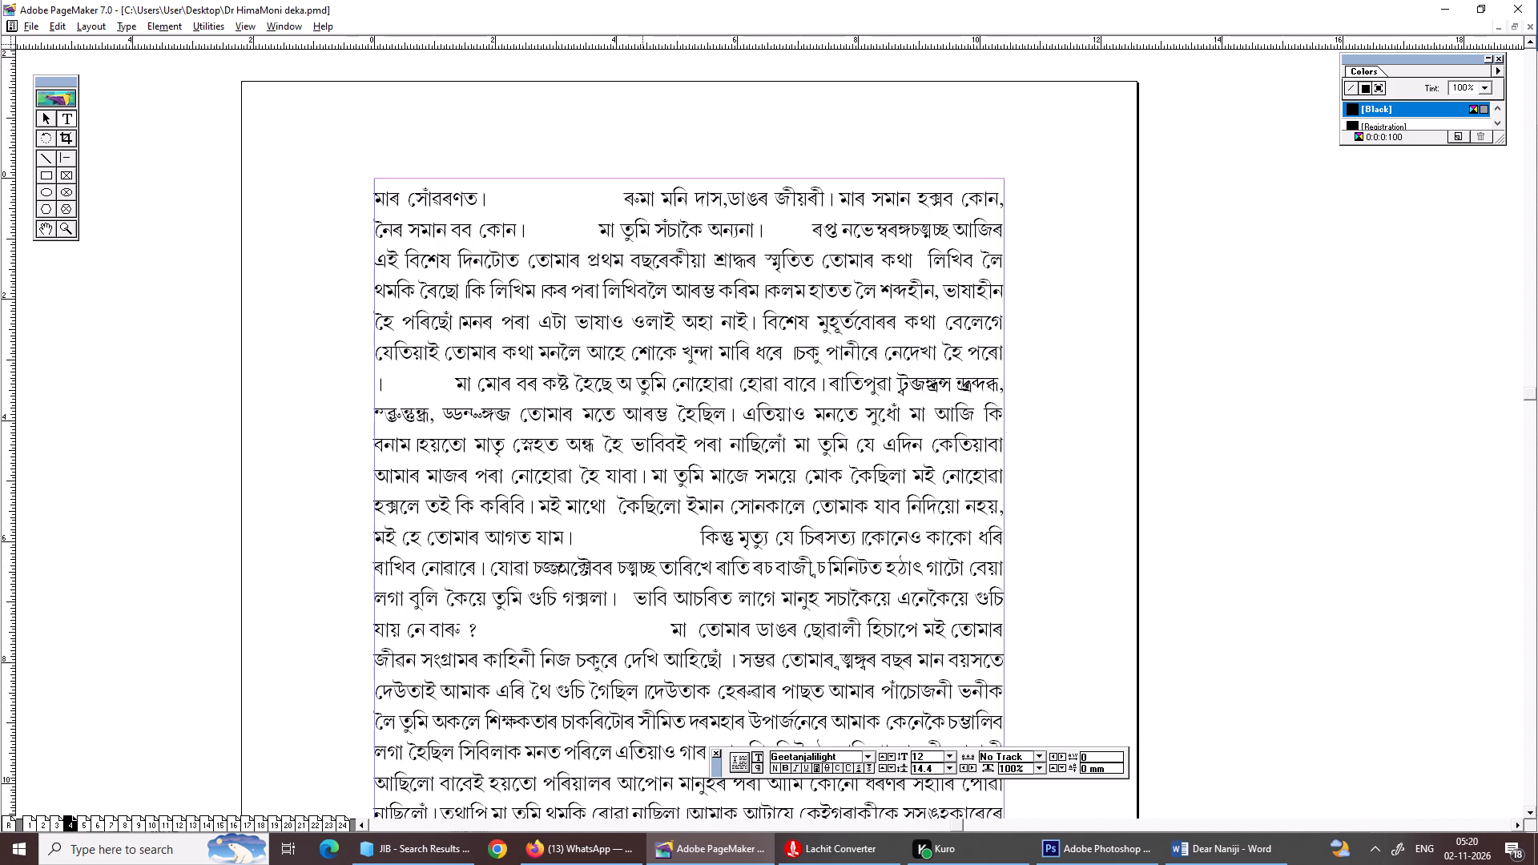
left_click_drag(642, 500, 639, 526, "alt")
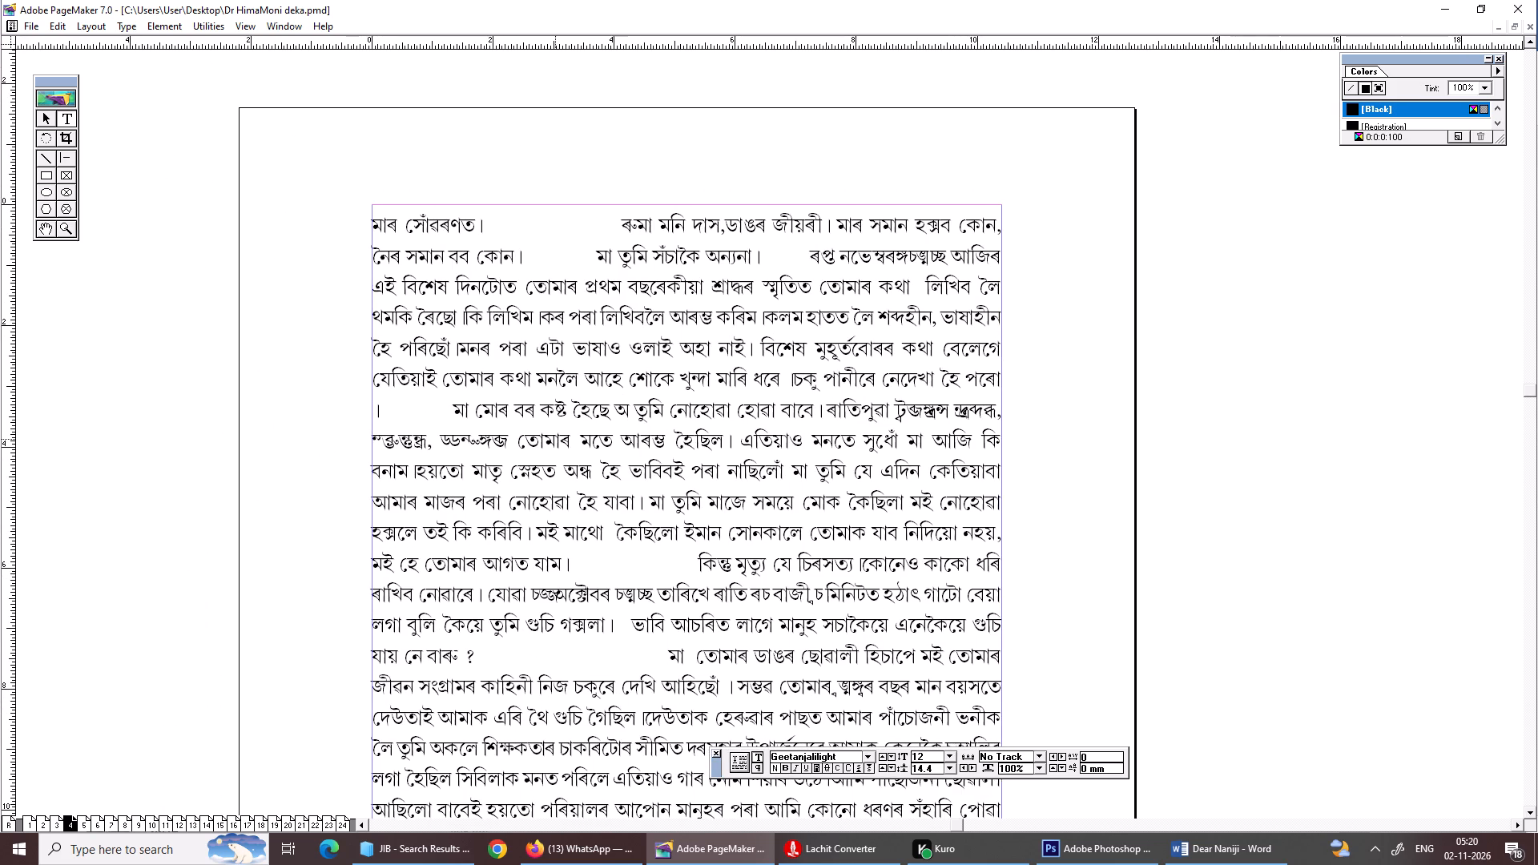
left_click(628, 207)
left_click(628, 205)
left_click(616, 212)
key("Return")
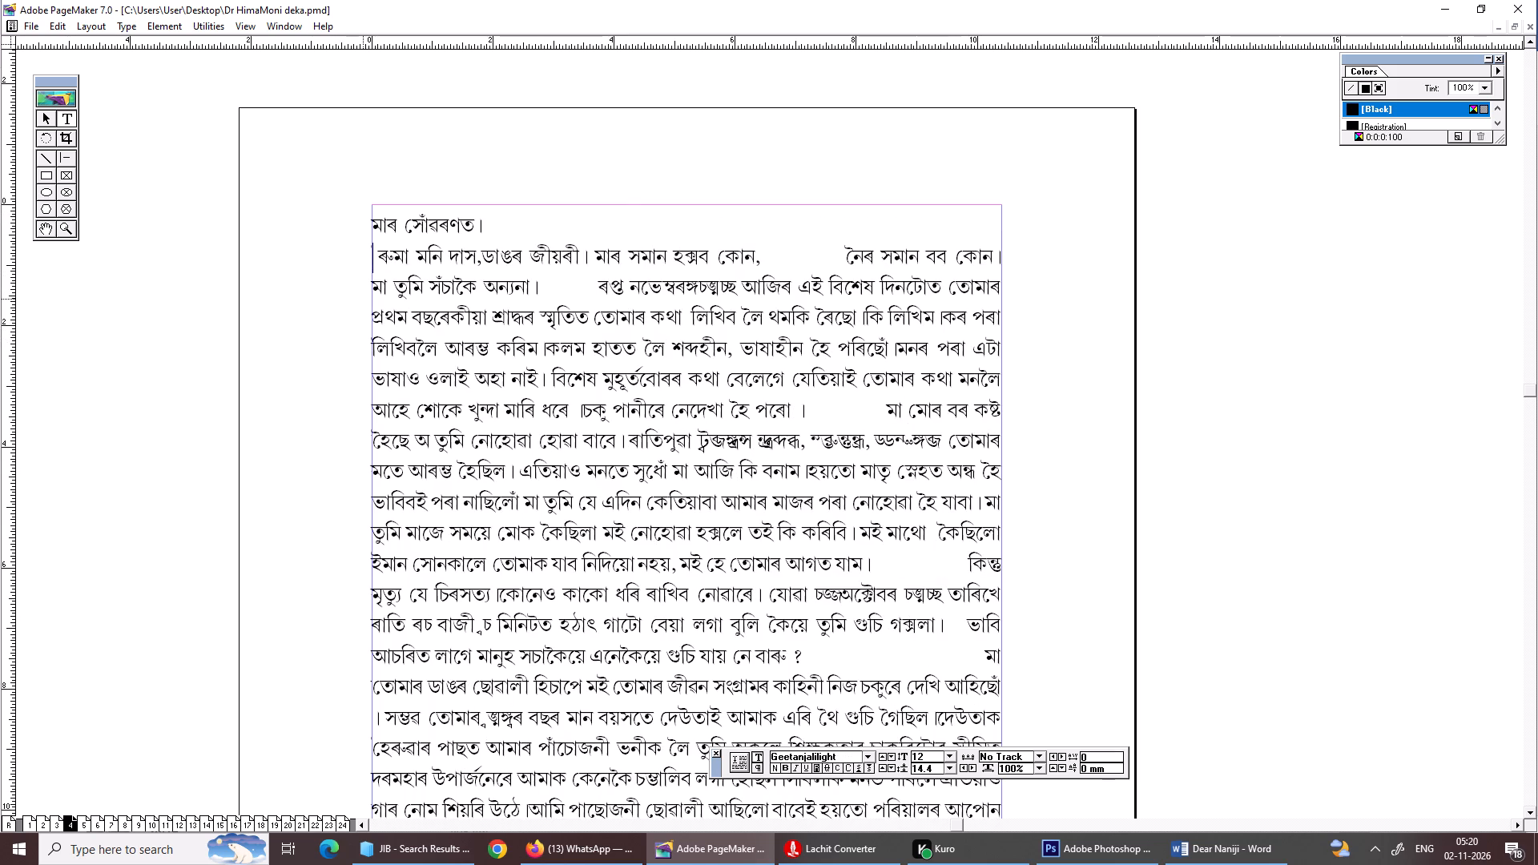
Delete the stray space before the author's name at the start of the second line on page 4.
left_click(378, 266)
left_click_drag(374, 266, 352, 271)
left_click_drag(348, 271, 338, 273)
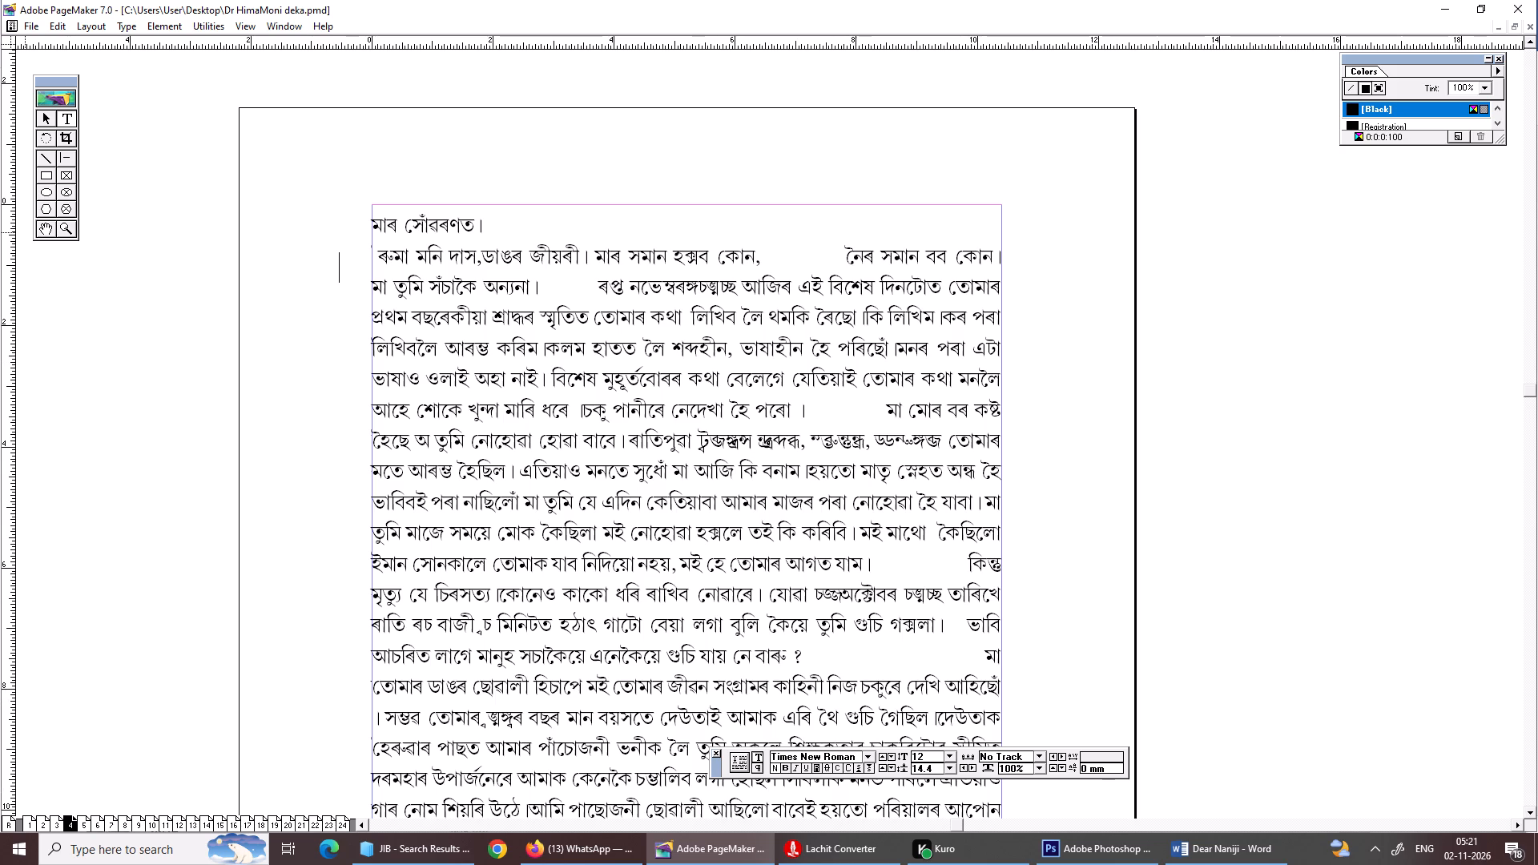
left_click(364, 264)
left_click(384, 260)
left_click_drag(384, 260, 364, 260)
left_click(377, 255)
left_click_drag(379, 255, 371, 260)
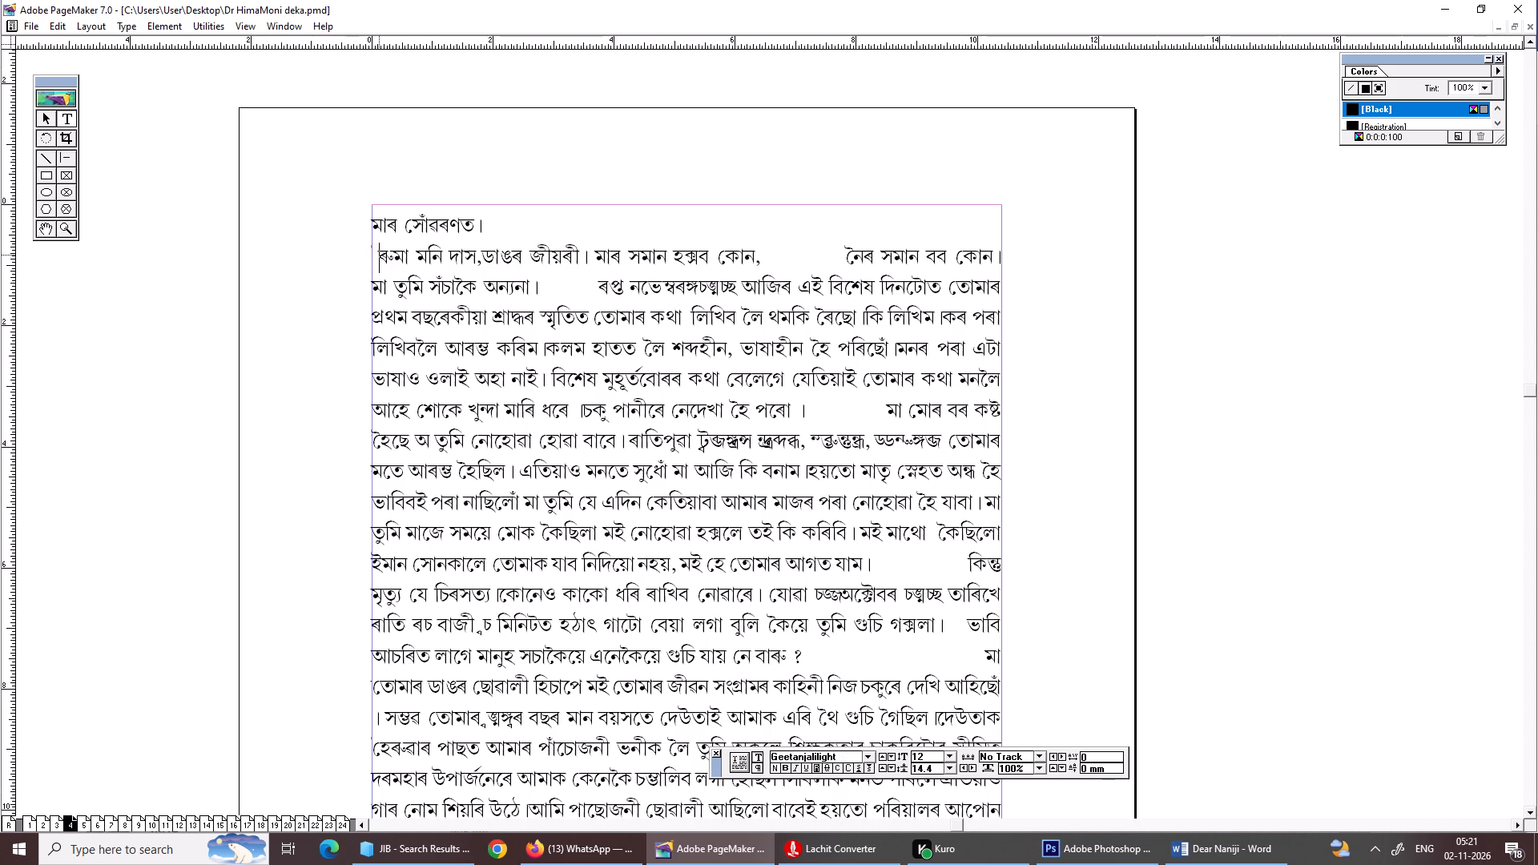
left_click_drag(371, 260, 368, 261)
left_click(368, 261)
left_click(378, 246)
key("BackSpace")
Split page 4's run-on opening into separate lines after "জীয়ৰী।", "হক্সব কোন,", "বব কোন।" and "অন্যনা।".
scroll(0, 237, "down", 1)
scroll(0, 237, "up", 2)
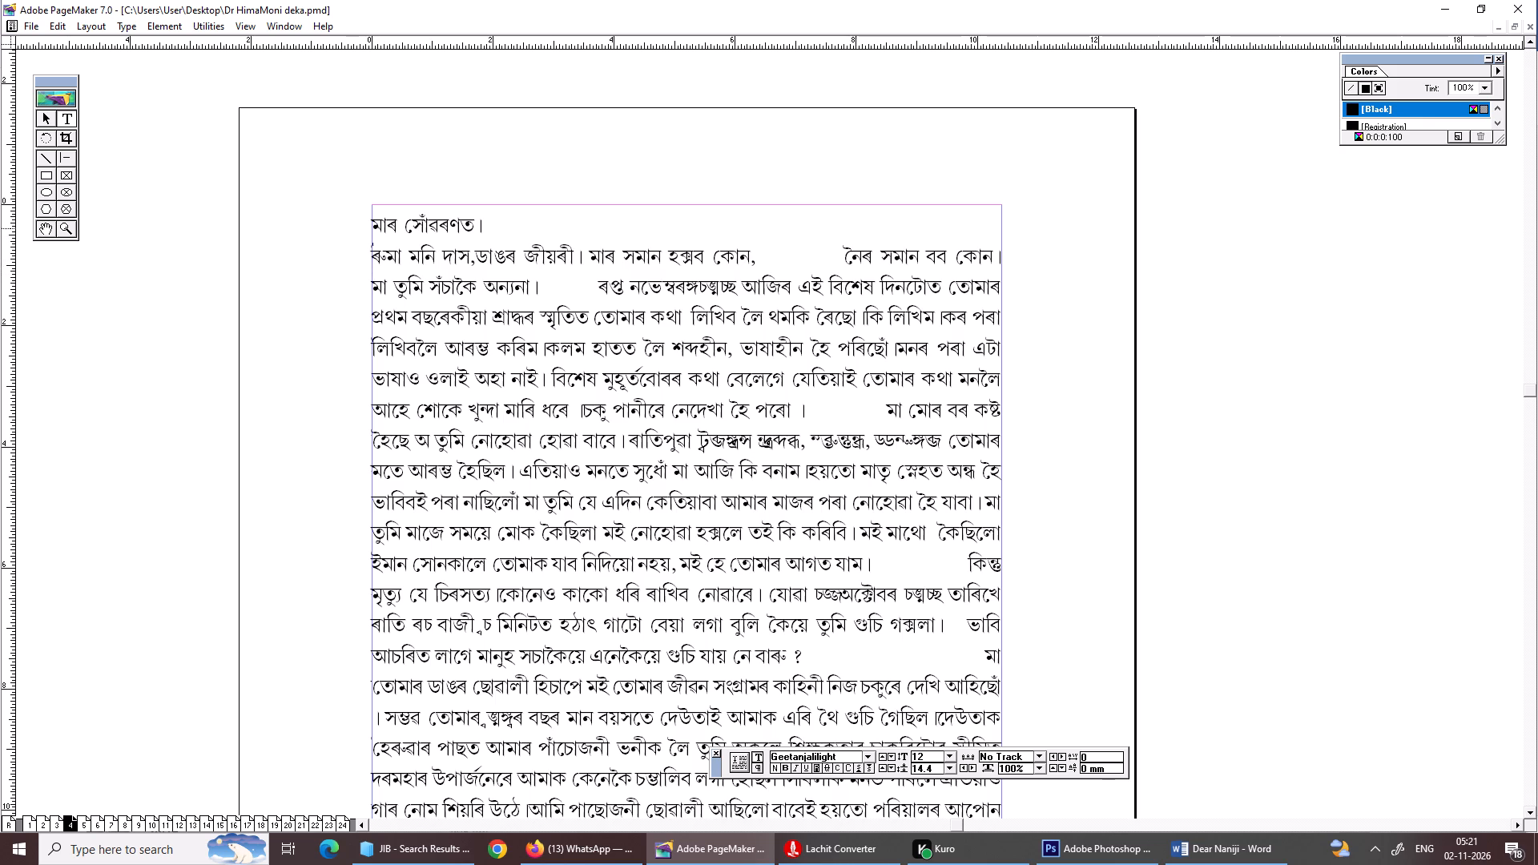
left_click(589, 249)
key("Return")
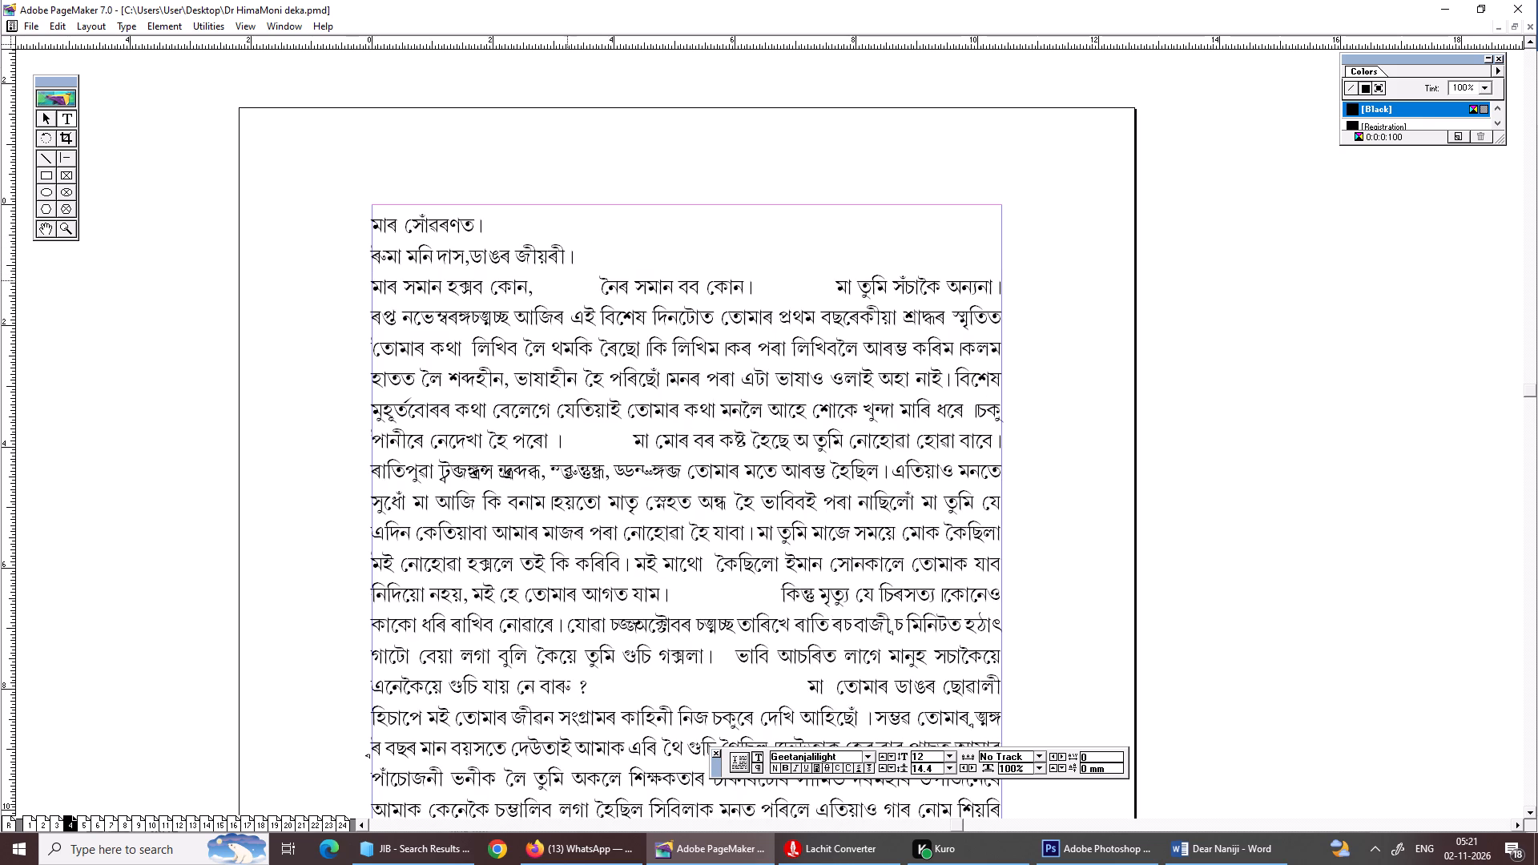
left_click(574, 280)
left_click(598, 295)
key("Return")
left_click(592, 321)
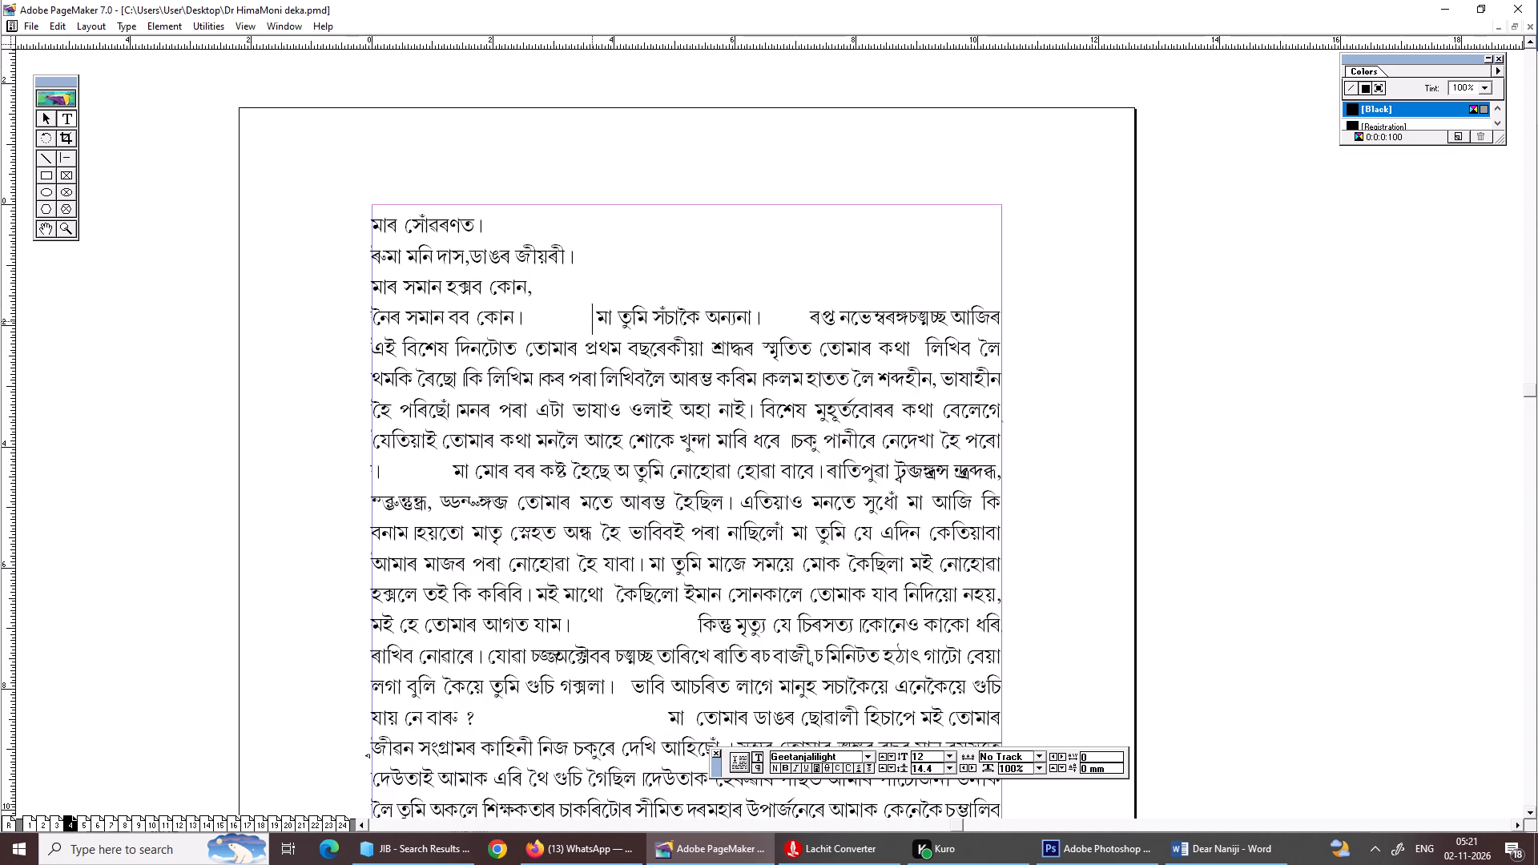
key("Return")
left_click(597, 360)
key("Return")
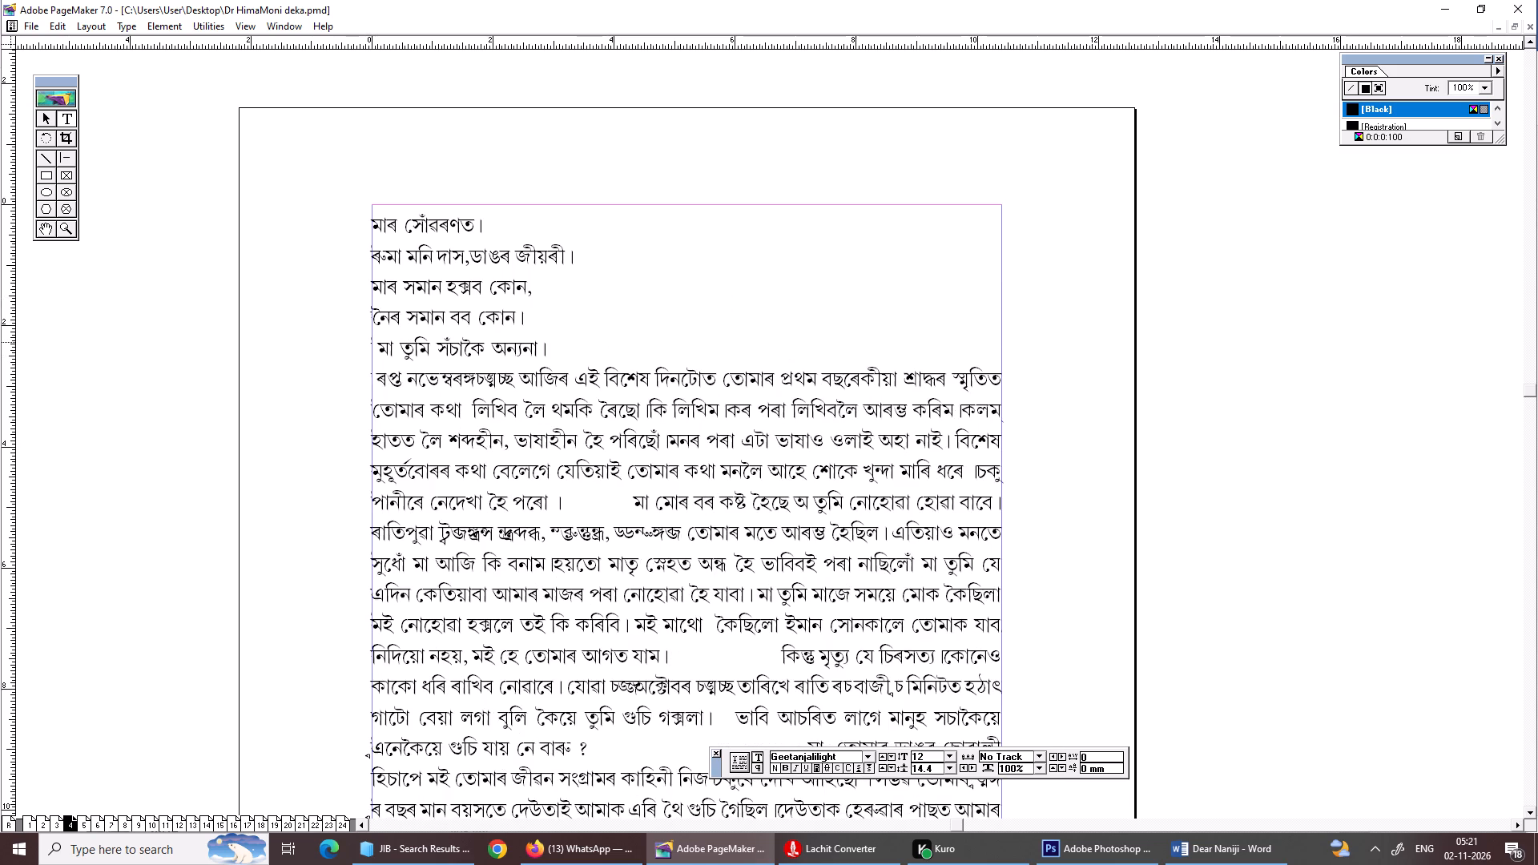
Insert a blank line between the opening verse lines and the body text on page 4.
key("Return")
Style the page 4 heading "মাৰ সোঁৱৰণত।" as centred 18 pt Geetanjalibold.
left_click_drag(524, 212, 189, 207)
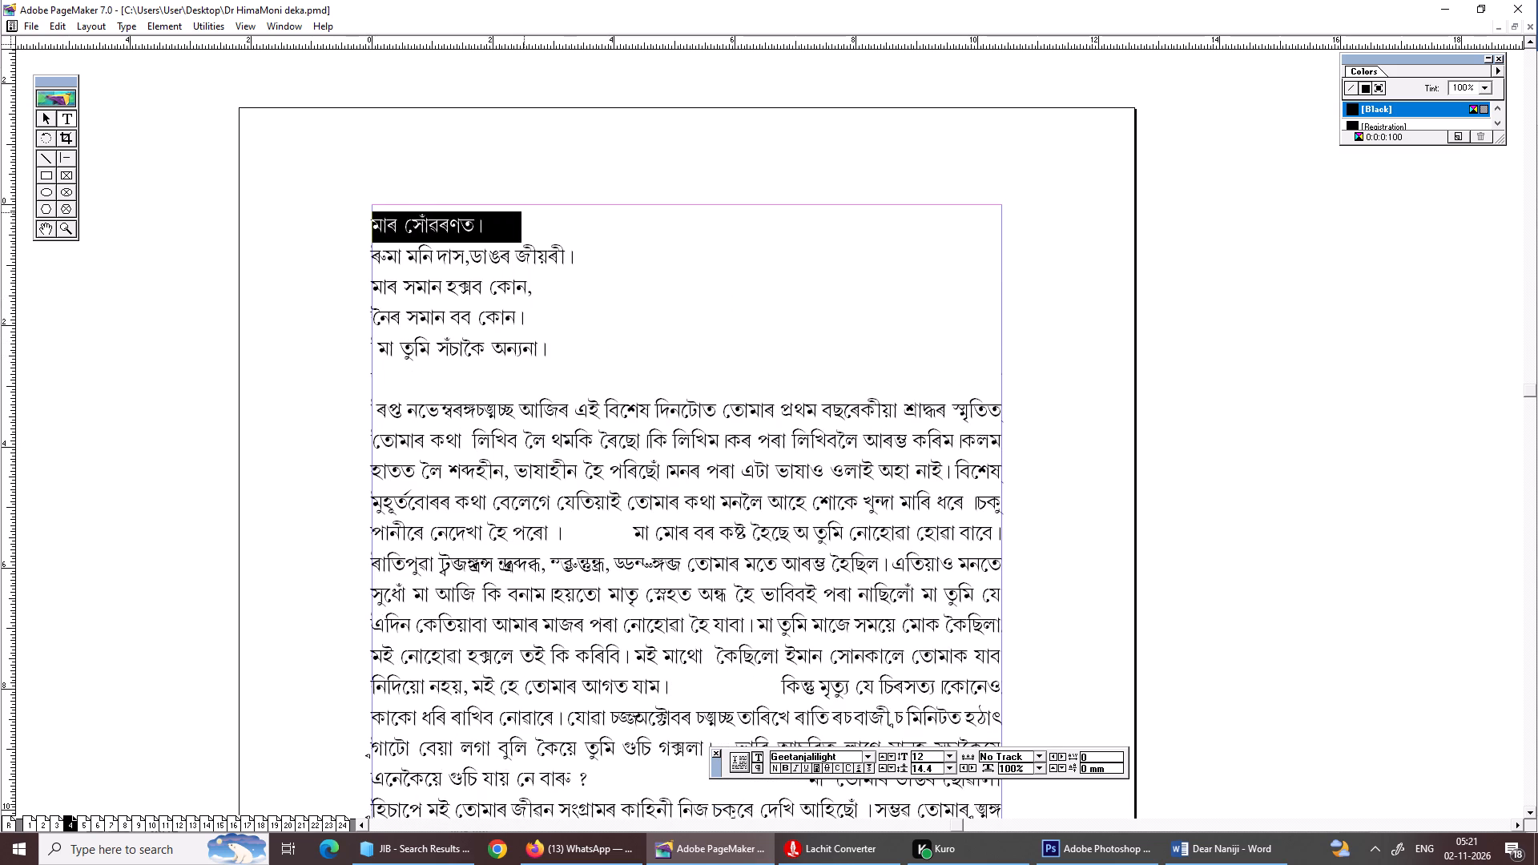
key("ctrl+shift+c")
key("ctrl+shift+period")
key("ctrl+shift+period")
key("ctrl+shift+period")
key("ctrl+shift+period")
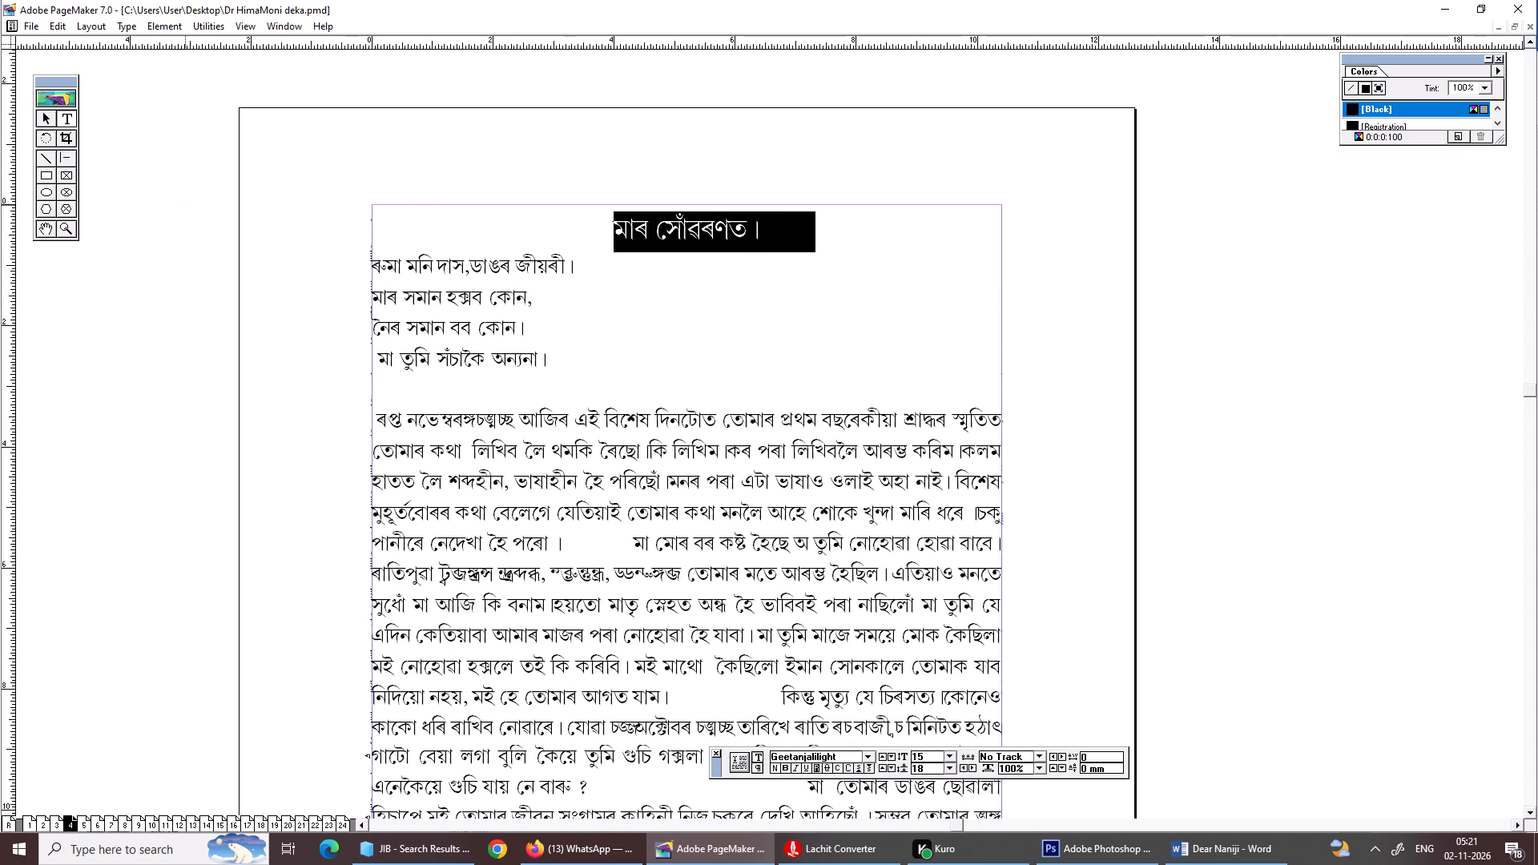
key("ctrl+shift+period")
key("ctrl+shift+period")
key("ctrl+t")
key("ctrl+Up")
key("ctrl+Up")
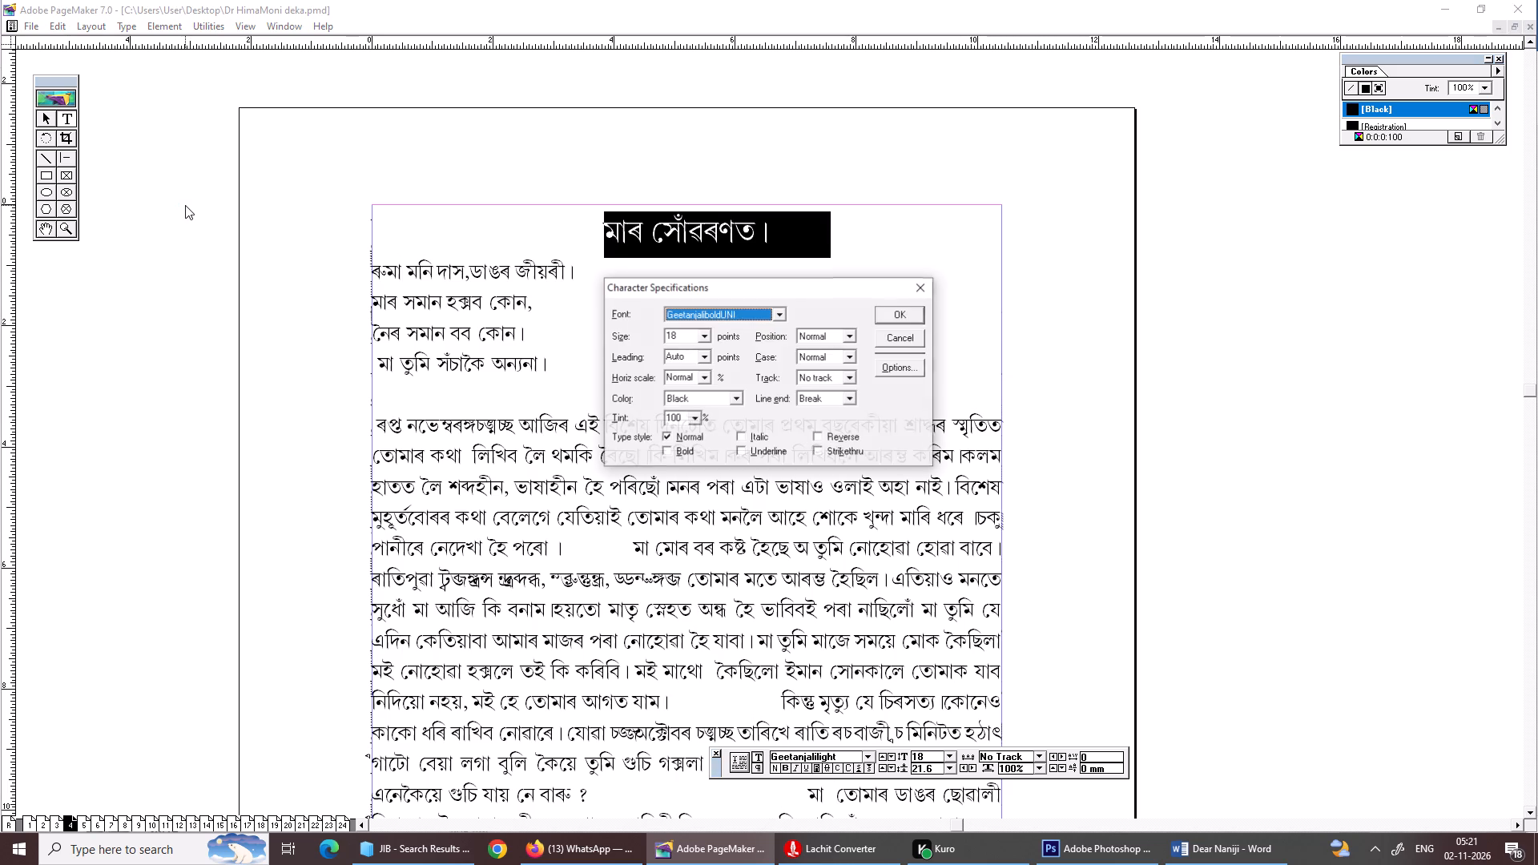
key("ctrl+Return")
left_click(181, 216)
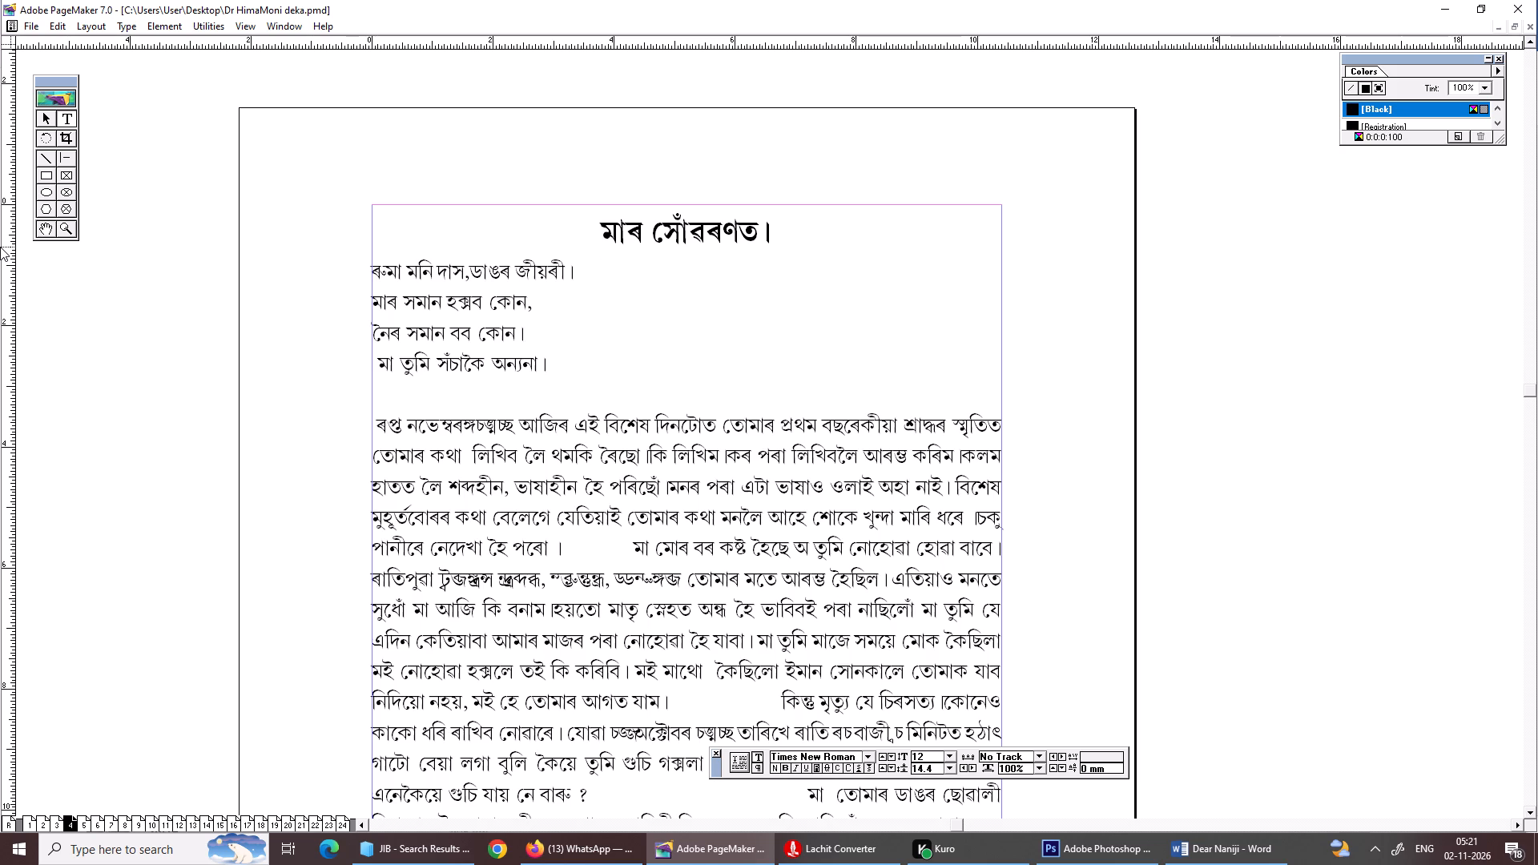
Insert a blank line between the heading and the author line below it.
key("Return")
left_click(807, 222)
key("Return")
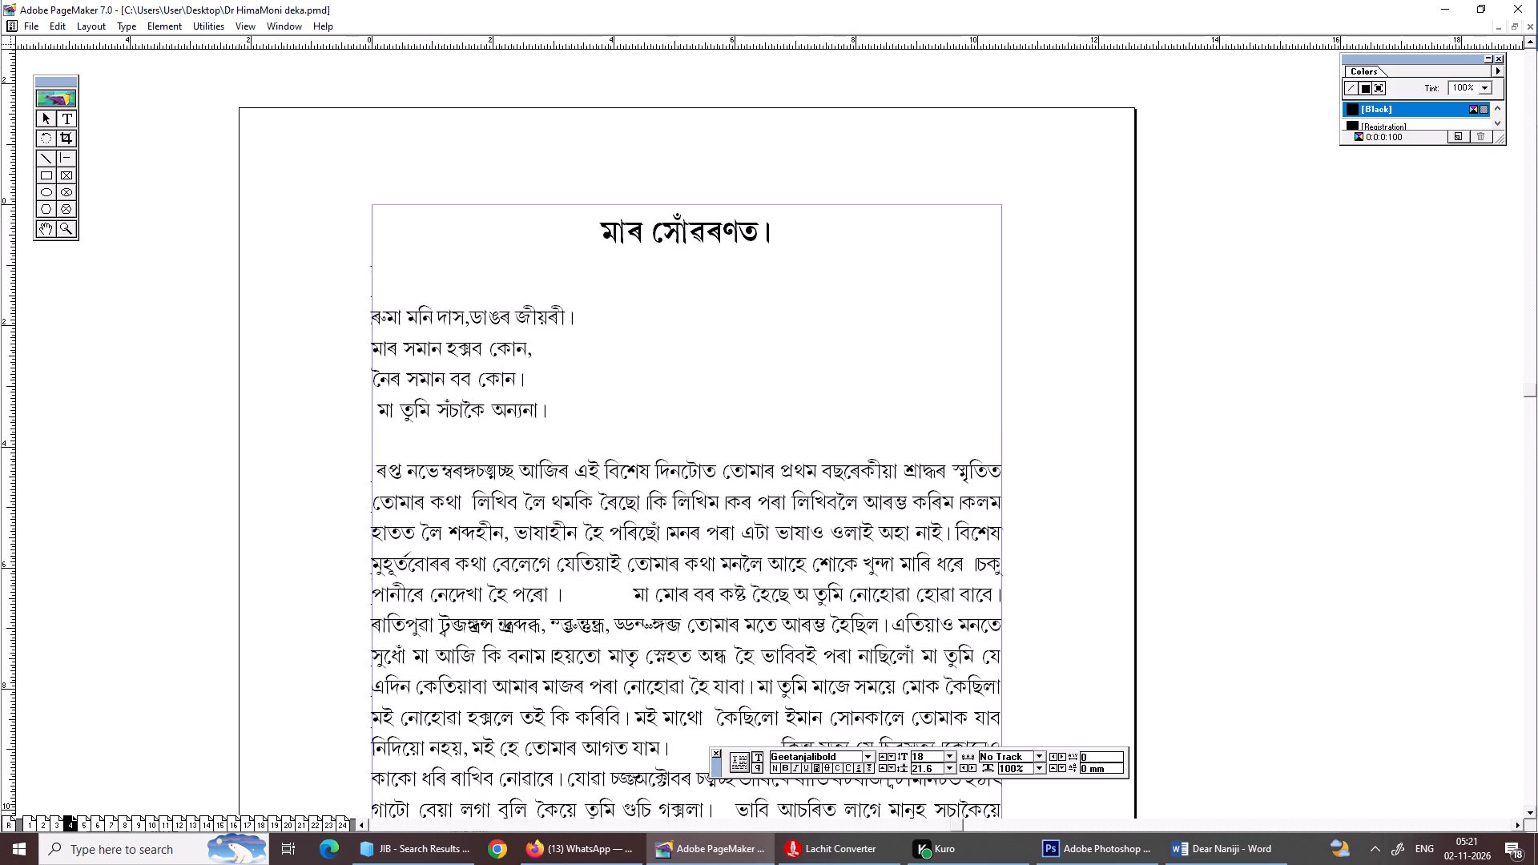
Centre the author line and the three verse lines below the heading.
left_click_drag(555, 419, 321, 300)
key("ctrl+shift+c")
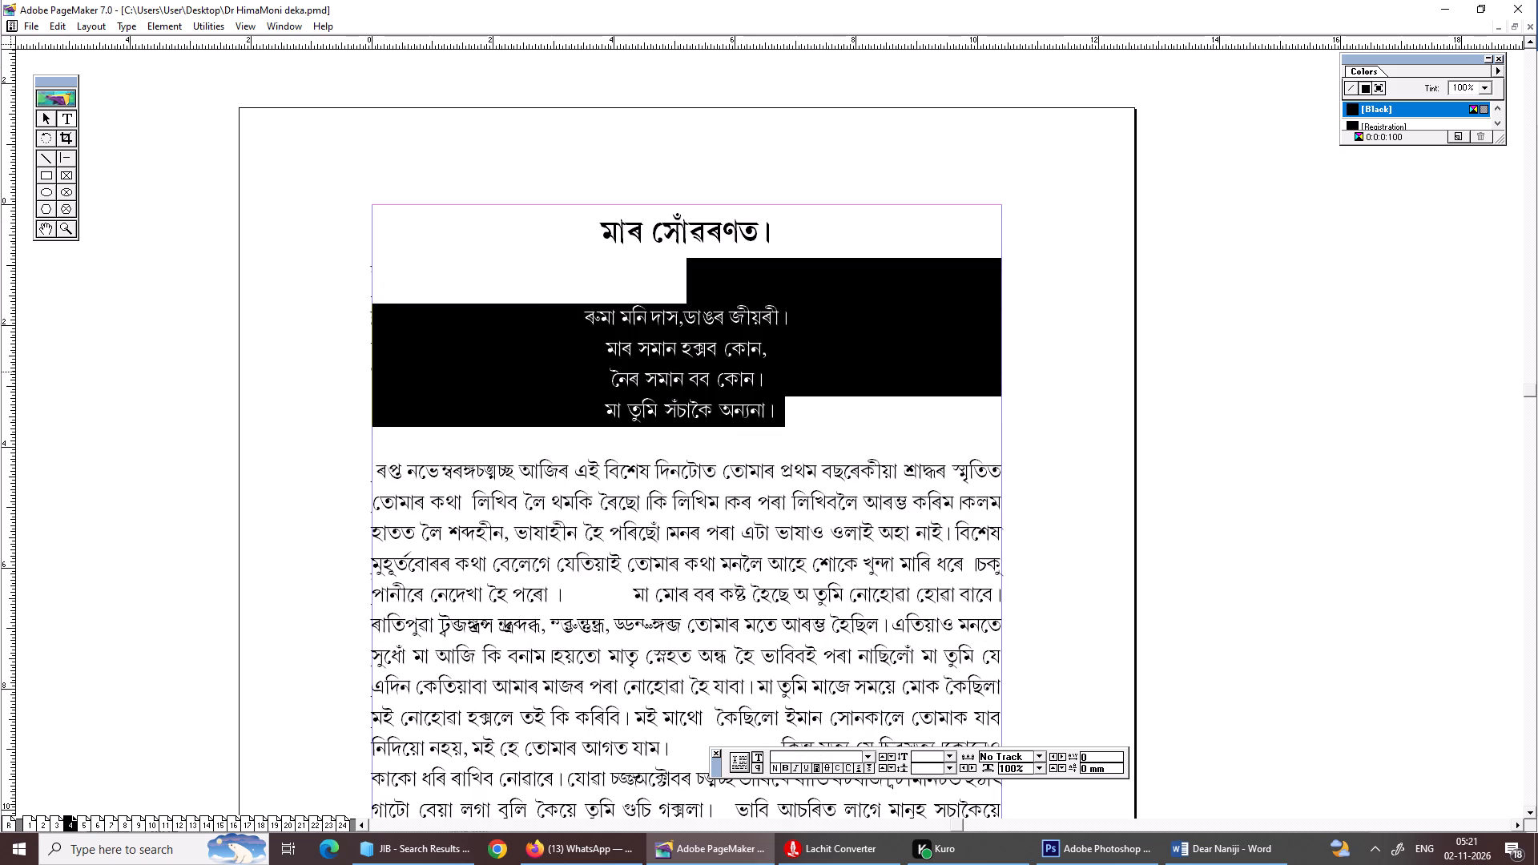
left_click(537, 368)
Set the garbled day number at the start of the body text to Geetanjaliplight.
left_click_drag(407, 469, 342, 478)
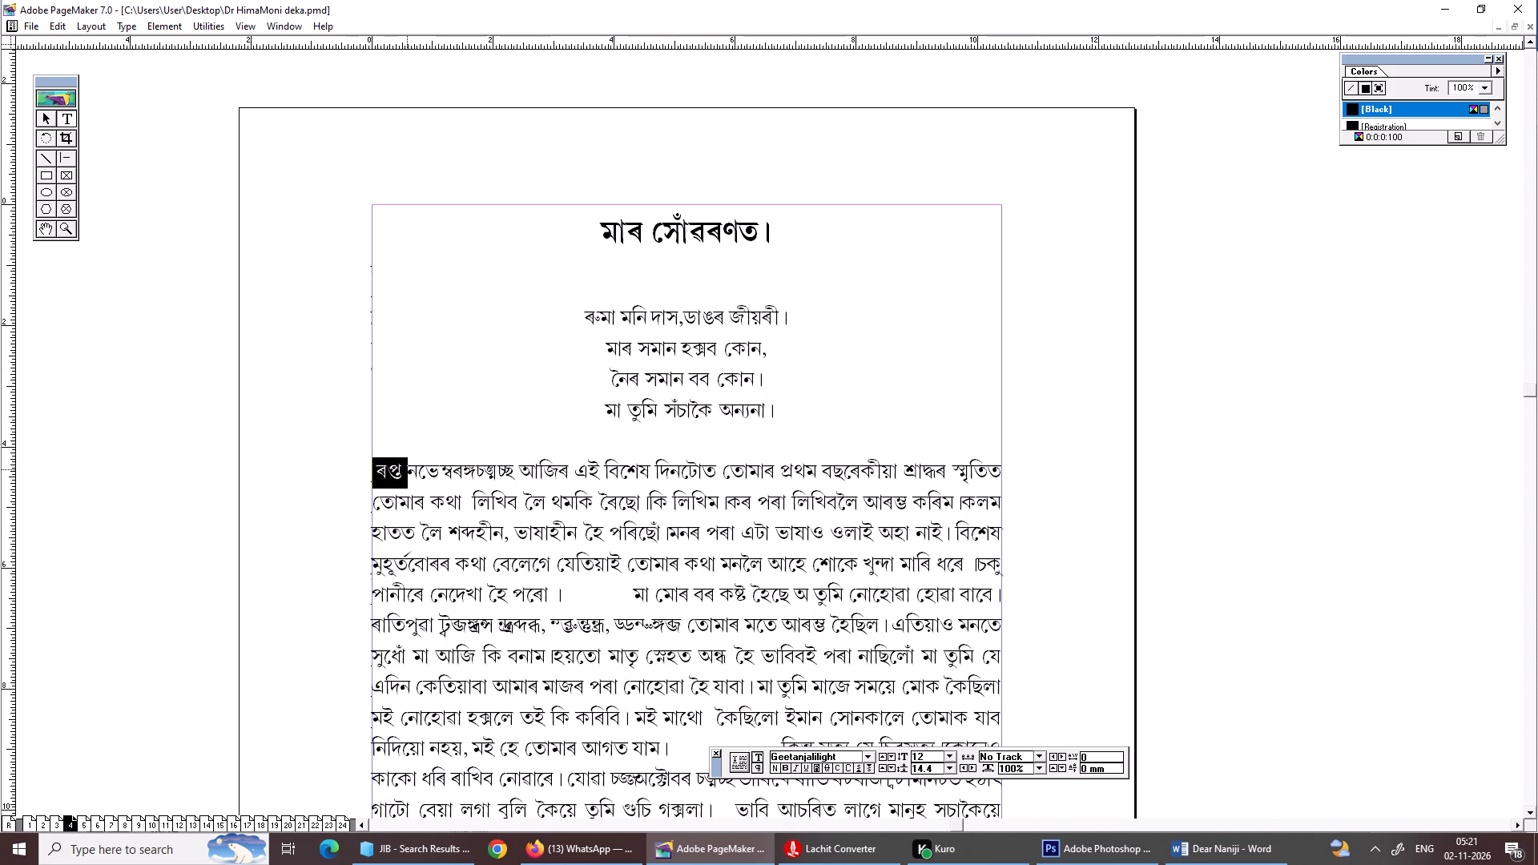
key("ctrl+t")
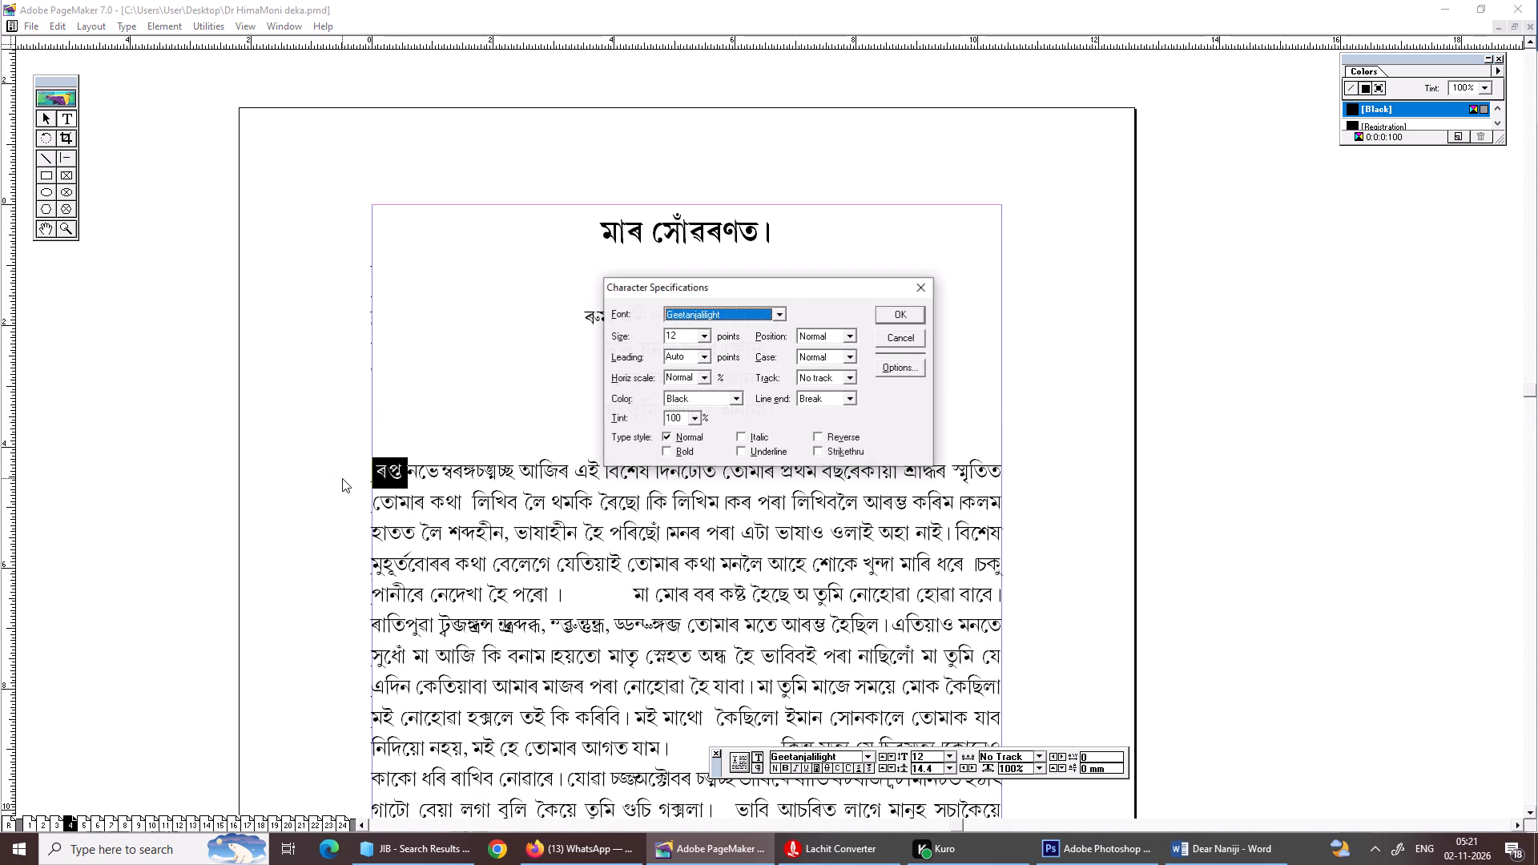
key("Down")
key("Down")
key("Down")
key("Down")
key("Down")
key("Down")
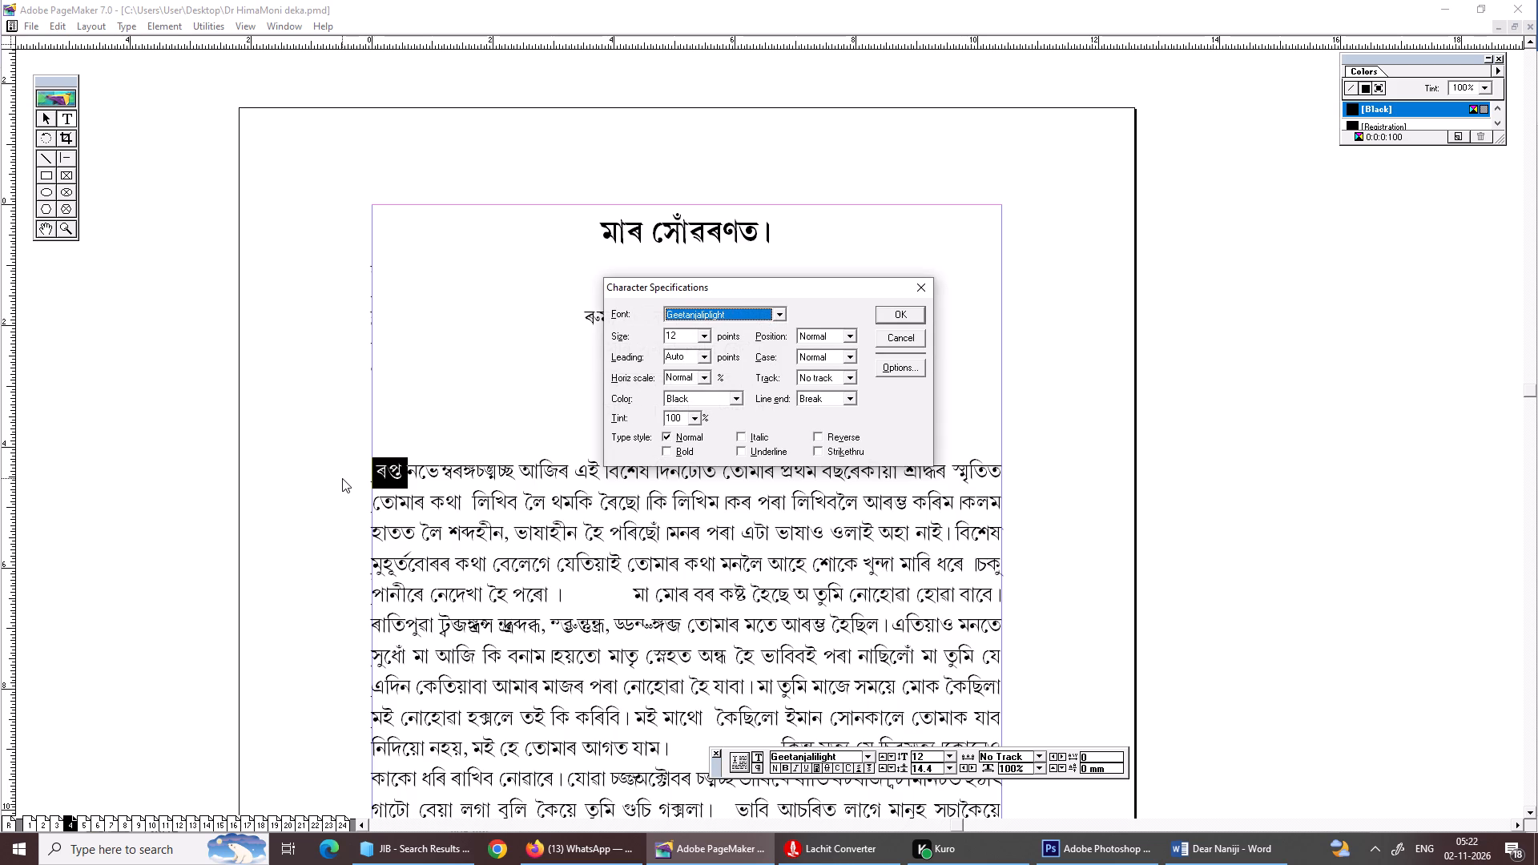
key("Return")
Insert a space after "নভেম্বৰ" and set the garbled year that follows it to Geetanjaliplight.
left_click(458, 468)
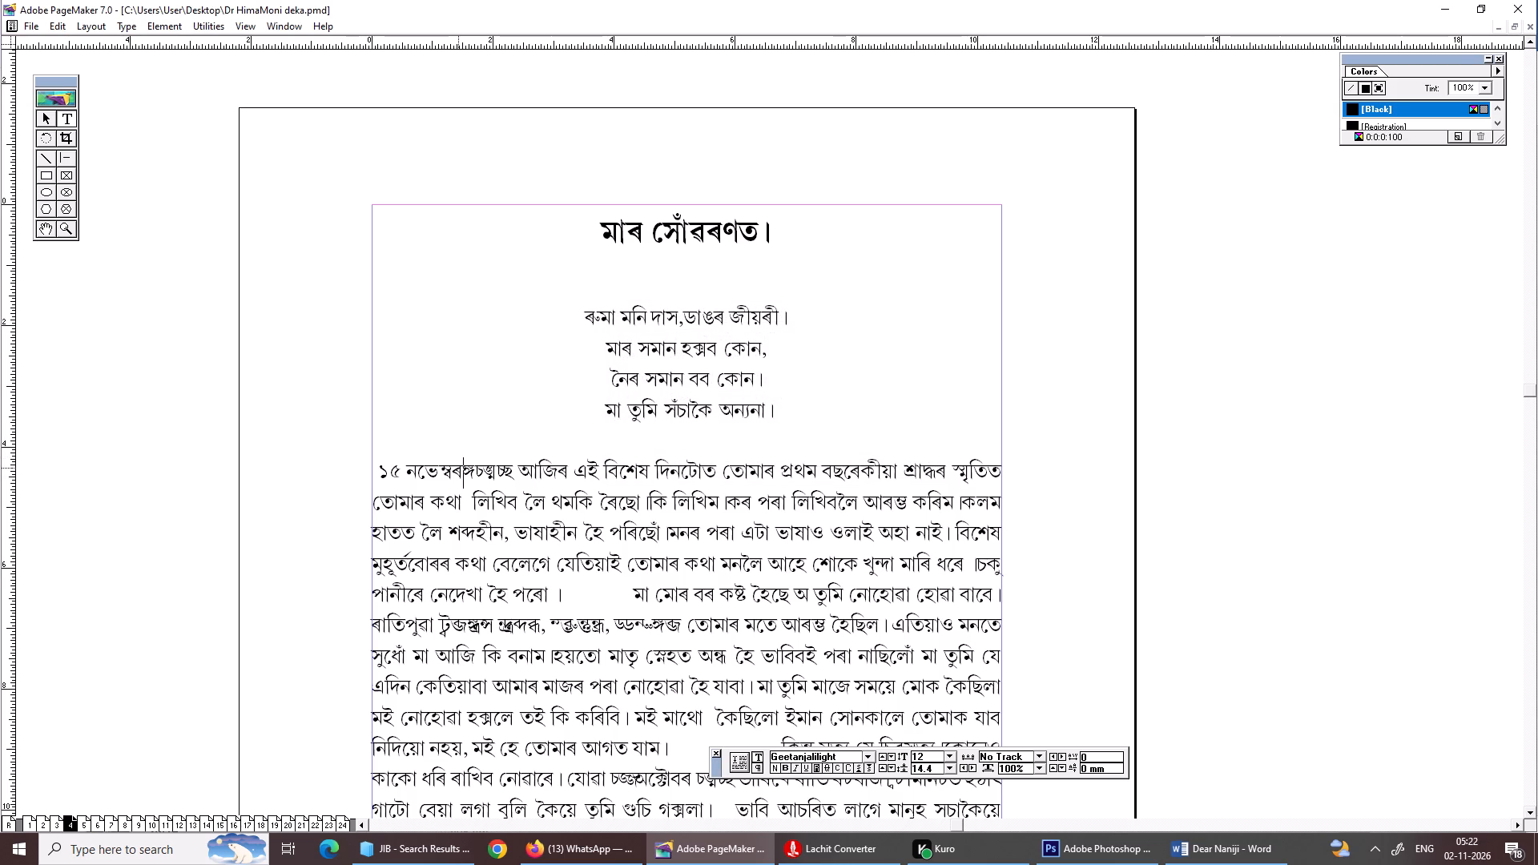
key("space")
left_click_drag(463, 468, 523, 474)
key("ctrl+t")
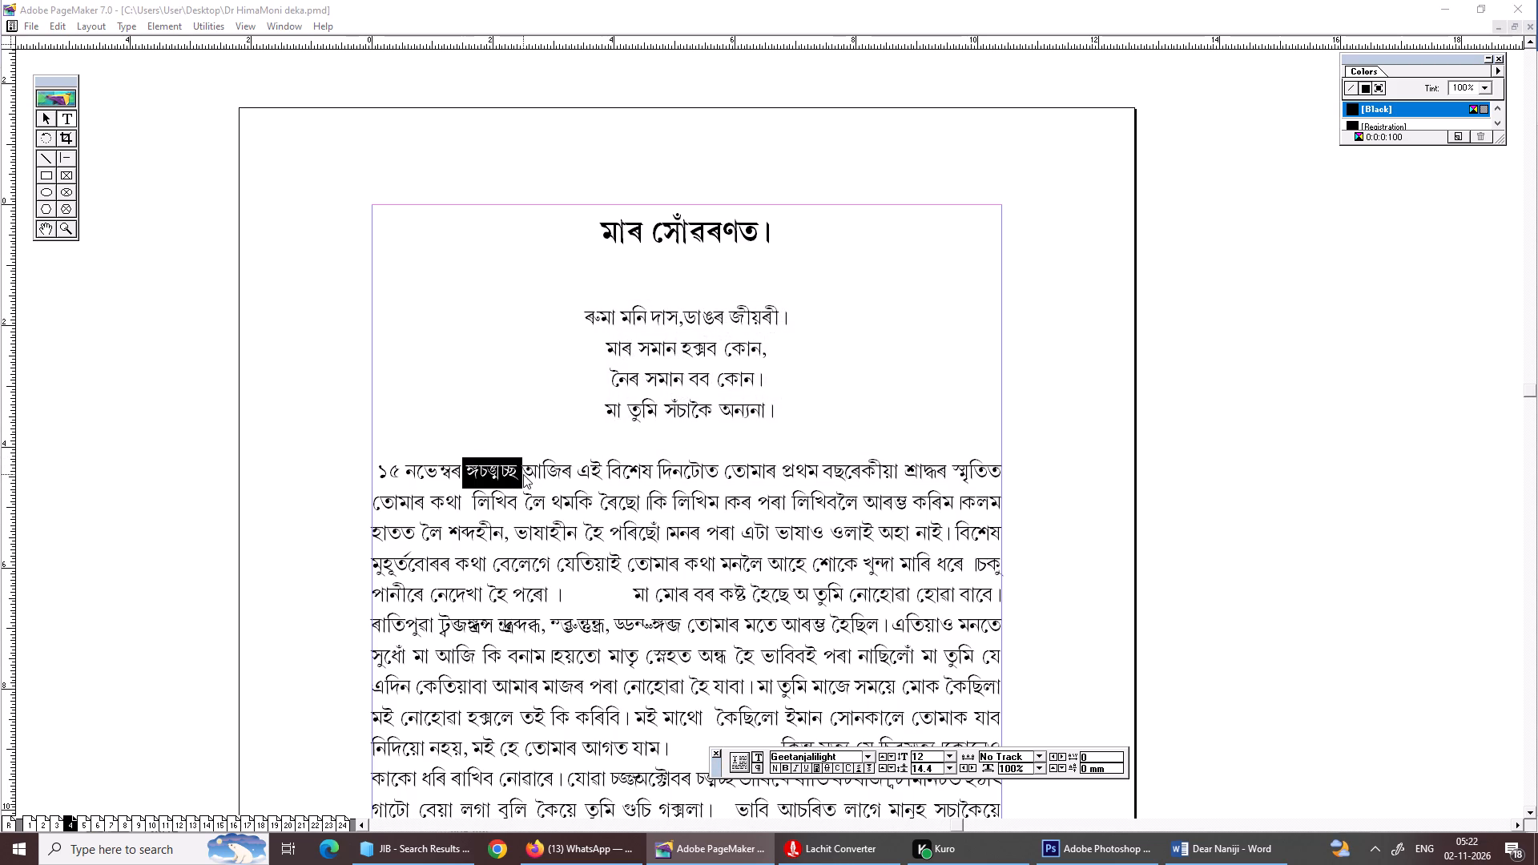
key("ctrl+Down")
key("ctrl+Down")
key("ctrl+Down")
key("ctrl+Down")
key("ctrl+Down")
key("ctrl+Down")
key("ctrl+Return")
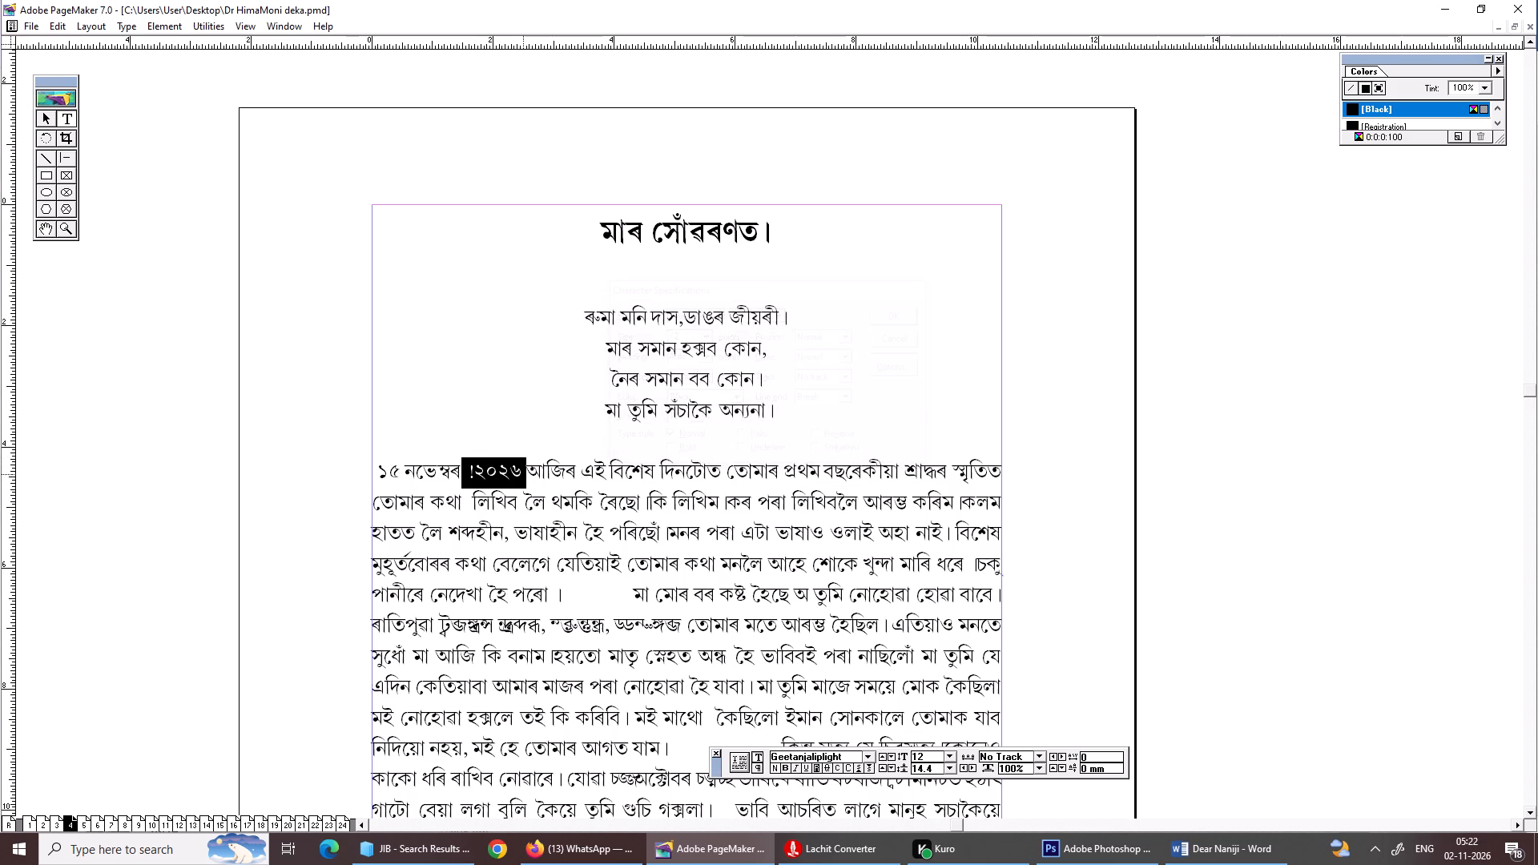
Set the stray mark before the year ২০২৬ to Geetanjalilight and delete it.
double_click(479, 470, "ctrl")
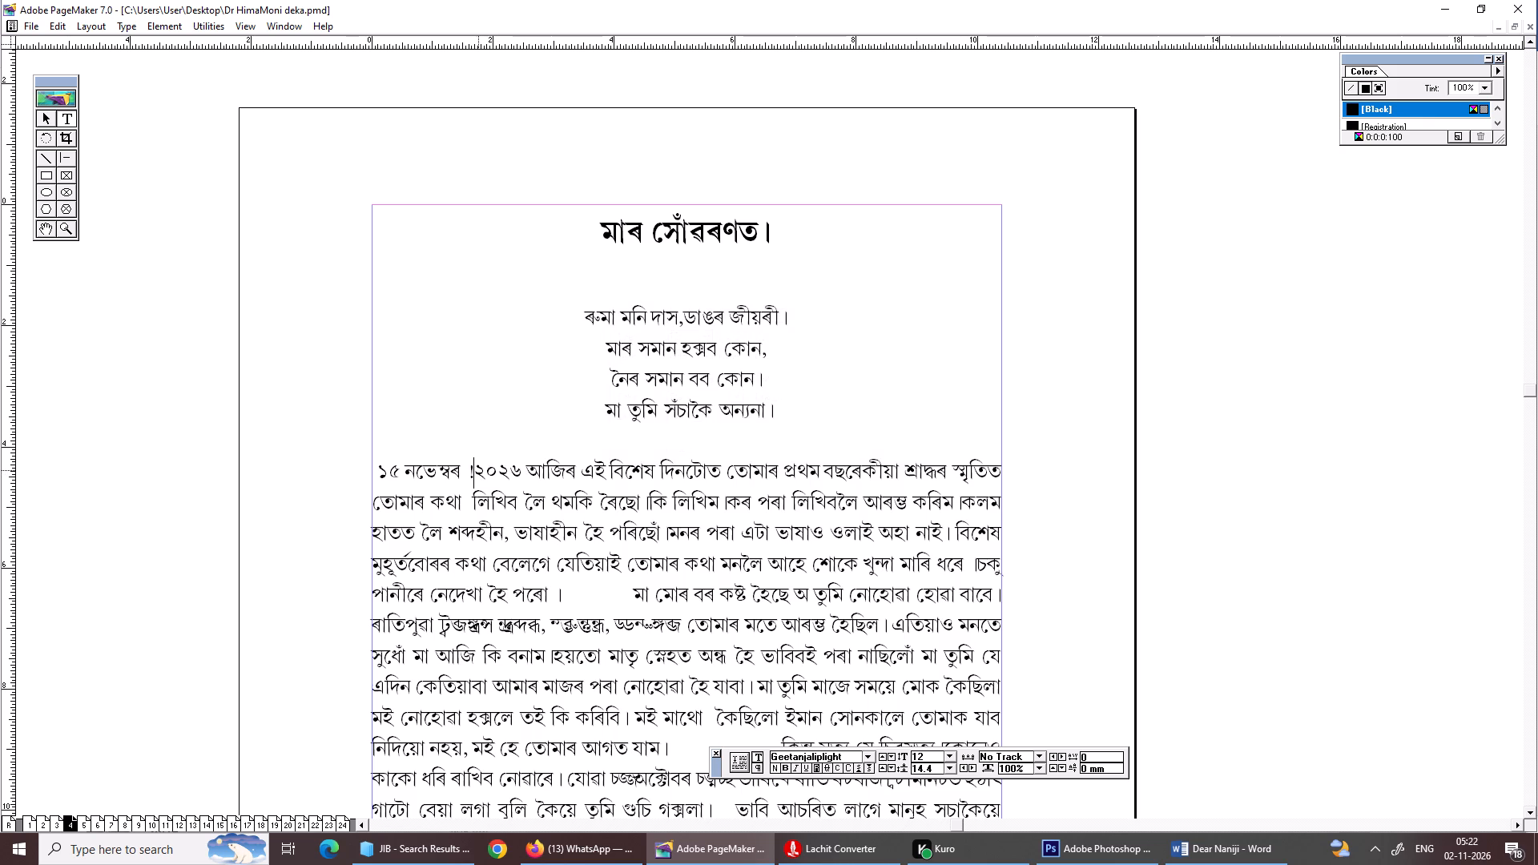
left_click(476, 475)
left_click_drag(469, 472, 461, 469)
left_click_drag(471, 464, 459, 473)
left_click_drag(459, 473, 467, 480)
left_click(868, 753)
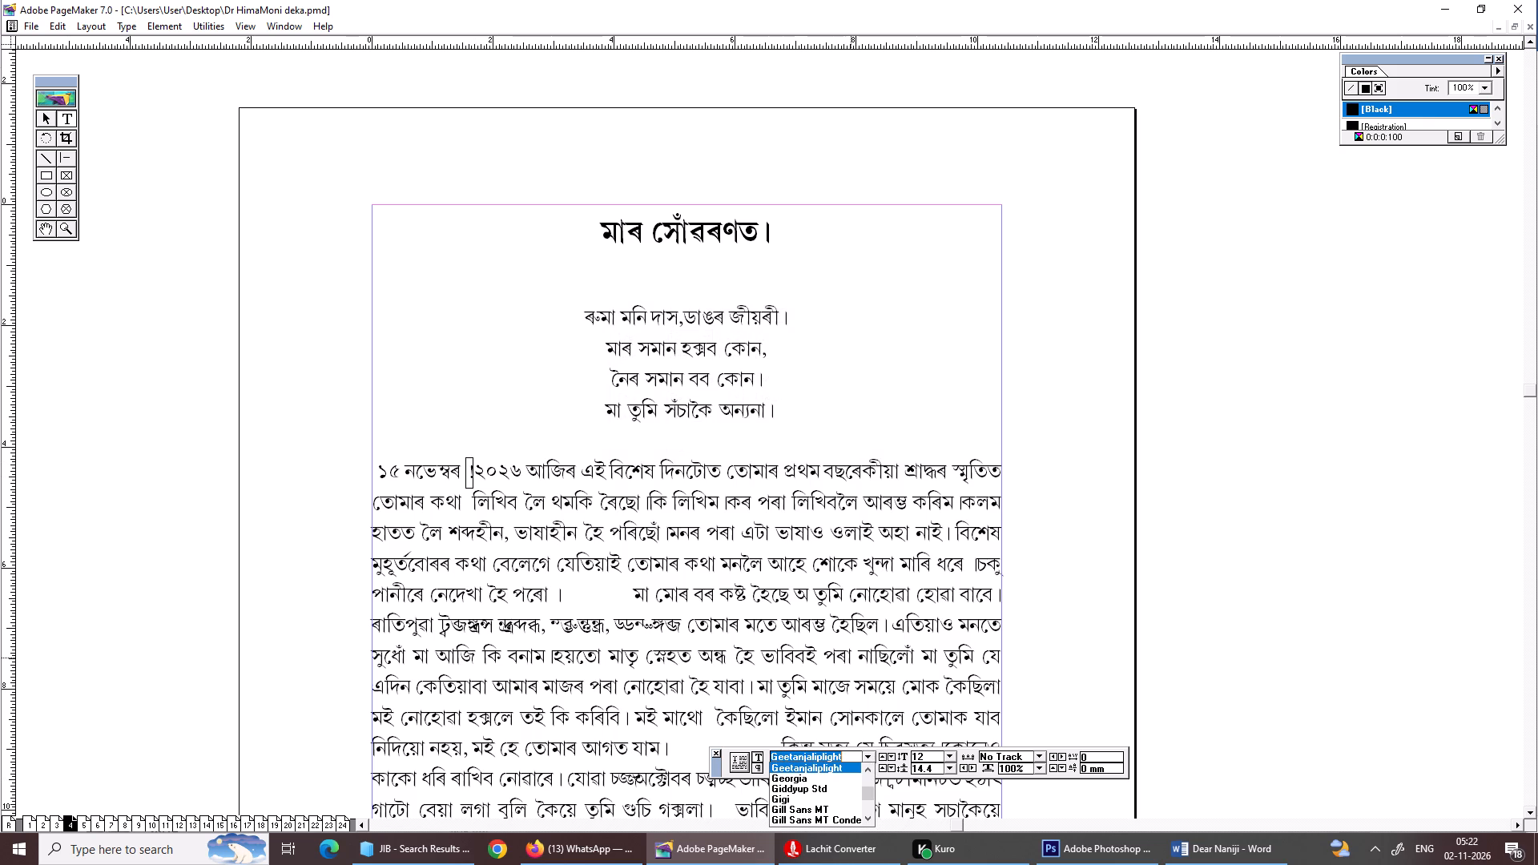
key("ctrl+t")
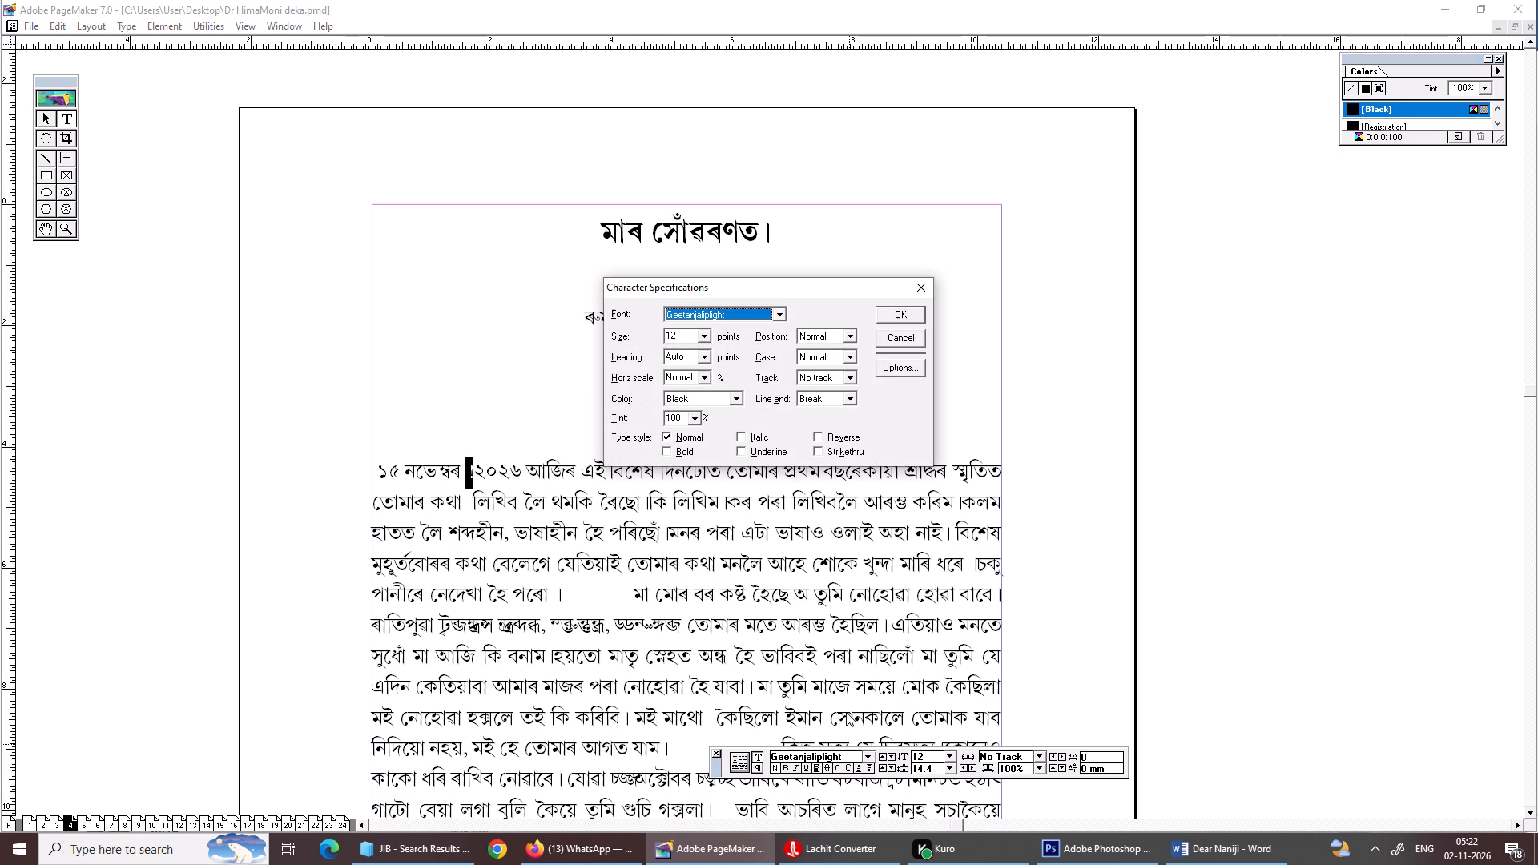
key("Up")
key("Up")
key("Up")
key("Up")
key("Up")
key("Up")
key("Return")
key("BackSpace")
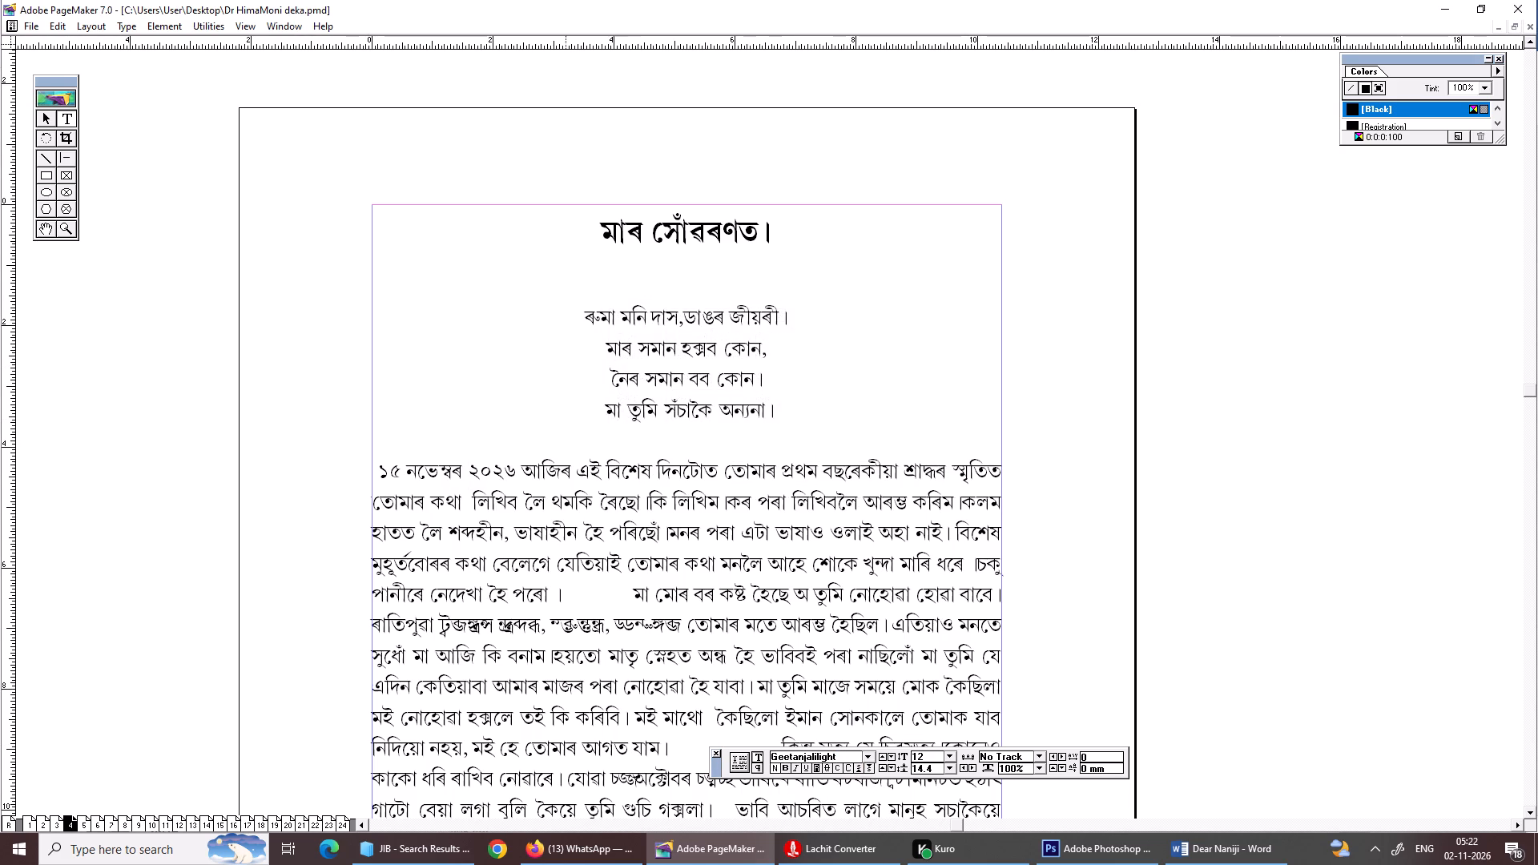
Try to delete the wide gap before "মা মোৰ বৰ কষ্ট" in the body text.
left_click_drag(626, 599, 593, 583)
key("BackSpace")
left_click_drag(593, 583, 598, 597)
Set the article's body text, from "১৫ নভেম্বৰ" on page 4 to its end on page 6, to 14 pt.
left_click_drag(370, 470, 473, 554)
key("ctrl+0")
key("Page_Down")
key("Page_Down")
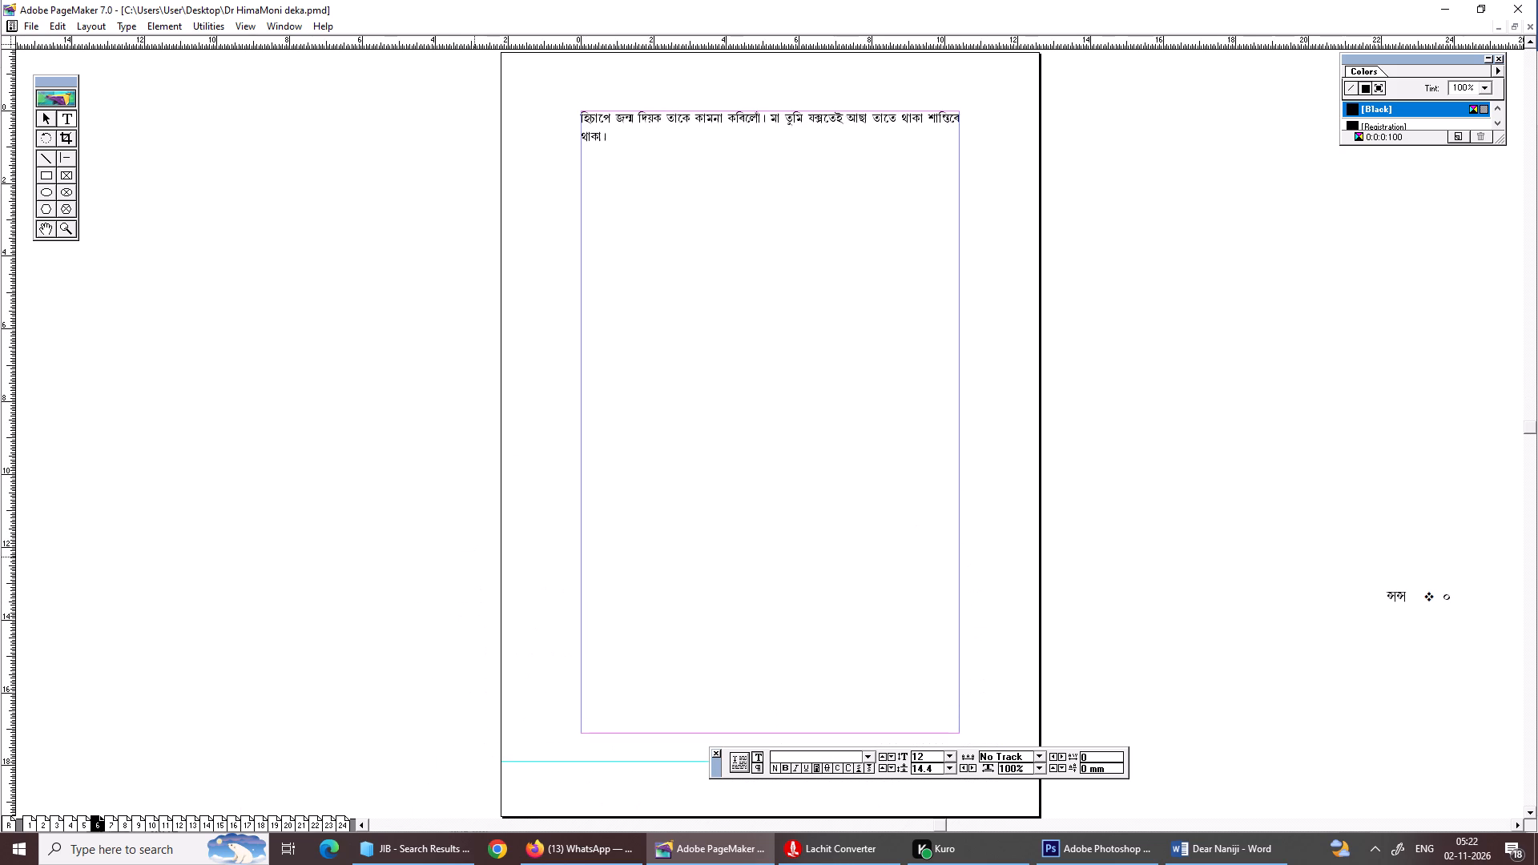
left_click(588, 124, "shift")
left_click(609, 136, "shift")
key("ctrl+shift+period")
key("ctrl+shift+period")
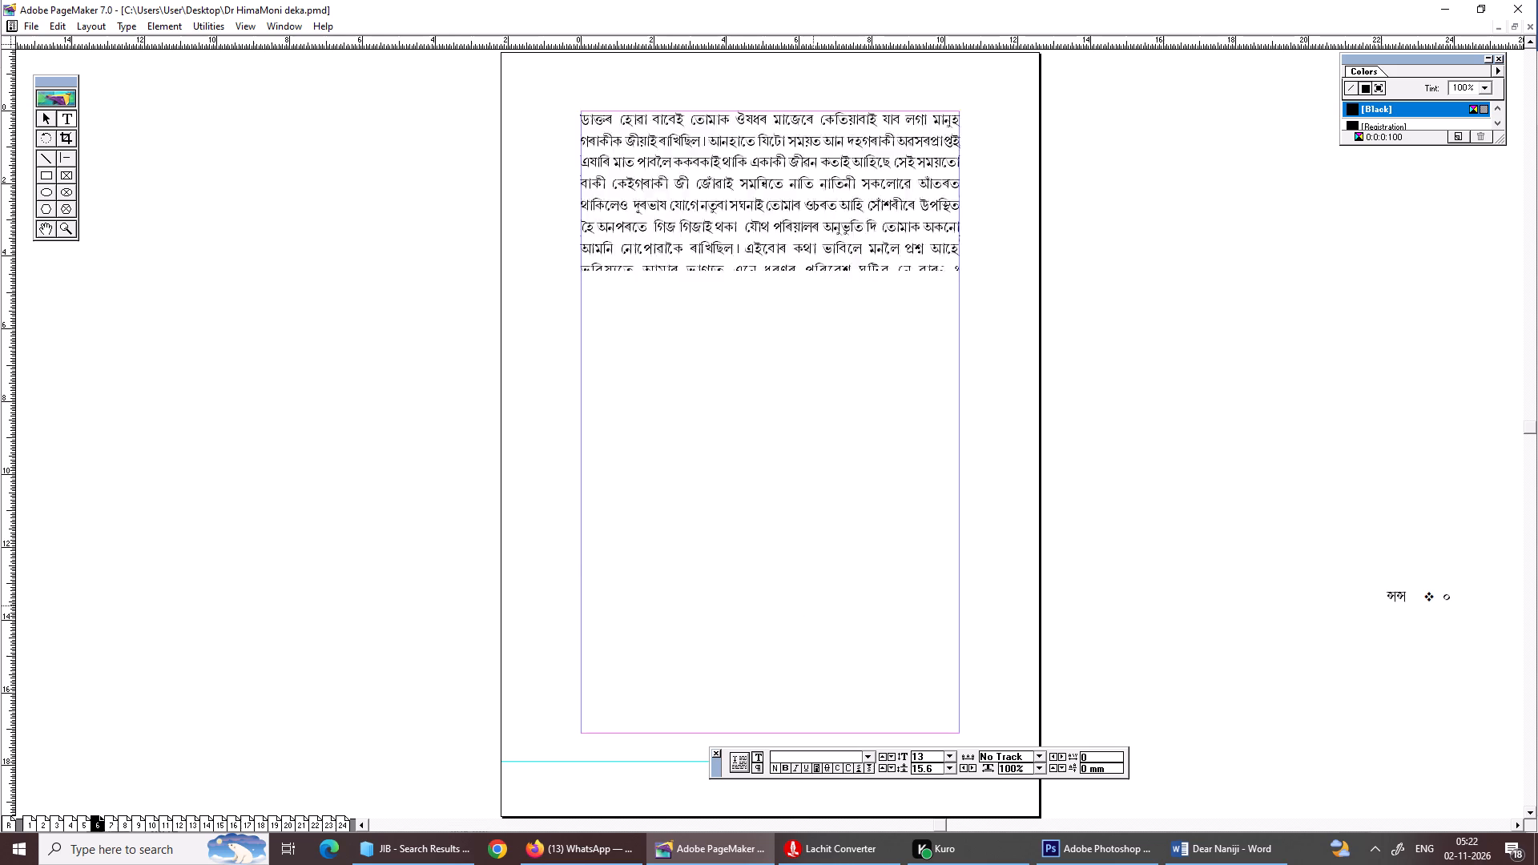
key("Page_Up")
key("Page_Up")
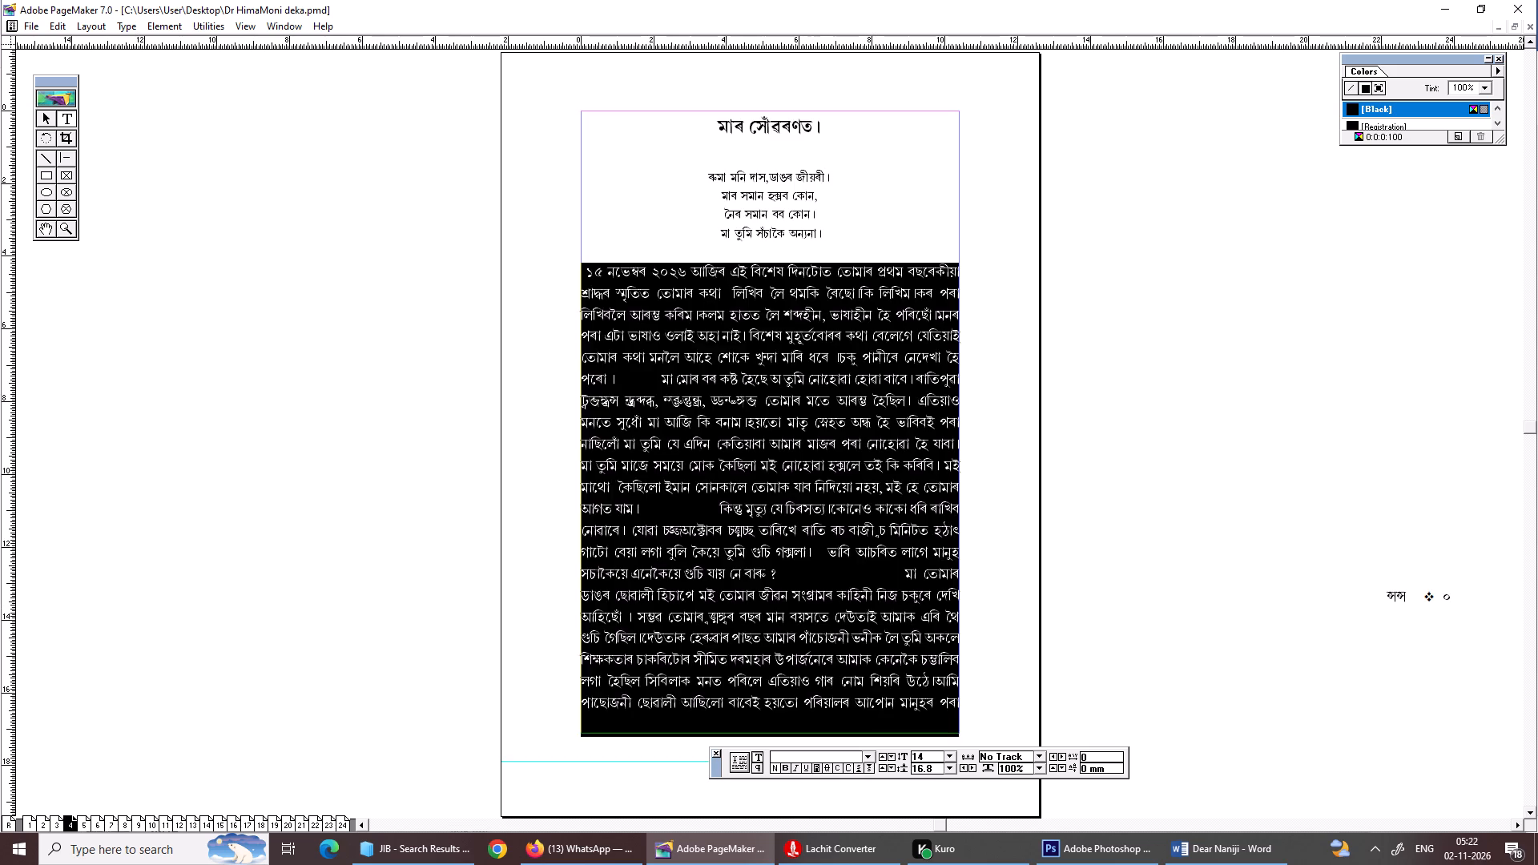
left_click(773, 620)
Delete the extra space before "লিখিব" in the second line of the body text.
key("ctrl+2")
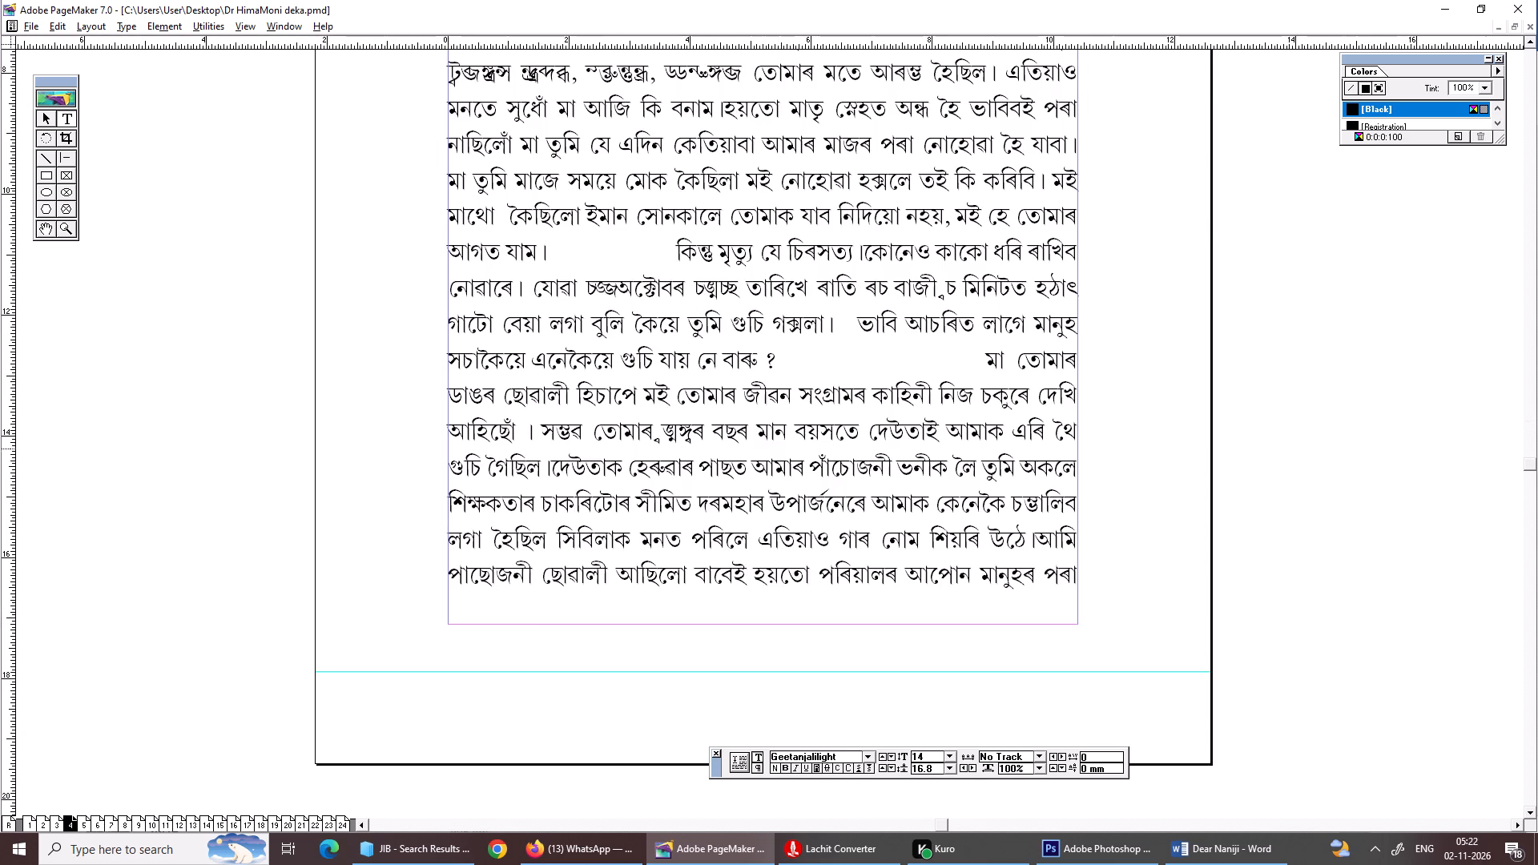
left_click_drag(827, 418, 819, 681, "alt")
left_click_drag(844, 513, 841, 630, "alt")
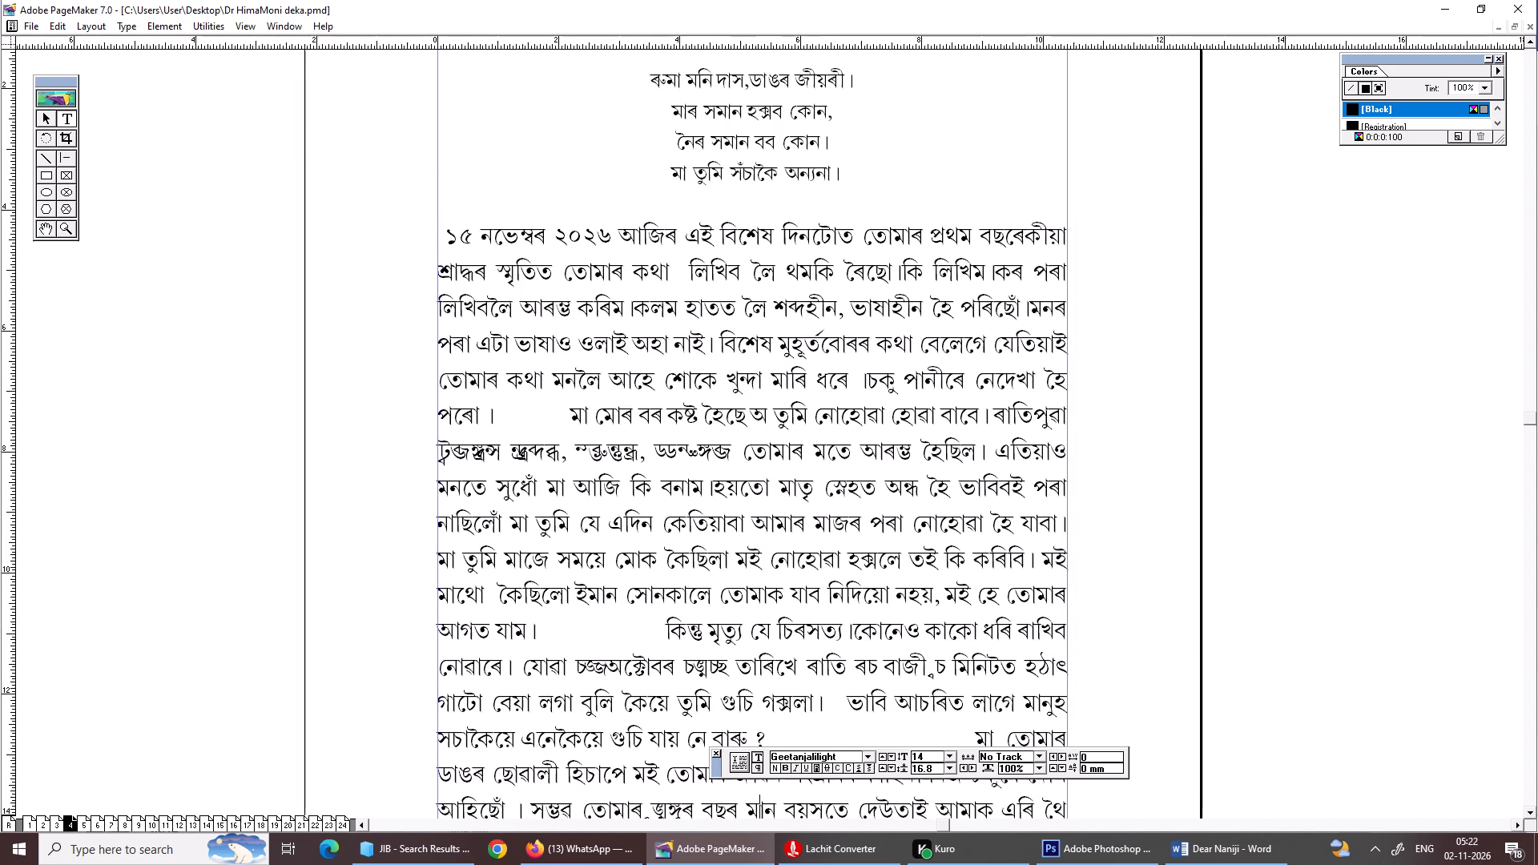
left_click(685, 272)
key("BackSpace")
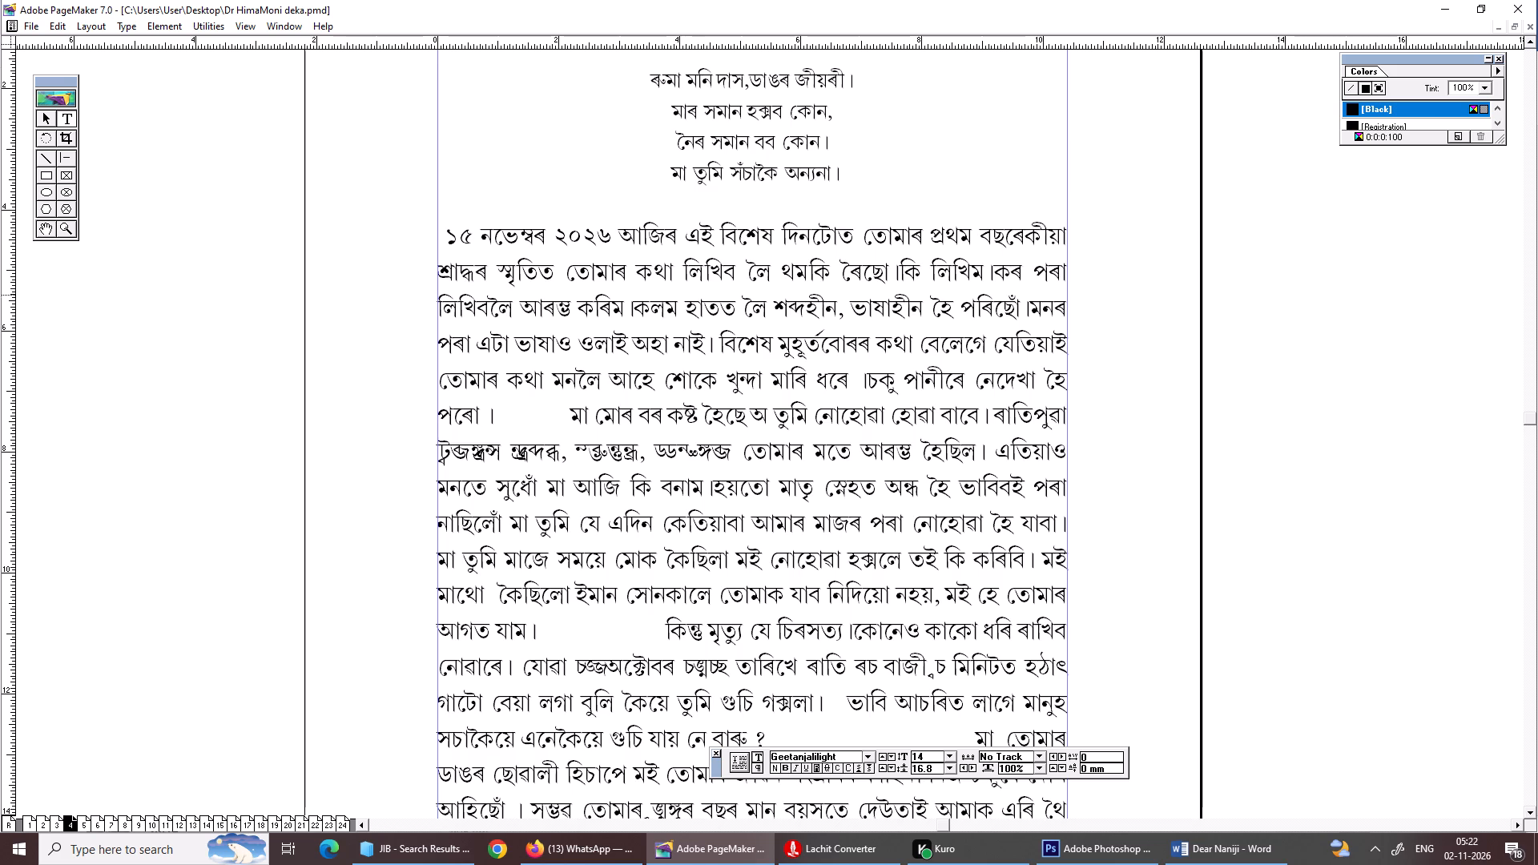
Insert missing spaces after the sentence ends "ৰৈছো।", "লিখিম।" and "কৰিম।" in the first body paragraph.
left_click(904, 268)
left_click(896, 267)
key("space")
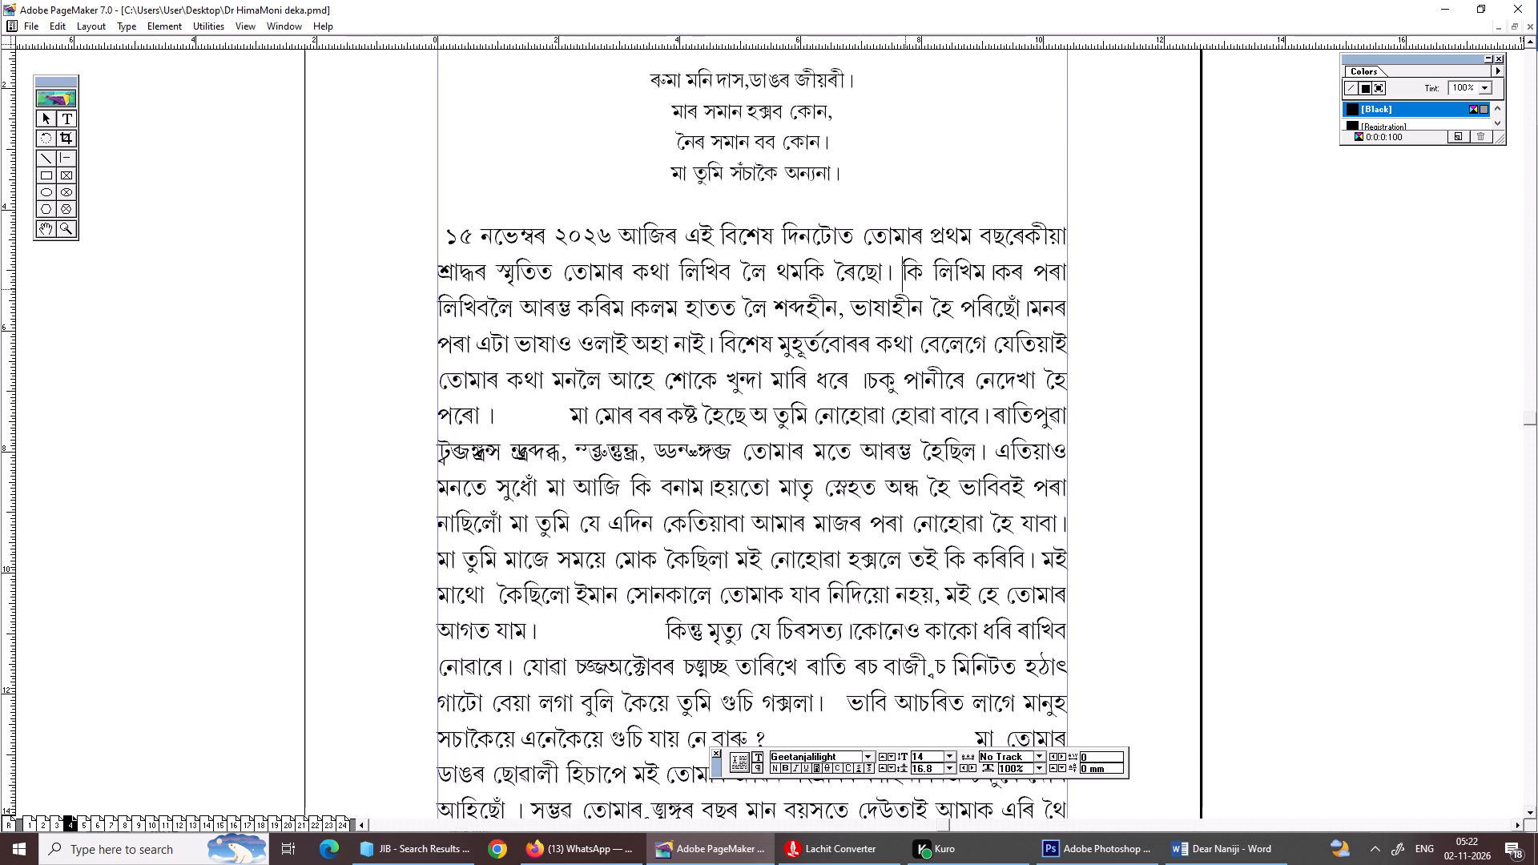
key("ctrl+2")
left_click_drag(731, 330, 732, 339, "alt")
left_click_drag(732, 339, 732, 384, "alt")
left_click(996, 320)
key("space")
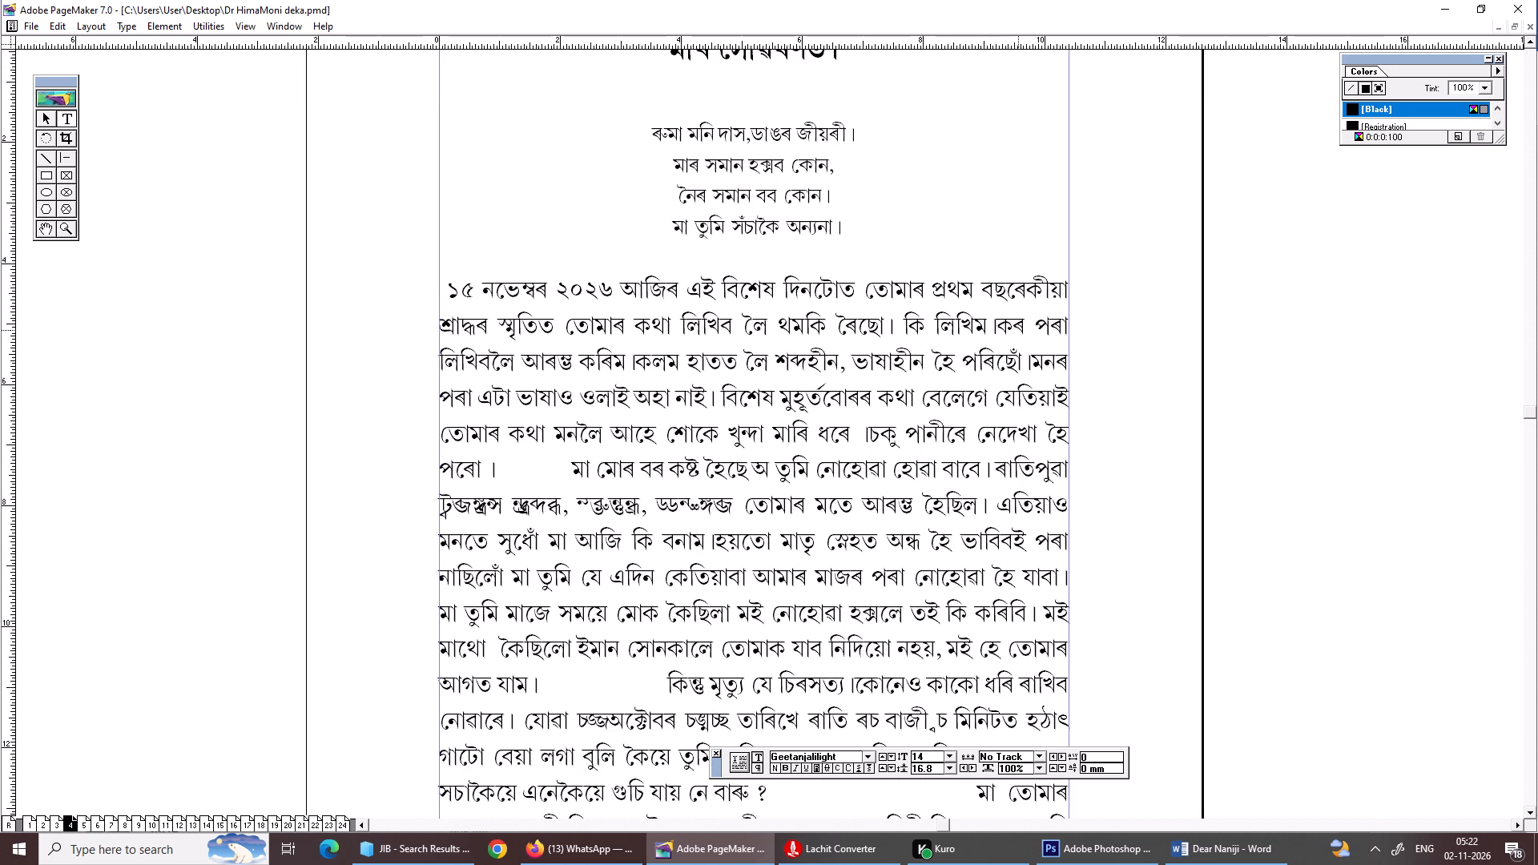
left_click(644, 360)
left_click(635, 360)
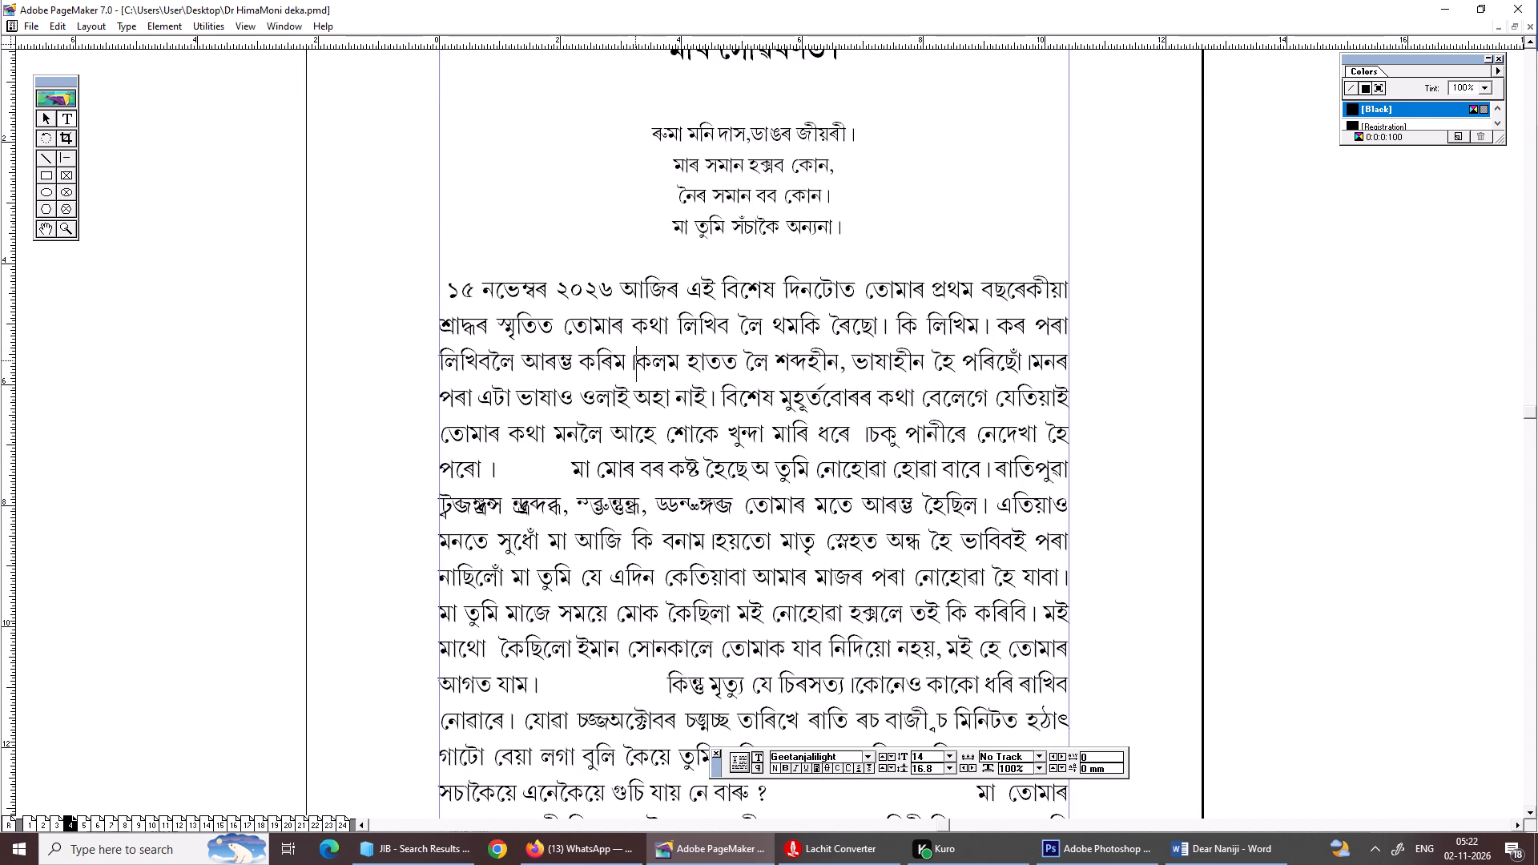
key("space")
Start a new paragraph at "মা মোৰ বৰ কষ্ট" in the body text on page 4.
left_click(564, 473)
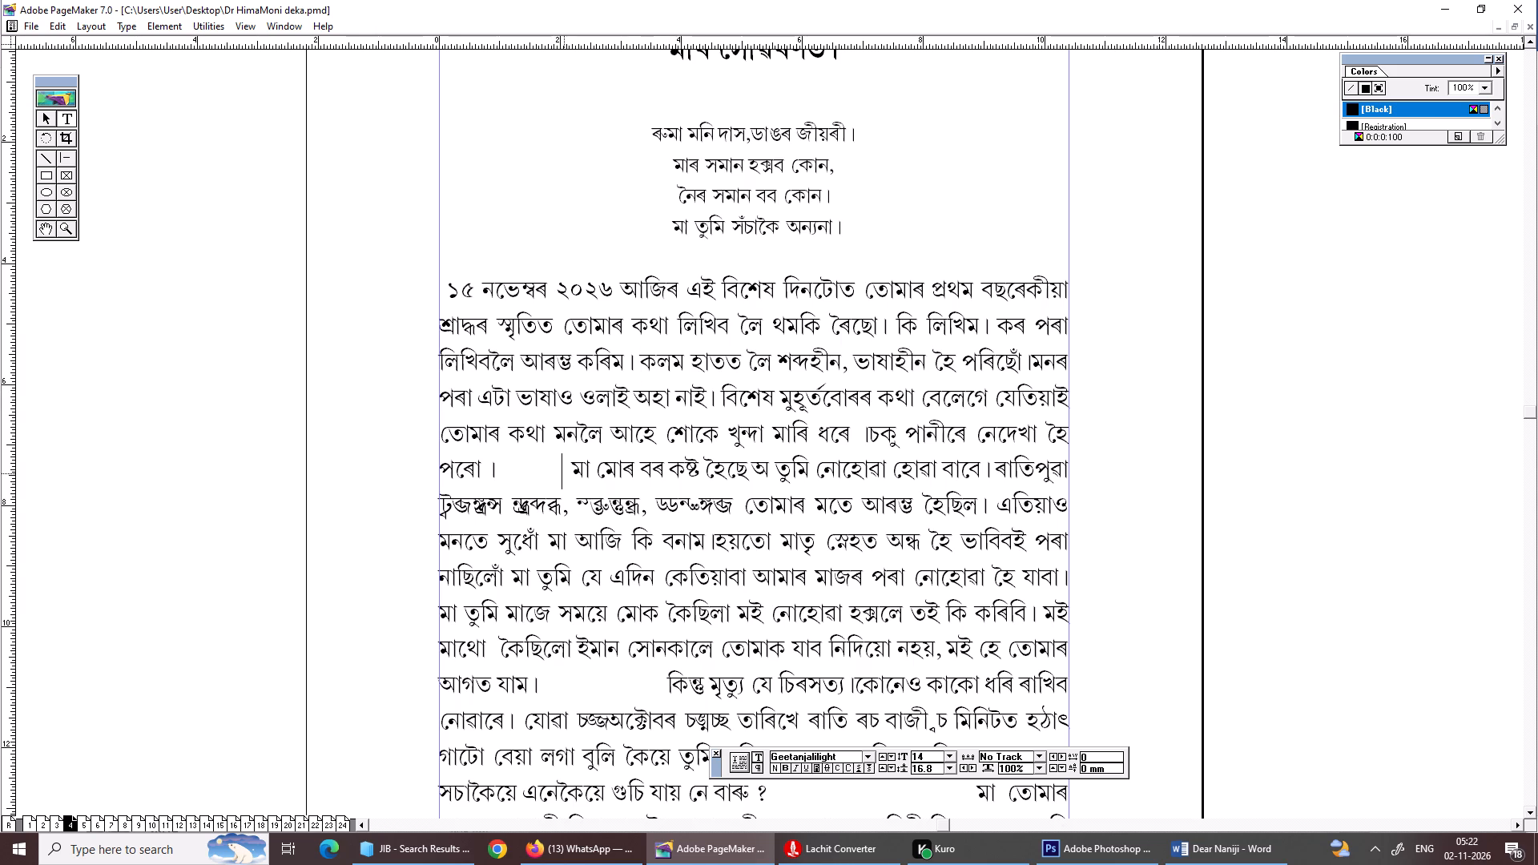
left_click(570, 474)
key("Return")
Give the article's body text, from "১৫ নভেম্বৰ" to its end on page 6, an 8 mm first-line indent and 2 mm space before paragraphs.
left_click_drag(445, 287, 562, 476)
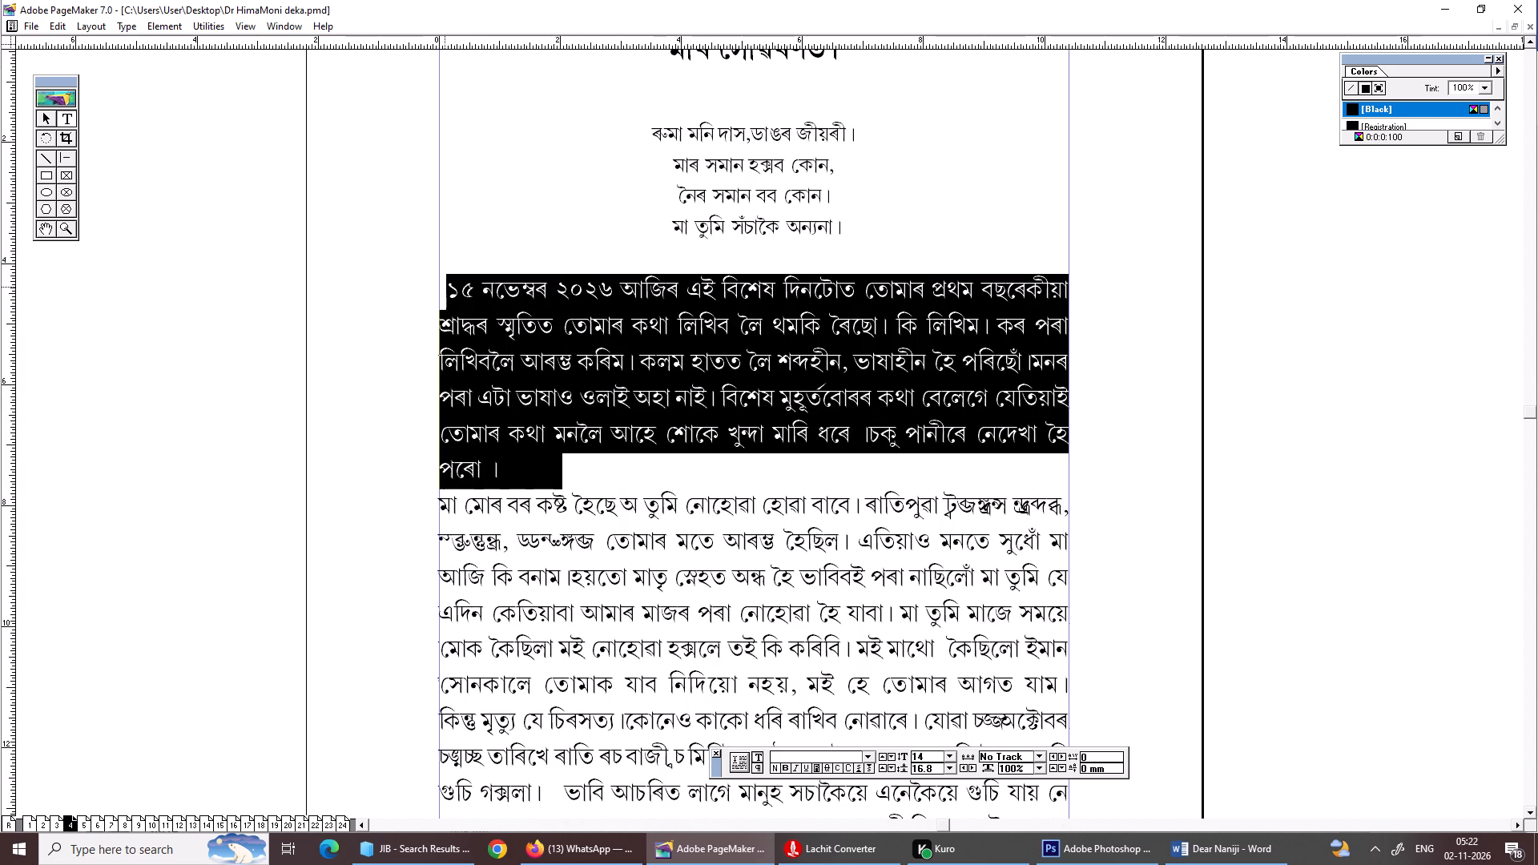
key("Page_Down")
key("Page_Down")
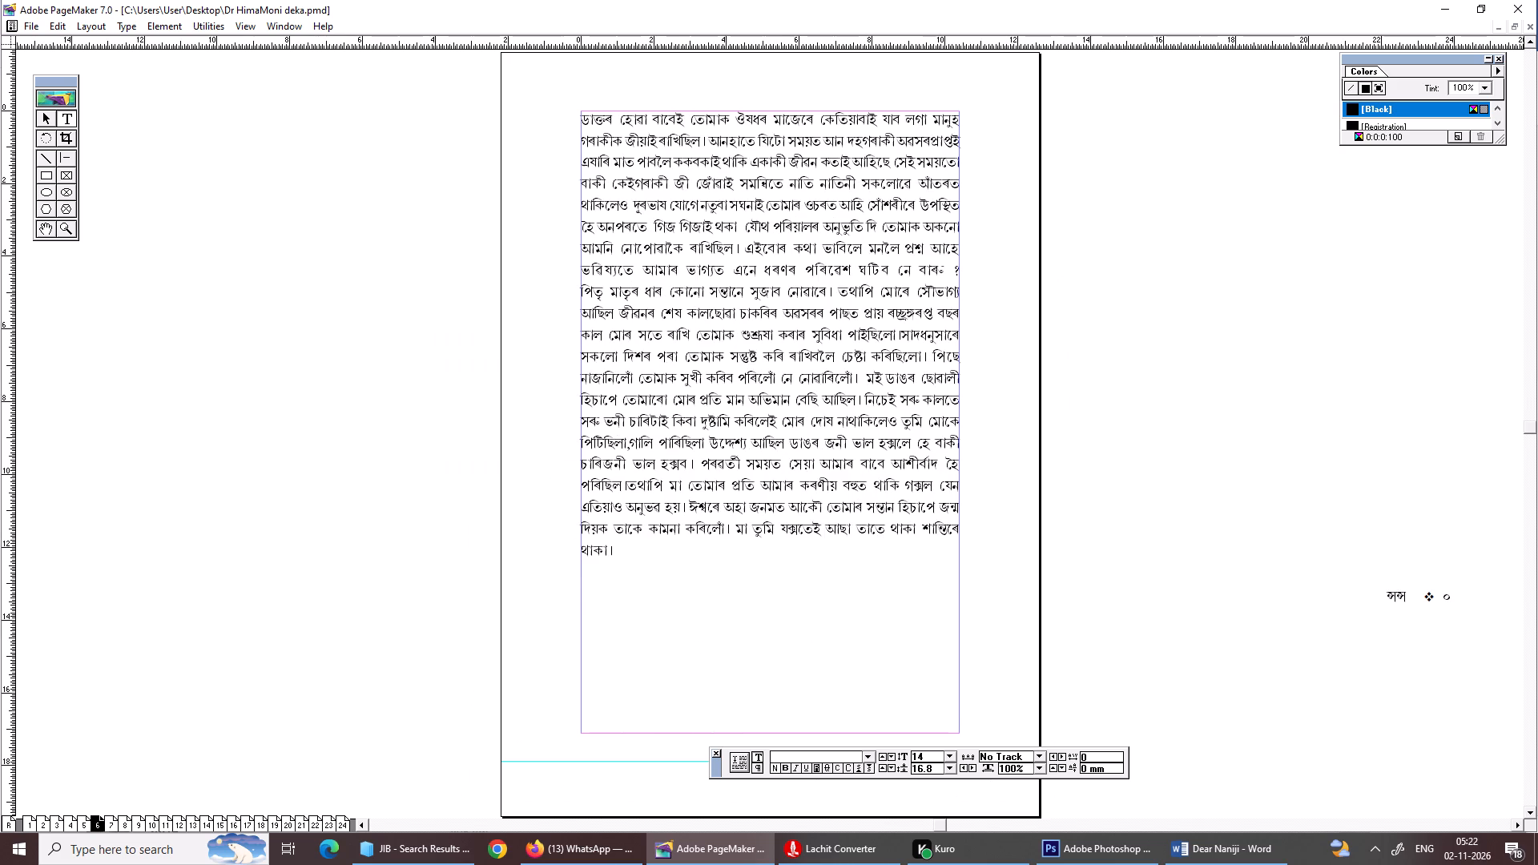
left_click(648, 545, "shift")
key("ctrl+m")
key("Tab")
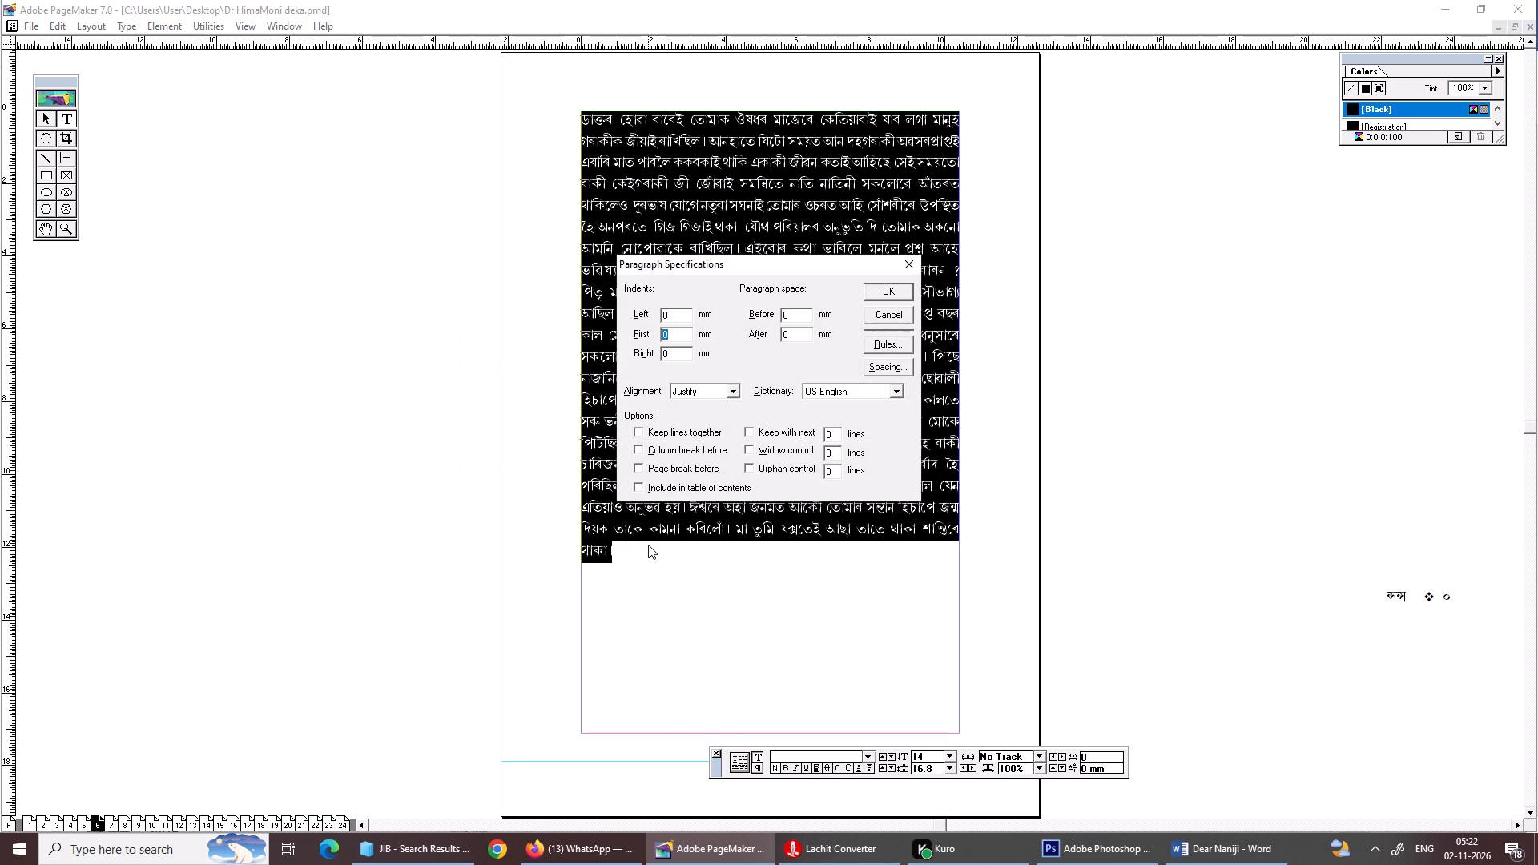
key("8")
key("Tab")
key("Tab")
key("2")
key("Return")
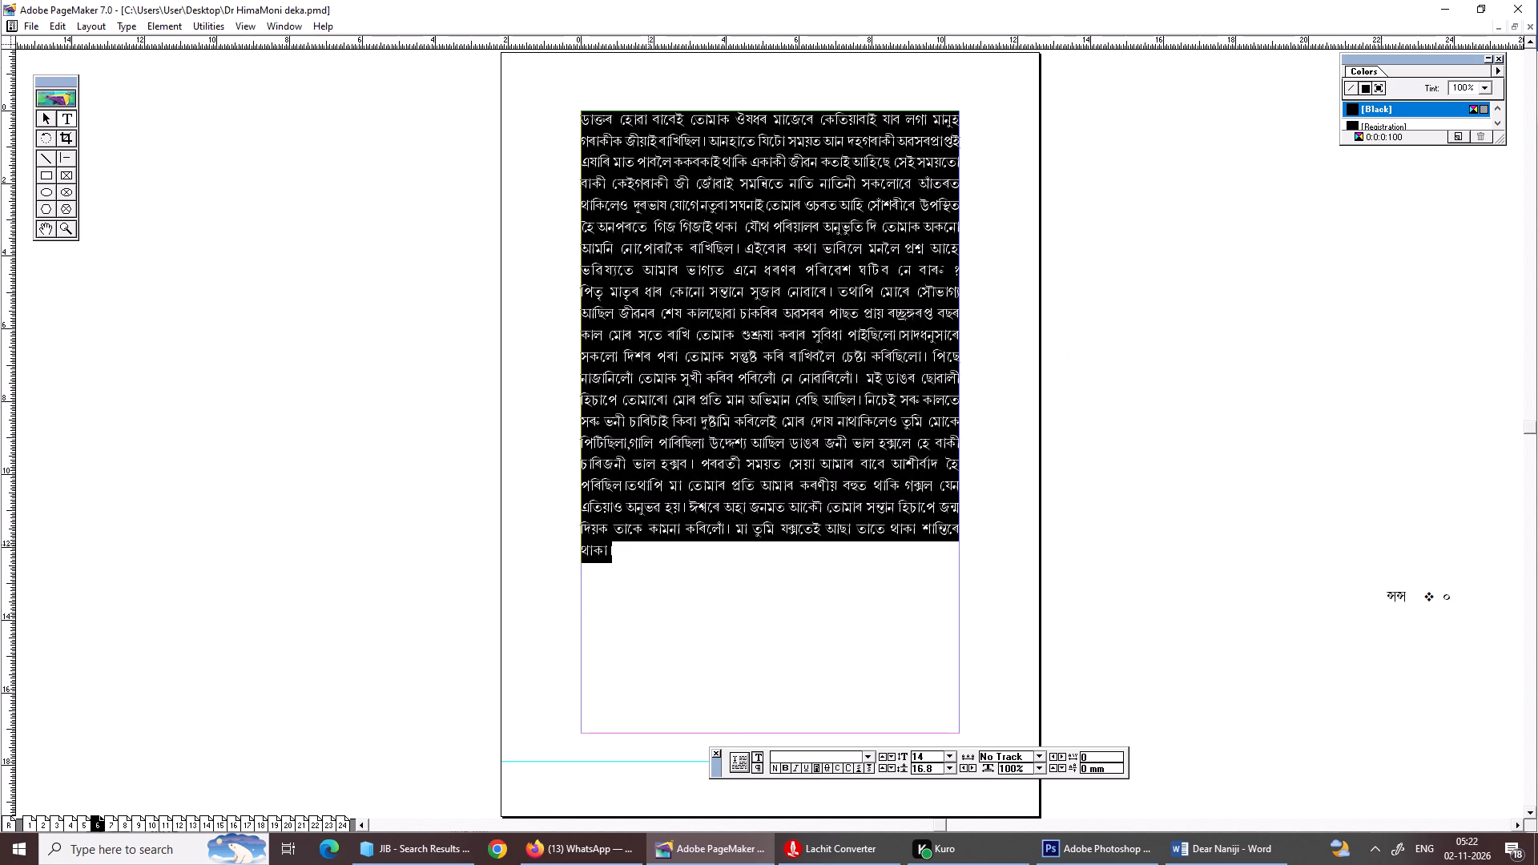
key("ctrl+m")
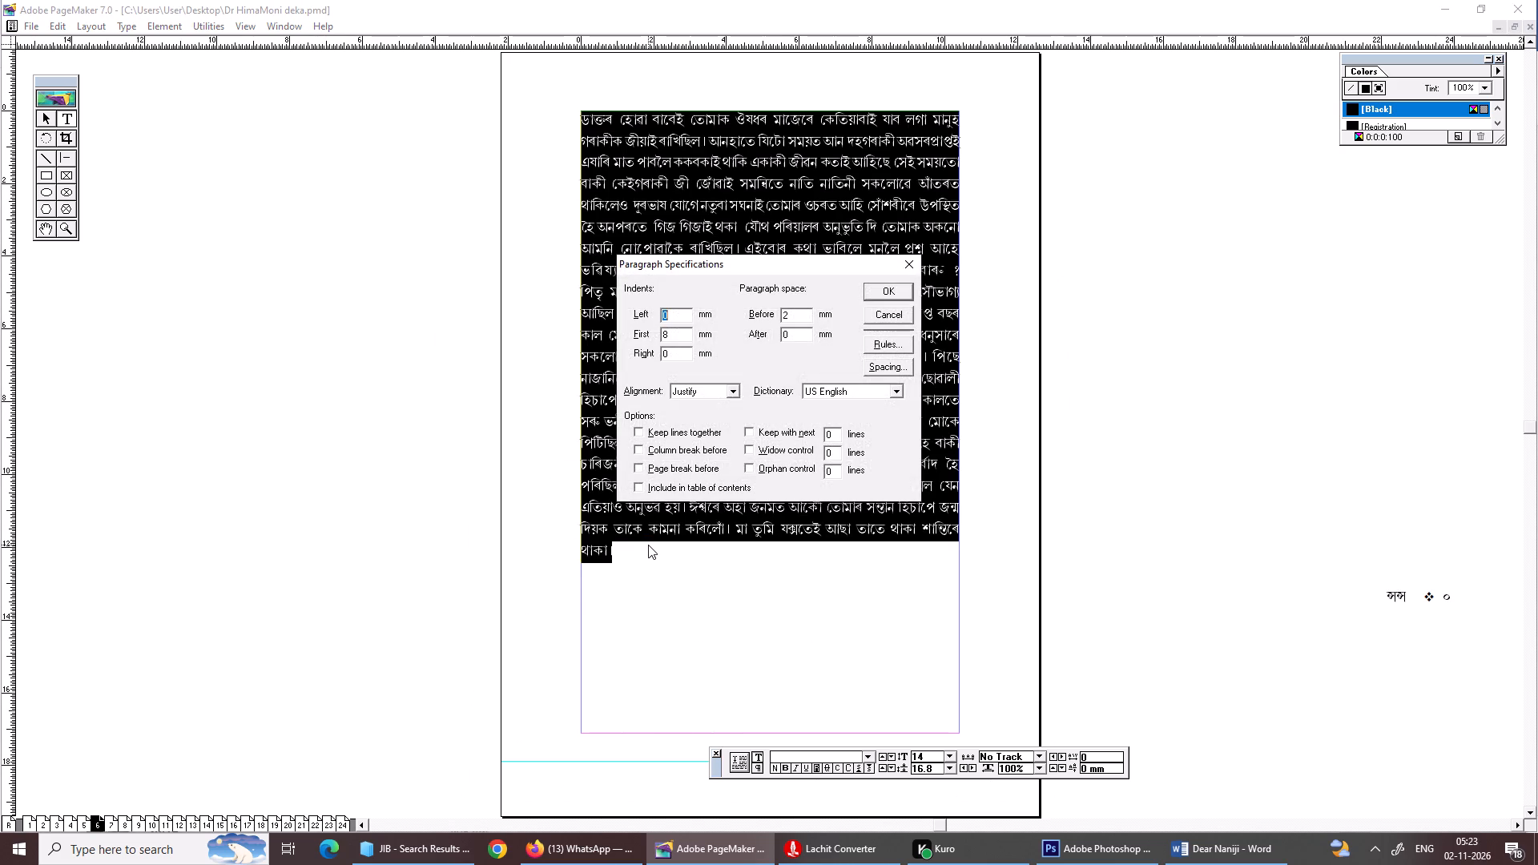
key("Return")
key("Page_Up")
key("Page_Up")
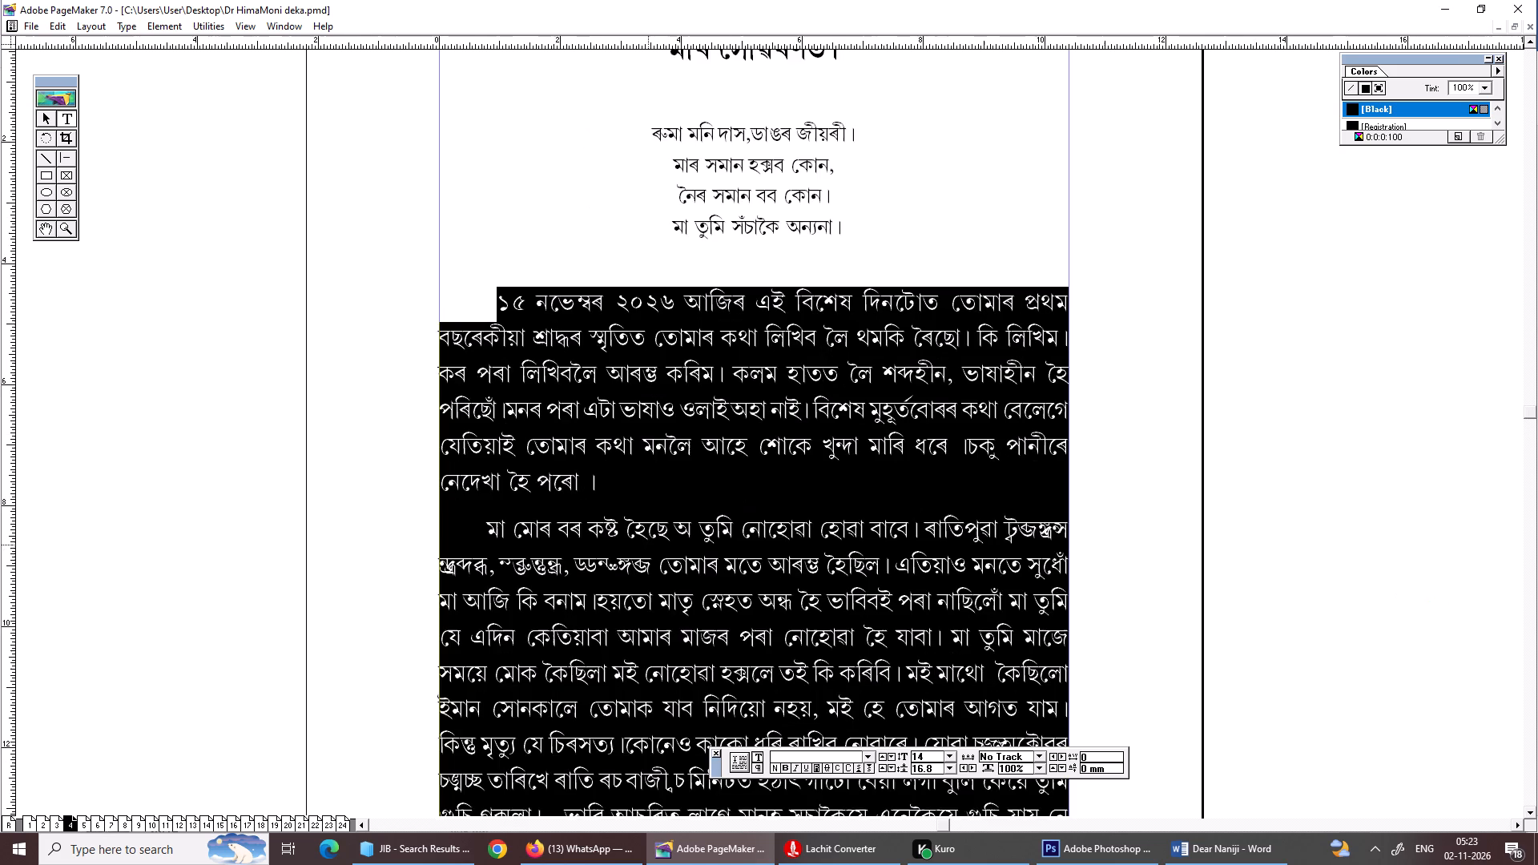
left_click(415, 761)
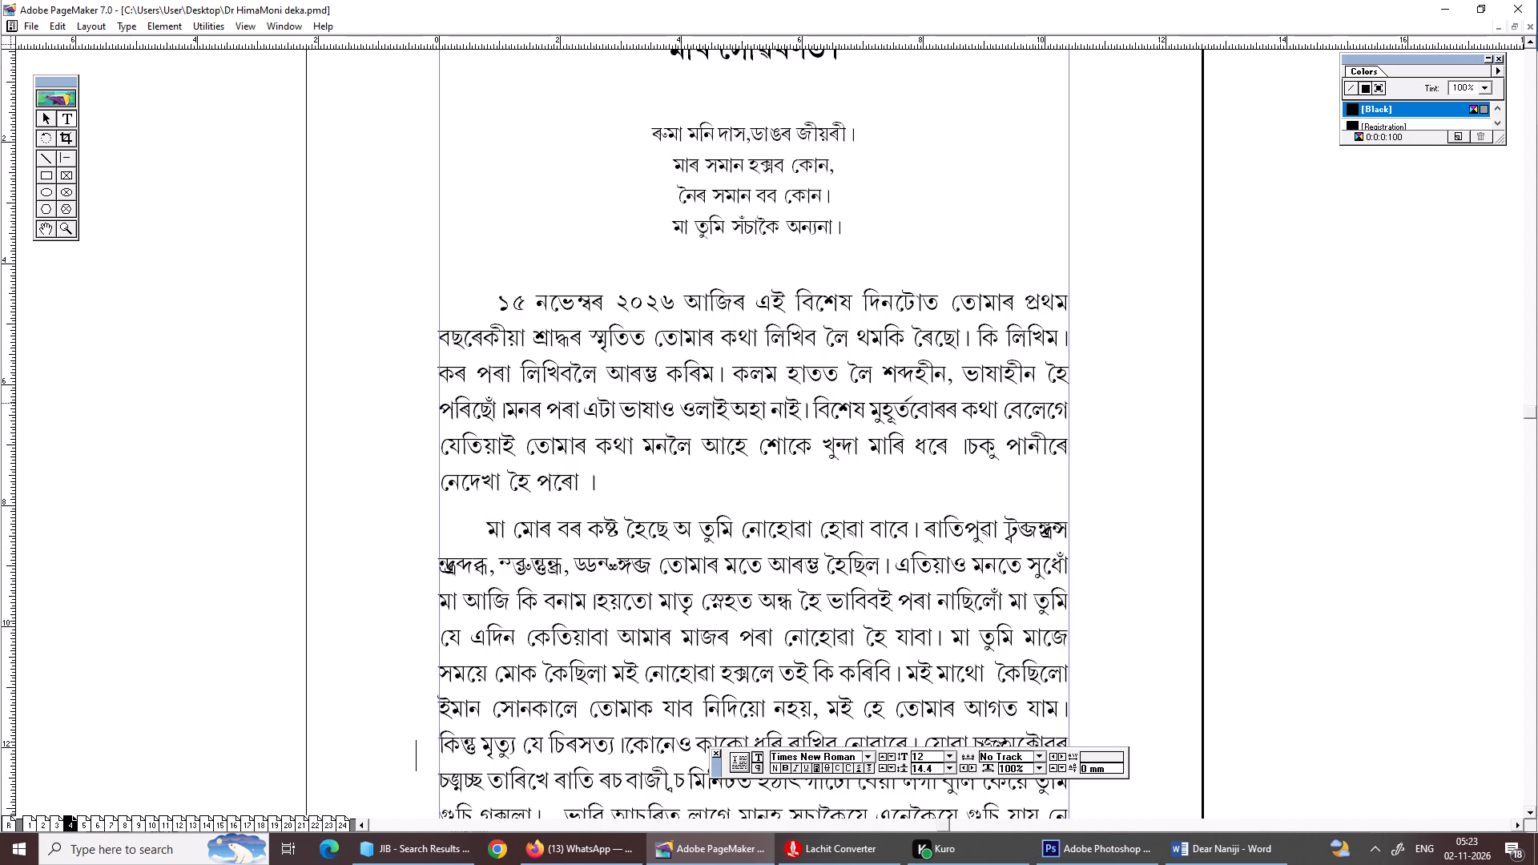
Insert the missing space after "পৰিছোঁ।" in the first body paragraph and save the document.
left_click(508, 409)
key("space")
key("ctrl+s")
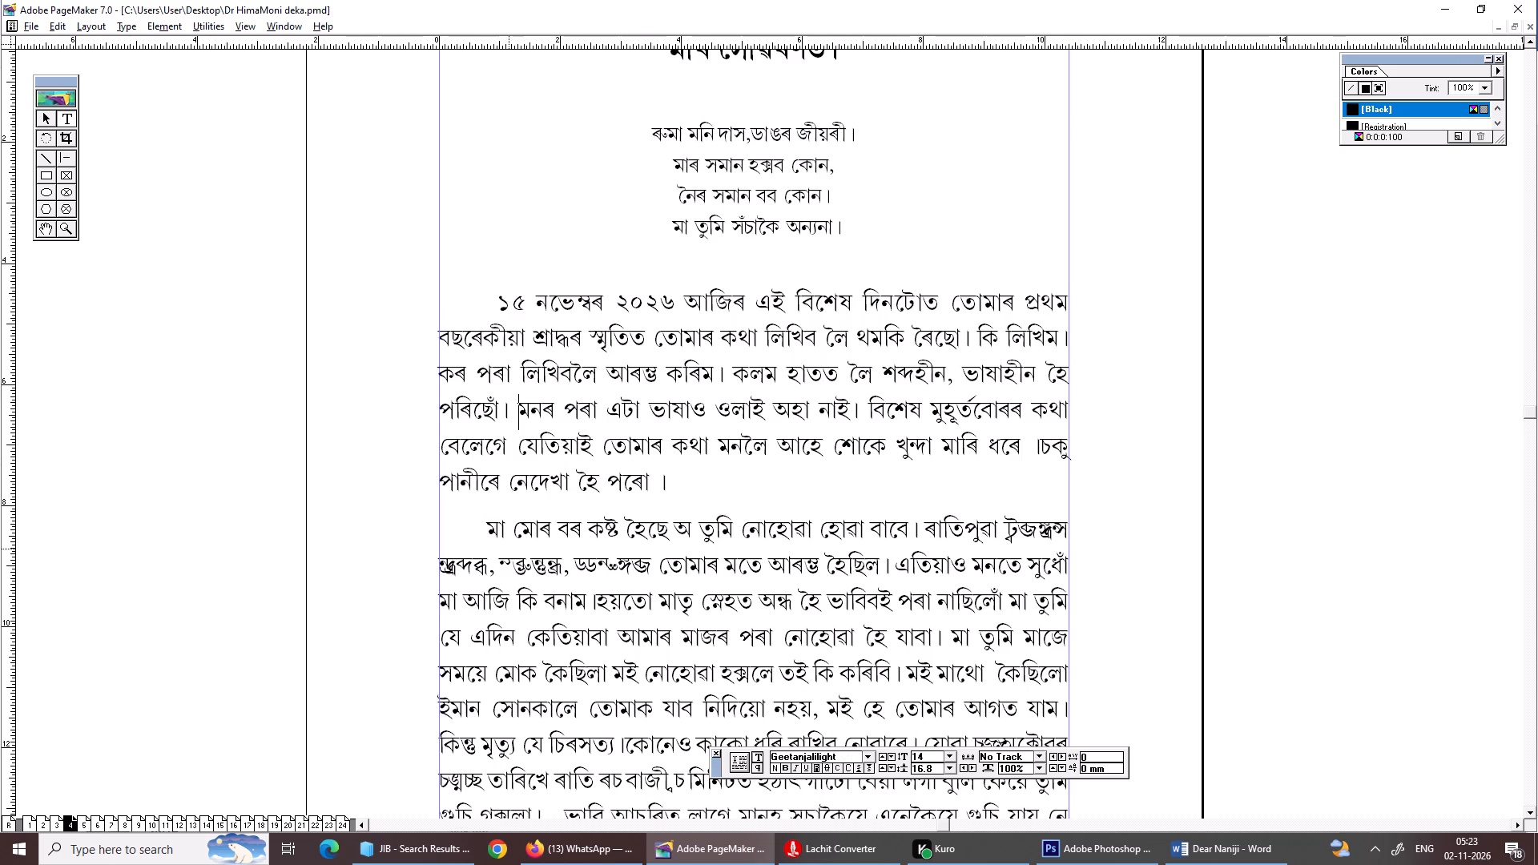
Set the garbled English words after "ৰাতিপুৱা" (Break fast, Lunch, Dinner) in Times New Roman at 12 pt and save.
left_click_drag(509, 557, 517, 462, "alt")
left_click_drag(497, 427, 419, 433)
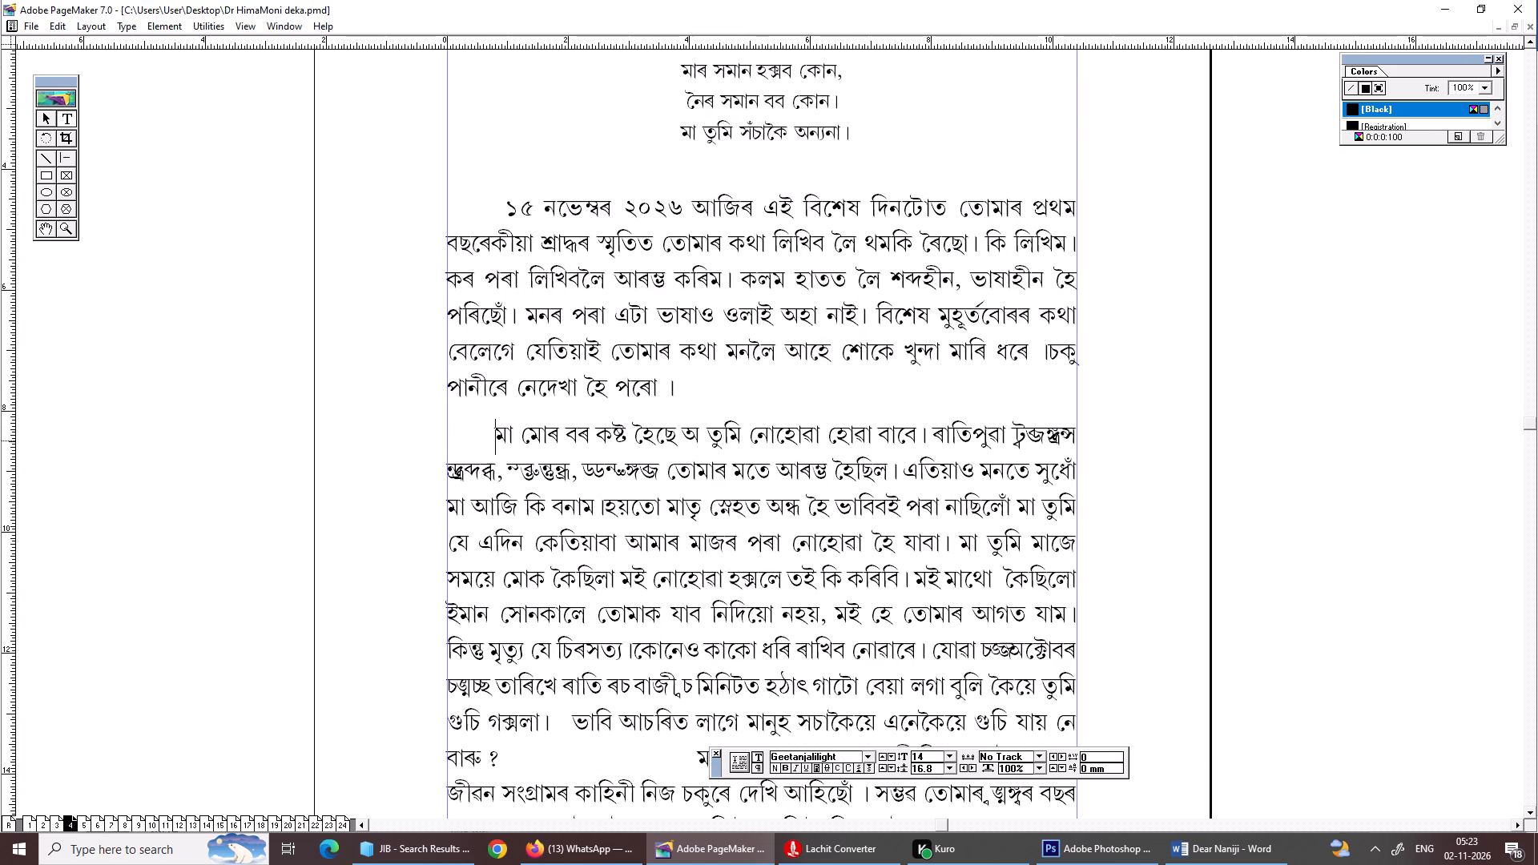
left_click_drag(1013, 427, 651, 457)
key("ctrl+t")
key("ctrl+t")
key("ctrl+t")
key("ctrl+t")
key("ctrl+t")
key("ctrl+t")
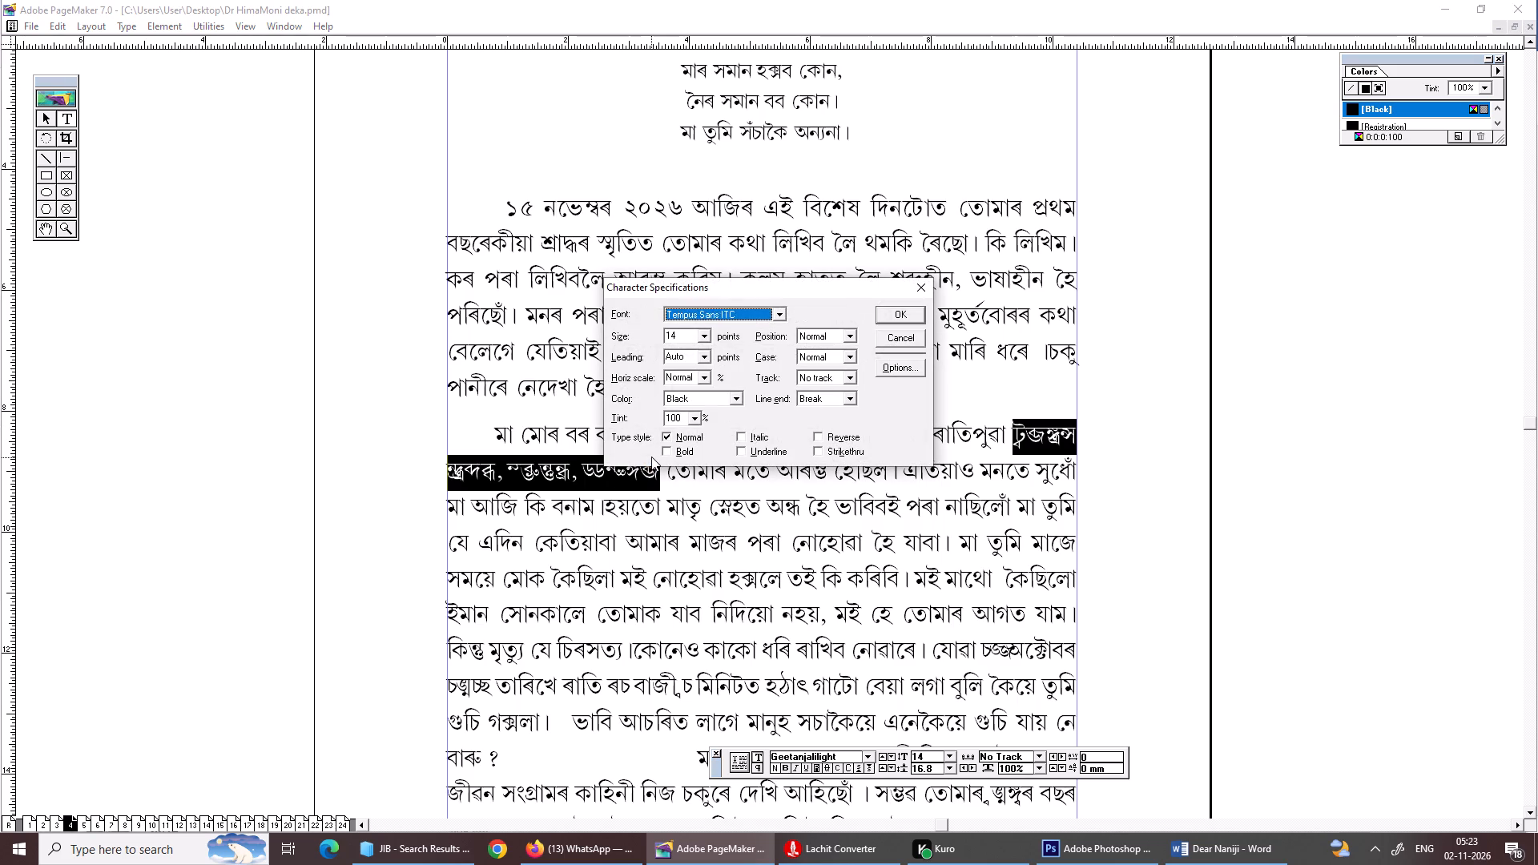
key("ctrl+t")
key("ctrl+Return")
key("ctrl+shift+comma")
key("ctrl+shift+comma")
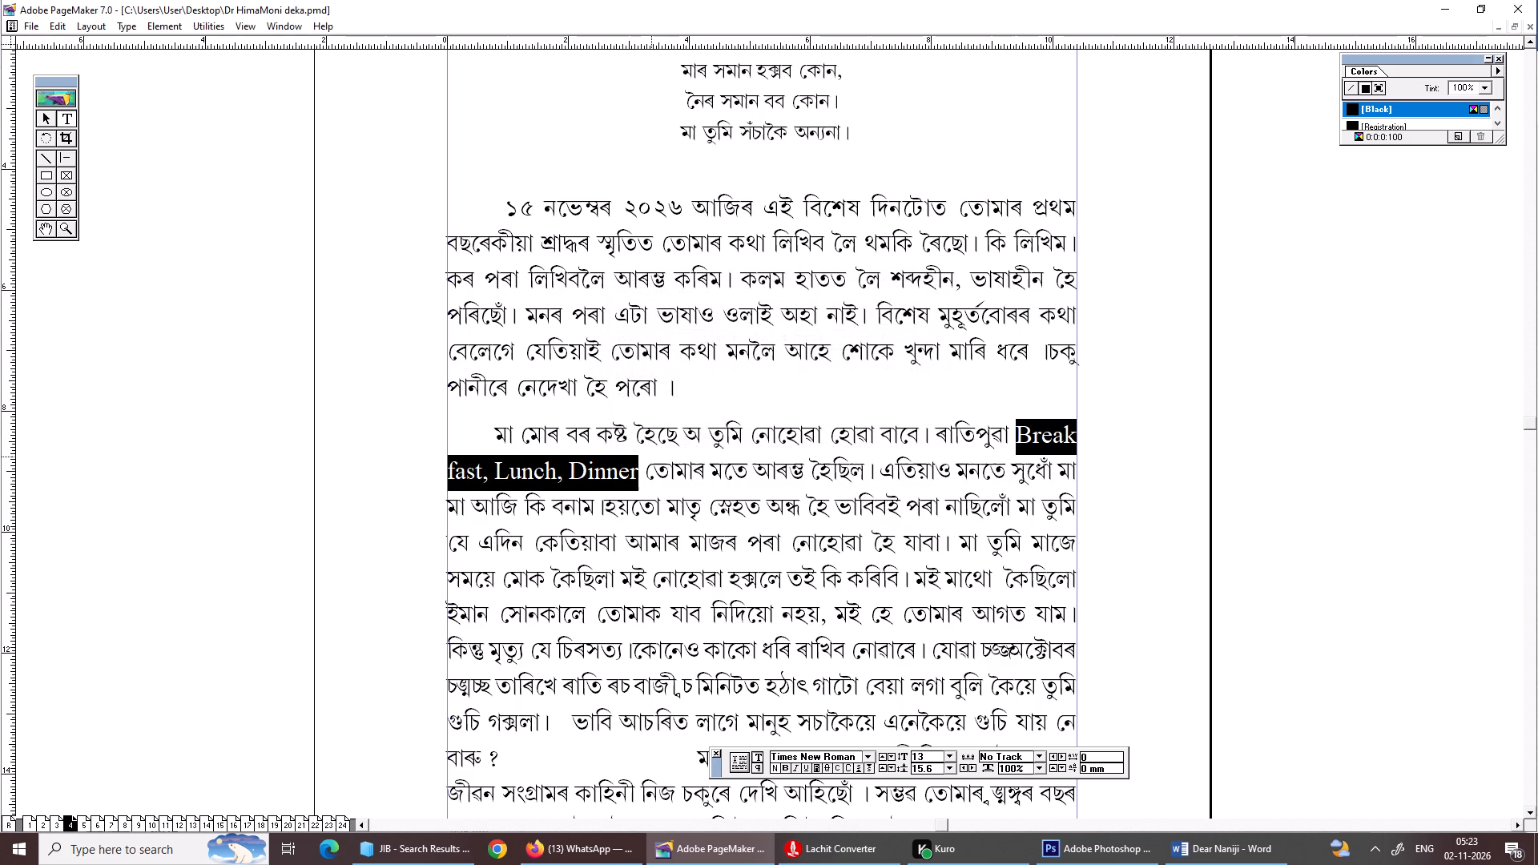
key("ctrl+s")
Change the garbled day number before "অক্টোবৰ" in the second paragraph to the Geetanjaliplight font.
left_click_drag(742, 527, 758, 415, "alt")
left_click_drag(704, 517, 709, 445, "alt")
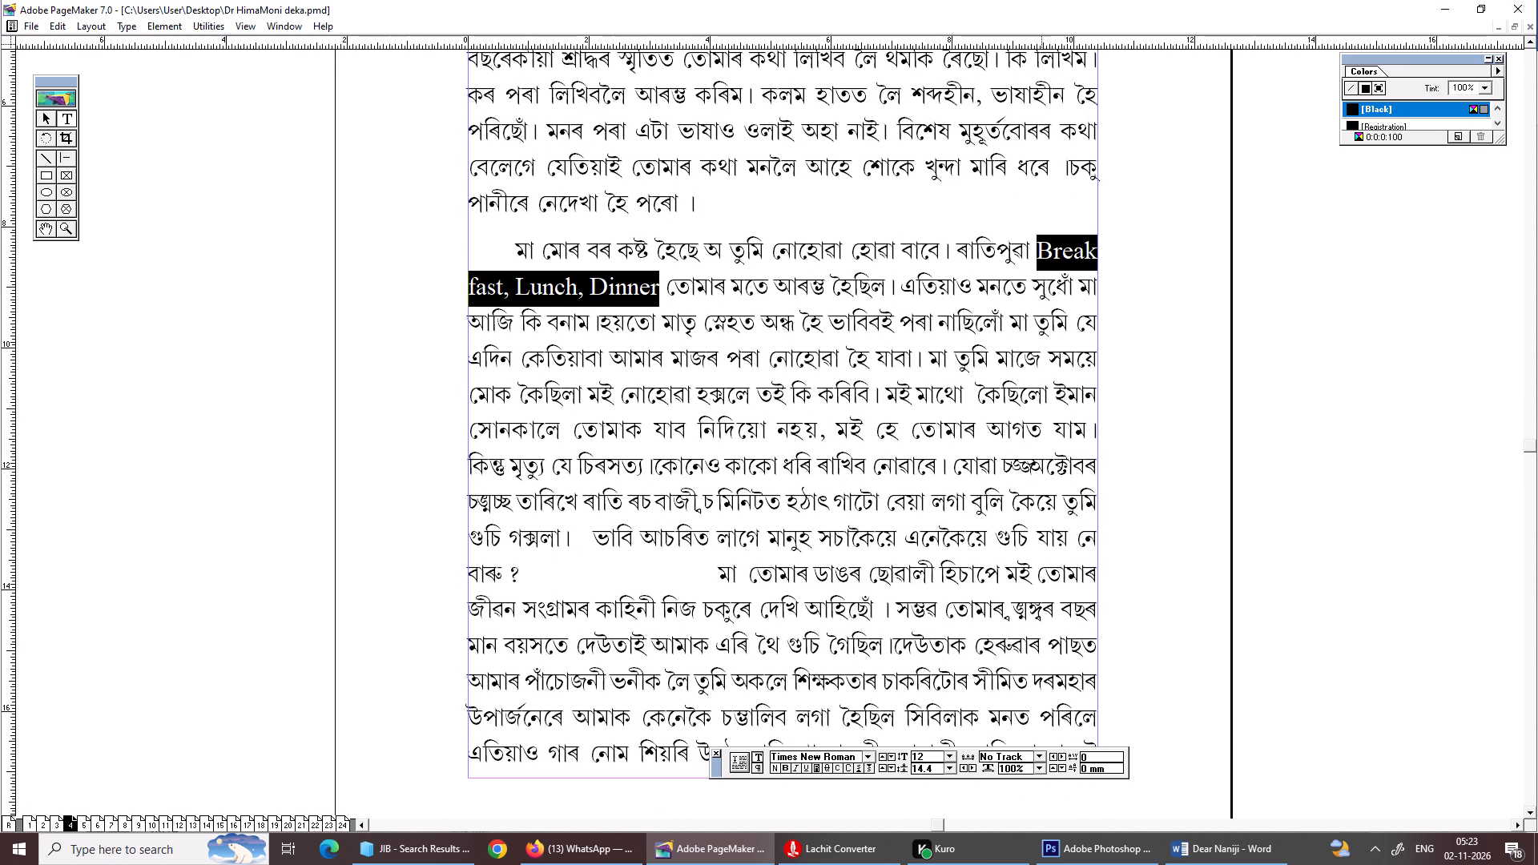
left_click_drag(1000, 464, 1034, 474)
key("ctrl+t")
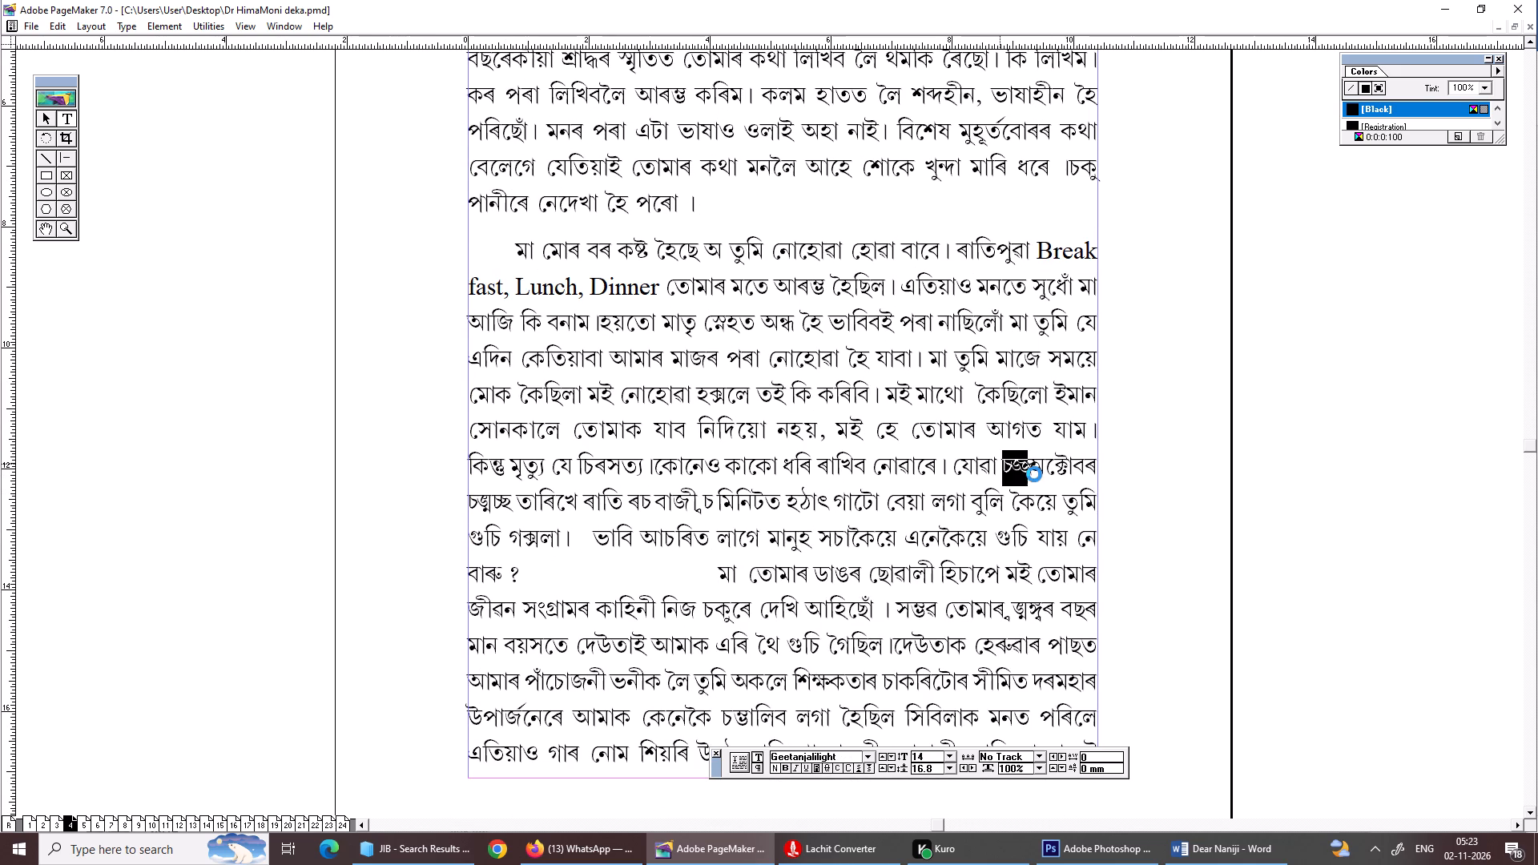
key("ctrl+Down")
key("ctrl+Down")
key("ctrl+Down")
key("ctrl+Down")
key("ctrl+Down")
key("ctrl+Down")
key("ctrl+Down")
key("ctrl+Down")
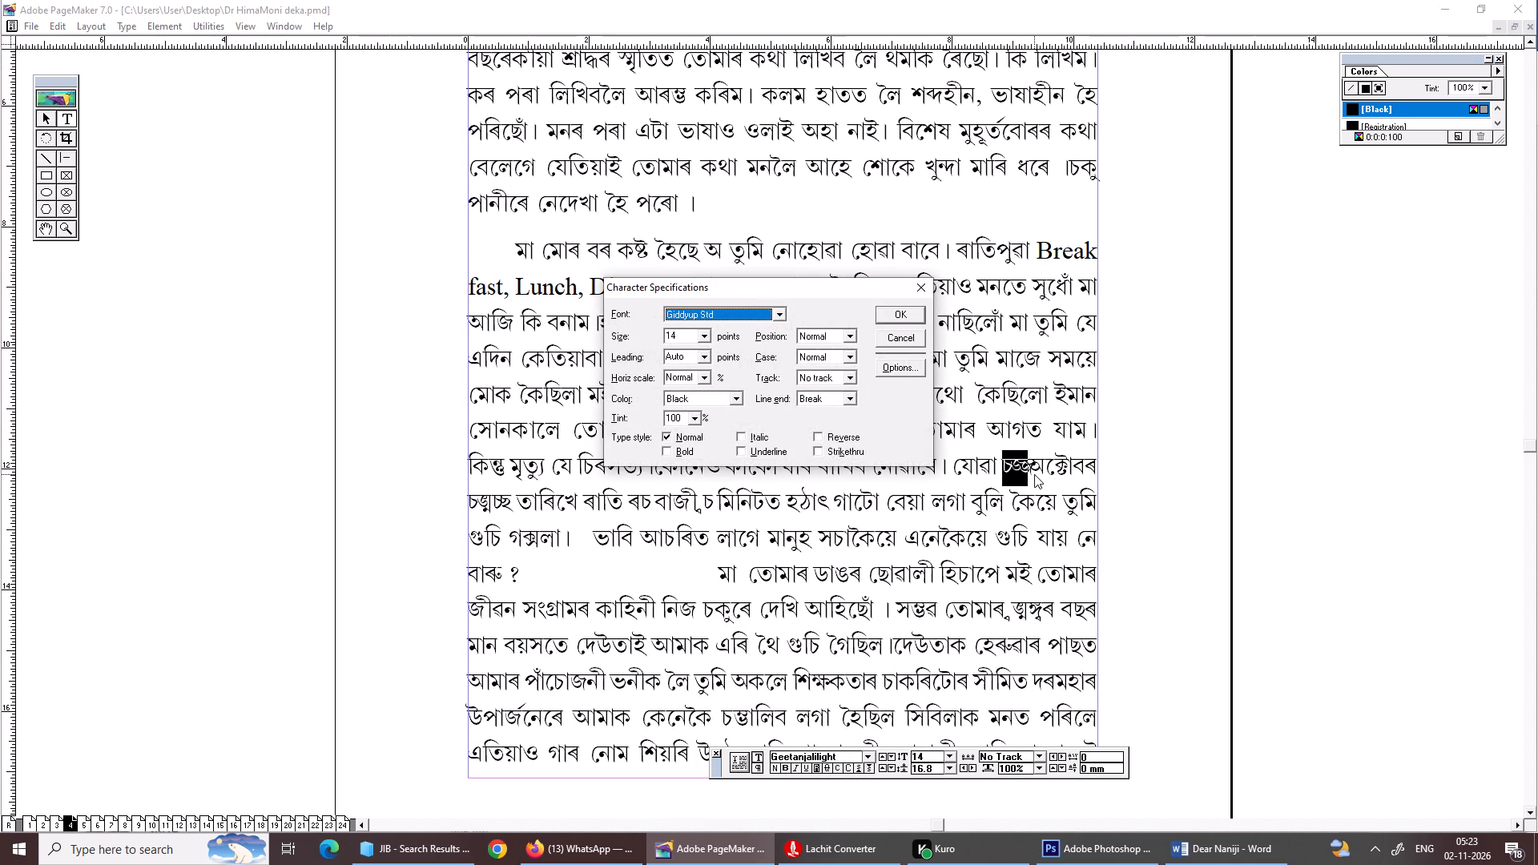
key("ctrl+Up")
key("ctrl+Up")
key("ctrl+Up")
key("ctrl+Up")
key("ctrl+Down")
key("ctrl+Down")
key("ctrl+backslash")
key("ctrl+Return")
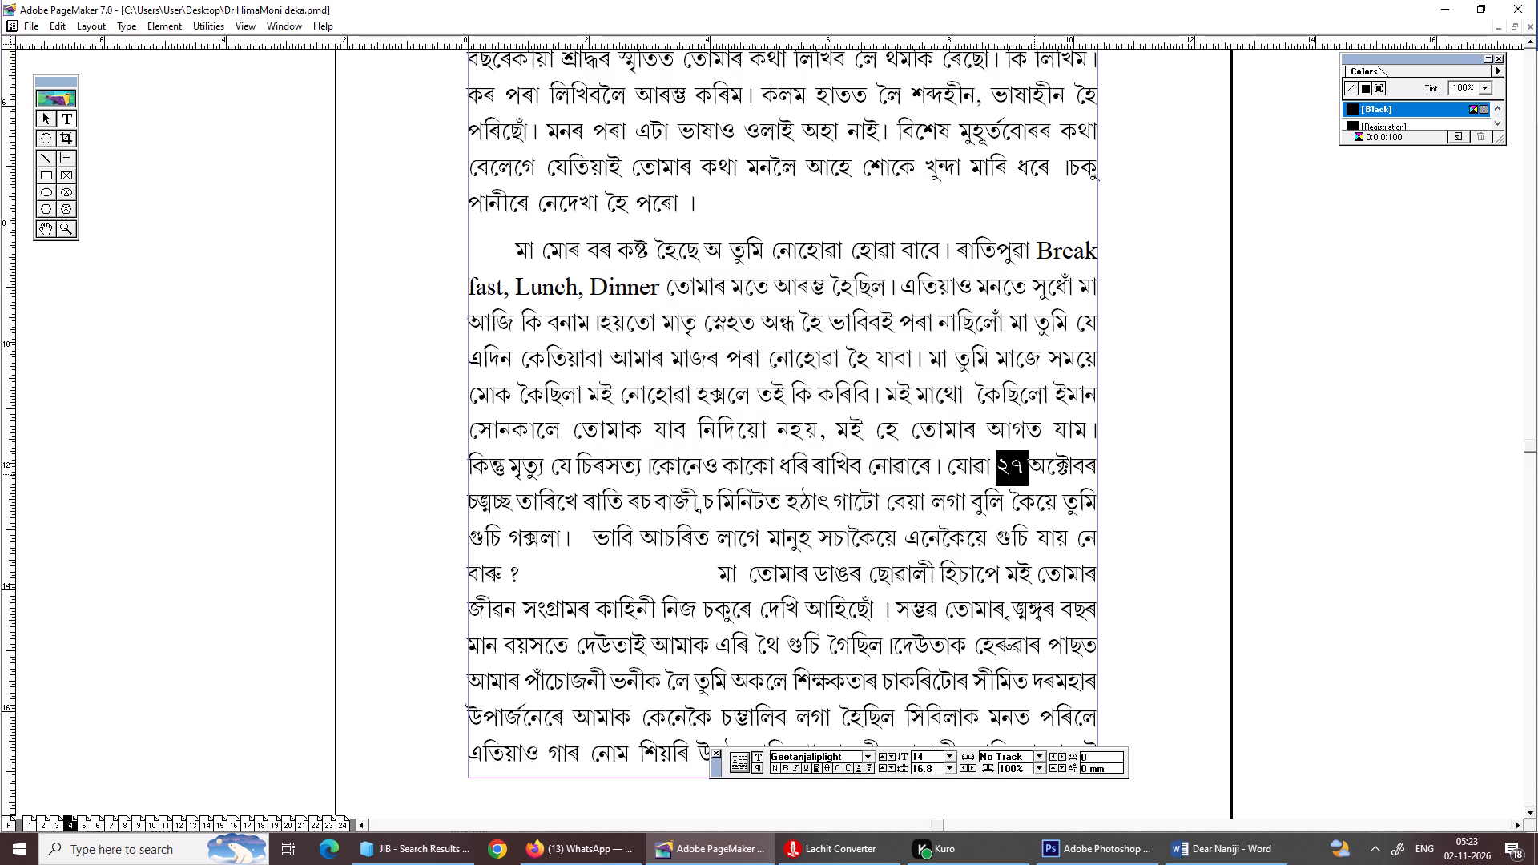
Change the garbled year before "তাৰিখে" to the Geetanjaliplight font and save the document.
left_click_drag(515, 512, 326, 497)
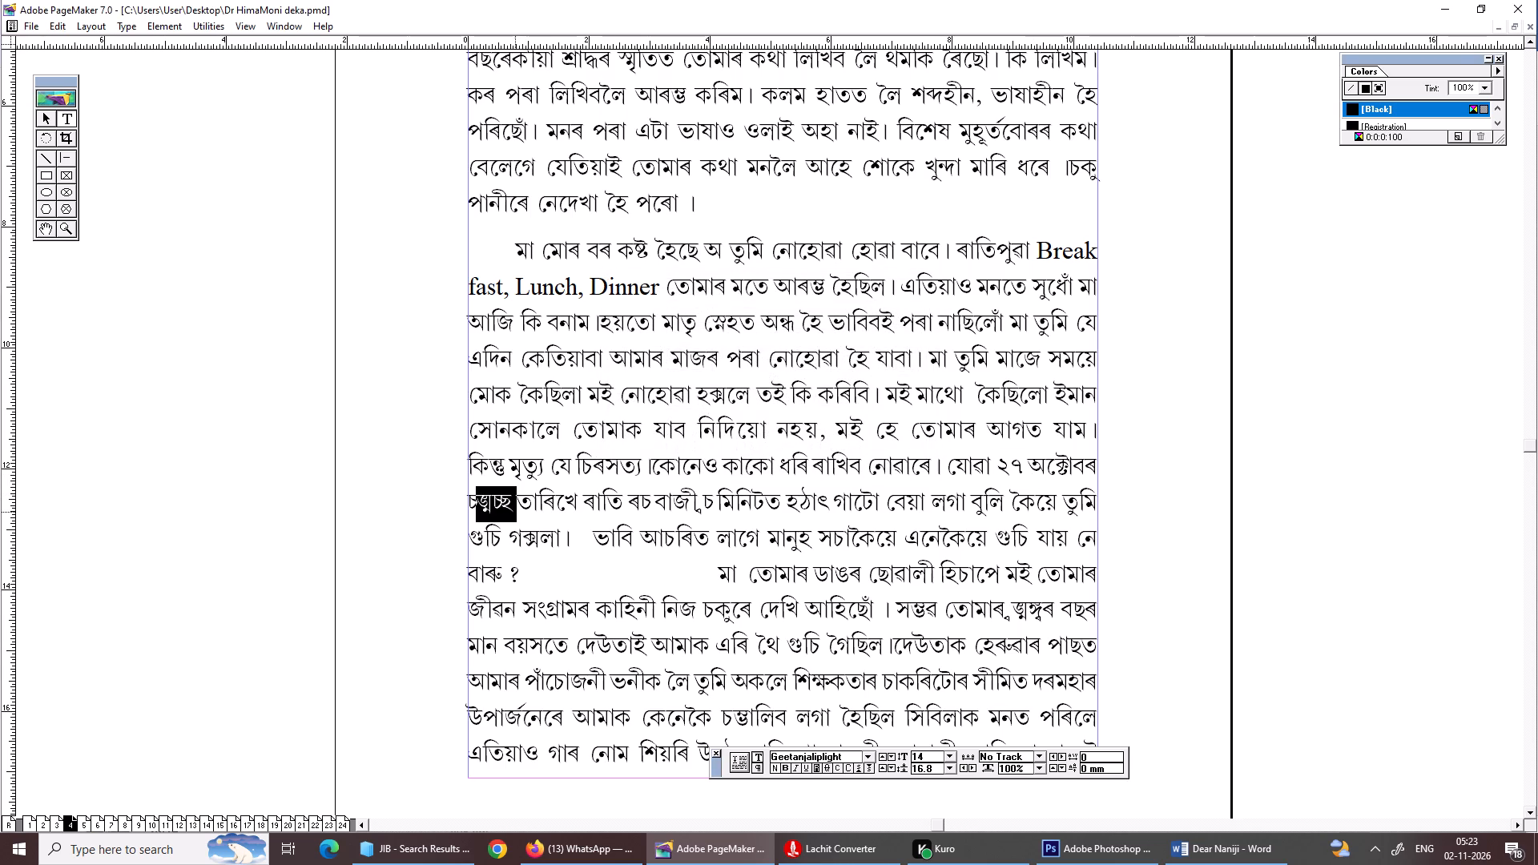
left_click_drag(326, 497, 325, 497)
key("ctrl+t")
key("ctrl+Down")
key("ctrl+Down")
key("ctrl+Down")
key("ctrl+Down")
key("ctrl+Down")
key("ctrl+Down")
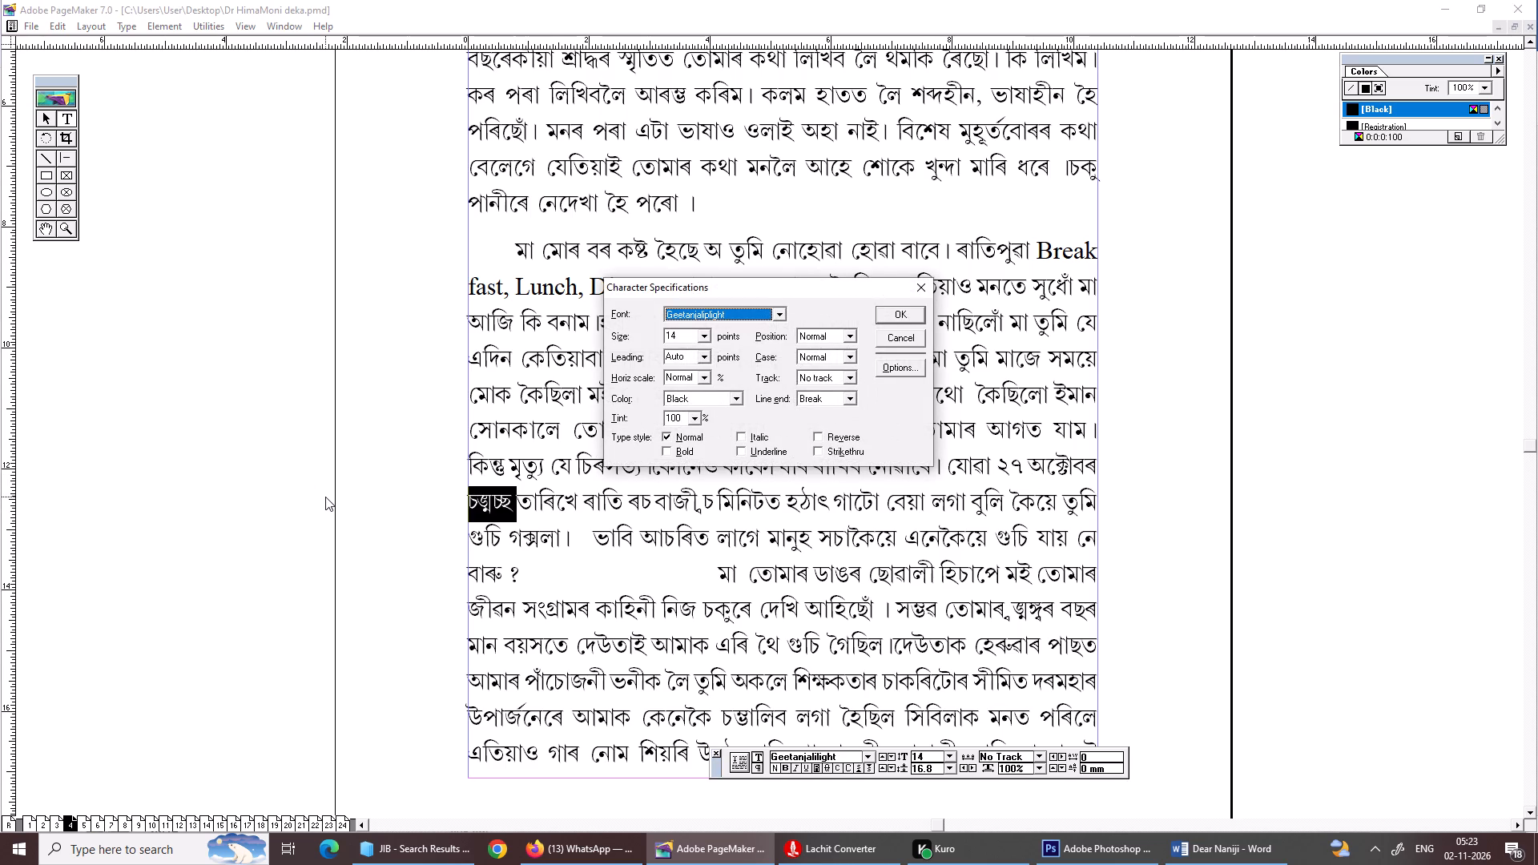
key("ctrl+Return")
key("ctrl+s")
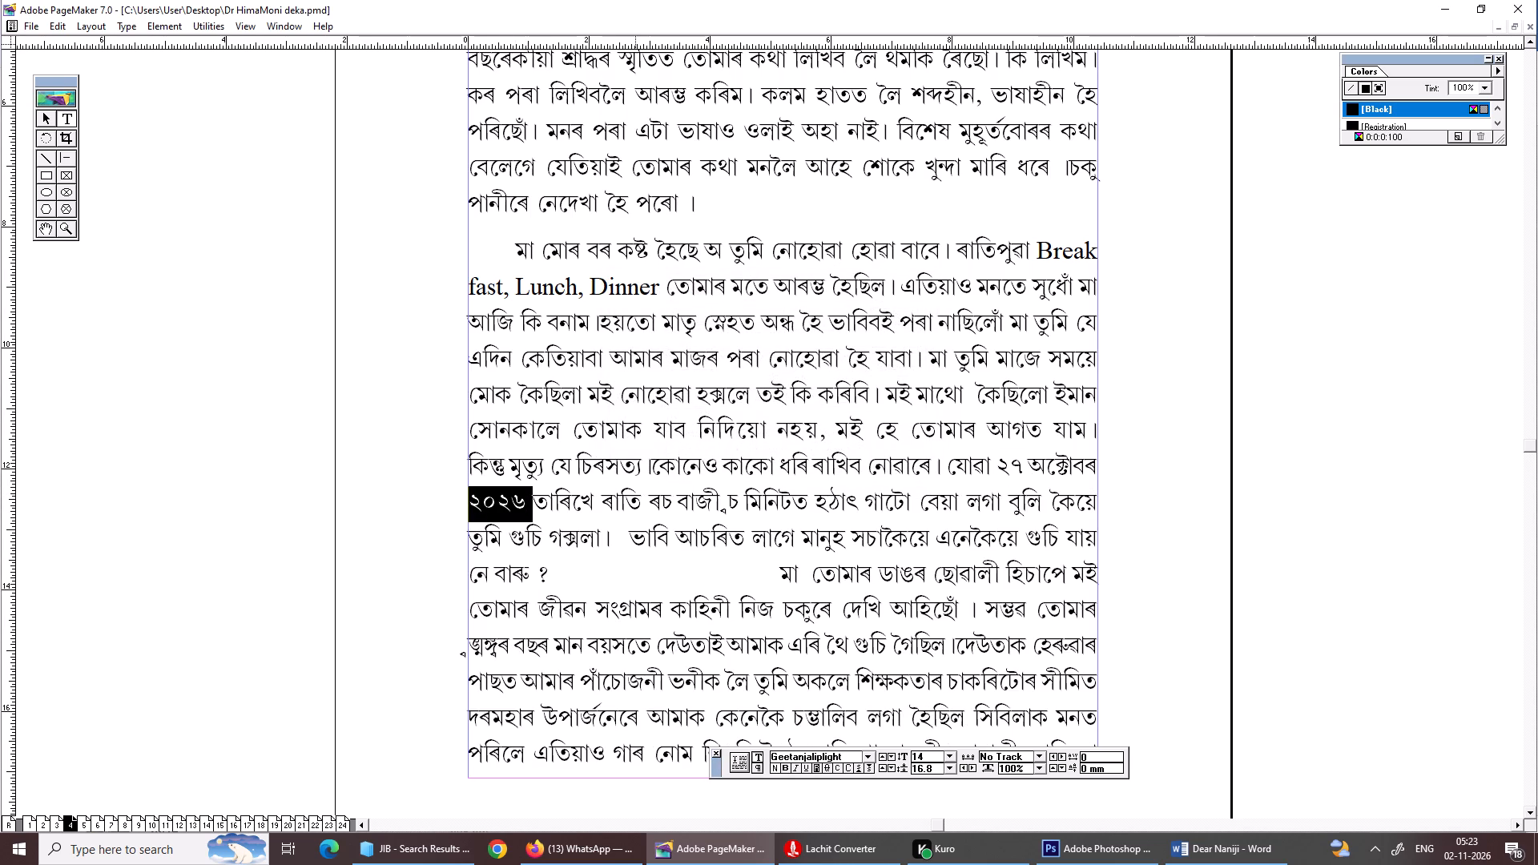
Change the garbled hour between "ৰাতি" and "বাজী" to the Geetanjaliplight font and save.
left_click_drag(646, 496, 672, 499)
key("ctrl+t")
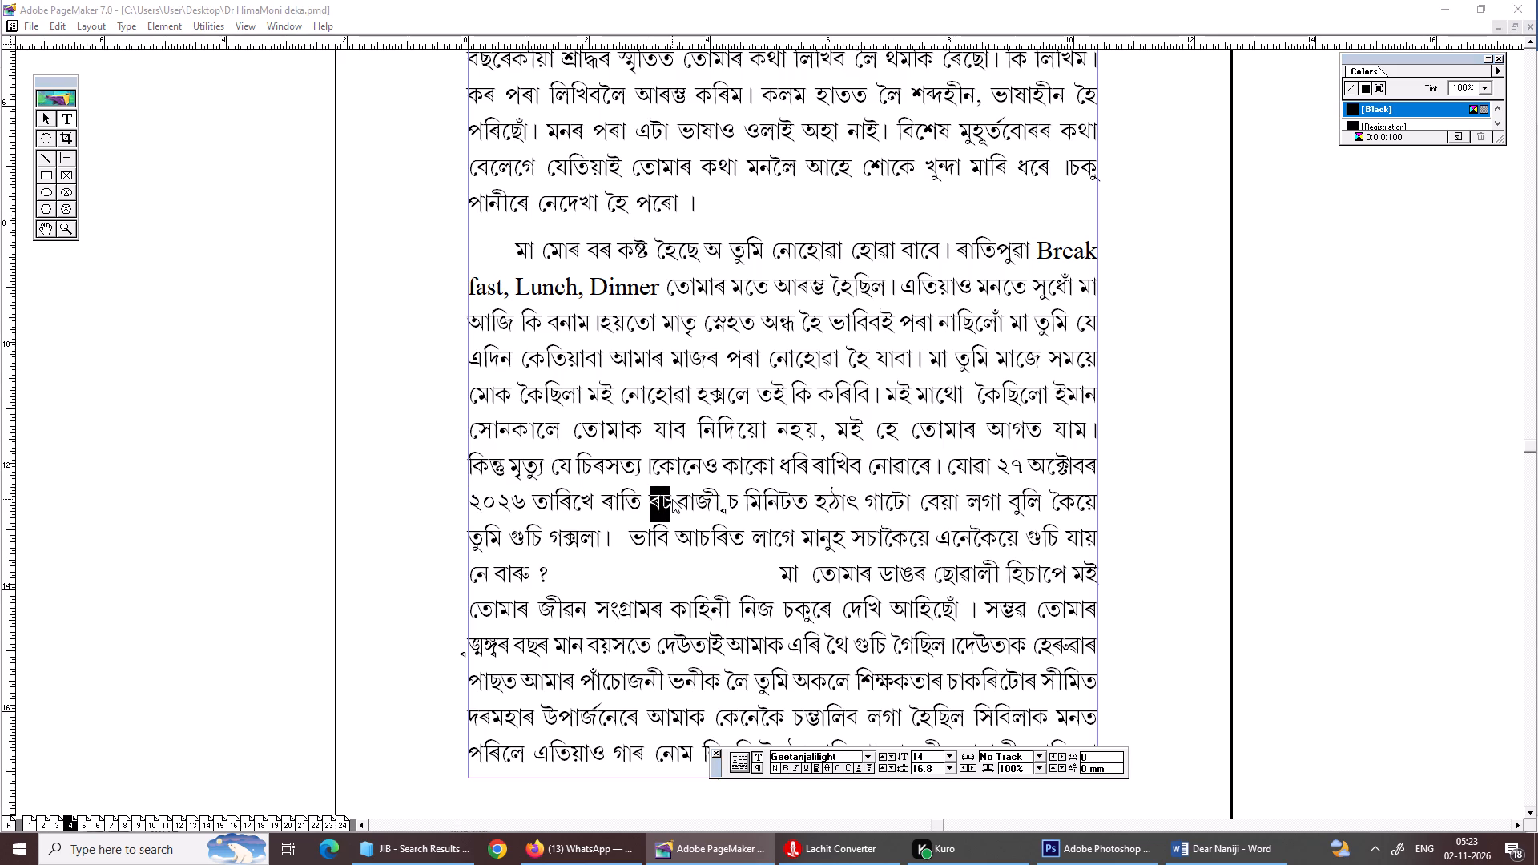
key("ctrl+Down")
key("ctrl+Down")
key("ctrl+Down")
key("ctrl+Down")
key("ctrl+Down")
key("ctrl+Down")
key("ctrl+Return")
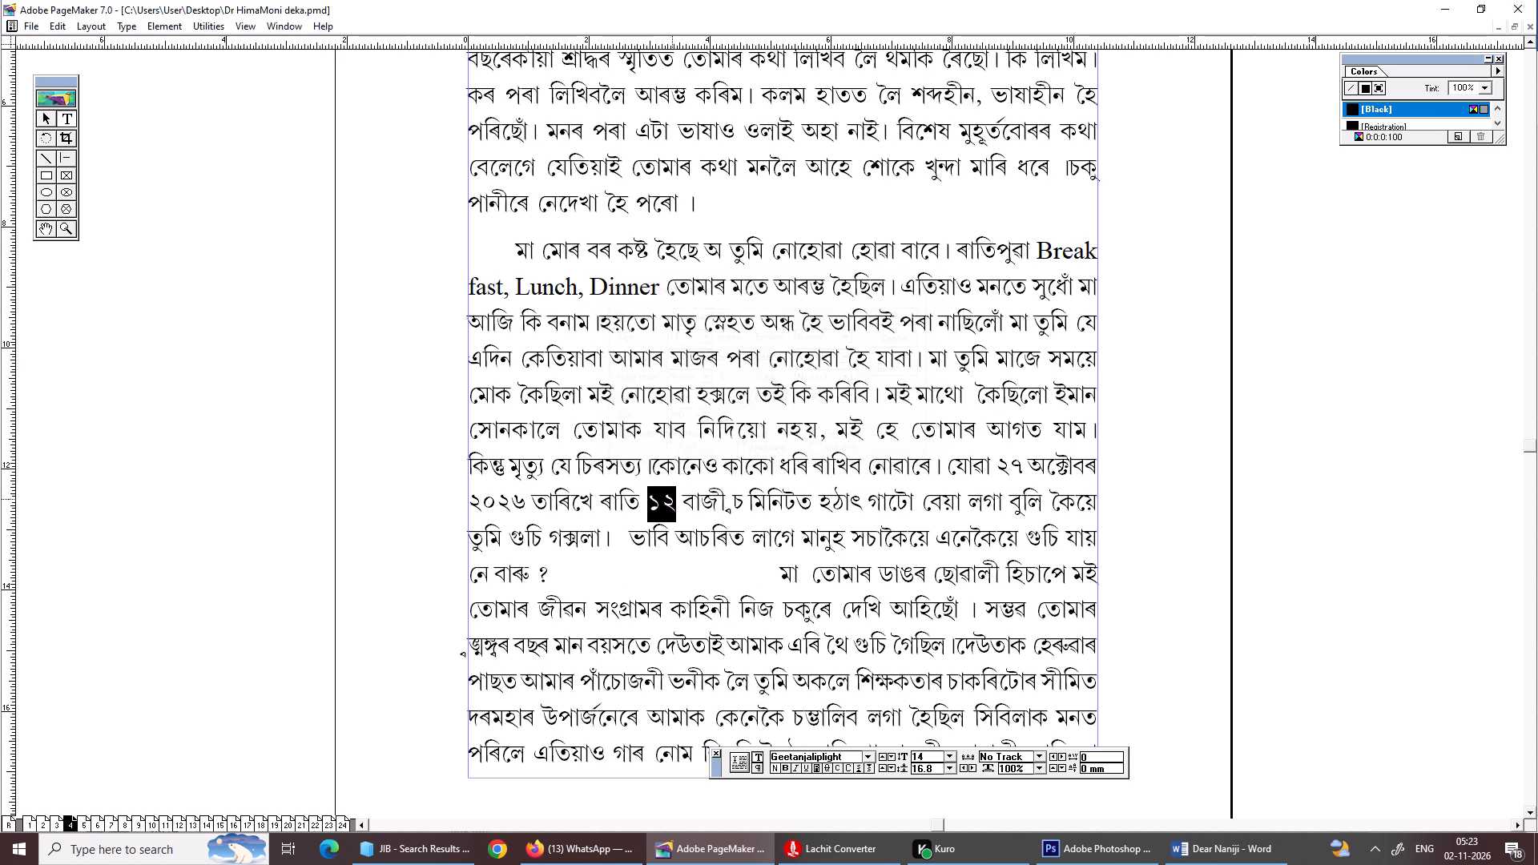
key("ctrl+s")
Change the garbled minutes number before "মিনিটত" to the Geetanjaliplight font.
left_click_drag(726, 494, 738, 504)
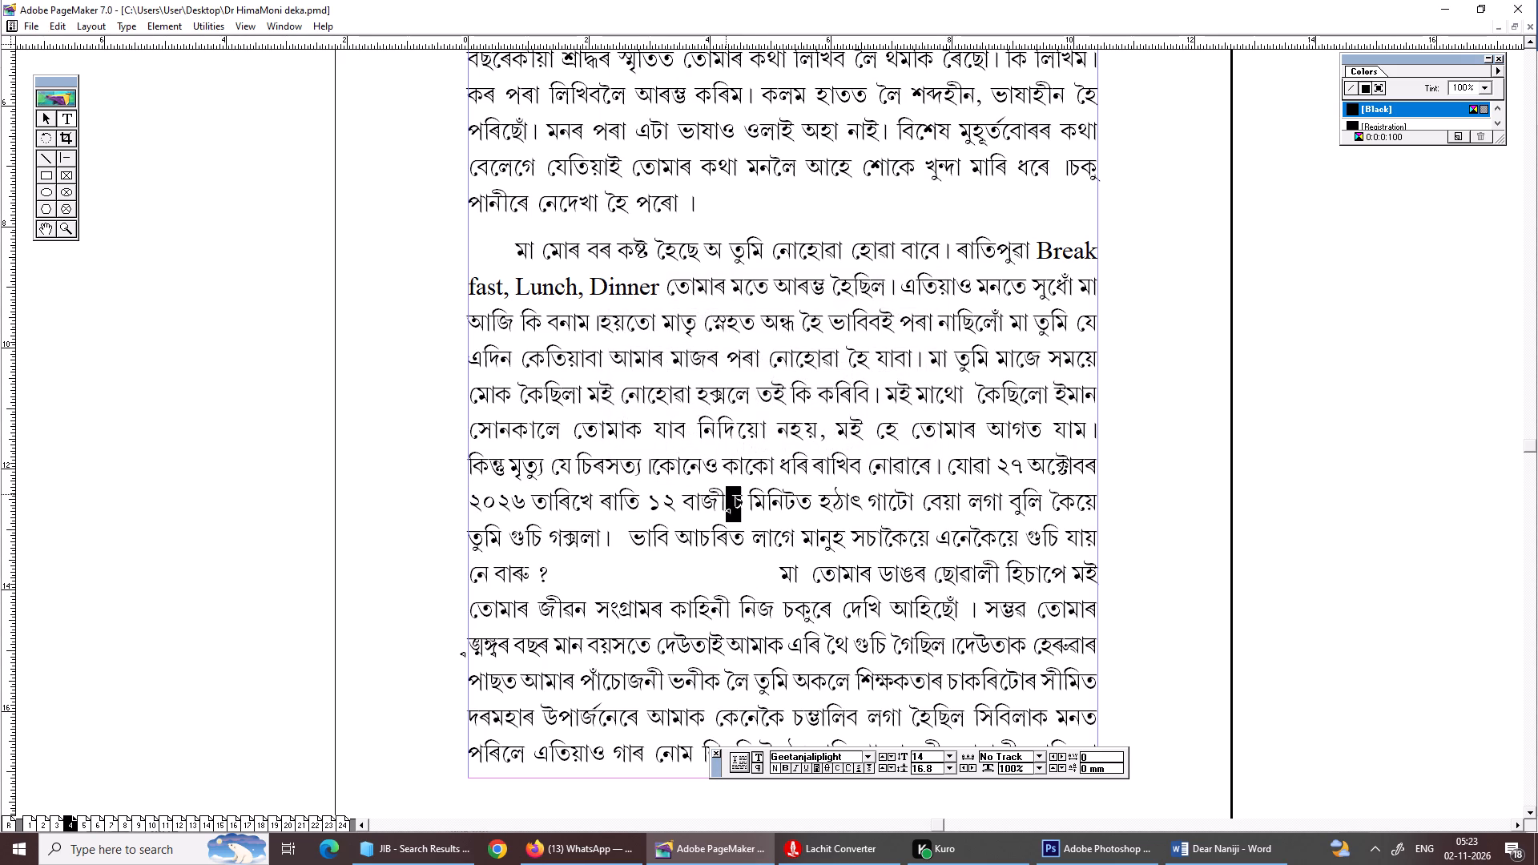
left_click_drag(738, 504, 740, 505)
key("ctrl+t")
key("ctrl+Down")
key("ctrl+Down")
key("ctrl+Down")
key("ctrl+Down")
key("ctrl+Down")
key("ctrl+Down")
key("ctrl+Return")
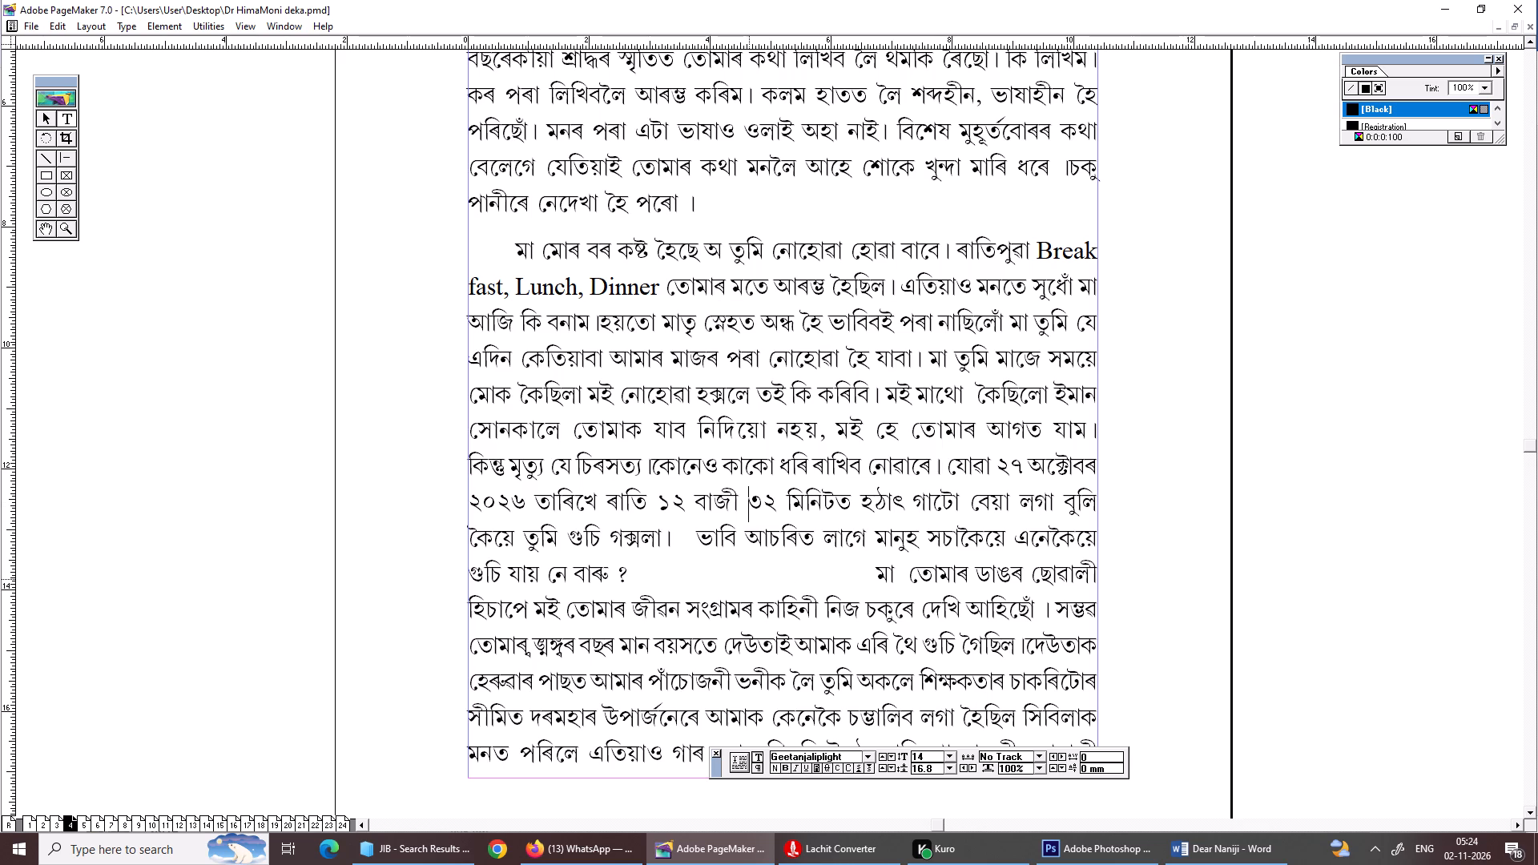
Replace the stray "ক্স" in "গক্সলা" with an apostrophe in the second paragraph.
left_click_drag(635, 539, 624, 536)
key("shift+at")
Replace the wide gap after "নে বাৰু ?" with a paragraph break so "মা তোমাৰ ডাঙৰ ছোৱালী" starts a new paragraph.
left_click_drag(809, 564, 685, 565)
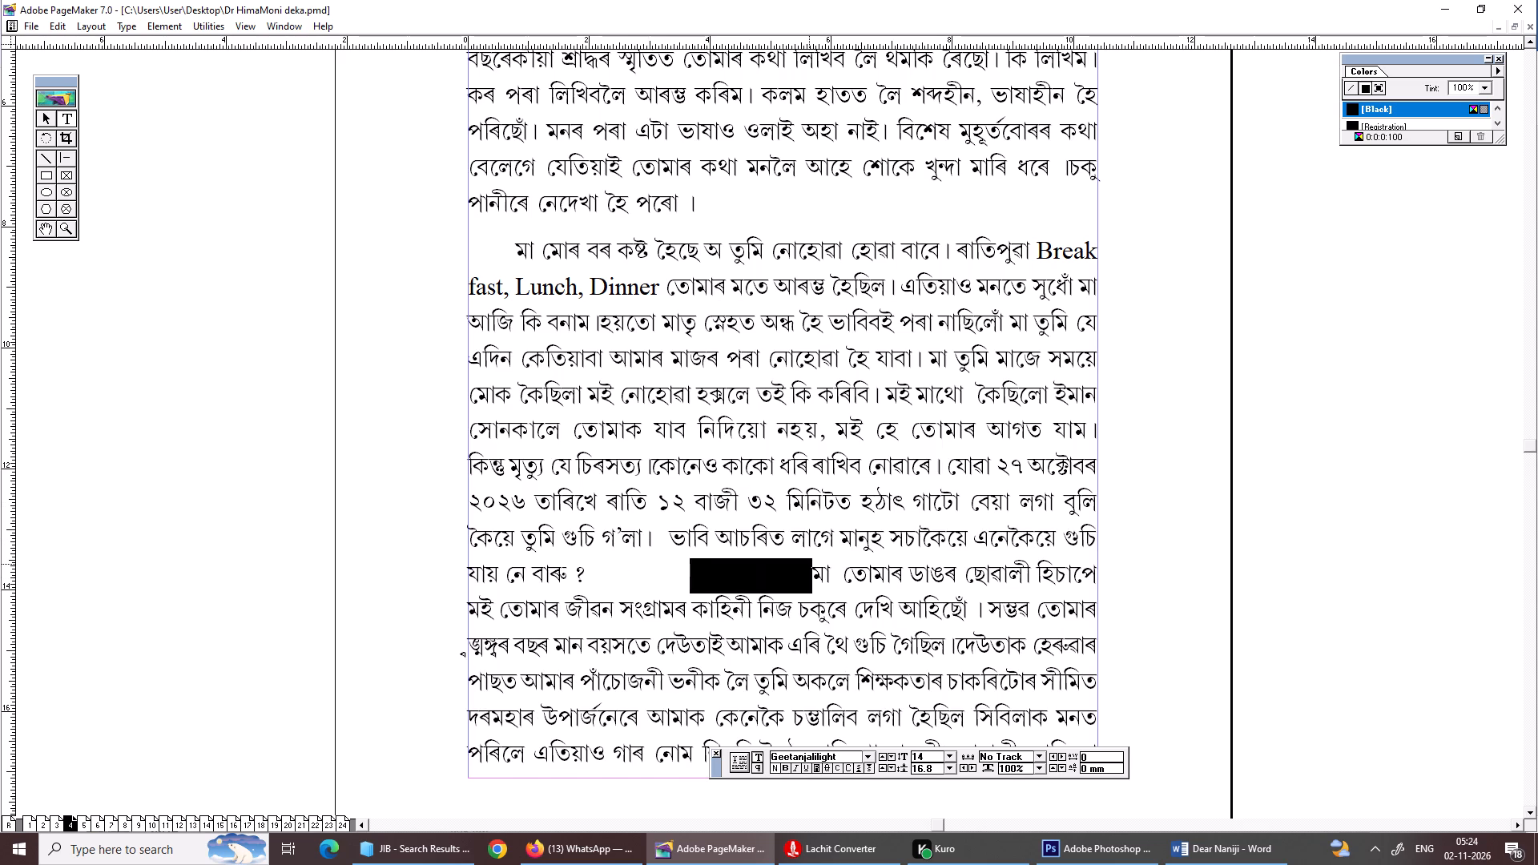
left_click_drag(685, 565, 592, 568)
key("Return")
left_click_drag(502, 618, 467, 620)
Insert a space after "চিৰসত্য।", replace the leading vowel sign of "কোনেও" with its word-initial form, and save.
left_click(654, 468)
key("space")
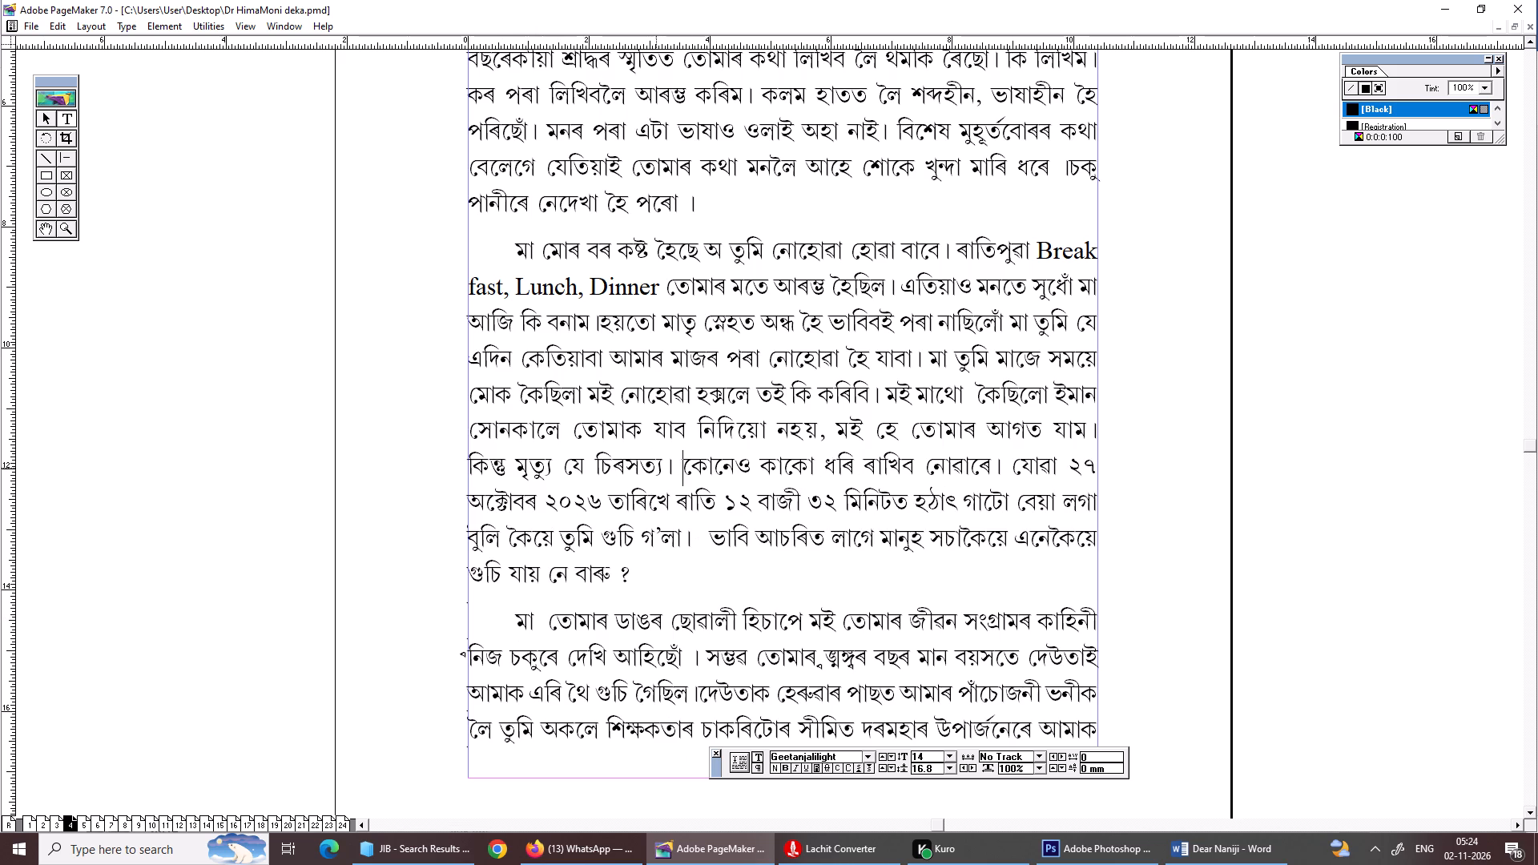
left_click(682, 463)
key("a")
key("ctrl+s")
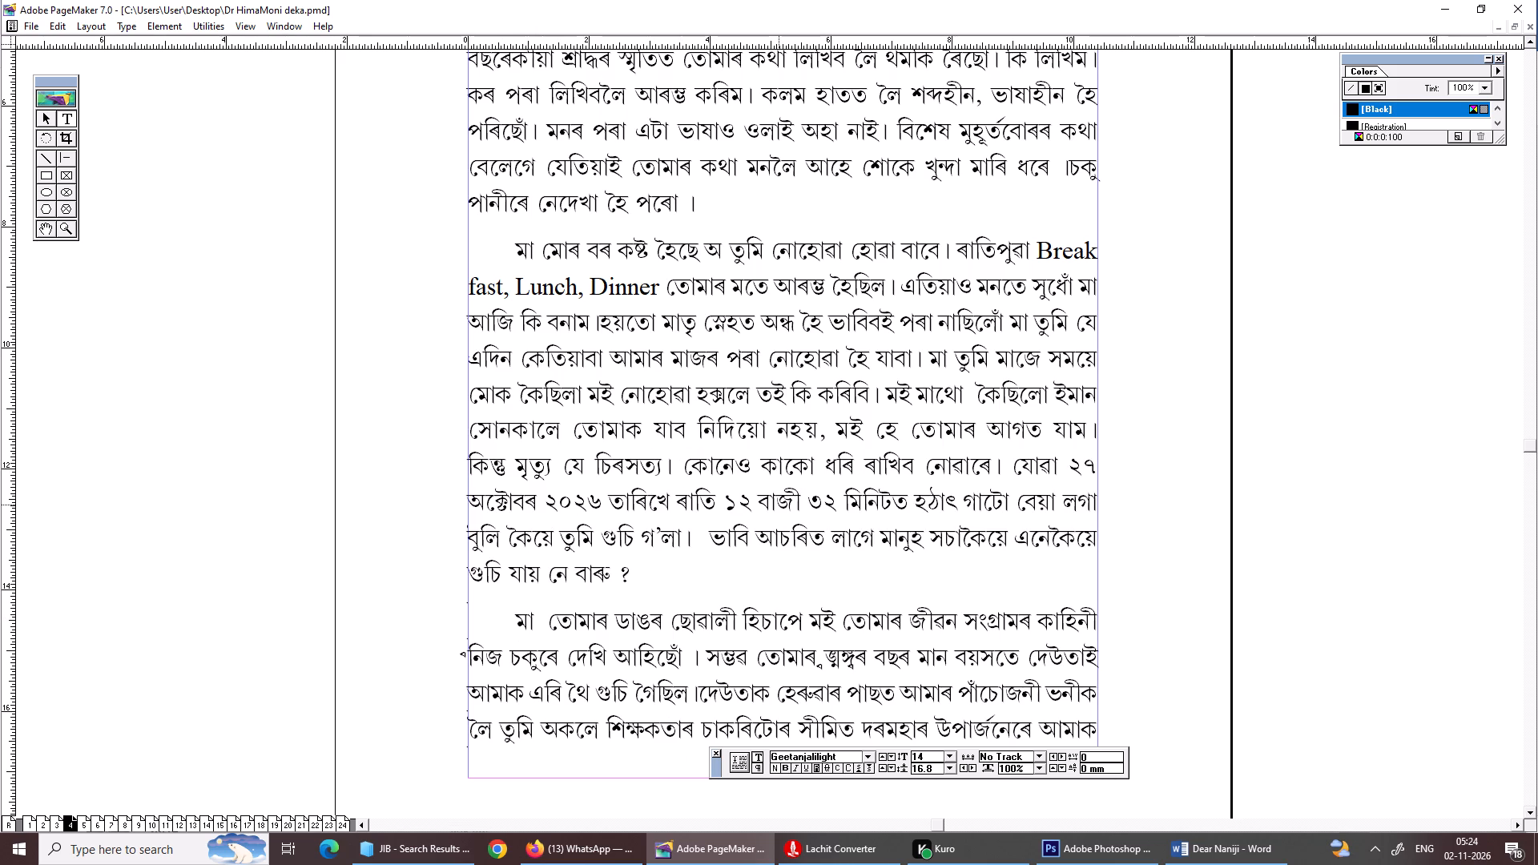
Replace the stray "ক্স" in "হক্সলে" with an apostrophe in the second paragraph and save the document.
left_click(561, 624)
left_click_drag(710, 386, 726, 403)
key("shift+at")
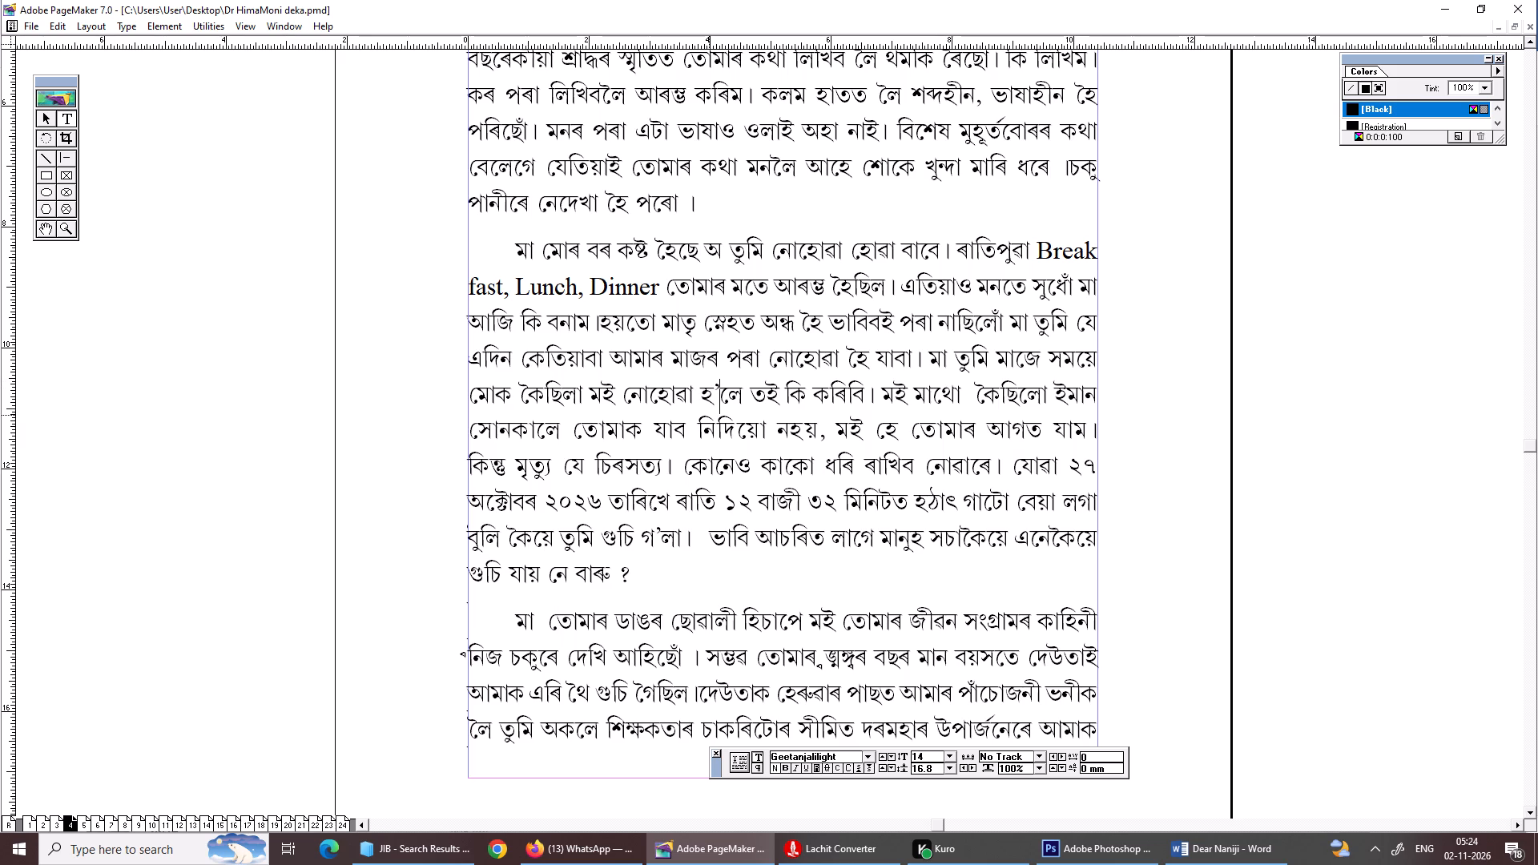
key("ctrl+s")
key("ctrl+s")
Insert a space after "গৈছিল।" in the third paragraph and replace the leading vowel sign of "দেউতাক" with its word-initial form.
left_click_drag(622, 561, 628, 446, "alt")
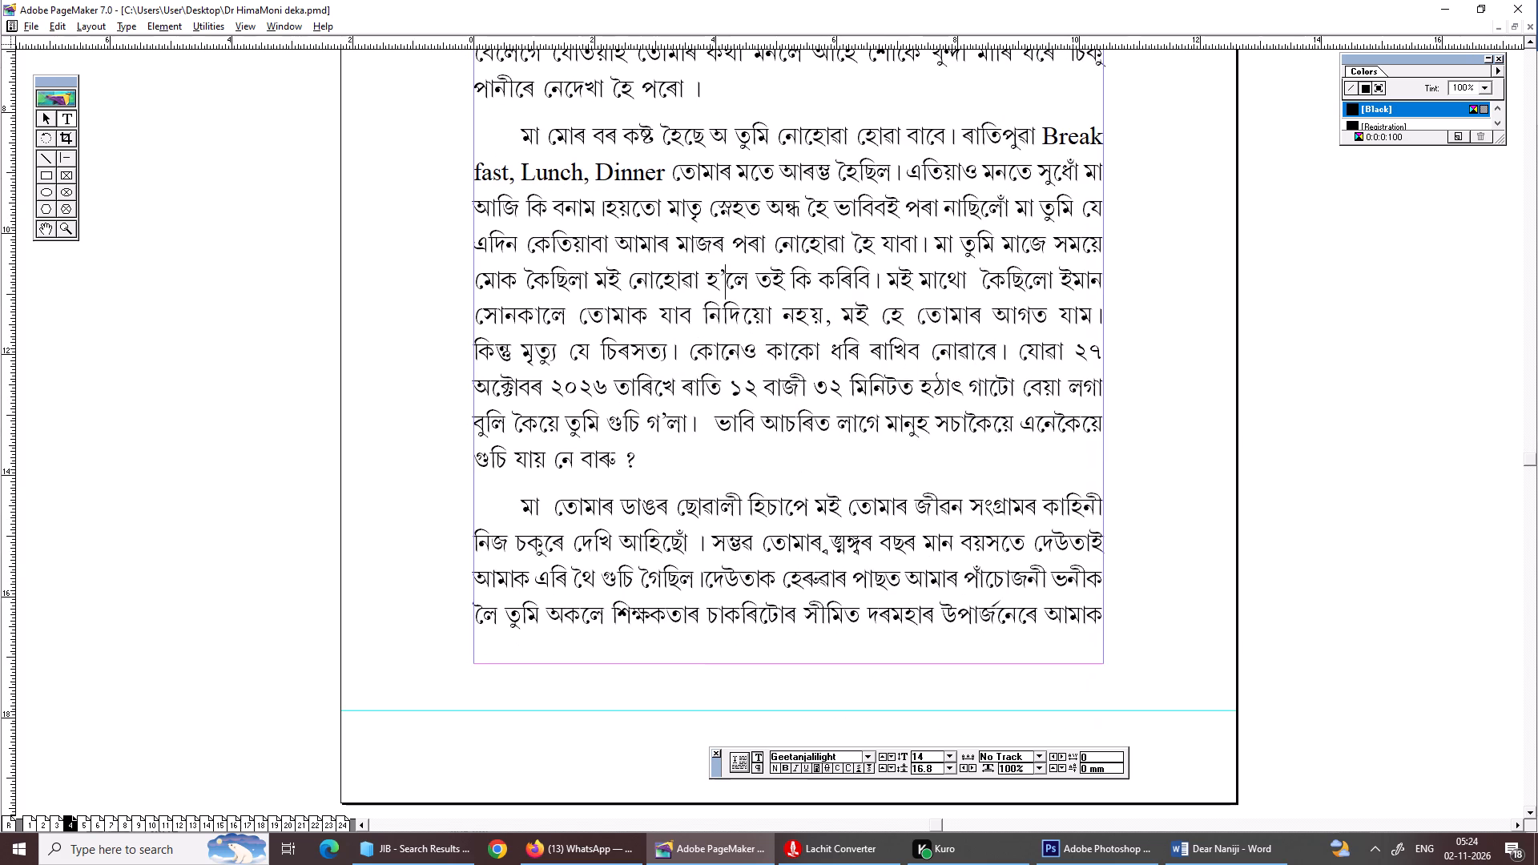
left_click_drag(512, 509, 417, 488)
left_click_drag(703, 520, 686, 473, "alt")
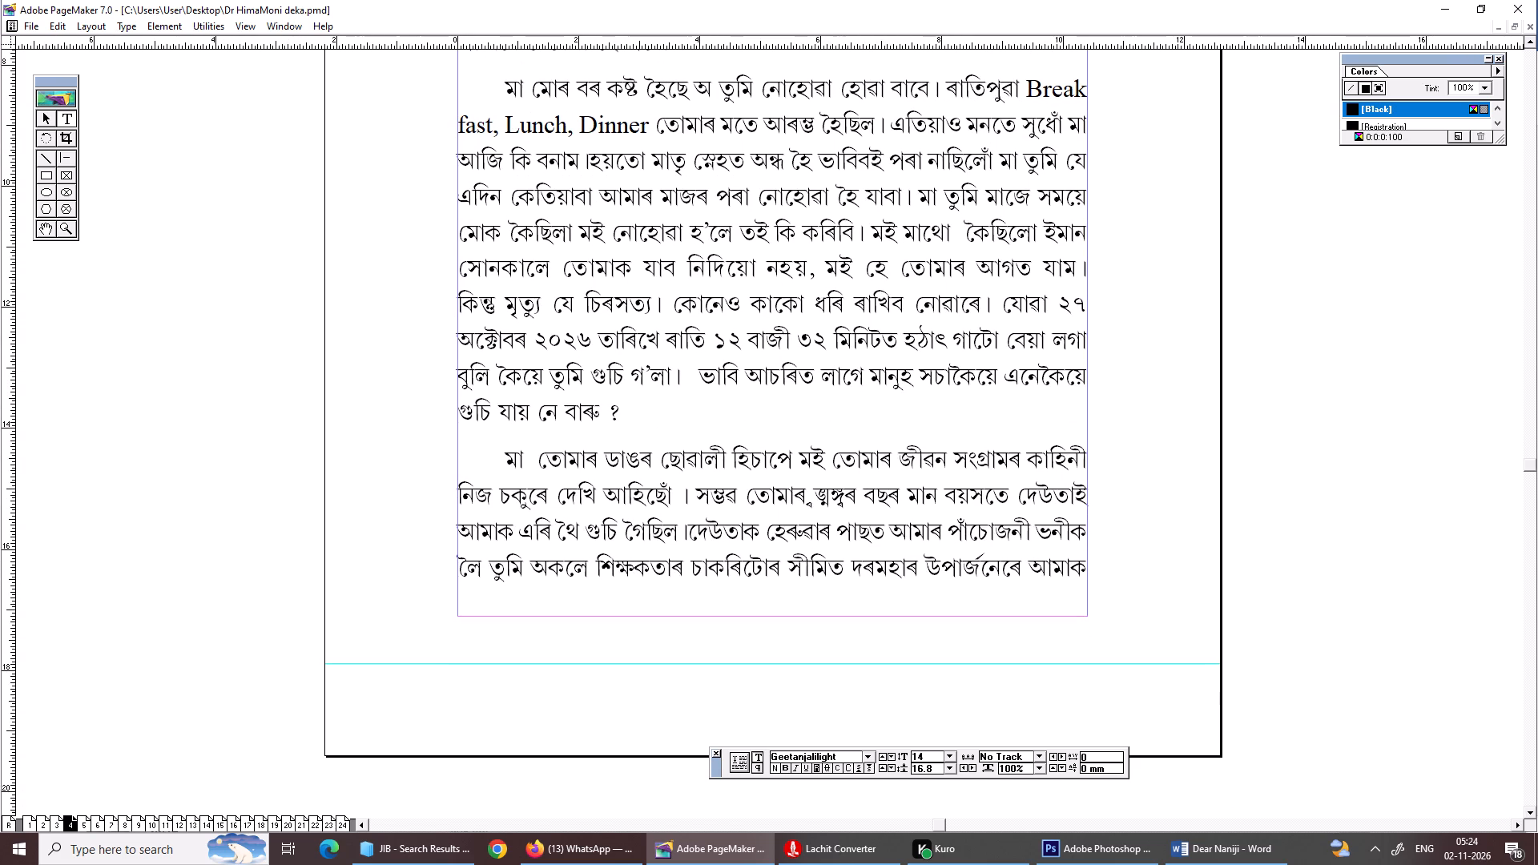
left_click(686, 525)
key("space")
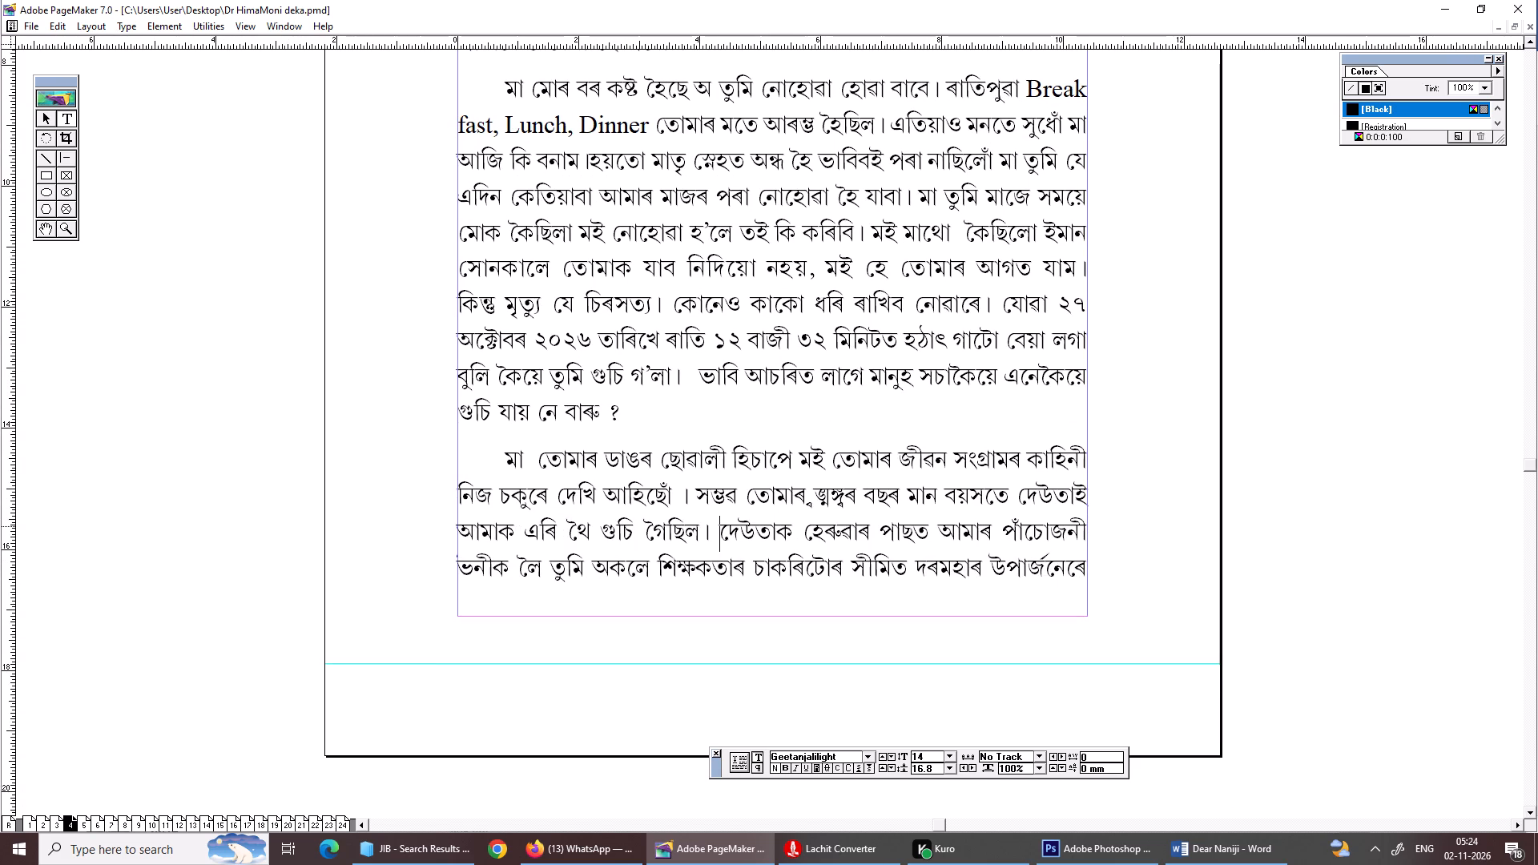
left_click_drag(716, 527, 729, 540)
key("a")
Change the font of the garbled characters before "বছৰ মান" in the third paragraph to Geetanjaliplight and save the document.
key("ctrl+s")
left_click_drag(807, 499, 852, 498)
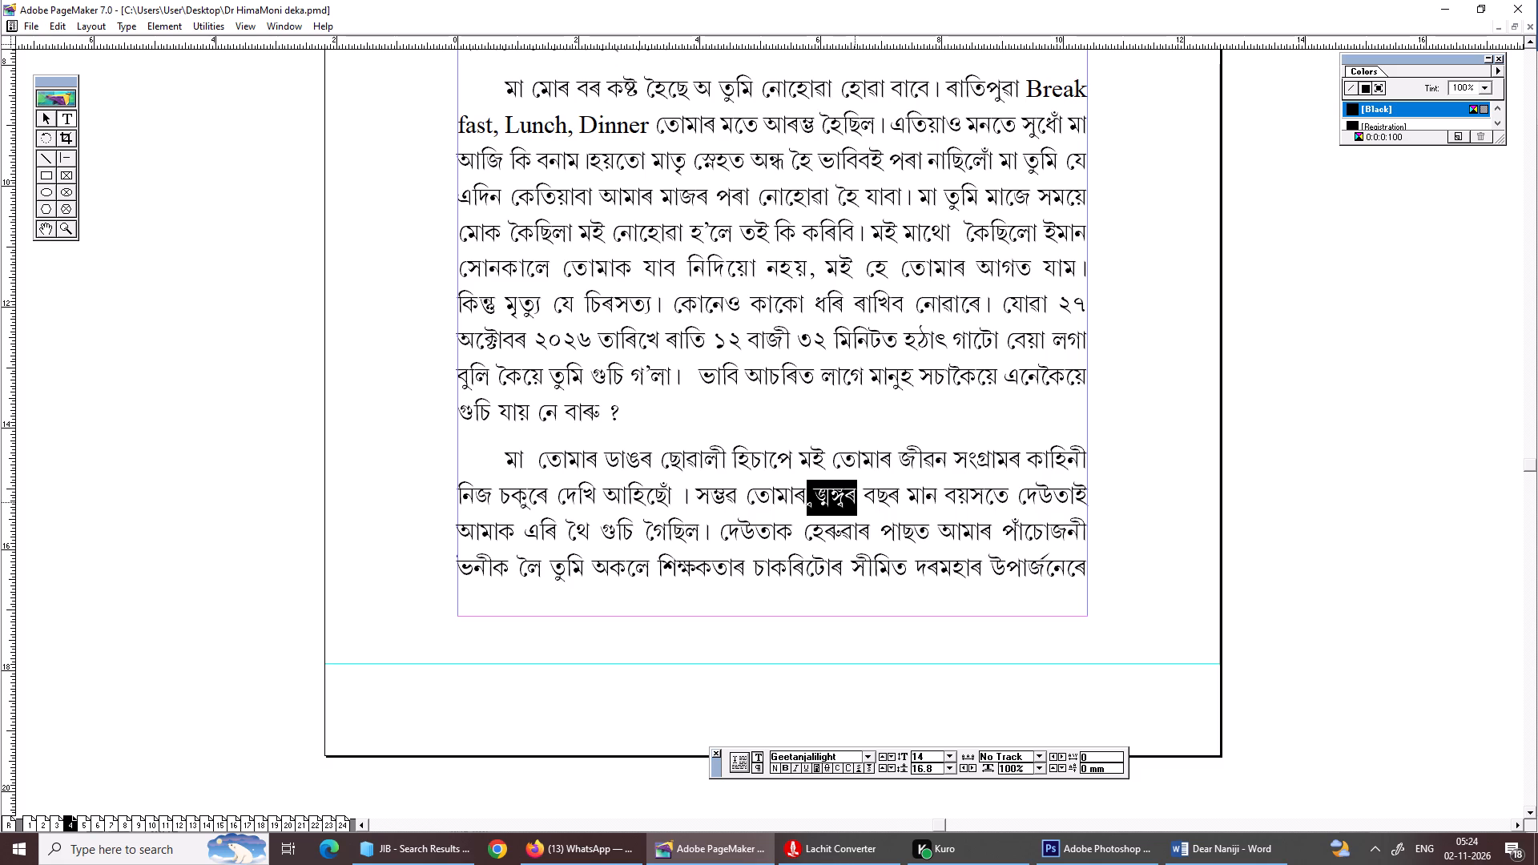
key("ctrl+t")
key("ctrl+Down")
key("ctrl+Down")
key("ctrl+Down")
key("ctrl+Down")
key("ctrl+Down")
key("ctrl+Down")
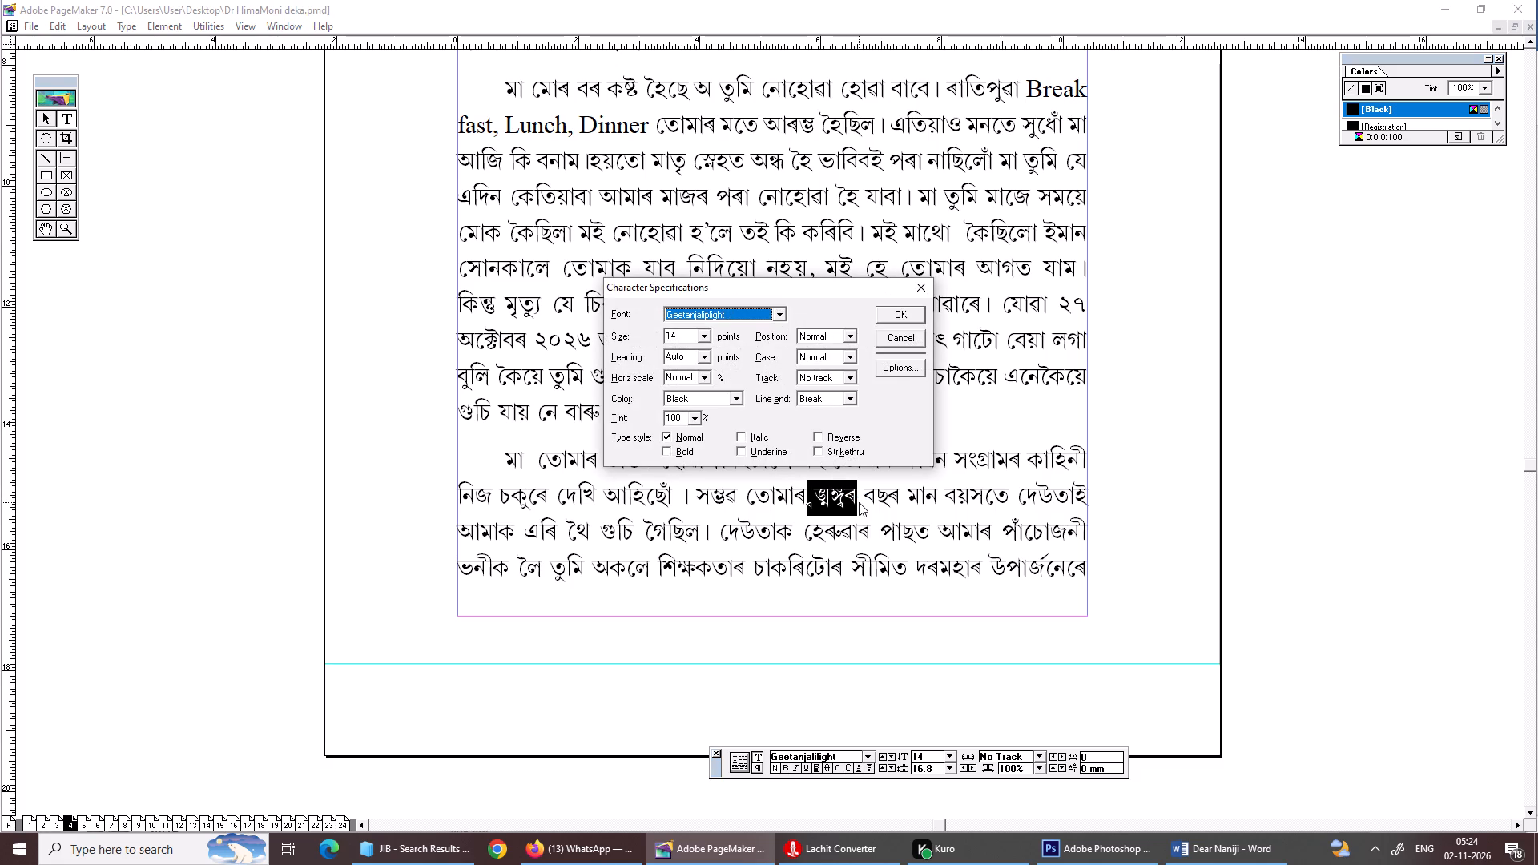
key("ctrl+Return")
key("ctrl+s")
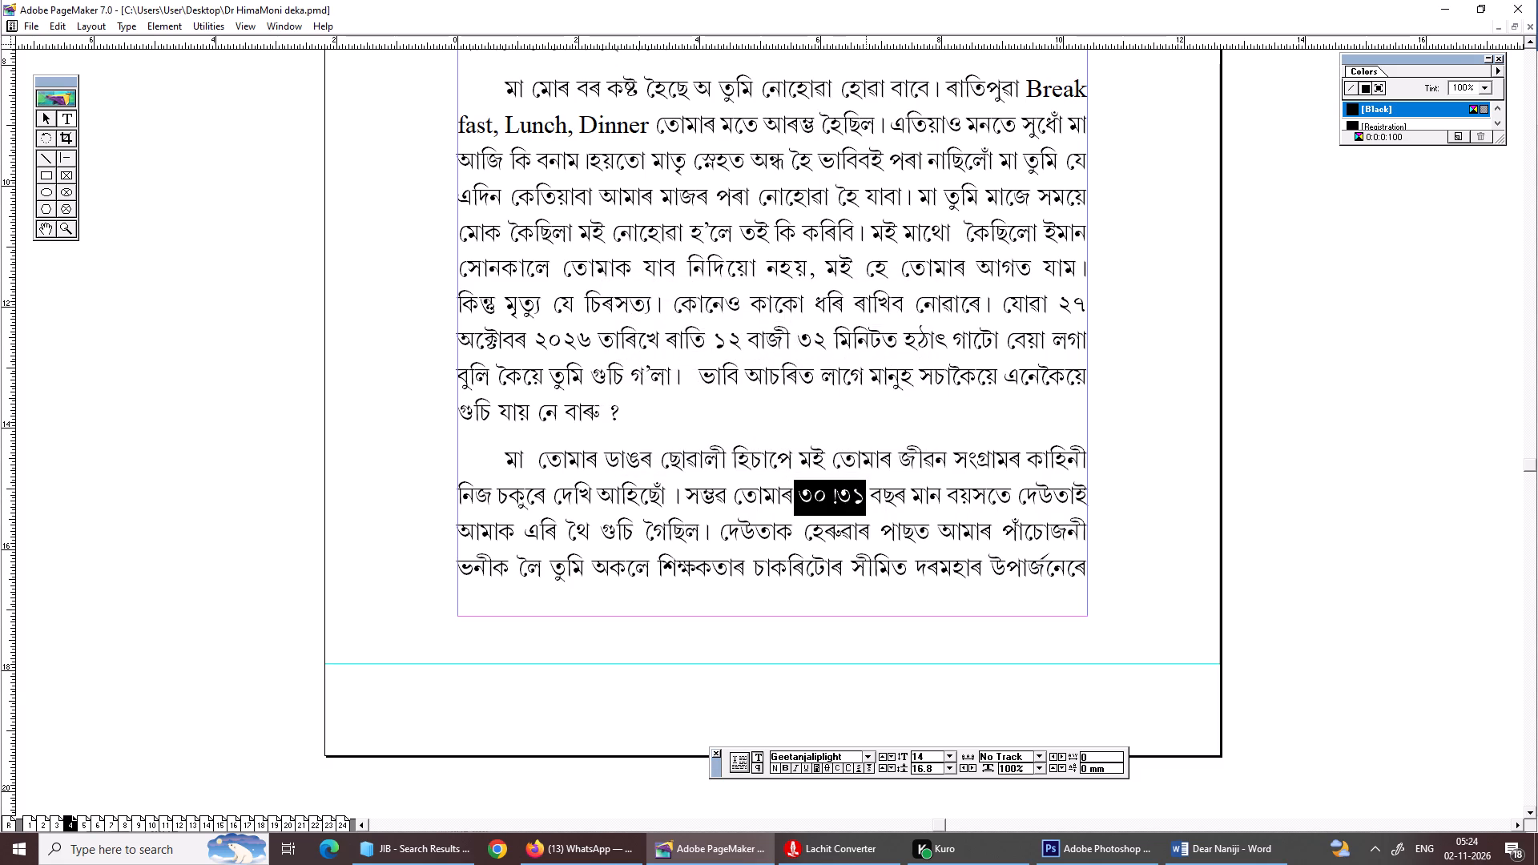
Replace the stray mark between ৩০ and ৩১ with a slash, with no extra space around it, and save.
left_click(847, 493)
left_click(843, 500)
key("BackSpace")
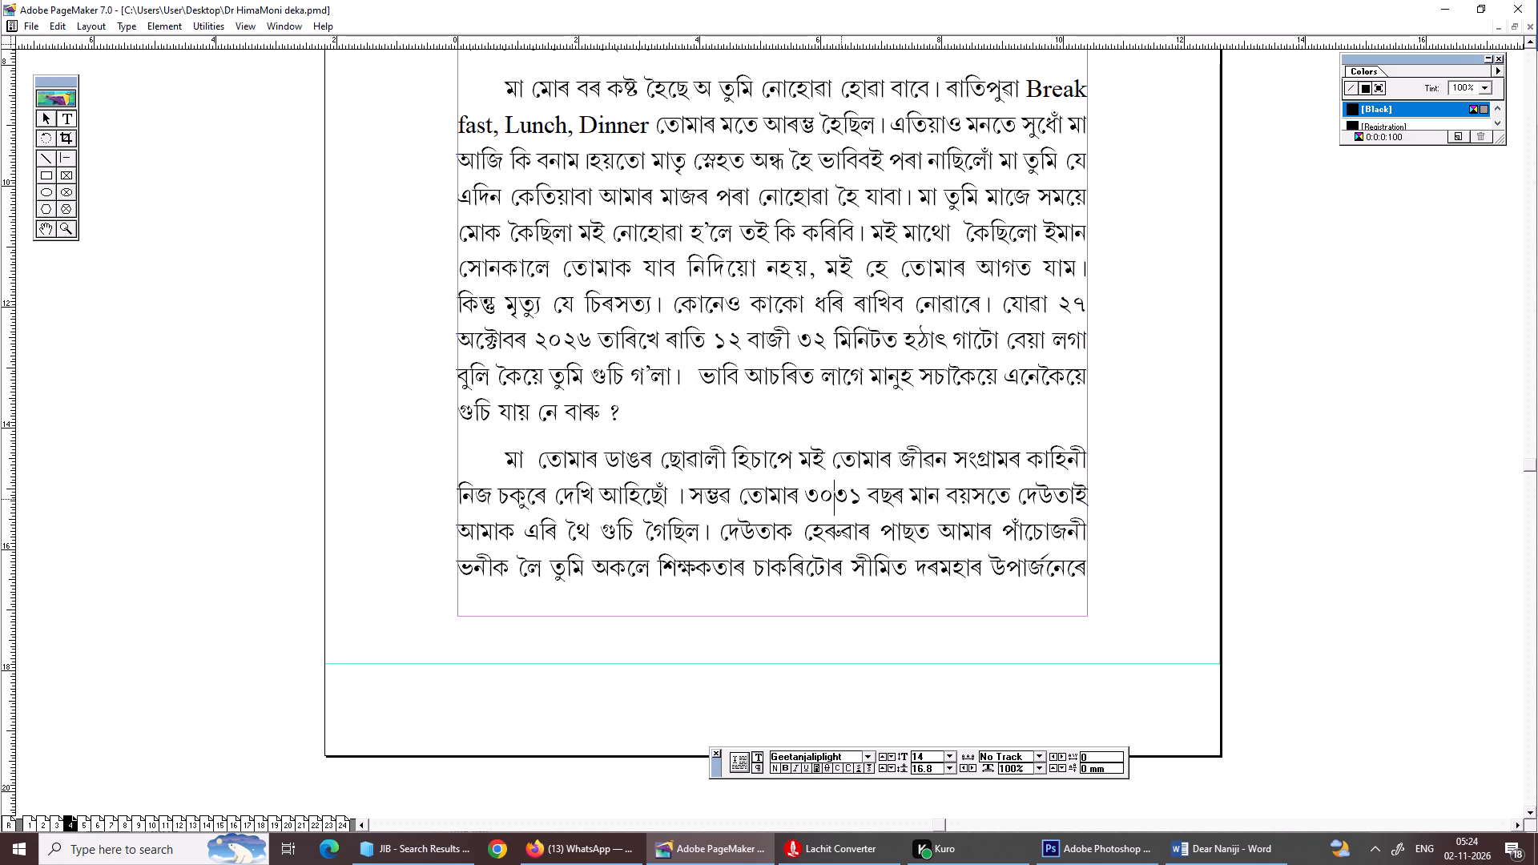
key("slash")
key("Right")
key("Left")
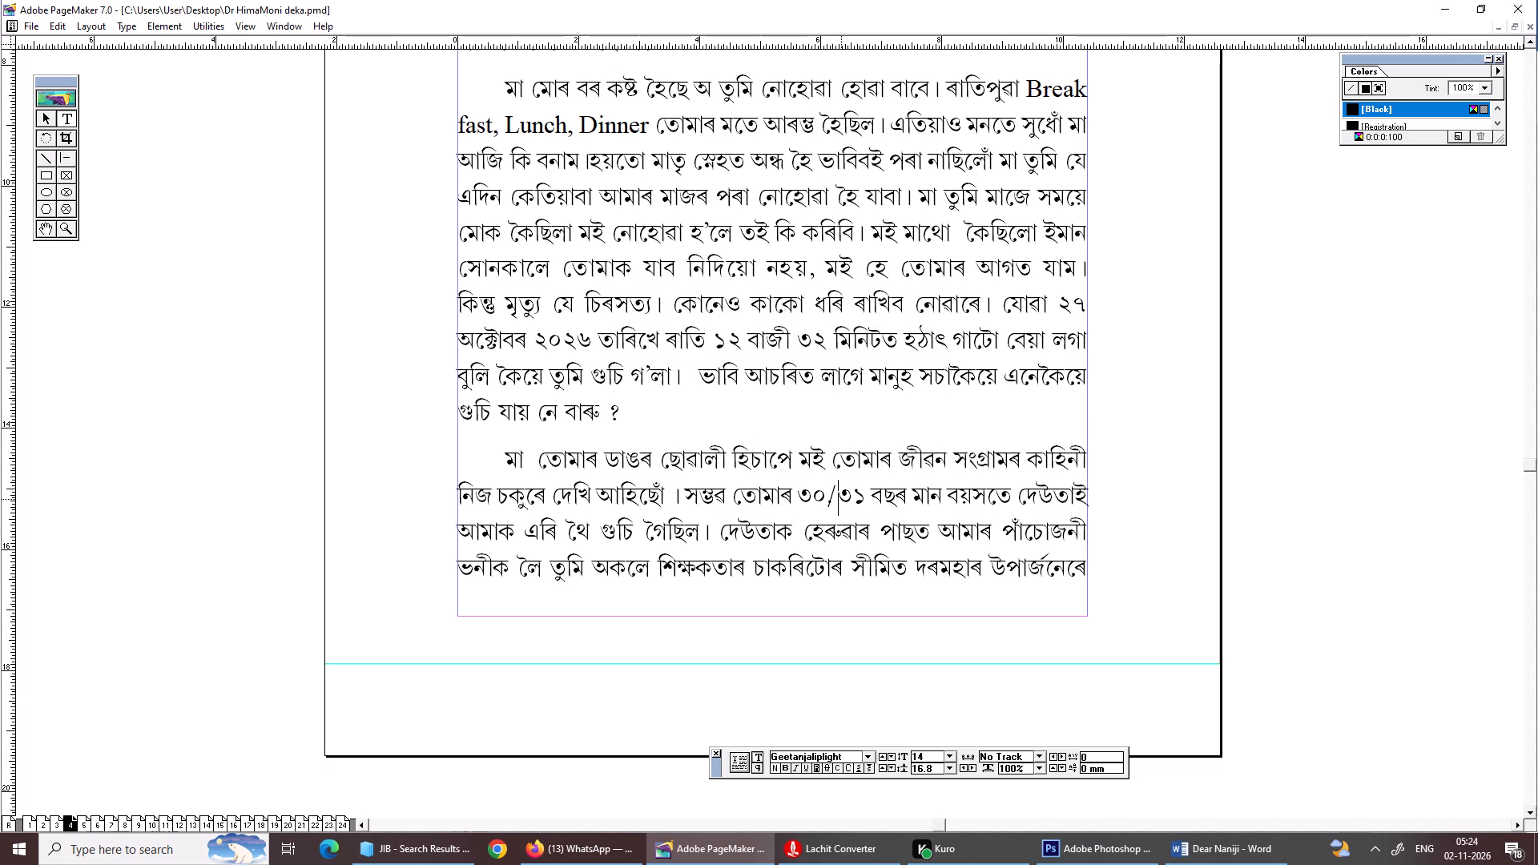
key("BackSpace")
key("ctrl+s")
Fix the danda after "মাৰি ধৰে" in the first paragraph: remove the space before it, insert one after it, and save.
left_click_drag(678, 488, 674, 574, "alt")
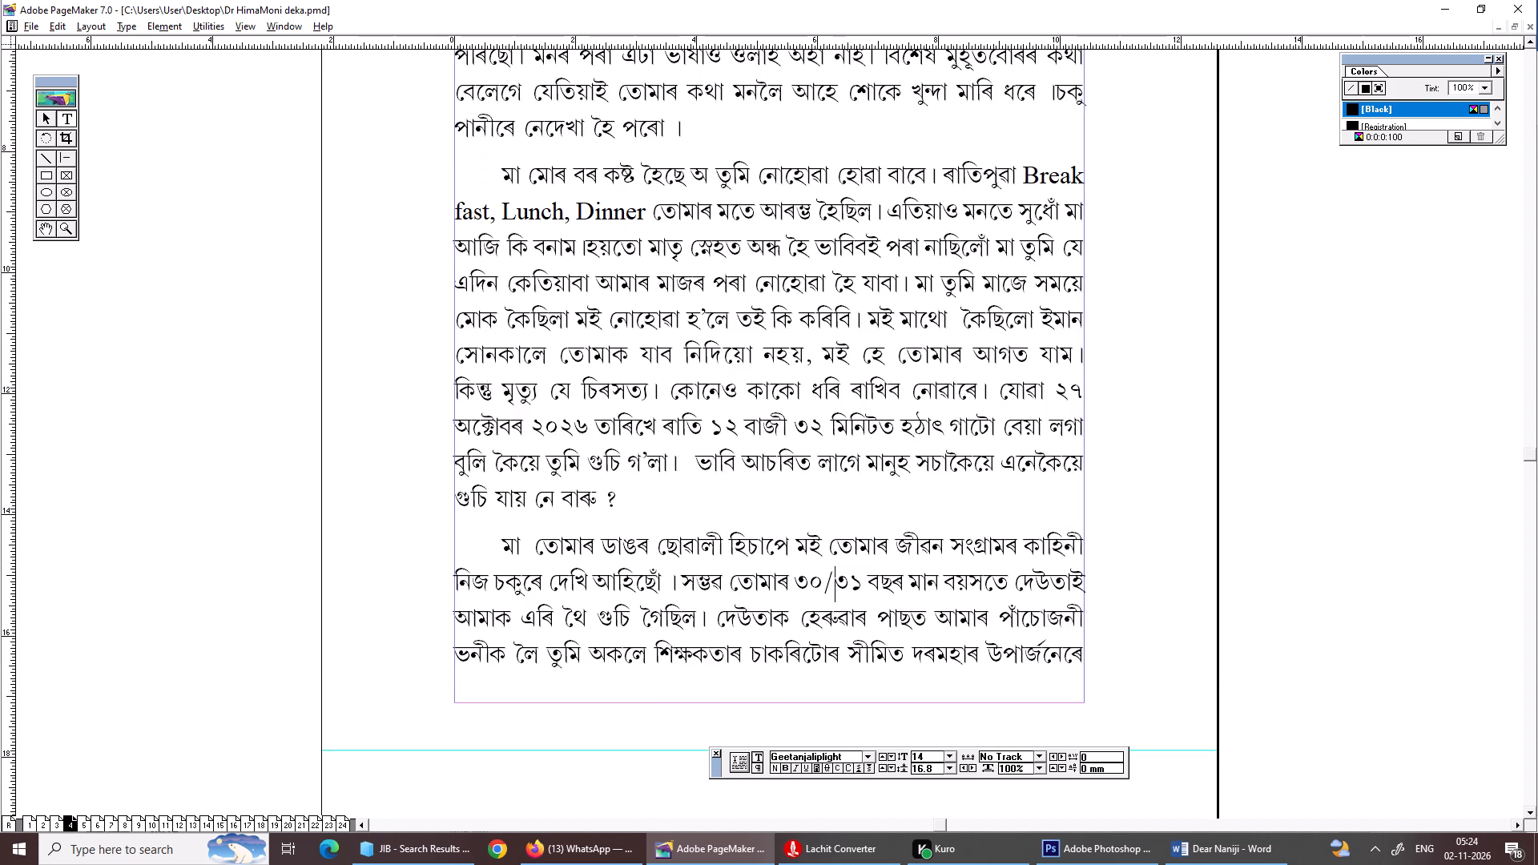
left_click_drag(704, 433, 696, 603, "alt")
left_click_drag(654, 486, 654, 529, "alt")
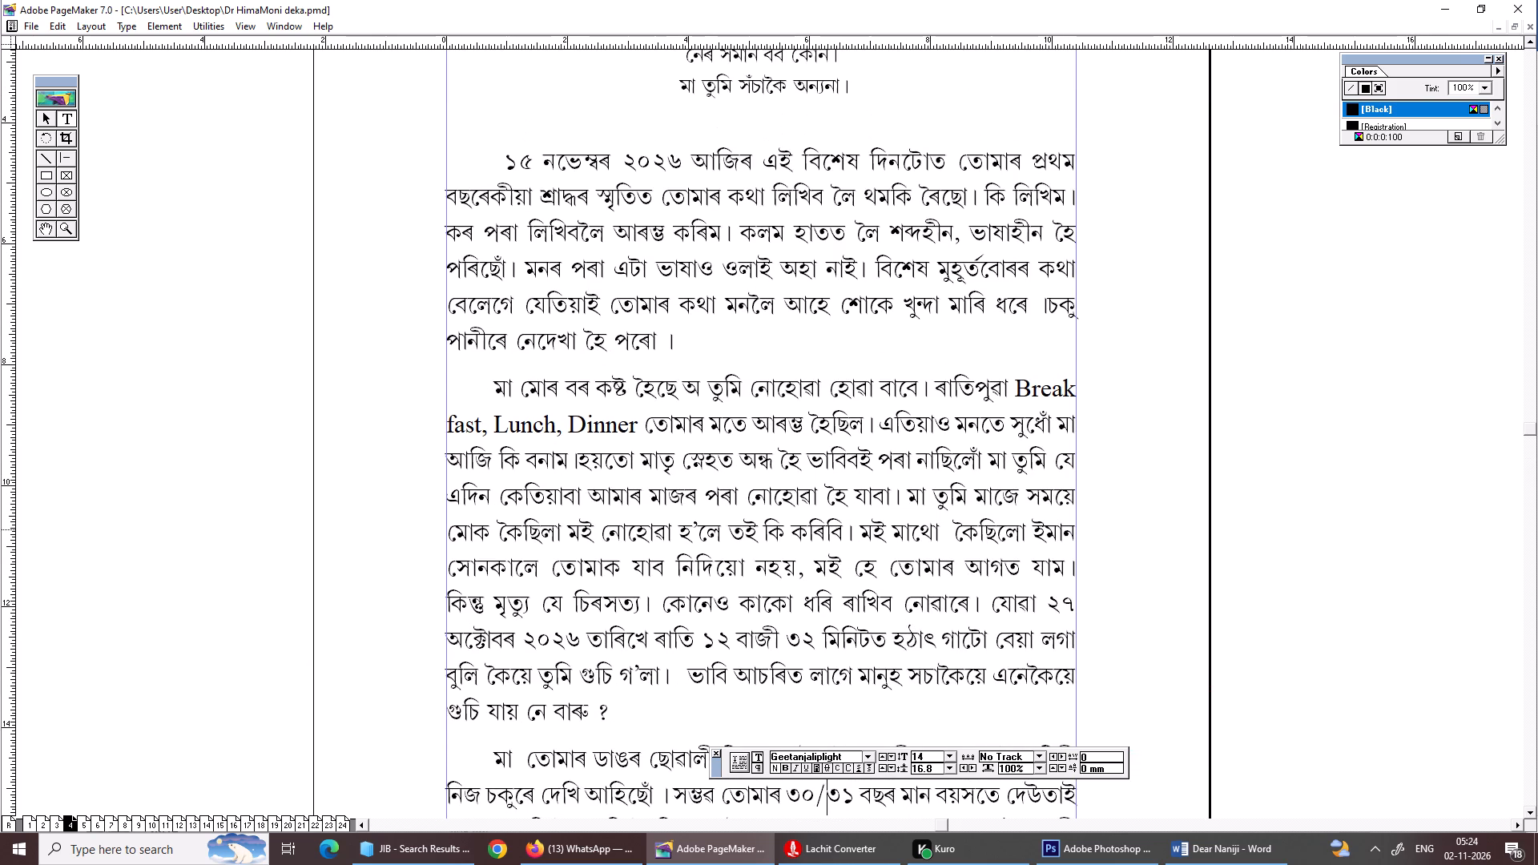
left_click(1041, 315)
key("BackSpace")
left_click(1045, 308)
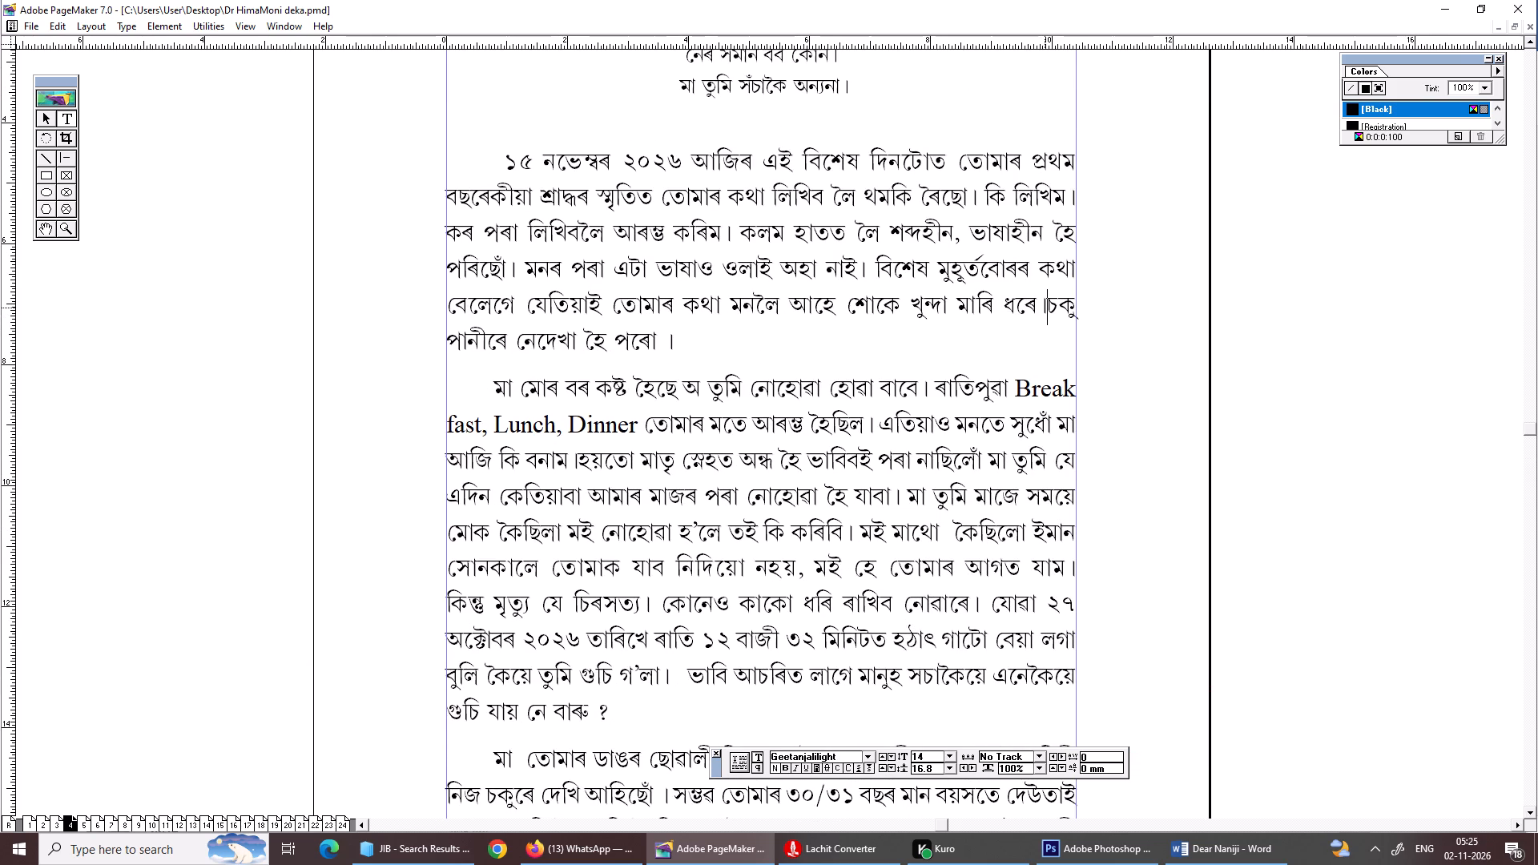
key("space")
key("ctrl+s")
Set the leading of the whole article text to Auto and save the document.
left_click_drag(904, 496, 921, 368, "alt")
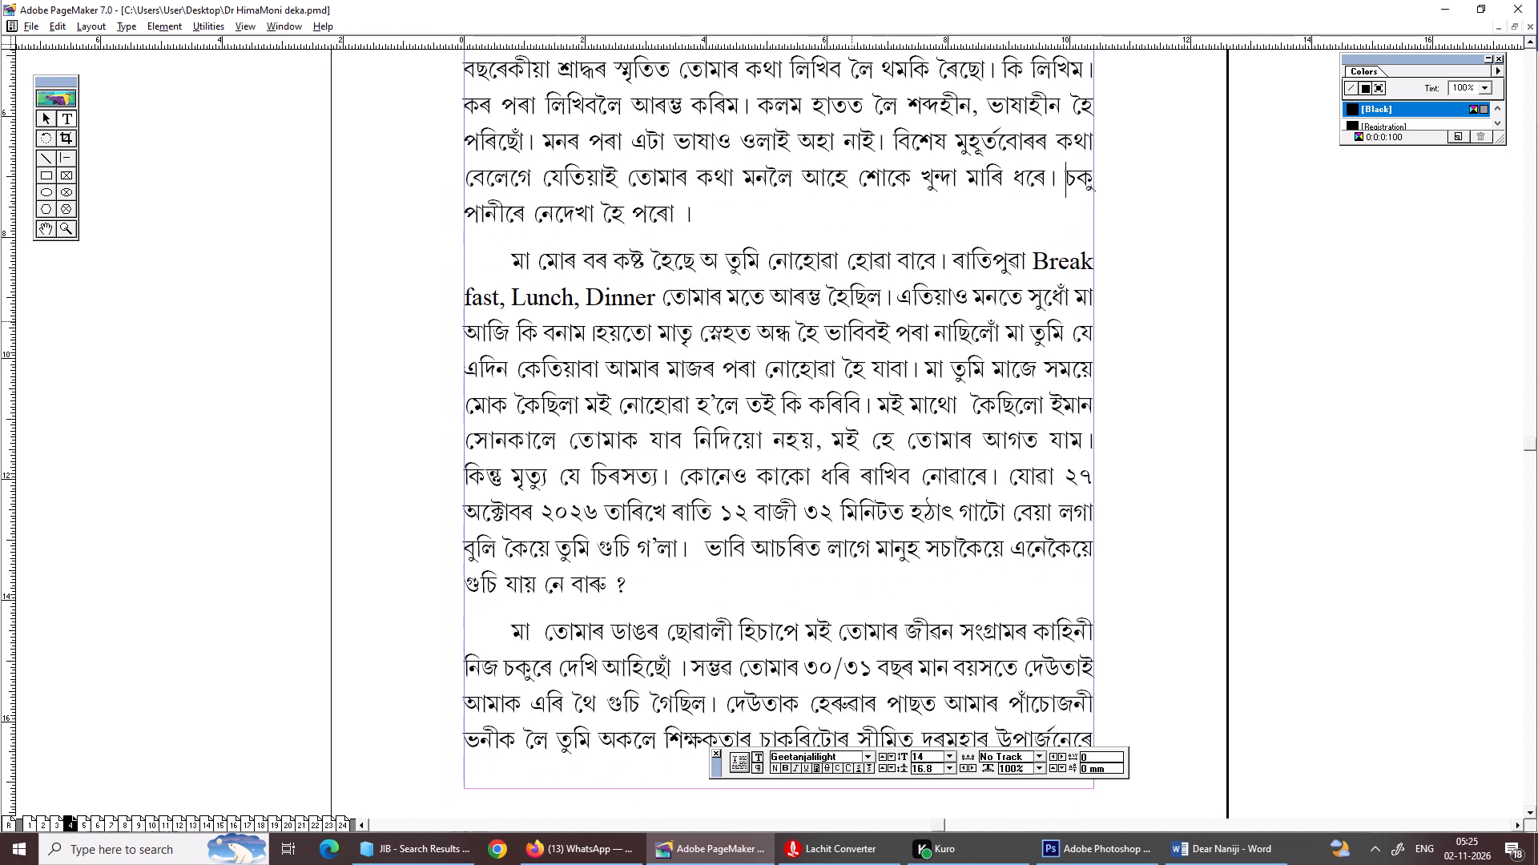
key("ctrl+a")
left_click(950, 769)
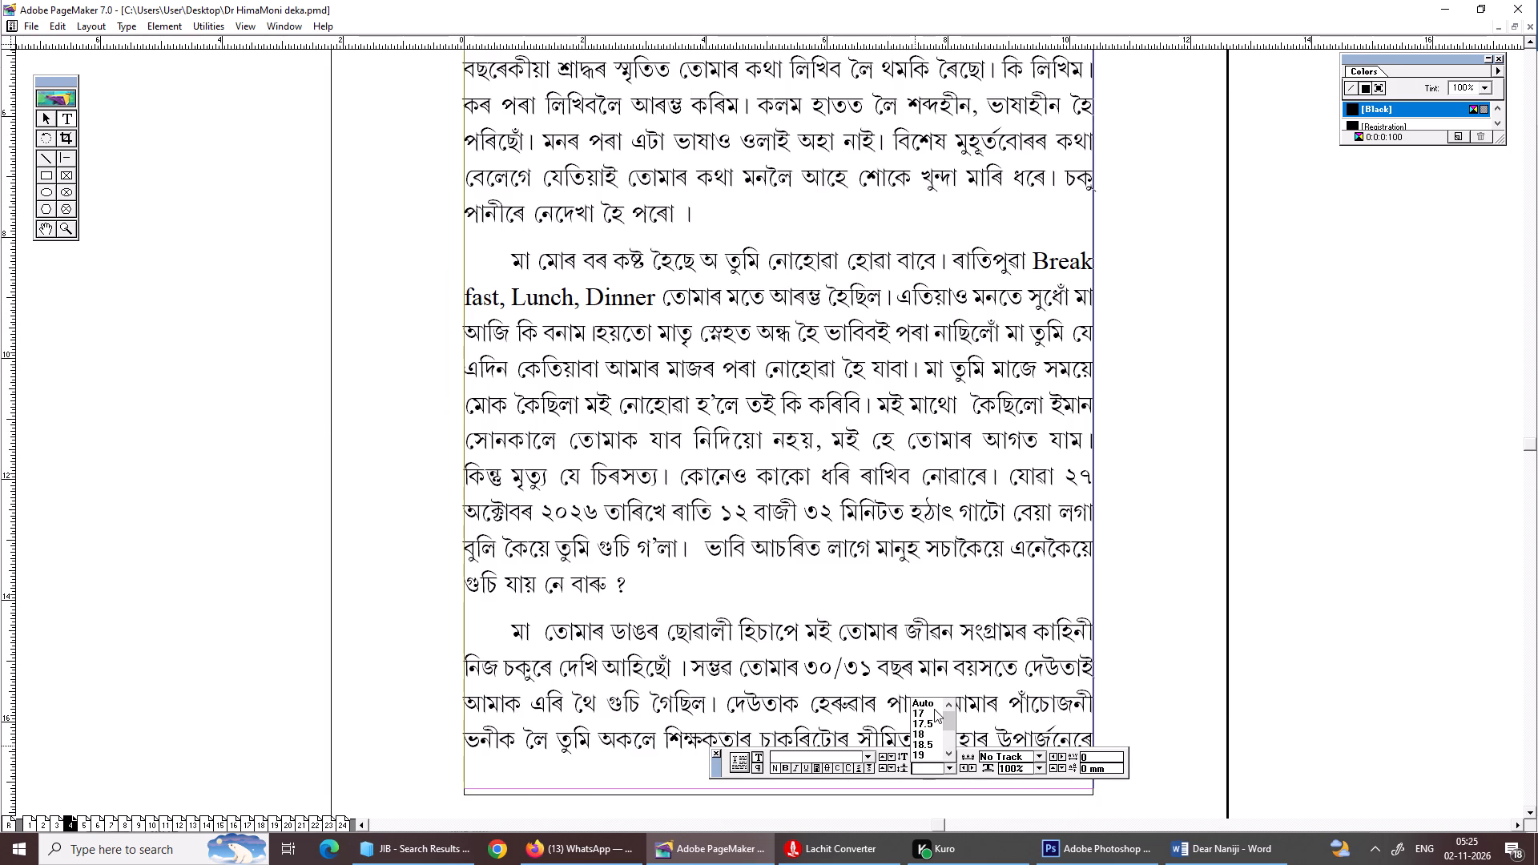
left_click(934, 701)
left_click(879, 614)
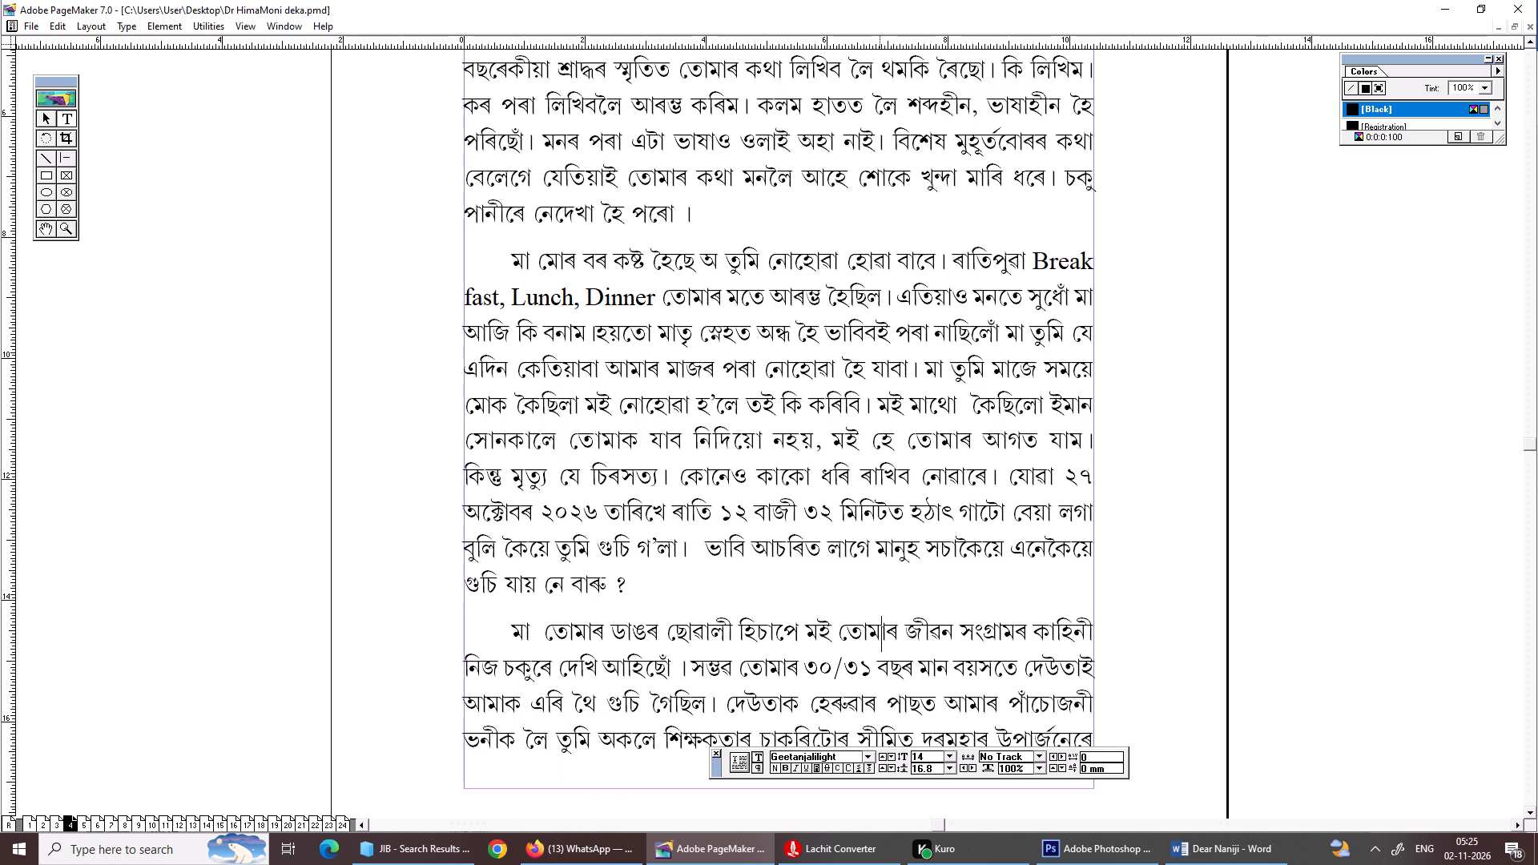
left_click(840, 565)
left_click_drag(811, 565, 834, 396, "alt")
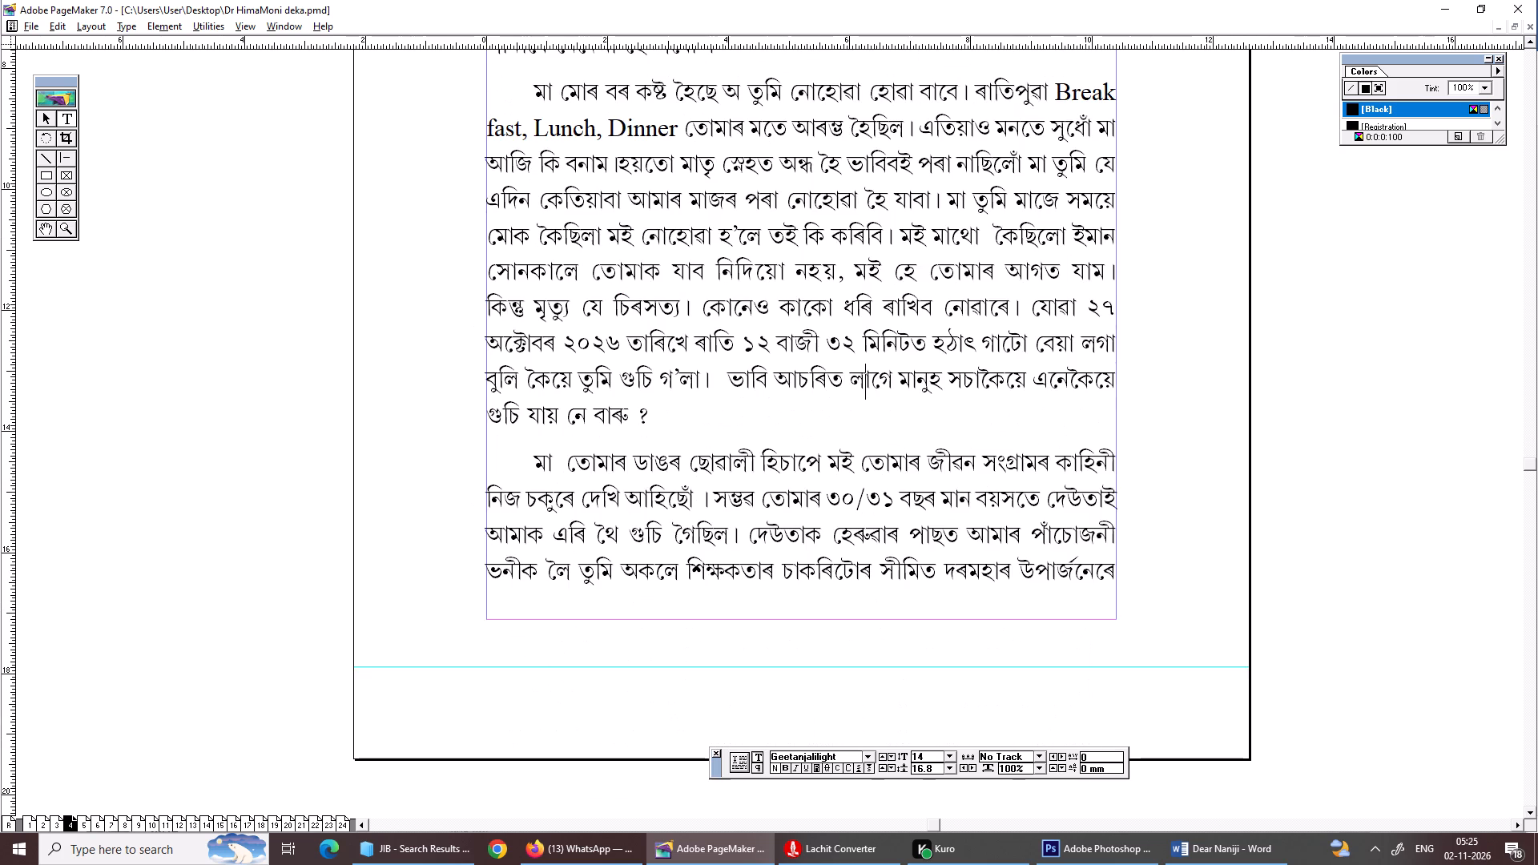
key("ctrl+0")
key("ctrl+s")
key("ctrl+s")
On the following page, delete the space before the danda after "দিছিলা" in the first paragraph and save.
key("Page_Down")
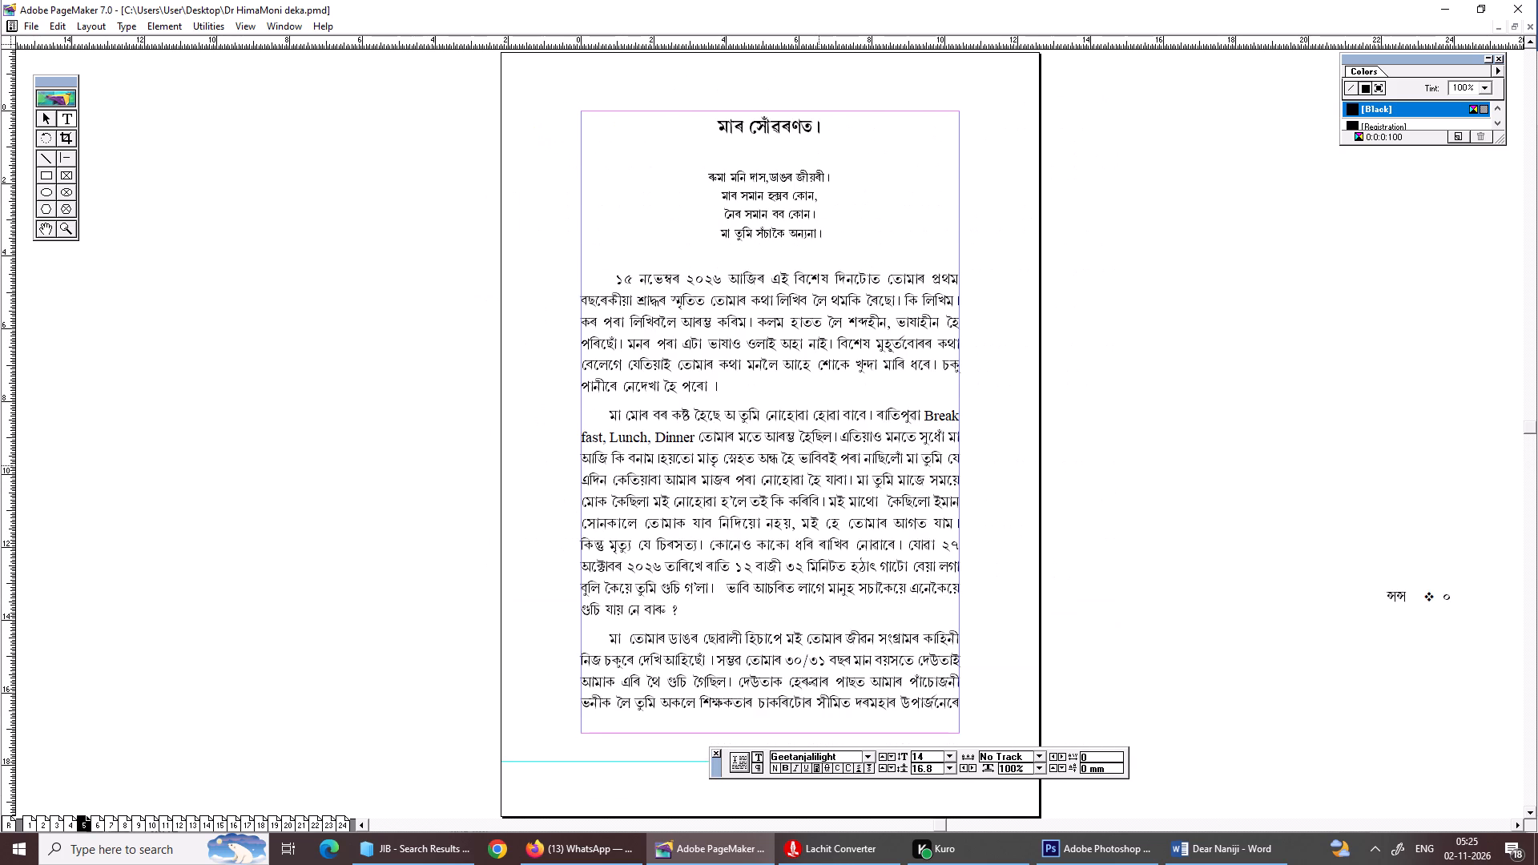
key("ctrl+2")
left_click_drag(858, 231, 842, 768, "alt")
left_click_drag(744, 521, 781, 321, "alt")
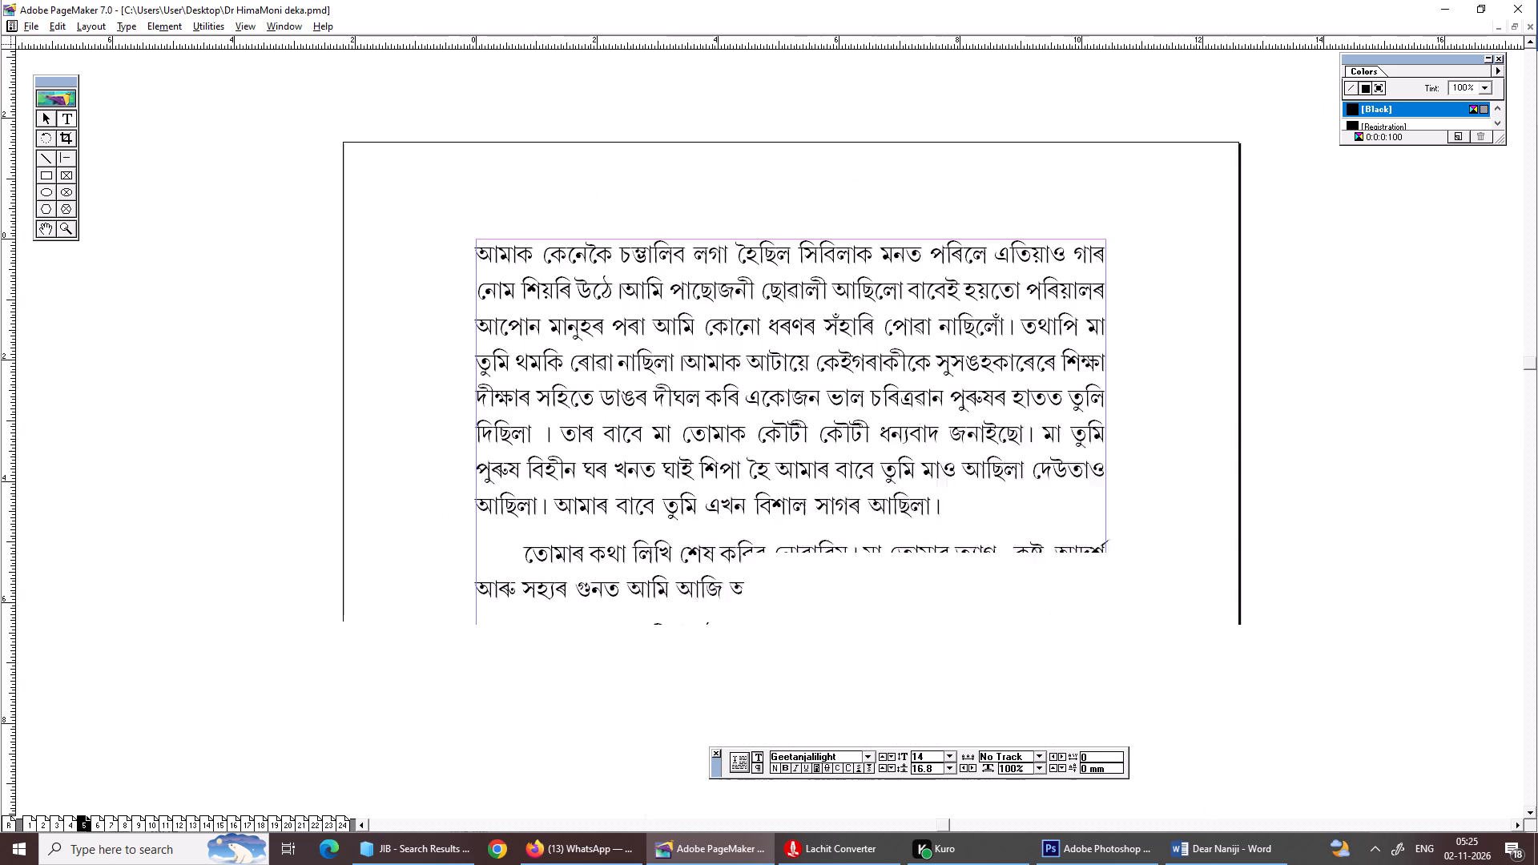
left_click_drag(781, 321, 782, 296, "alt")
left_click_drag(606, 469, 485, 336, "alt")
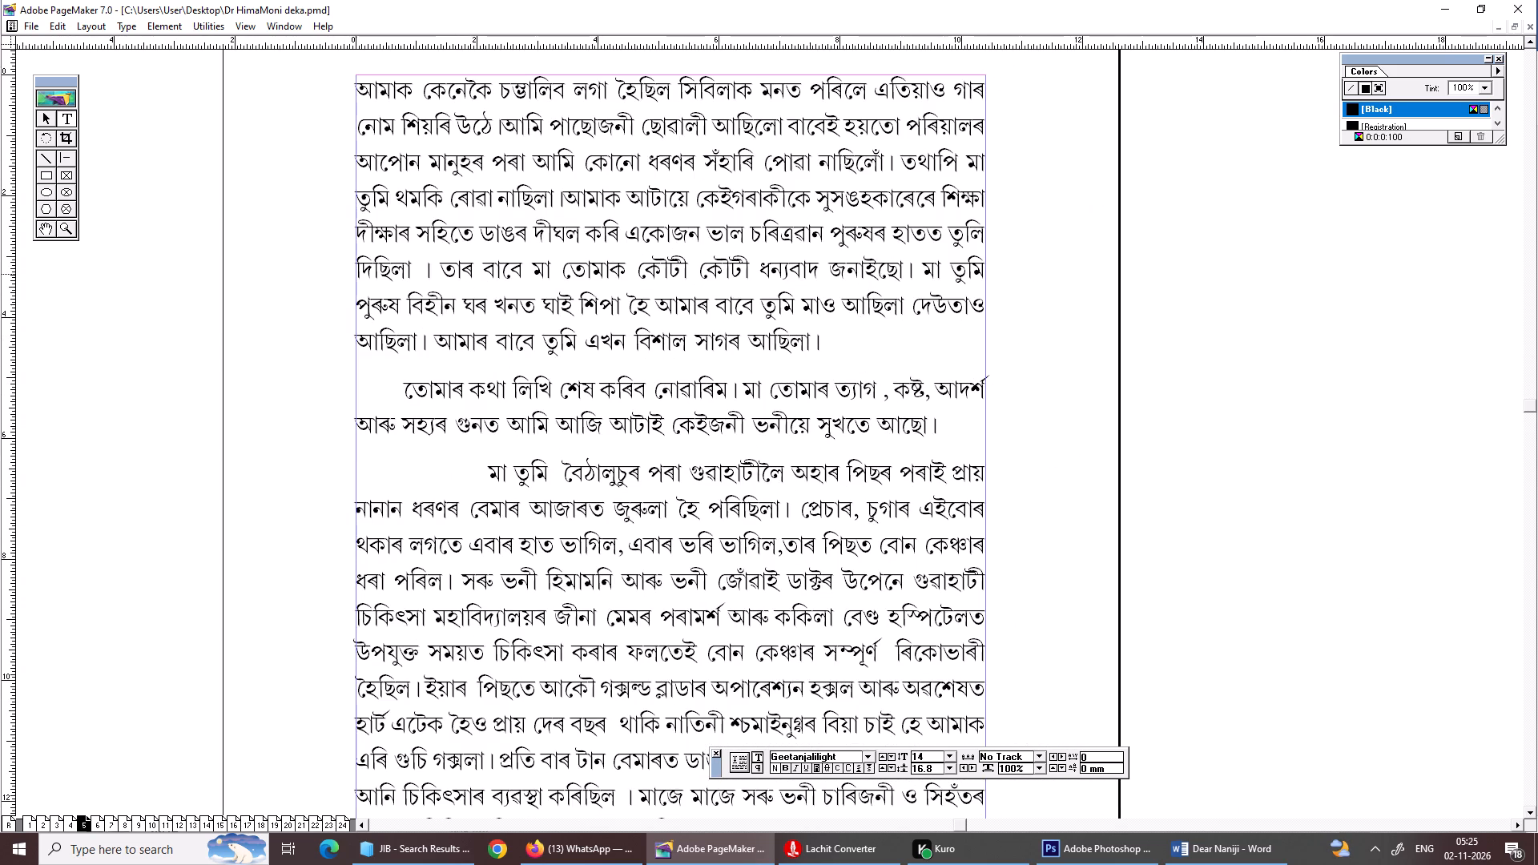
left_click(421, 278)
key("BackSpace")
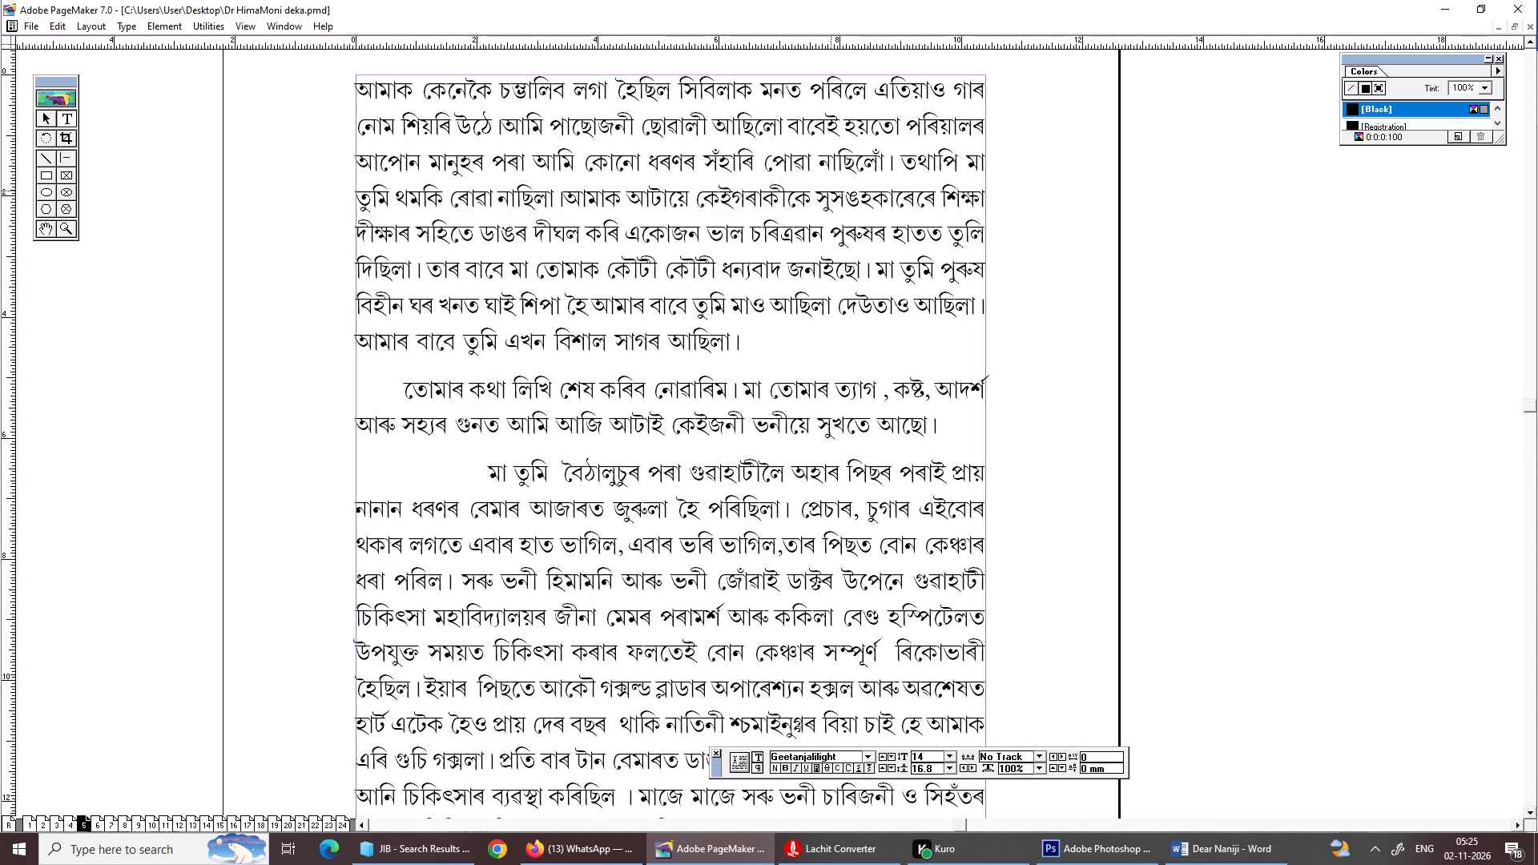
key("ctrl+s")
Insert a space between the danda after "উঠে" and "আমি পাছোজনী" in the first paragraph and save.
left_click(497, 116)
key("space")
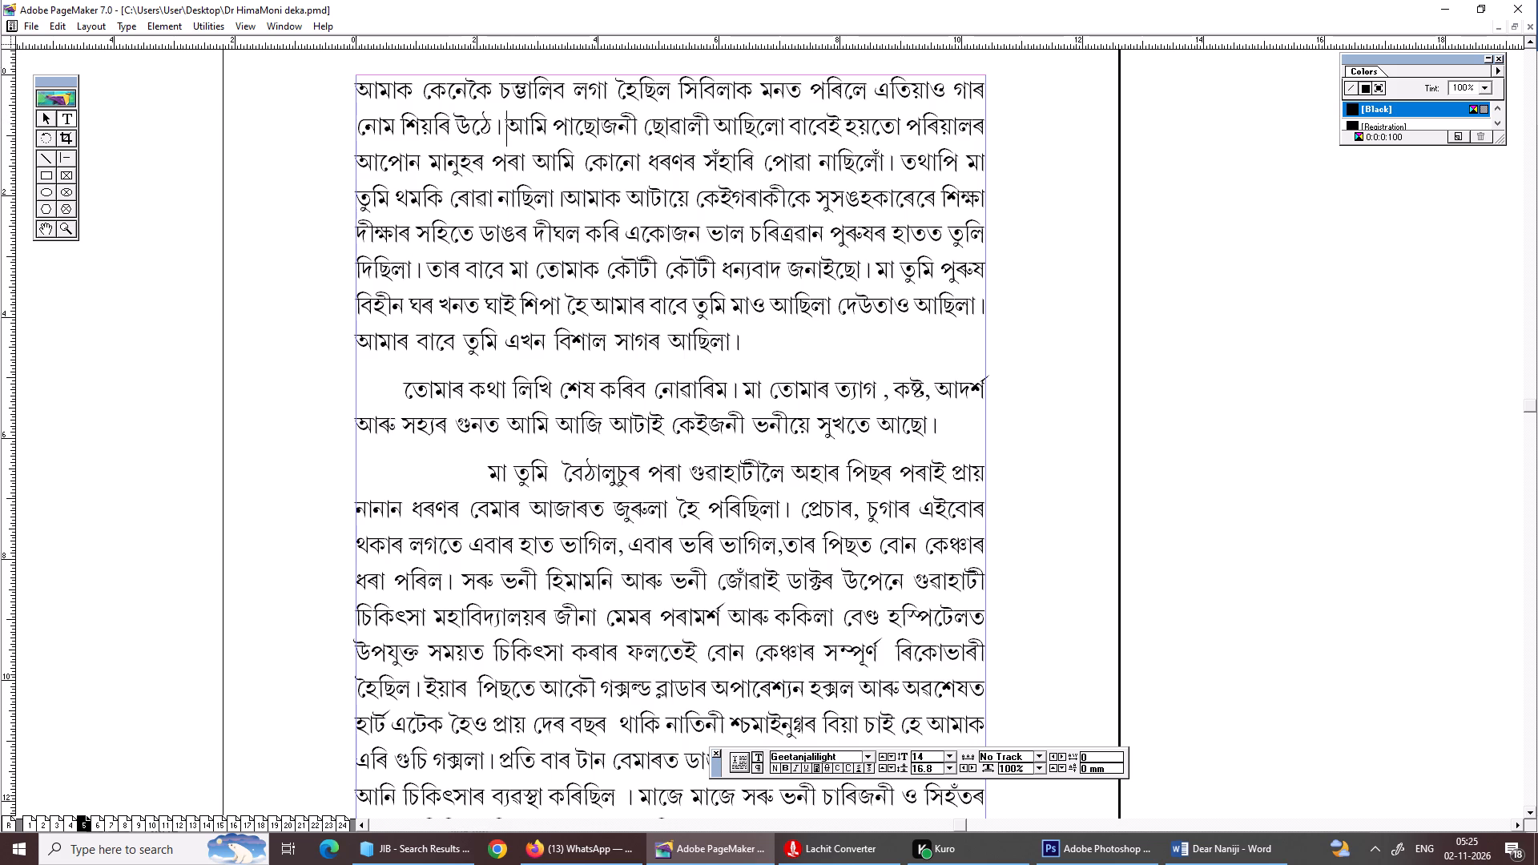
key("ctrl+s")
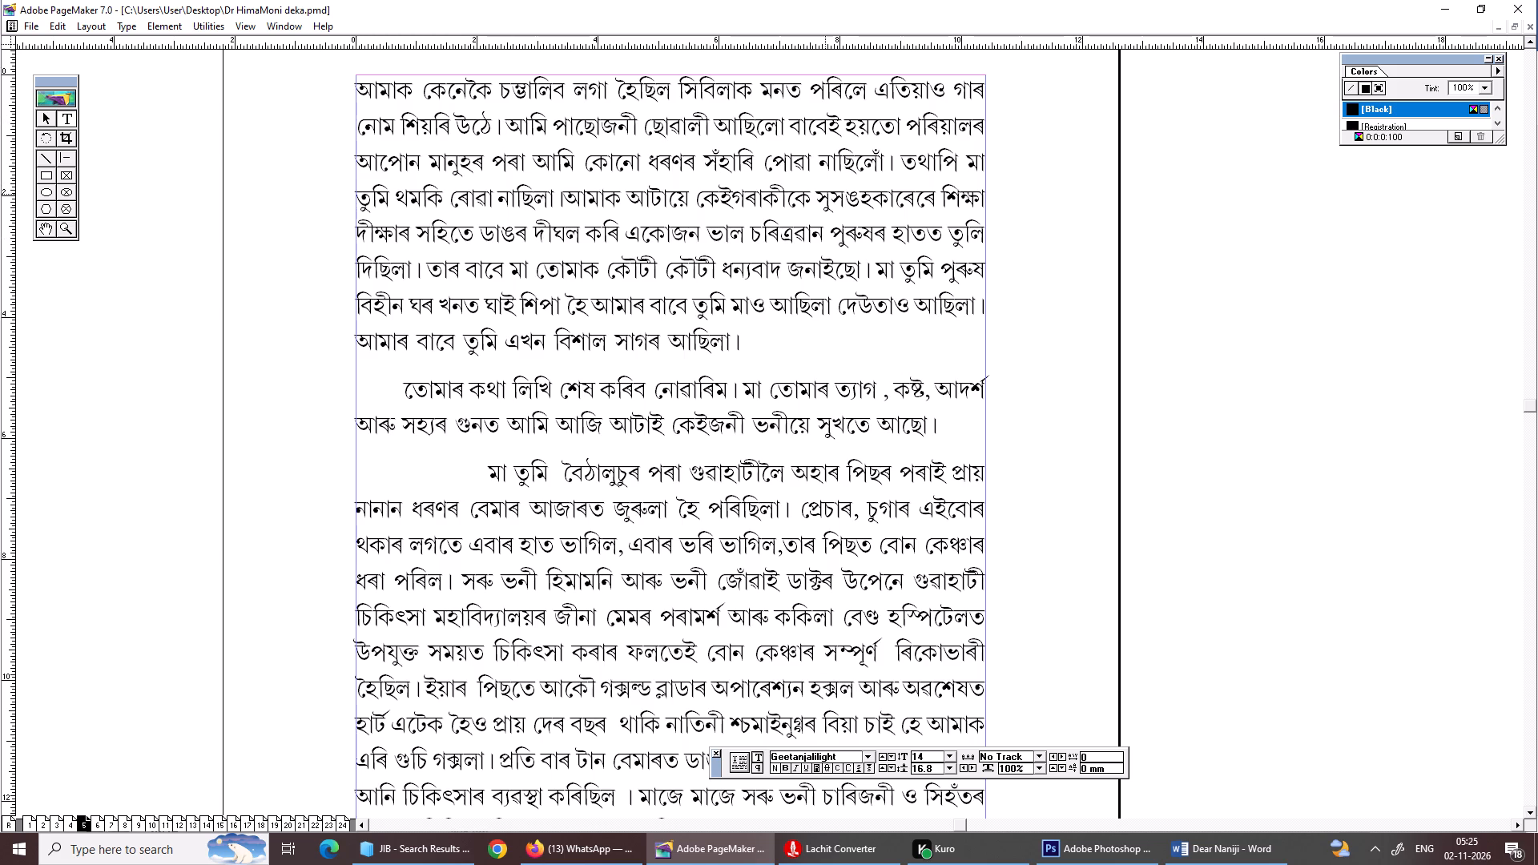
left_click(825, 194)
key("ctrl+s")
Replace the leading vowel sign of "তোমাৰ" at the start of the second paragraph with its word-initial form.
left_click_drag(411, 389, 335, 381)
key("a")
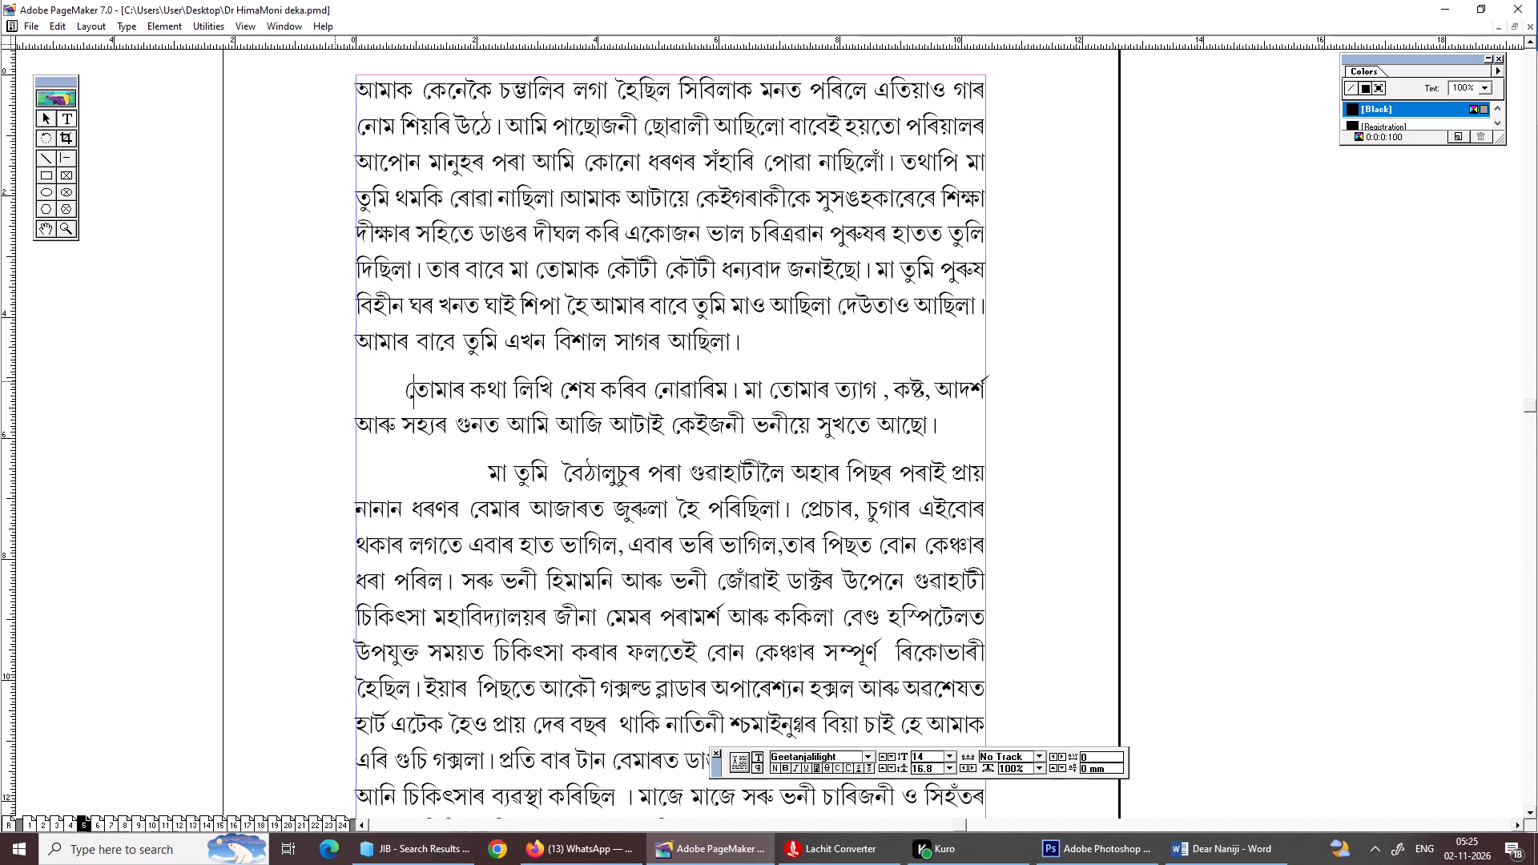
Remove the extra blank indent before "মা তুমি" in the third paragraph and the extra space before "বৈঠালুচুৰ", and save.
left_click_drag(485, 461, 309, 474)
key("BackSpace")
left_click_drag(405, 474, 381, 485)
key("BackSpace")
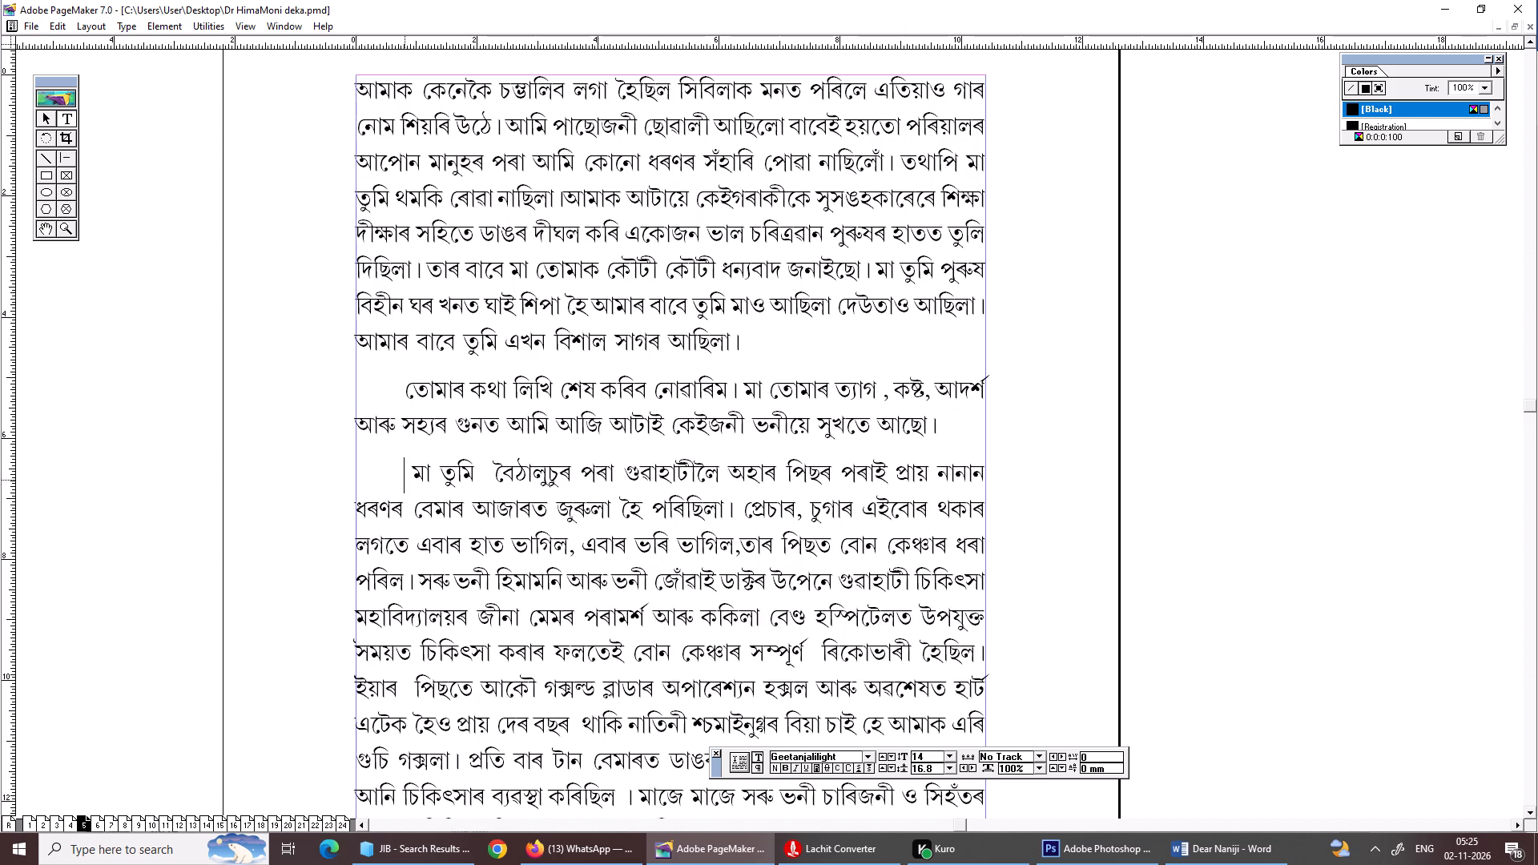
left_click_drag(417, 477, 331, 457)
key("BackSpace")
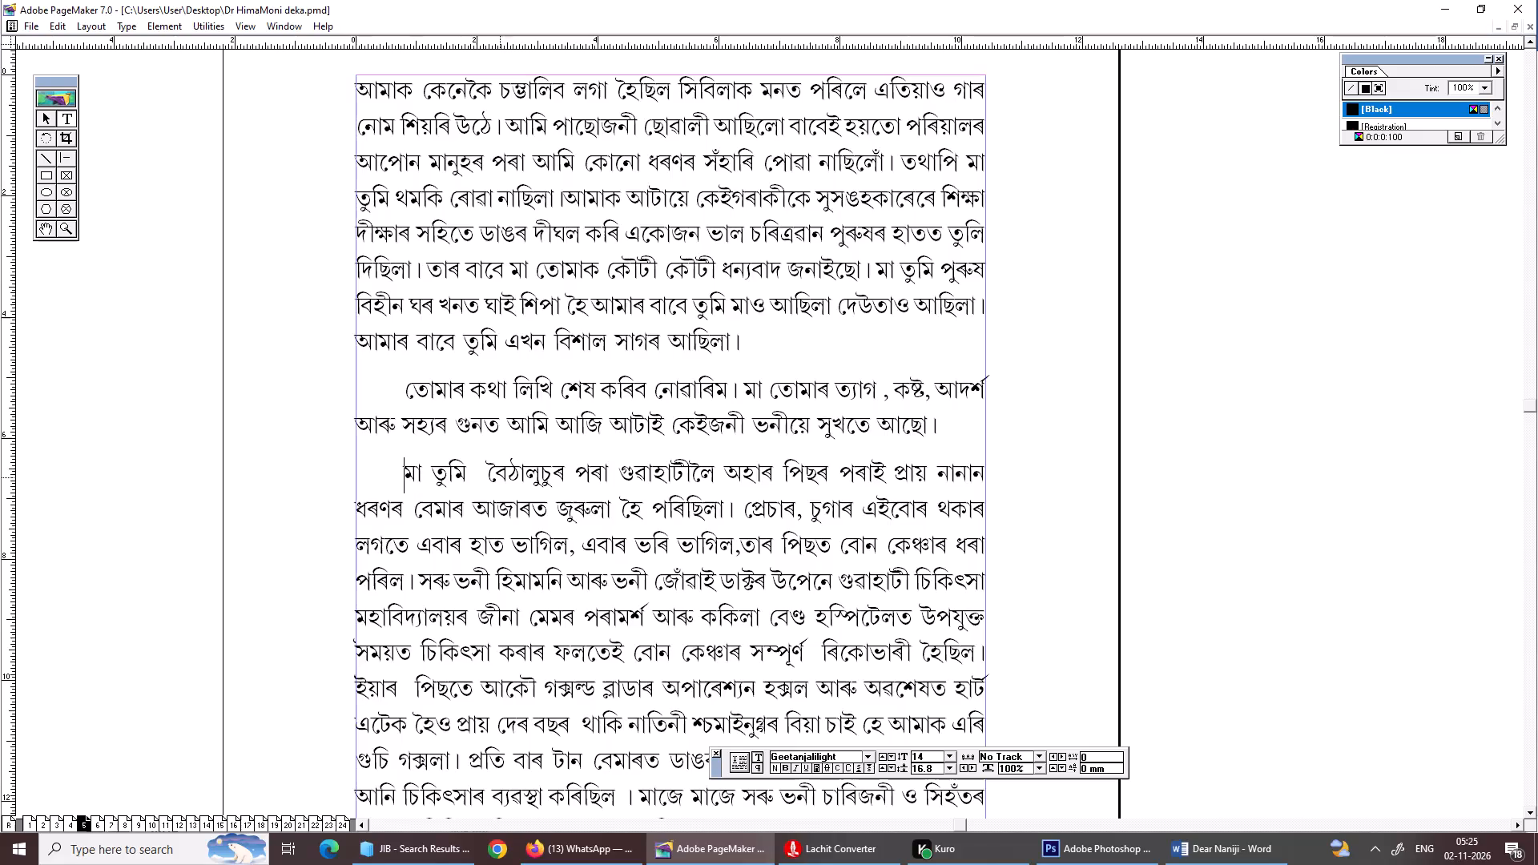
left_click(471, 469)
left_click(482, 474)
key("BackSpace")
key("ctrl+s")
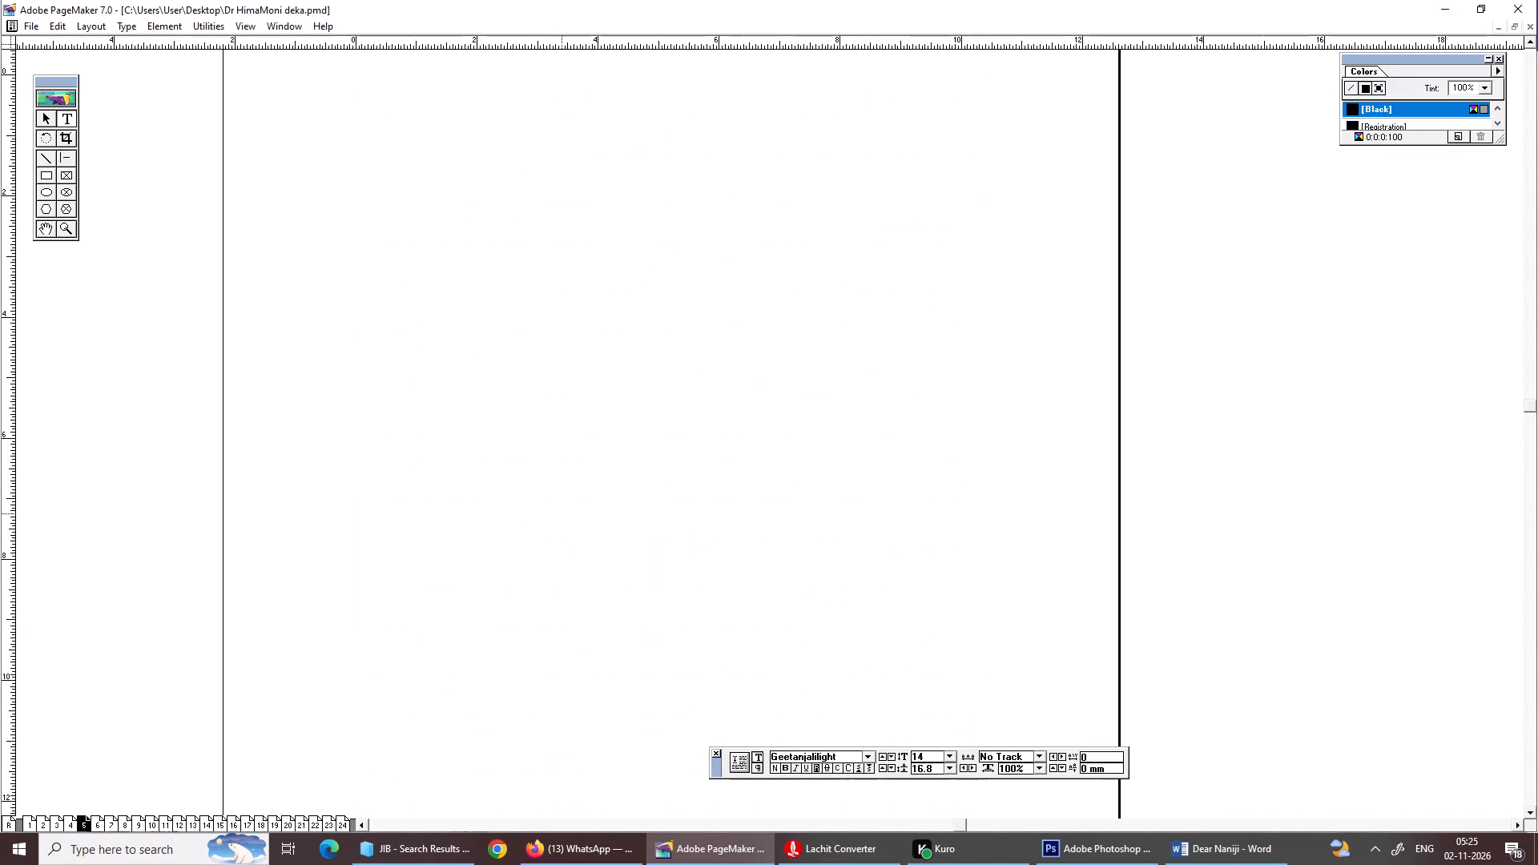
Delete the space before the comma after "ত্যাগ" in the second paragraph and save the document.
left_click_drag(598, 499, 620, 377, "alt")
left_click_drag(596, 447, 600, 431, "alt")
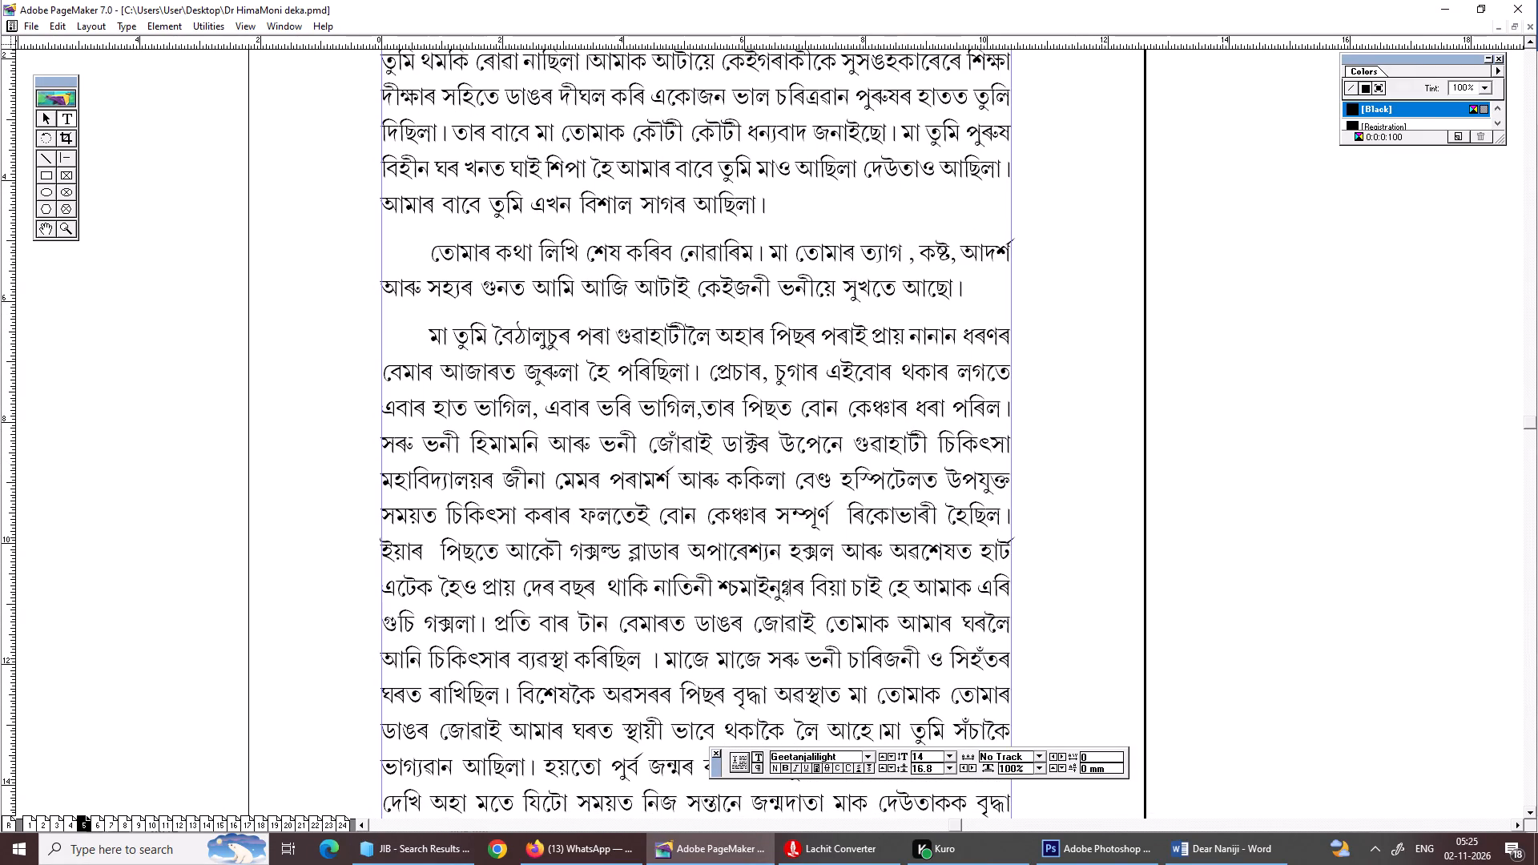
left_click(908, 265)
key("BackSpace")
key("ctrl+s")
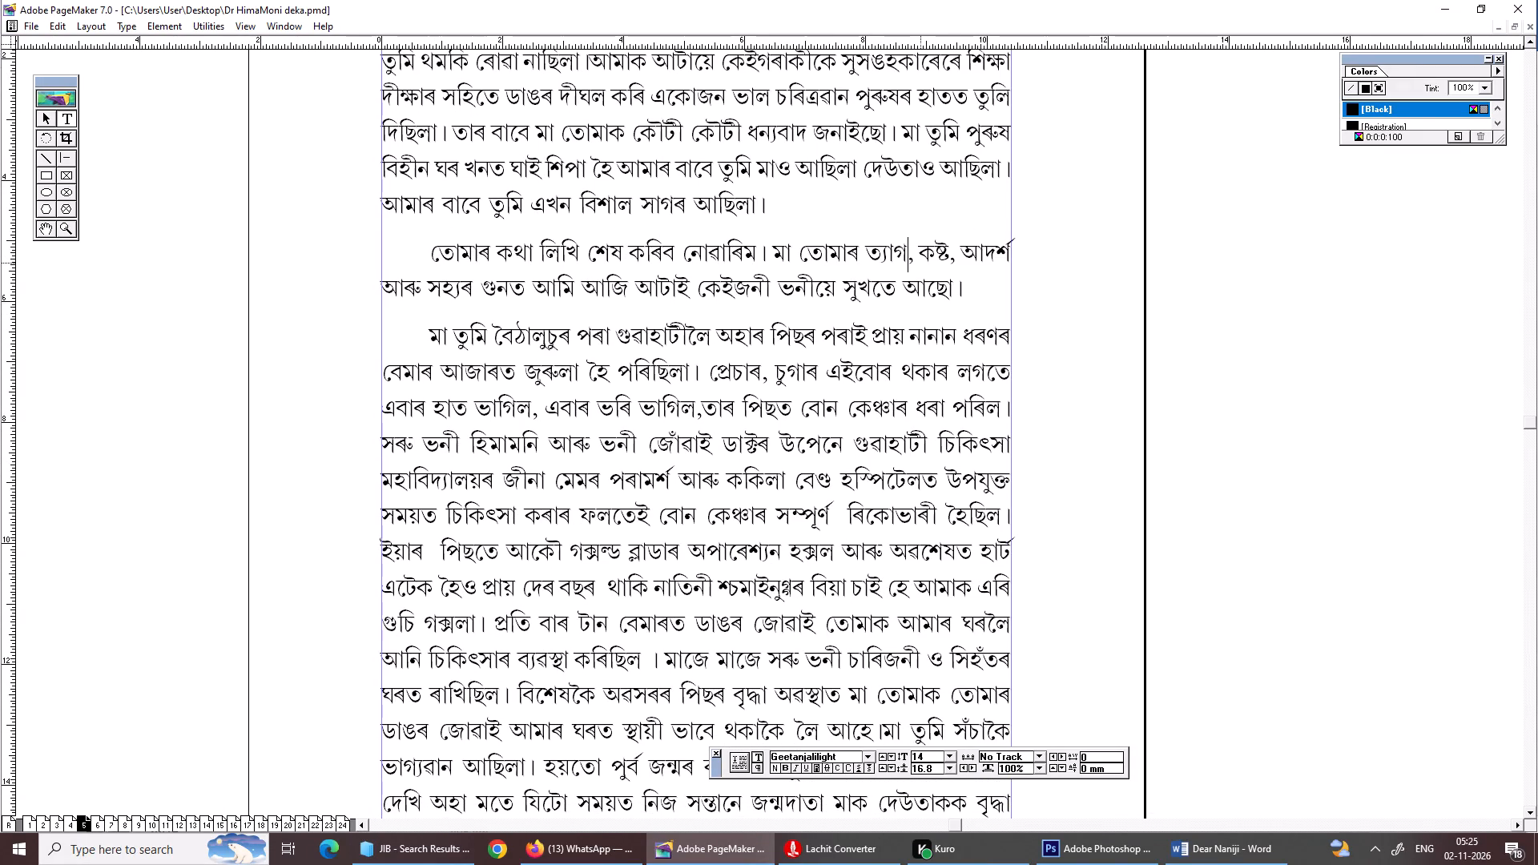
Replace the stray "ক্স" in "গক্সল্ড" and in "হক্সল" with an apostrophe in the third paragraph and save.
left_click_drag(825, 330, 844, 259, "alt")
left_click_drag(838, 276, 755, 394, "alt")
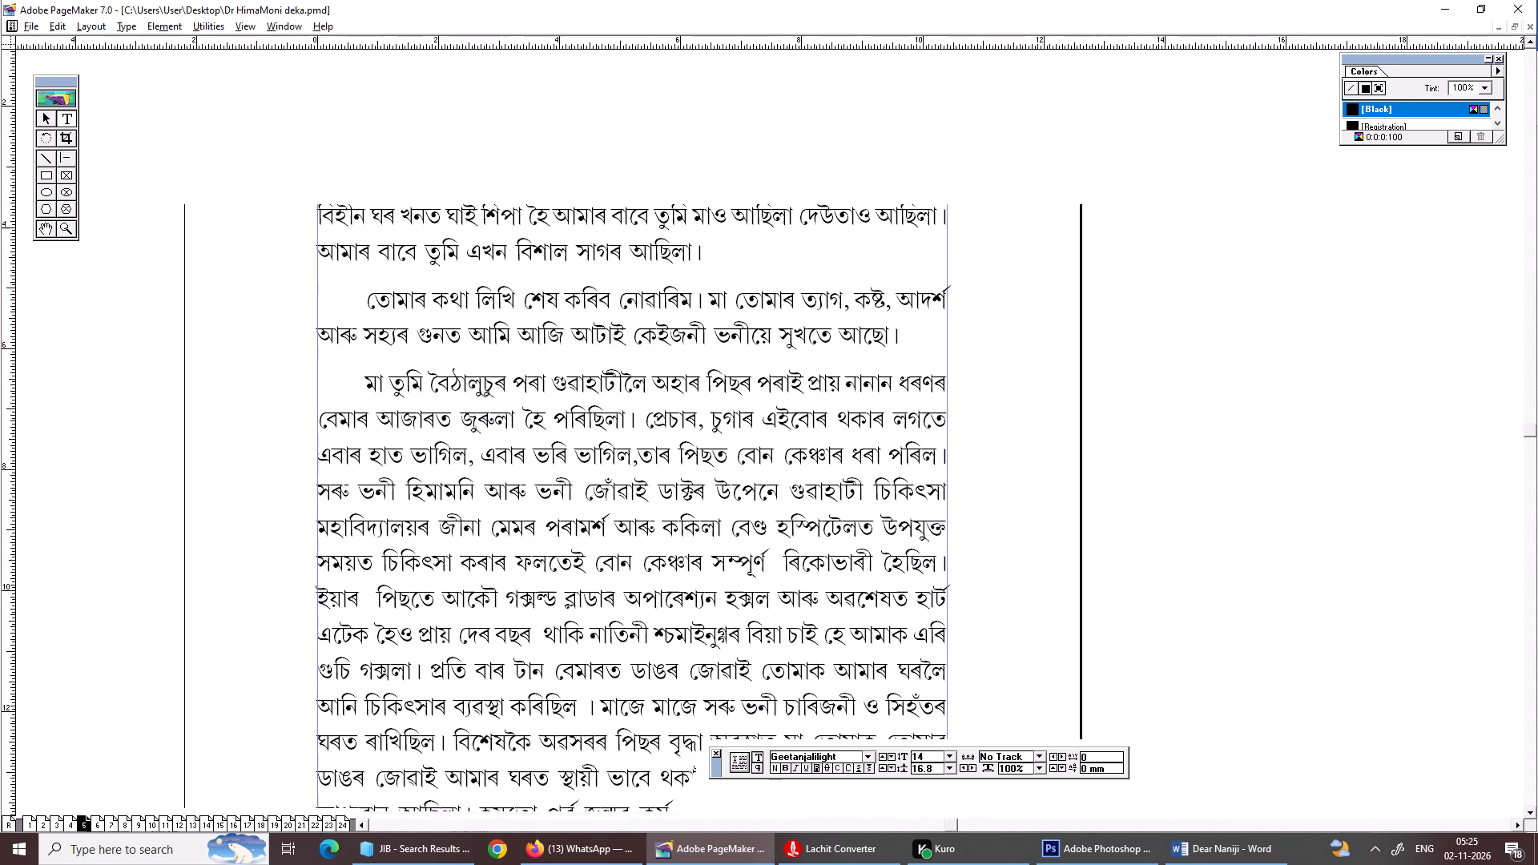
left_click_drag(755, 394, 787, 351, "alt")
left_click(783, 326)
left_click_drag(763, 384, 922, 163, "alt")
left_click_drag(871, 220, 838, 171, "alt")
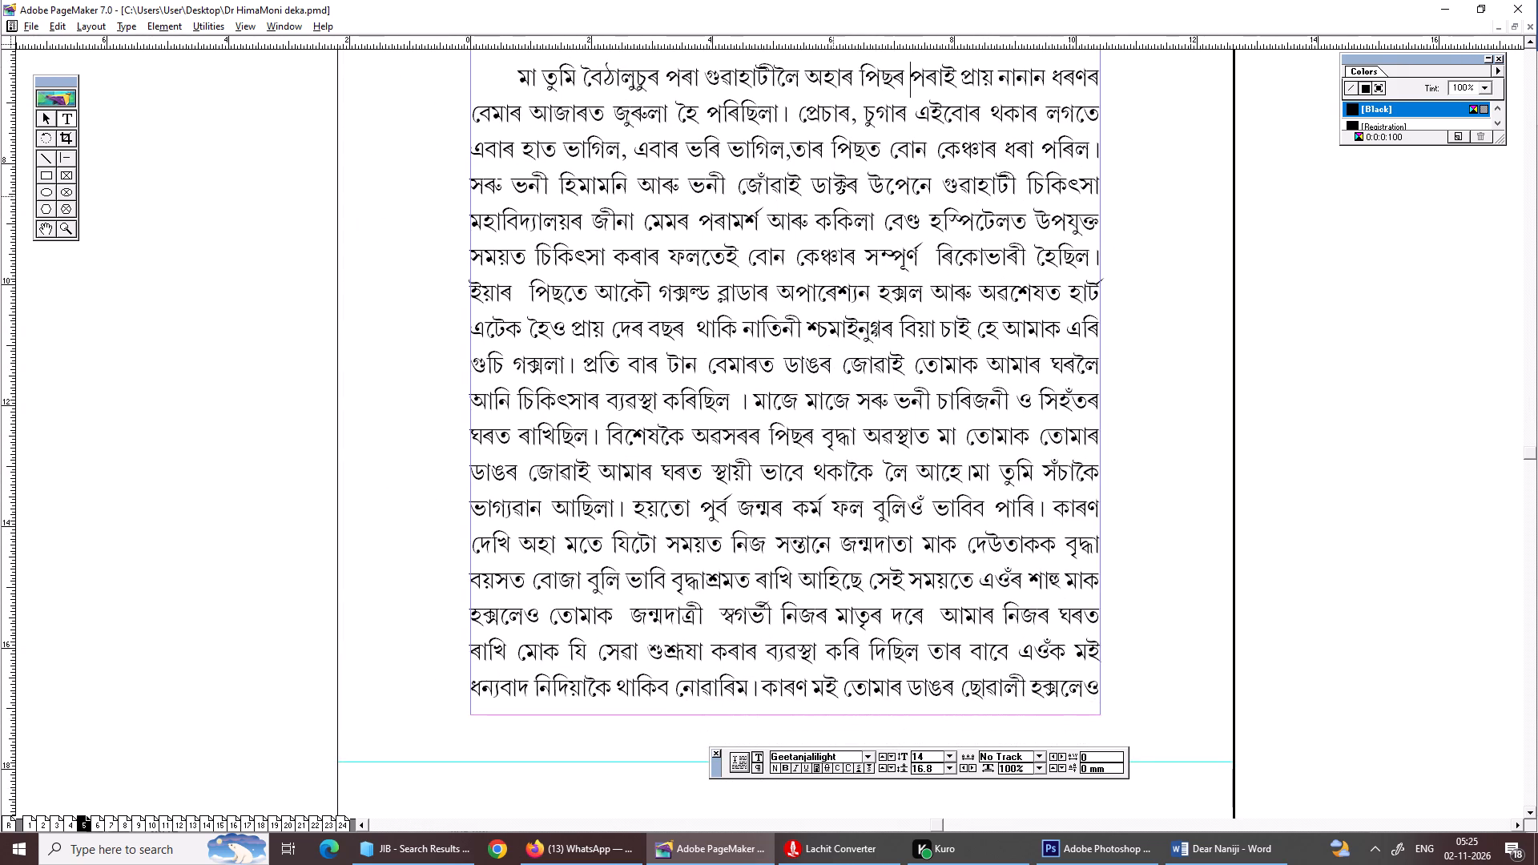
left_click_drag(833, 196, 780, 191, "alt")
key("ctrl+s")
left_click(780, 191)
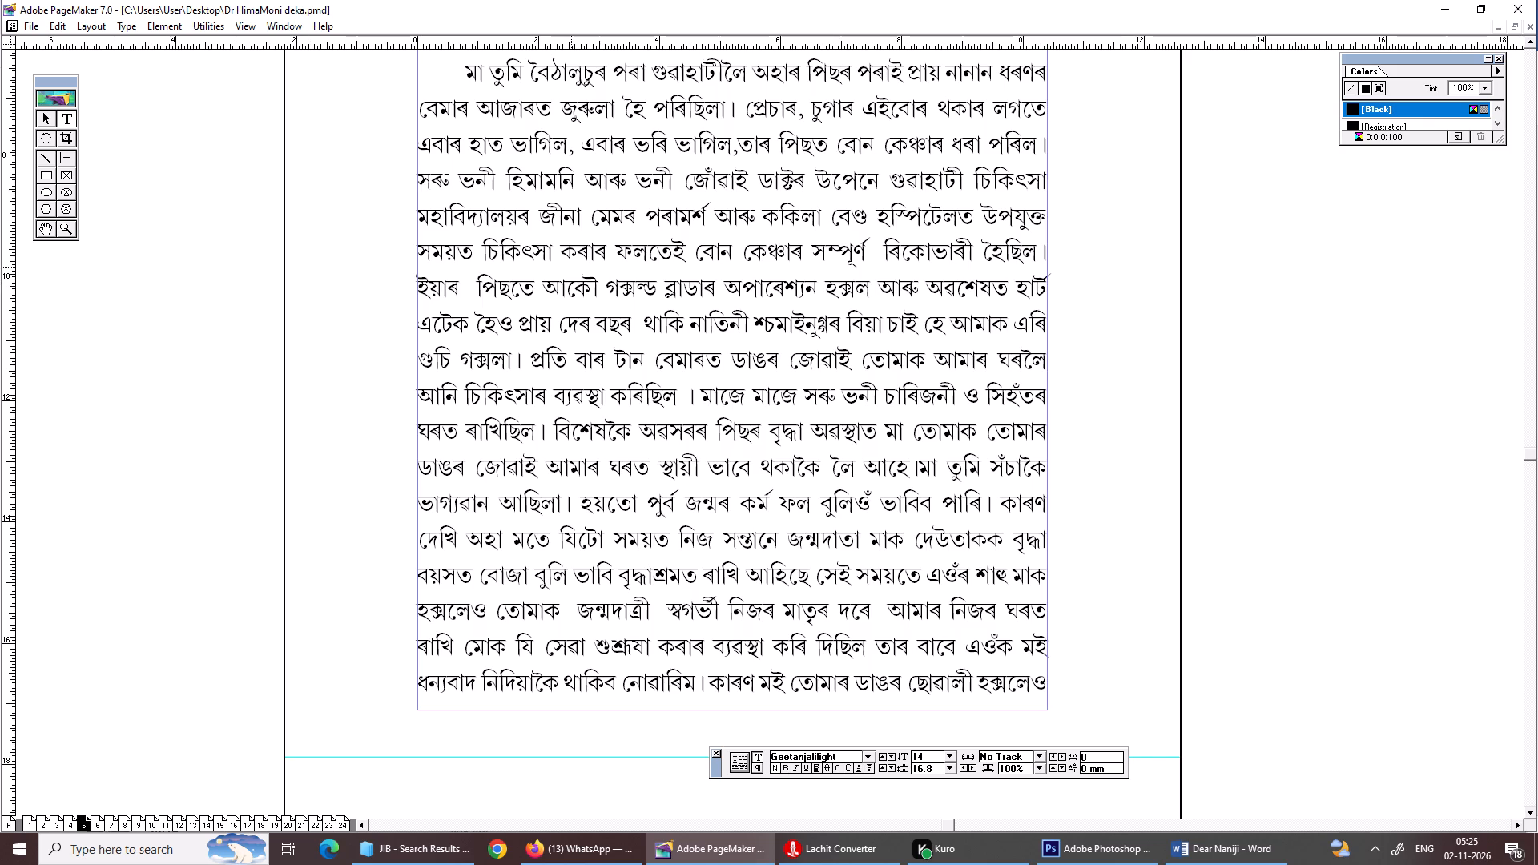
left_click_drag(623, 288, 632, 297)
key("shift+at")
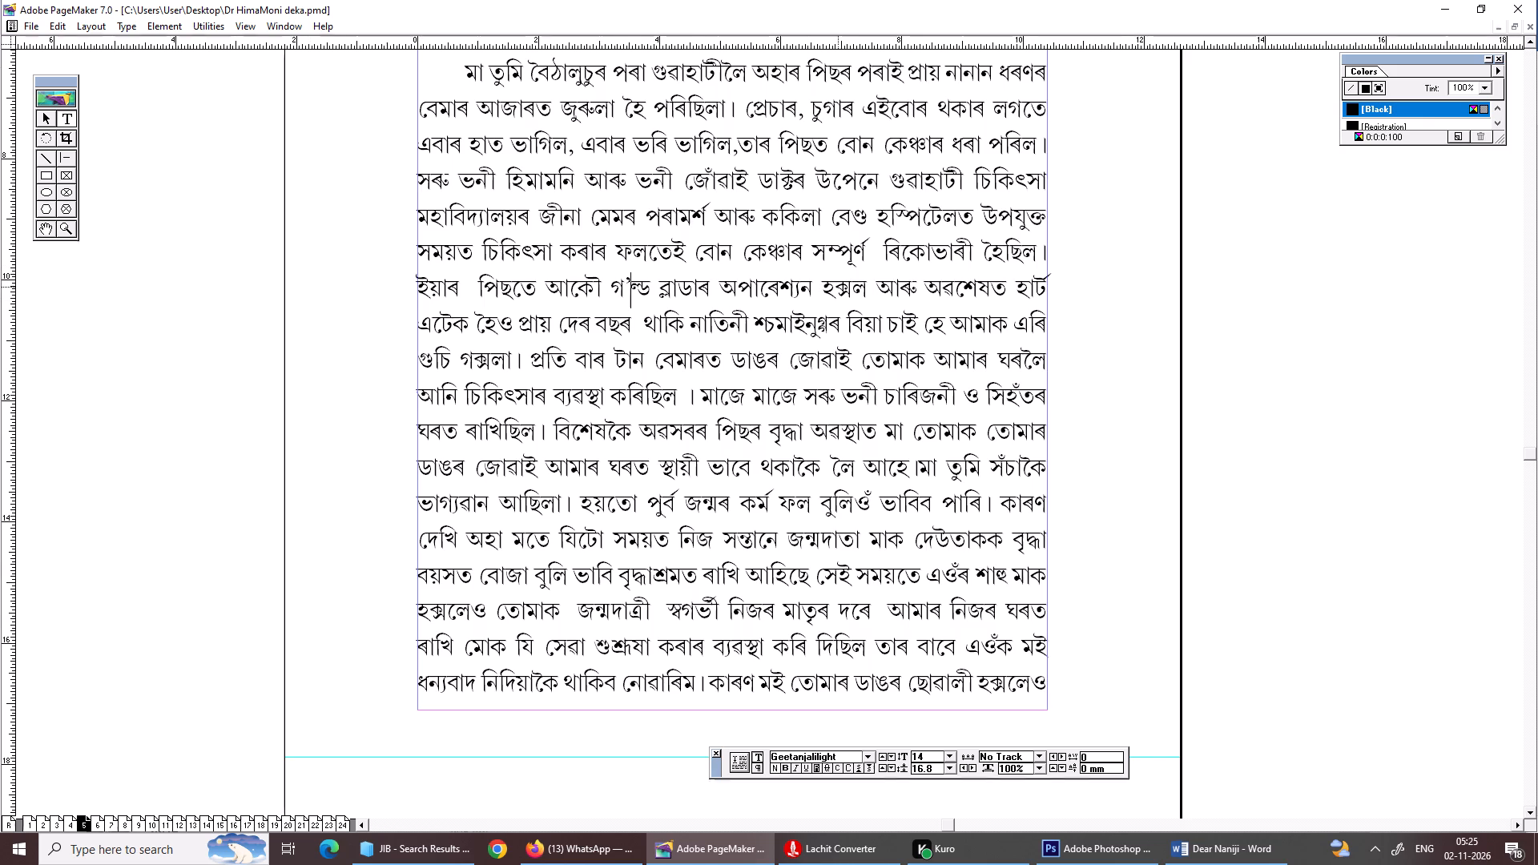
left_click_drag(838, 291, 703, 328)
key("shift+at")
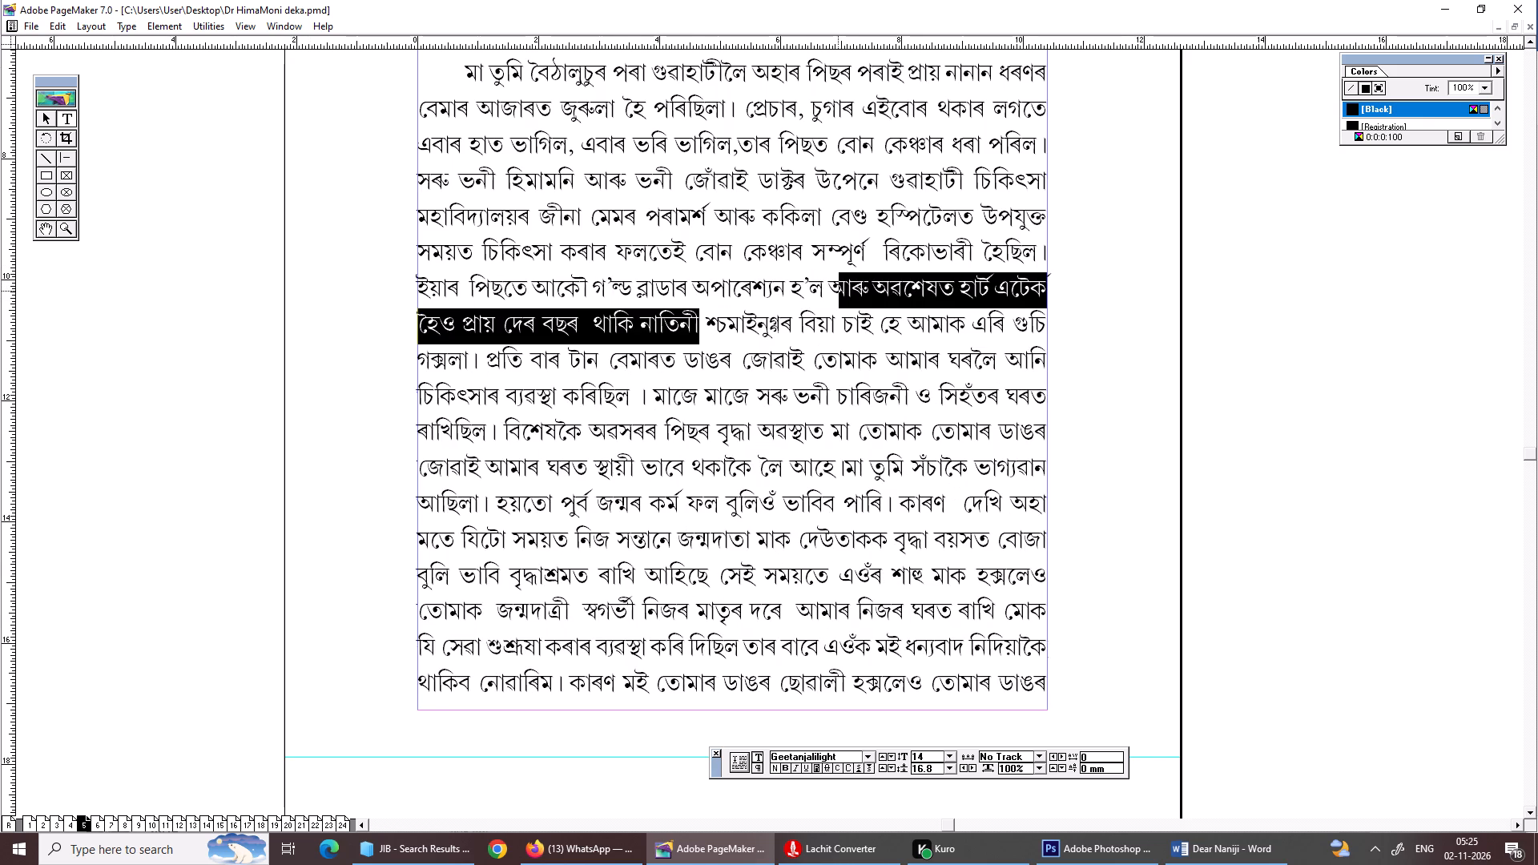
key("ctrl+z")
key("shift+at")
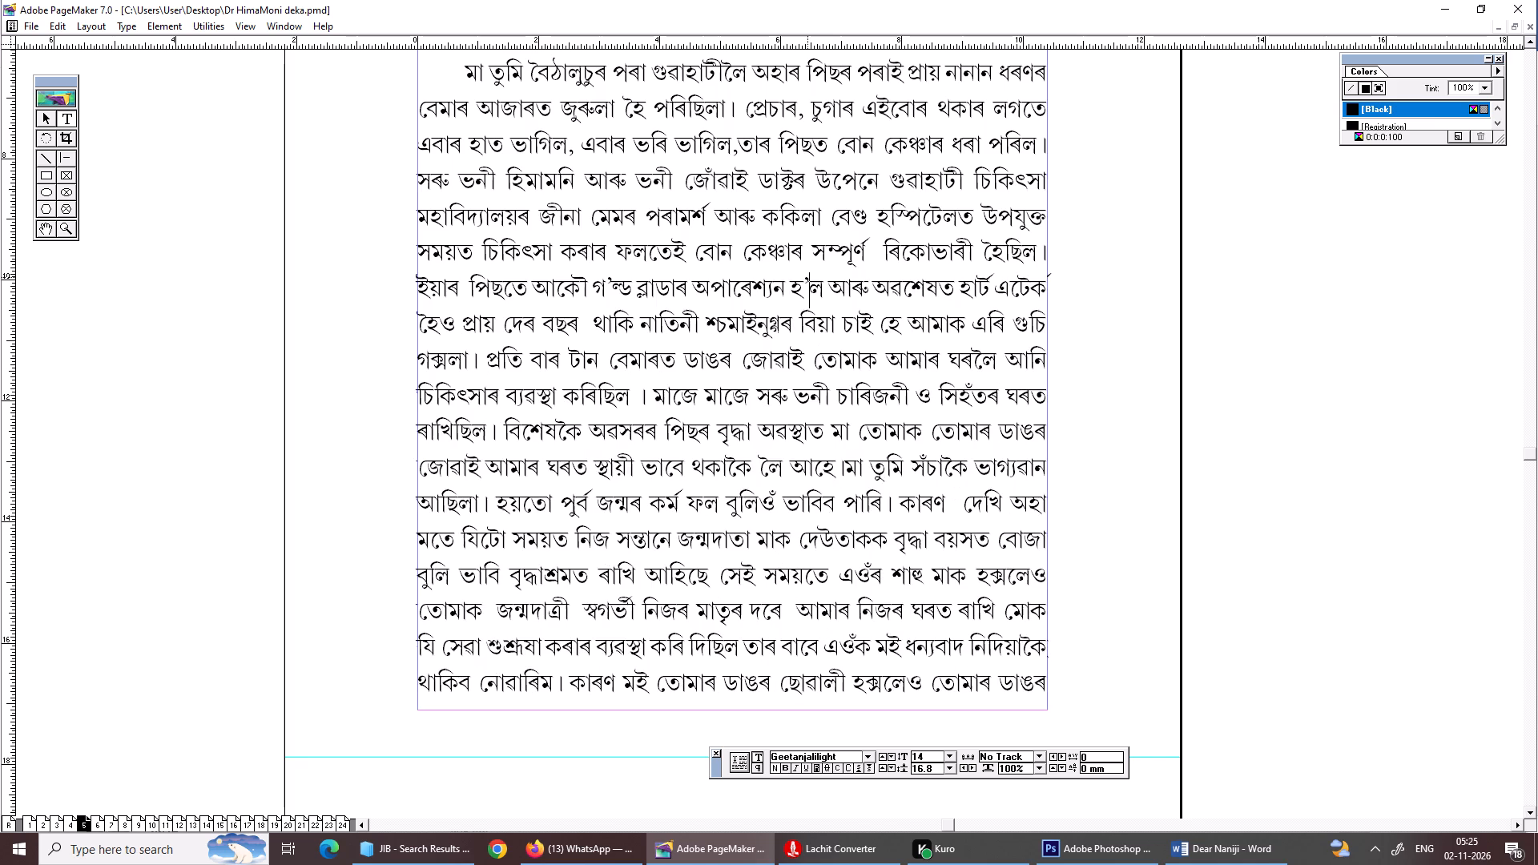
left_click_drag(807, 277, 859, 281)
key("ctrl+s")
left_click_drag(859, 281, 853, 283)
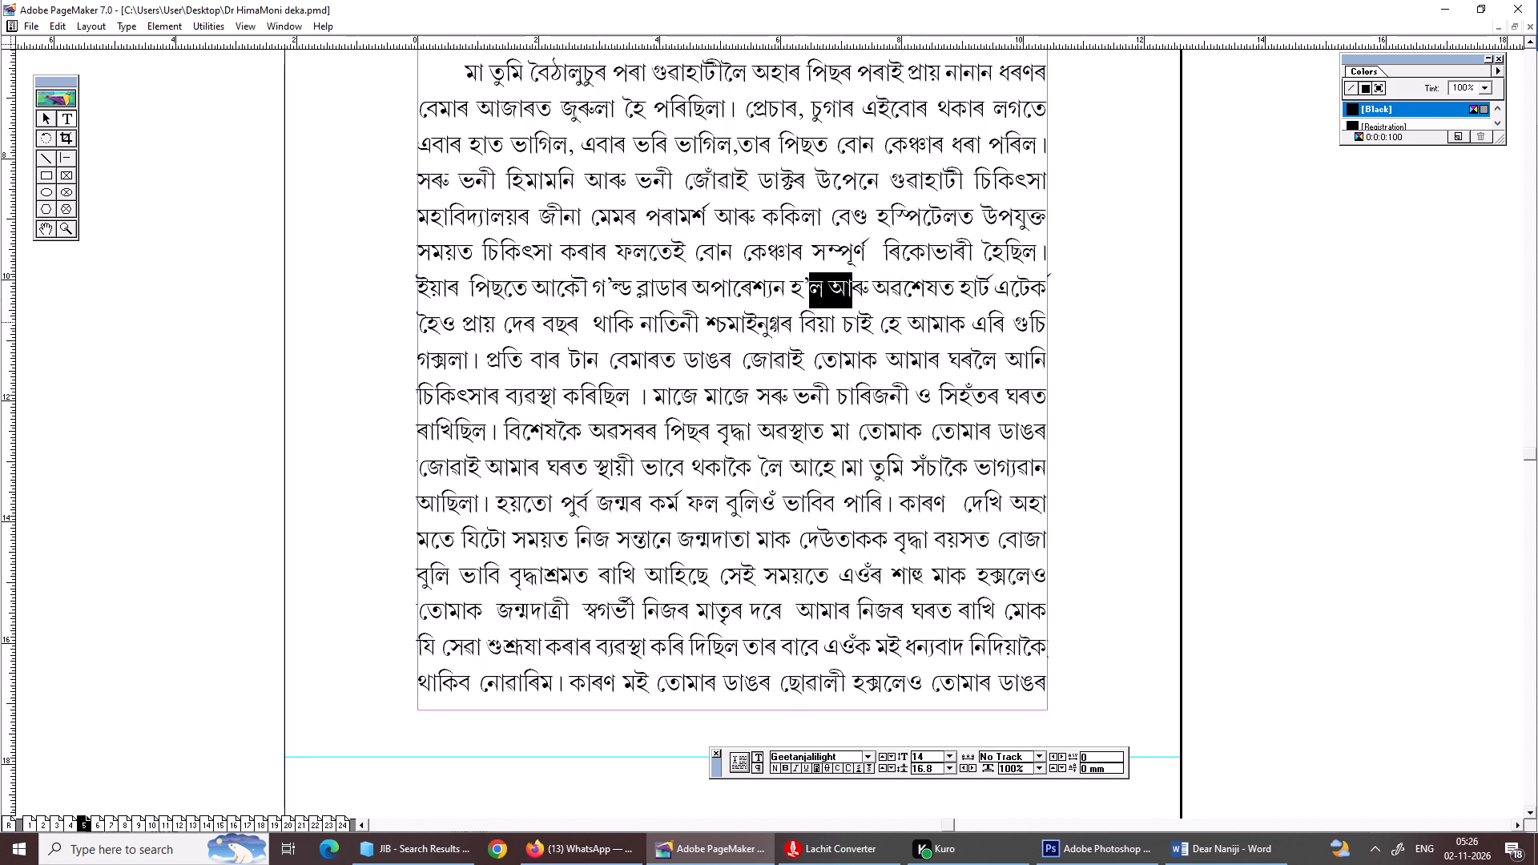
Replace the garbled characters around "মাইনু" in the third paragraph with opening and closing single quotation marks.
left_click(735, 325)
left_click_drag(727, 325, 711, 328)
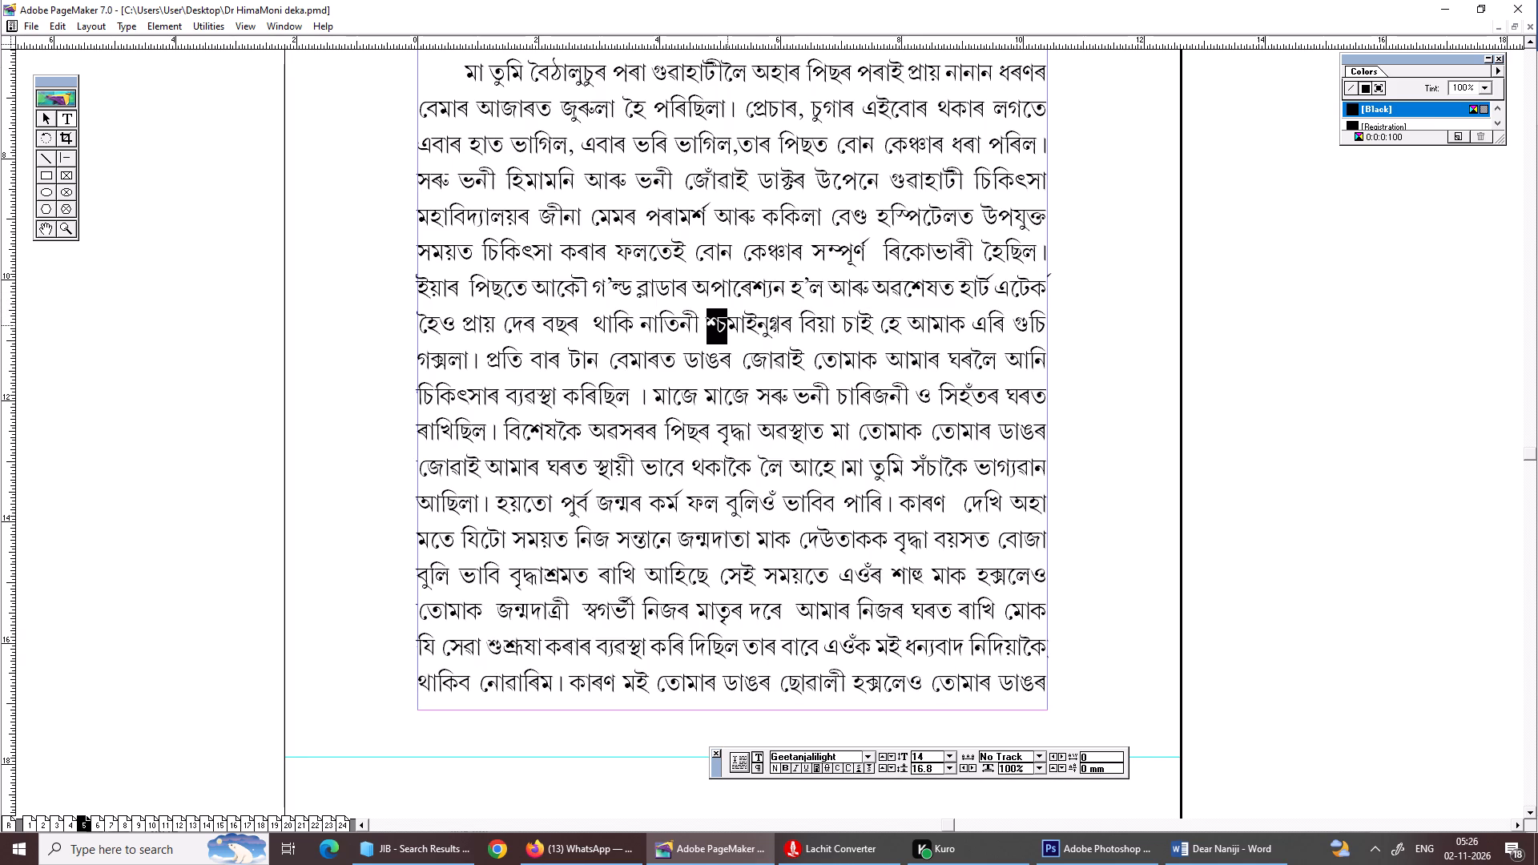
key("shift+asciitilde")
left_click_drag(773, 321, 763, 330)
key("shift+at")
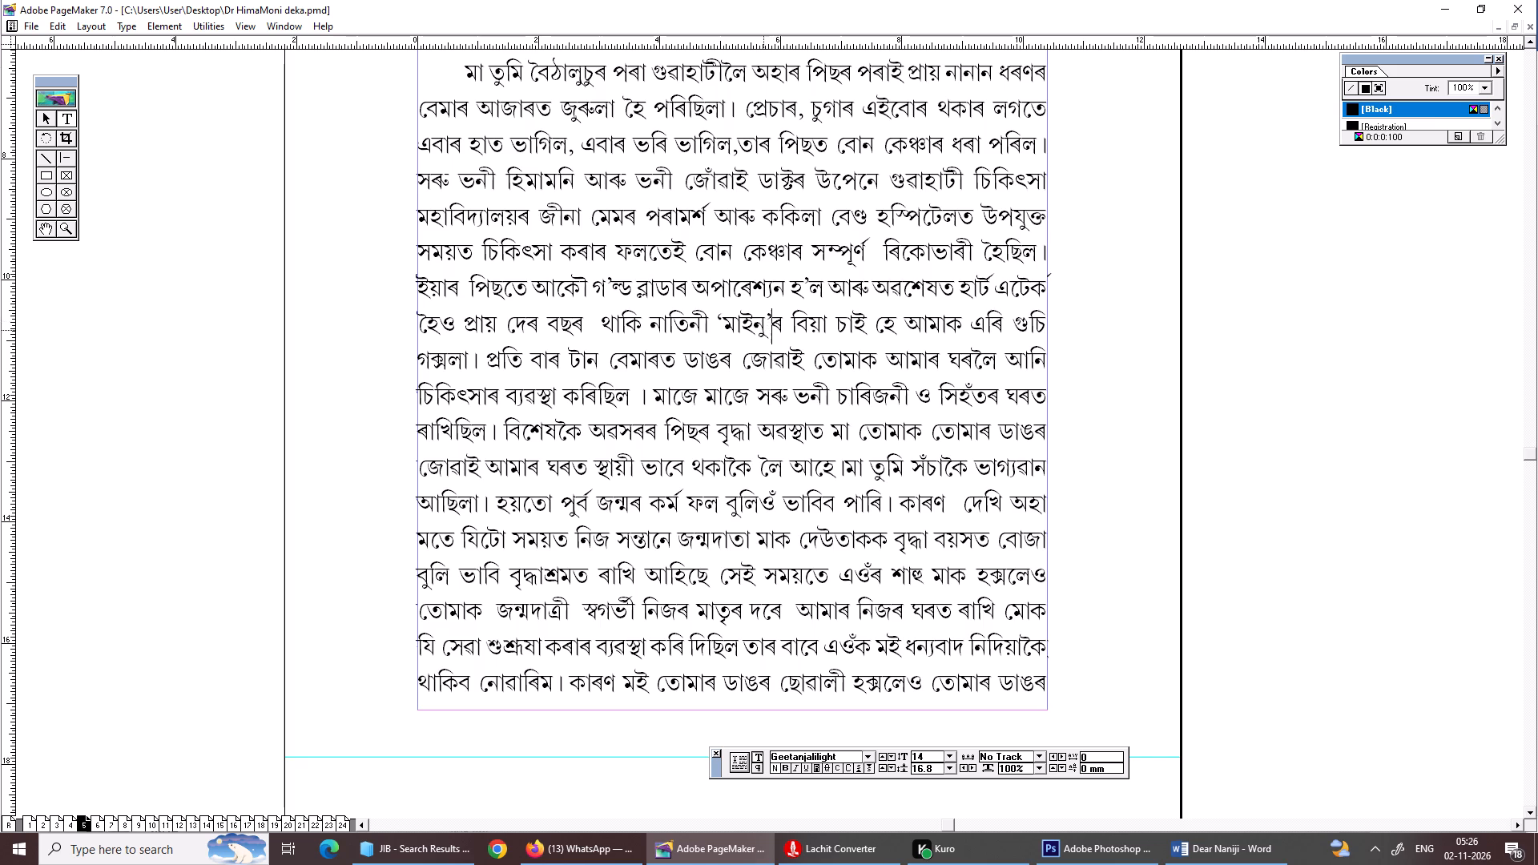
Replace the stray "ক্স" in "গক্সলা" with an apostrophe in the third paragraph on page 5 and save.
key("ctrl+s")
left_click_drag(451, 361, 435, 361)
key("shift+at")
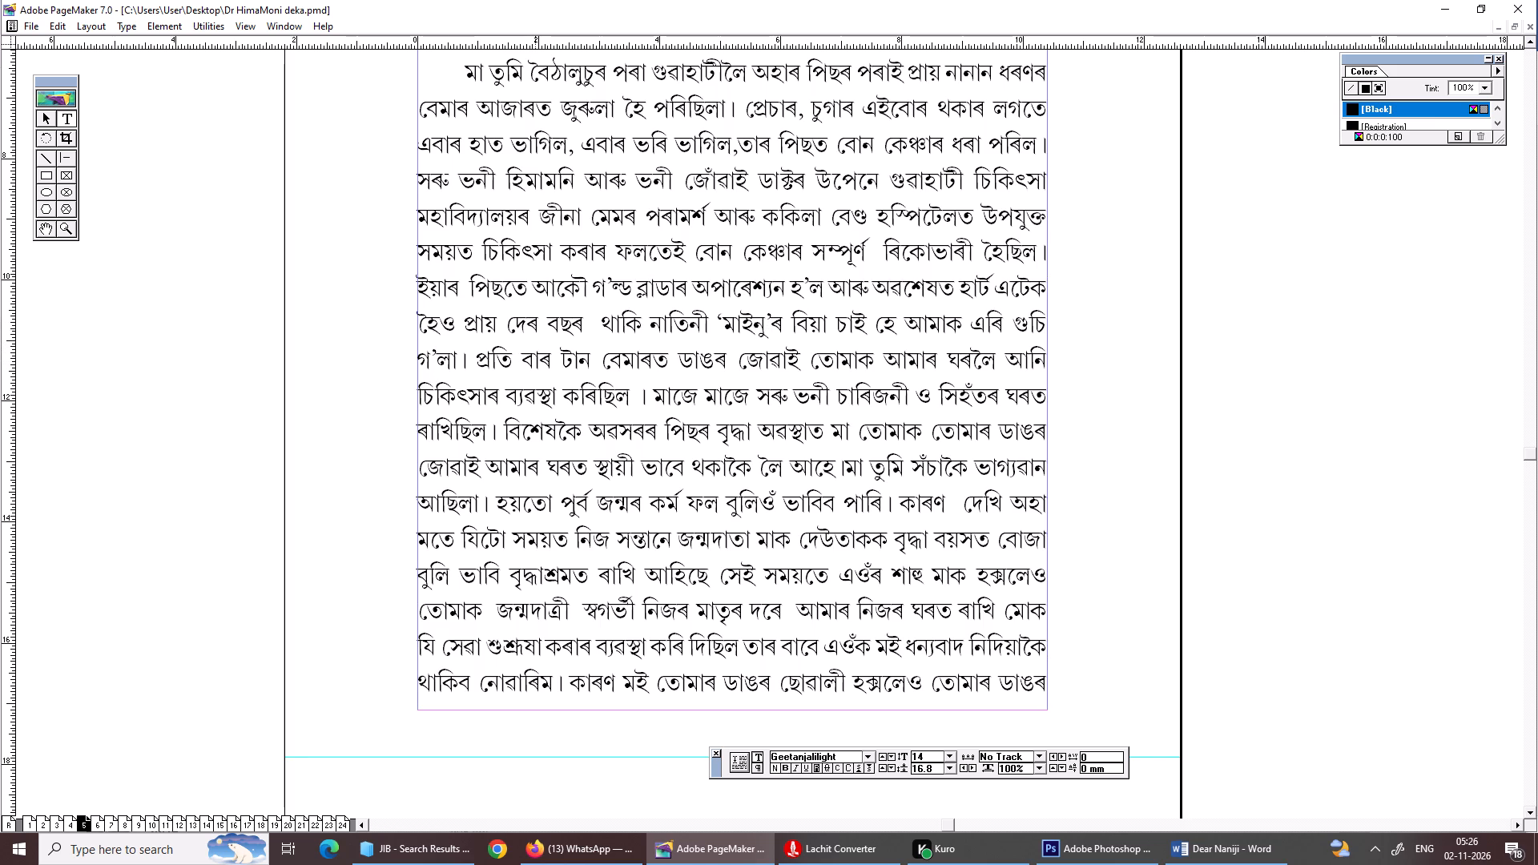
scroll(536, 312, "down", 2)
left_click_drag(554, 469, 554, 370, "alt")
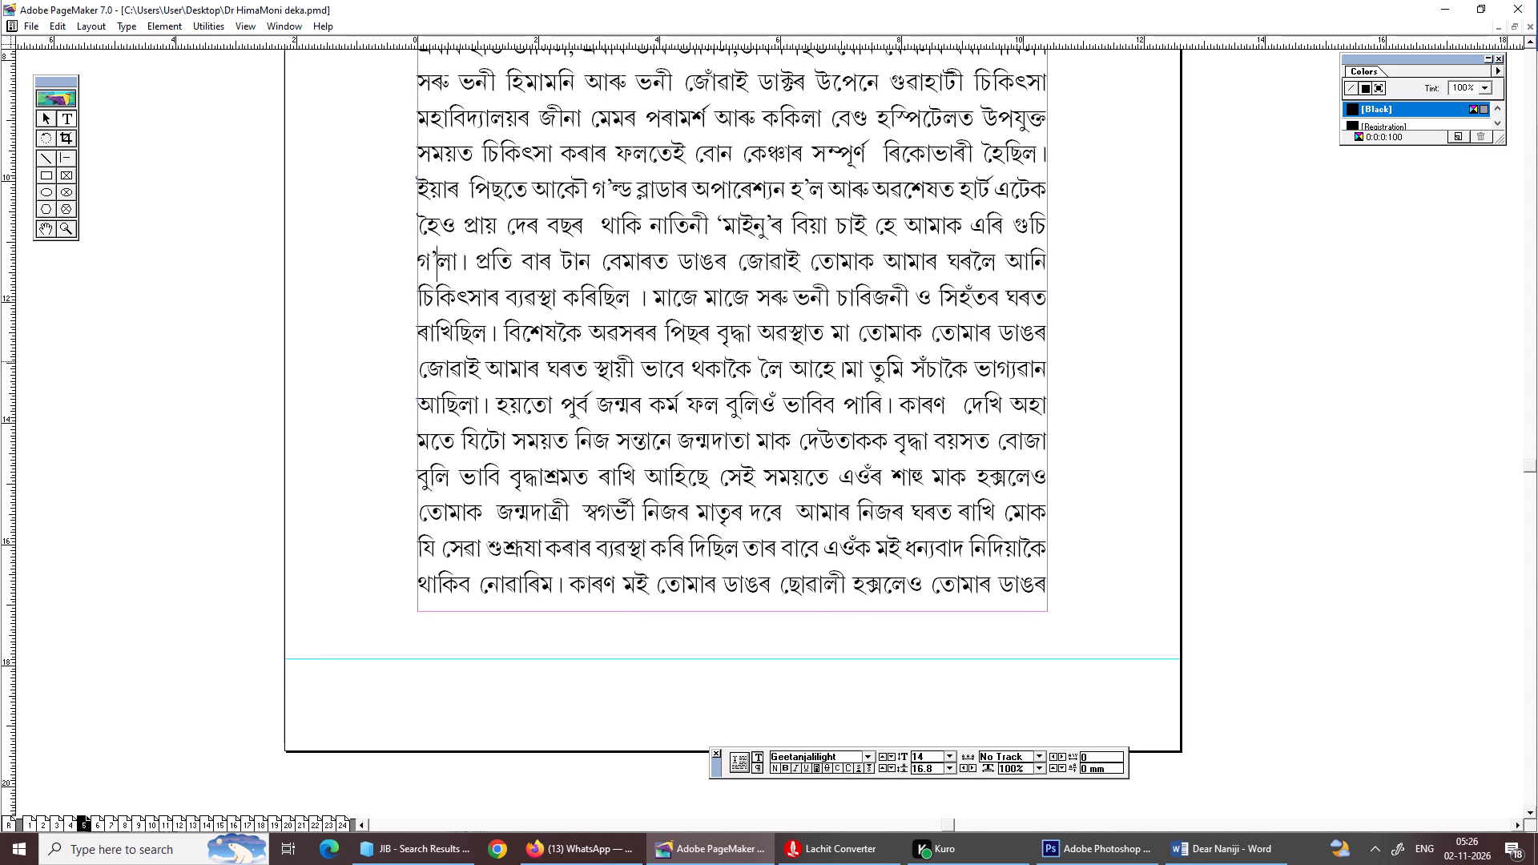
key("ctrl+s")
Insert a space between "আহে।" and "মা তুমি সঁচাকৈ" in the third paragraph and save.
double_click(840, 370)
key("space")
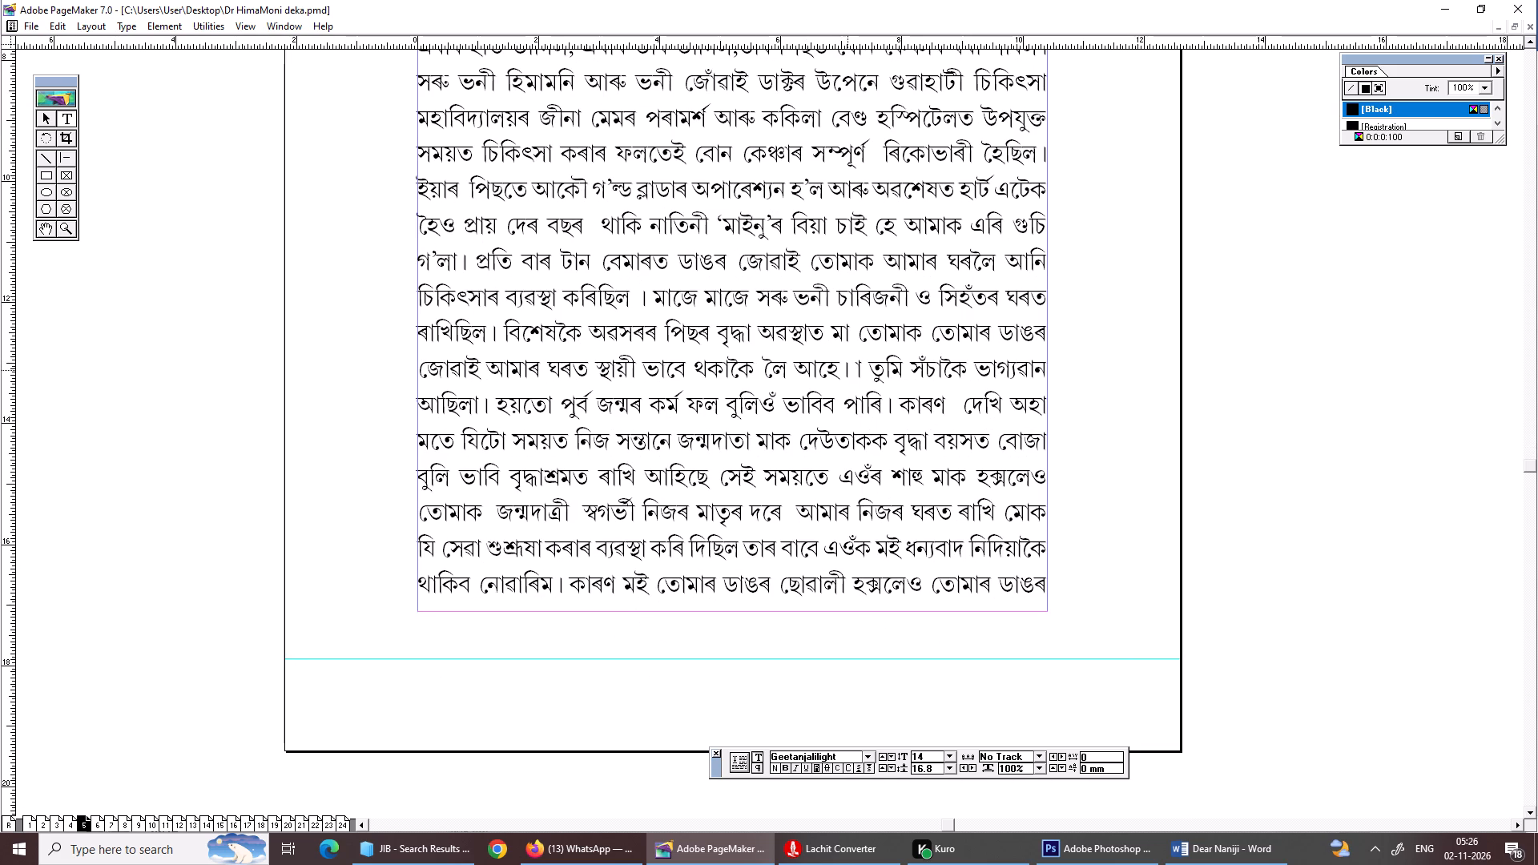
key("c")
key("ctrl+s")
Replace the stray "ক্স" with an apostrophe in "হক্সলেও" after "শাহু মাক" and save.
left_click_drag(589, 432, 592, 388, "alt")
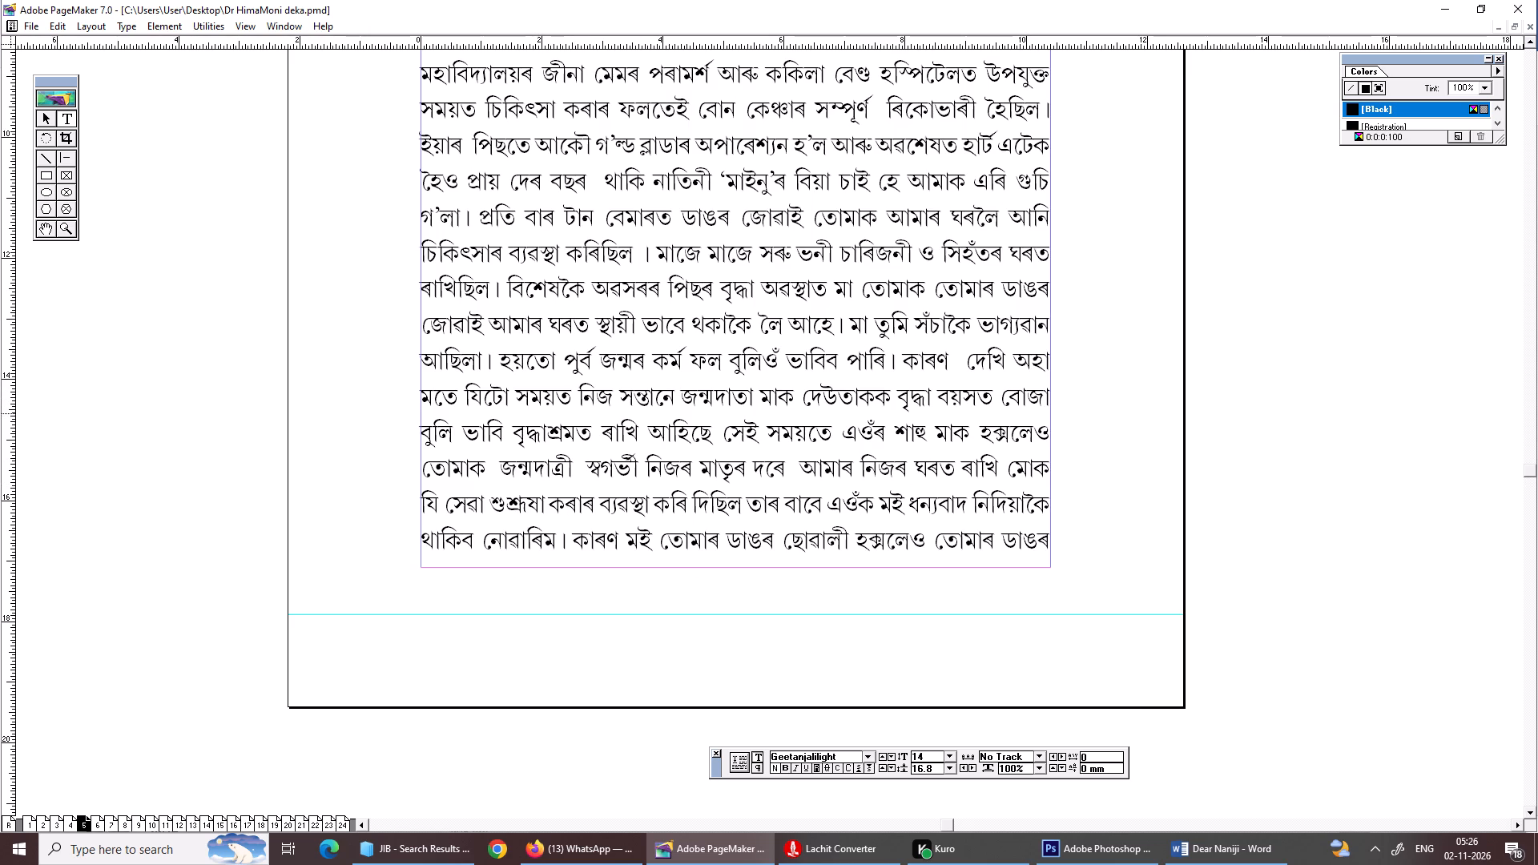
left_click_drag(1006, 441, 998, 442)
key("shift+at")
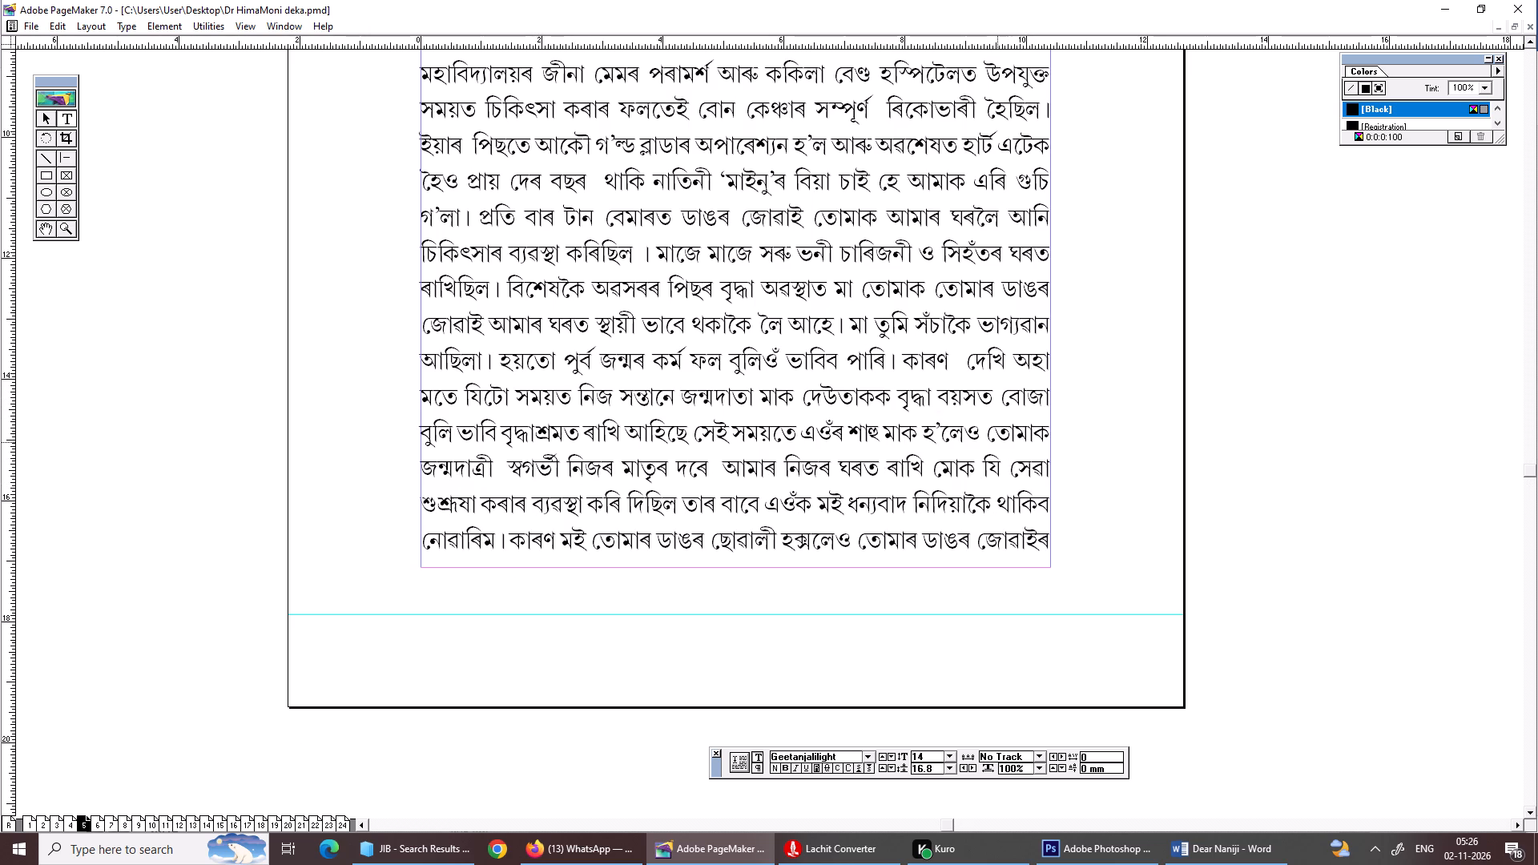
key("ctrl+s")
Review pages 1 to 5 in turn, looking closely at the article text and signature on page 2.
key("Page_Up")
key("Page_Up")
key("Page_Up")
key("Page_Up")
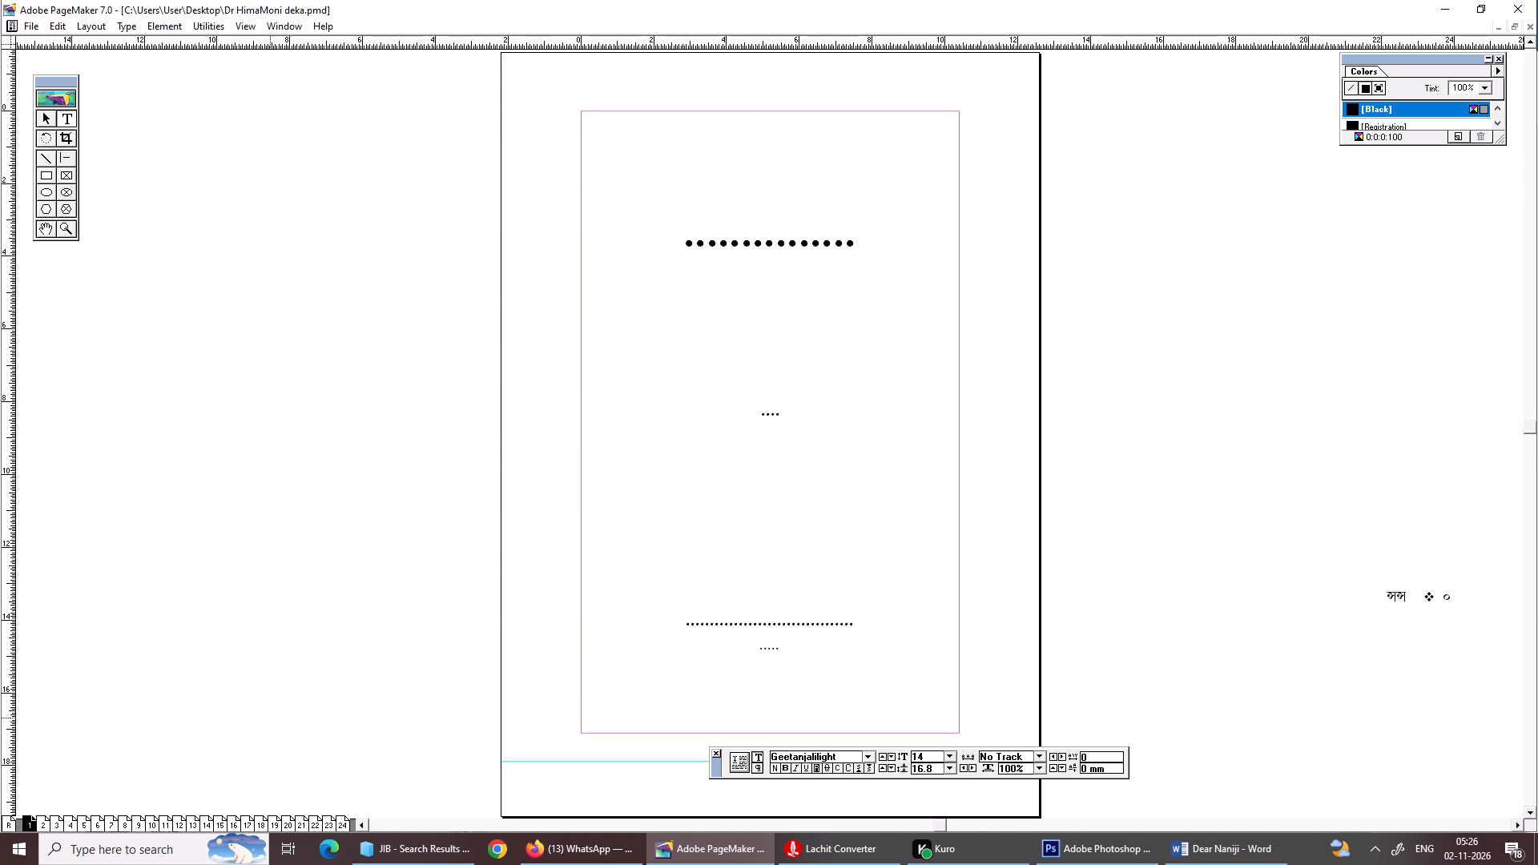
key("Page_Down")
key("ctrl+2")
left_click_drag(685, 582, 539, 573, "alt")
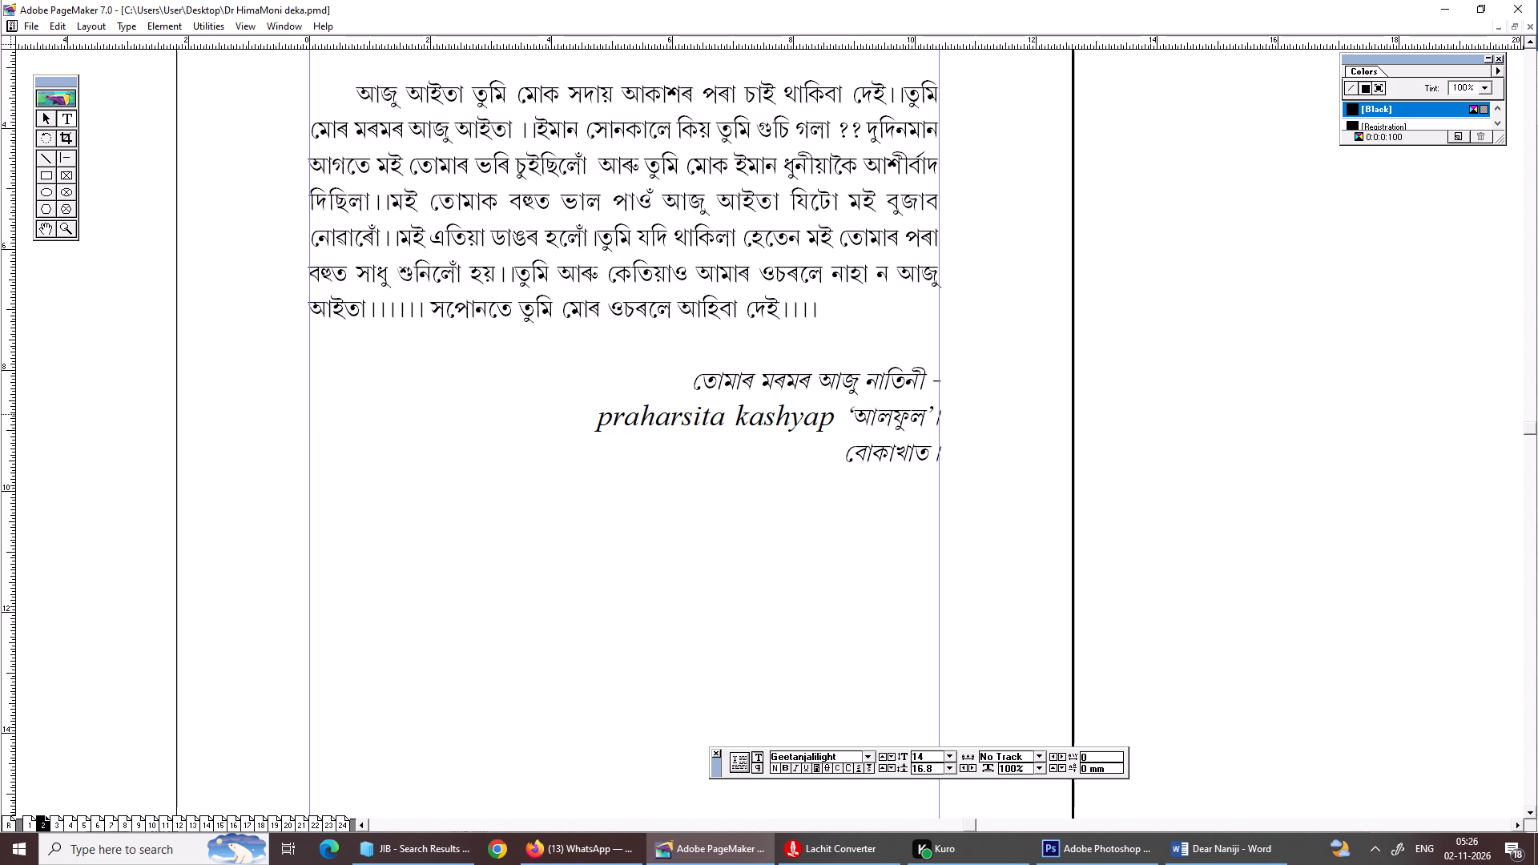
key("ctrl+0")
key("Page_Down")
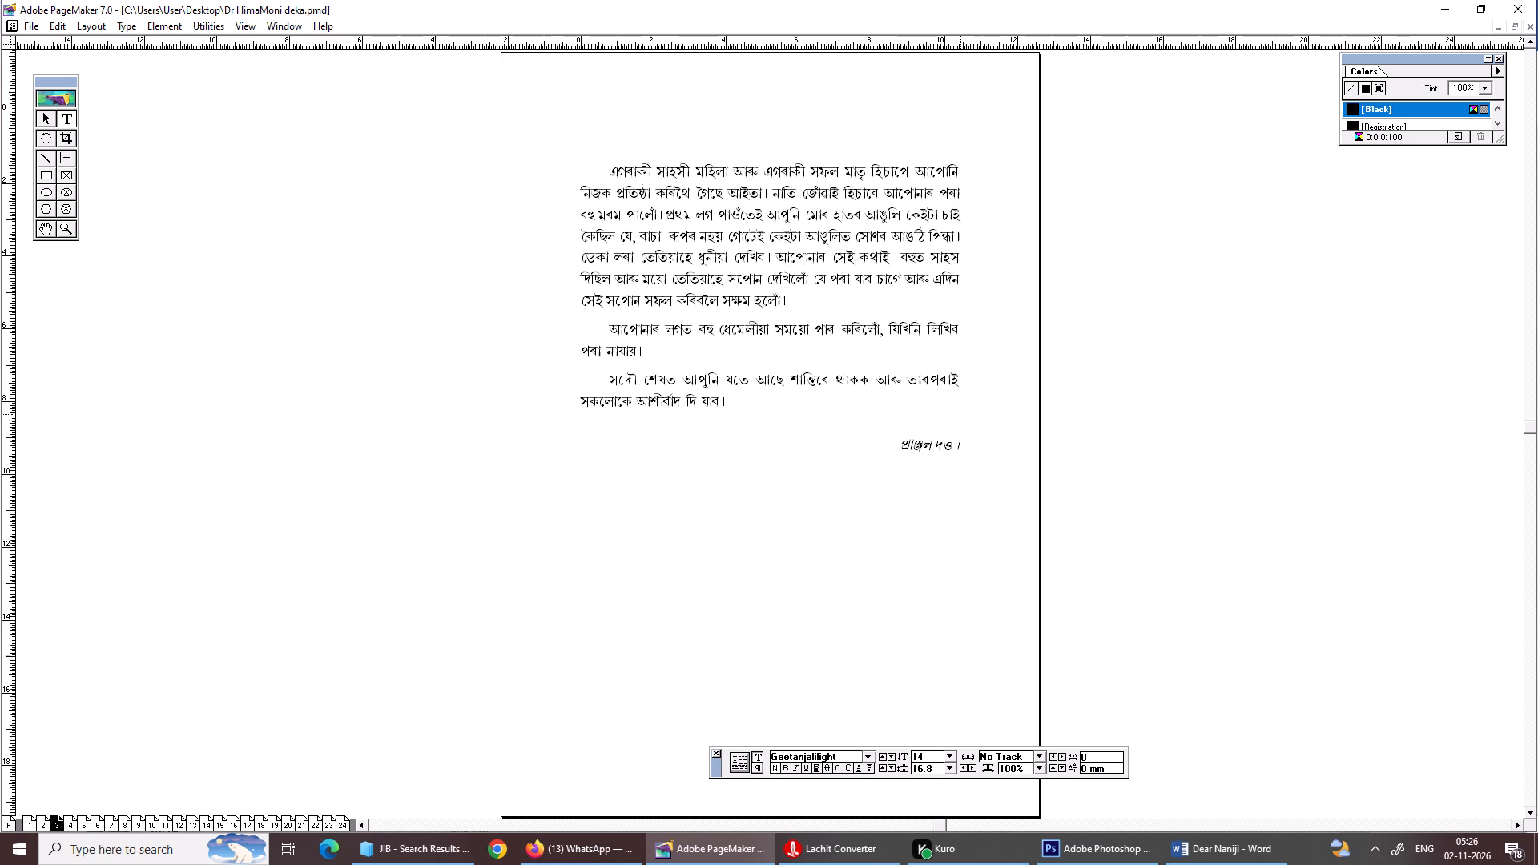
key("Page_Down")
key("Page_Down")
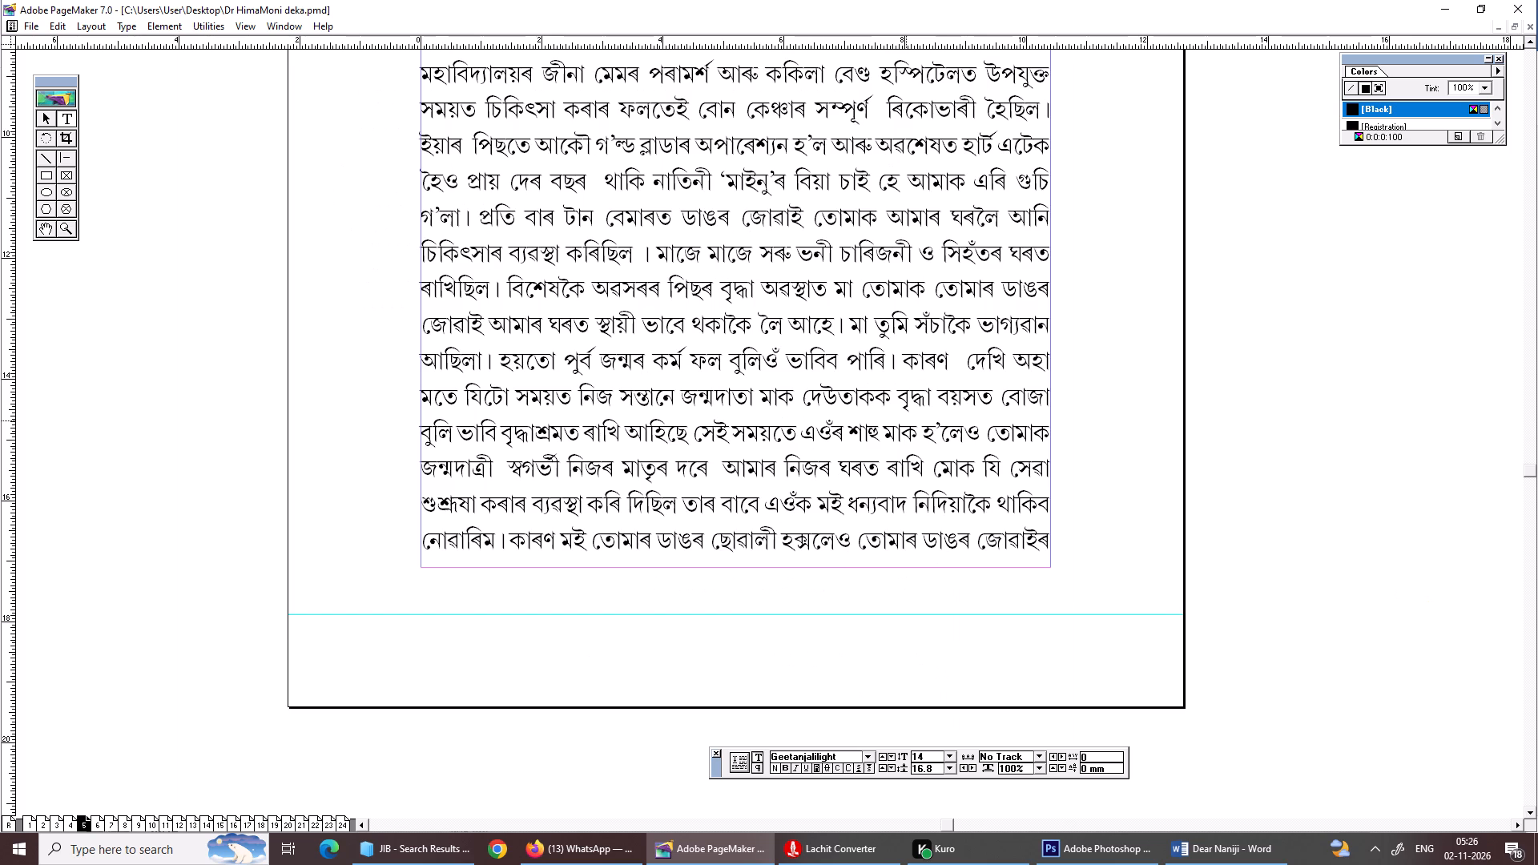
Delete the extra space before "এষাৰি" in the fourth line of page 6.
key("ctrl+0")
key("Page_Down")
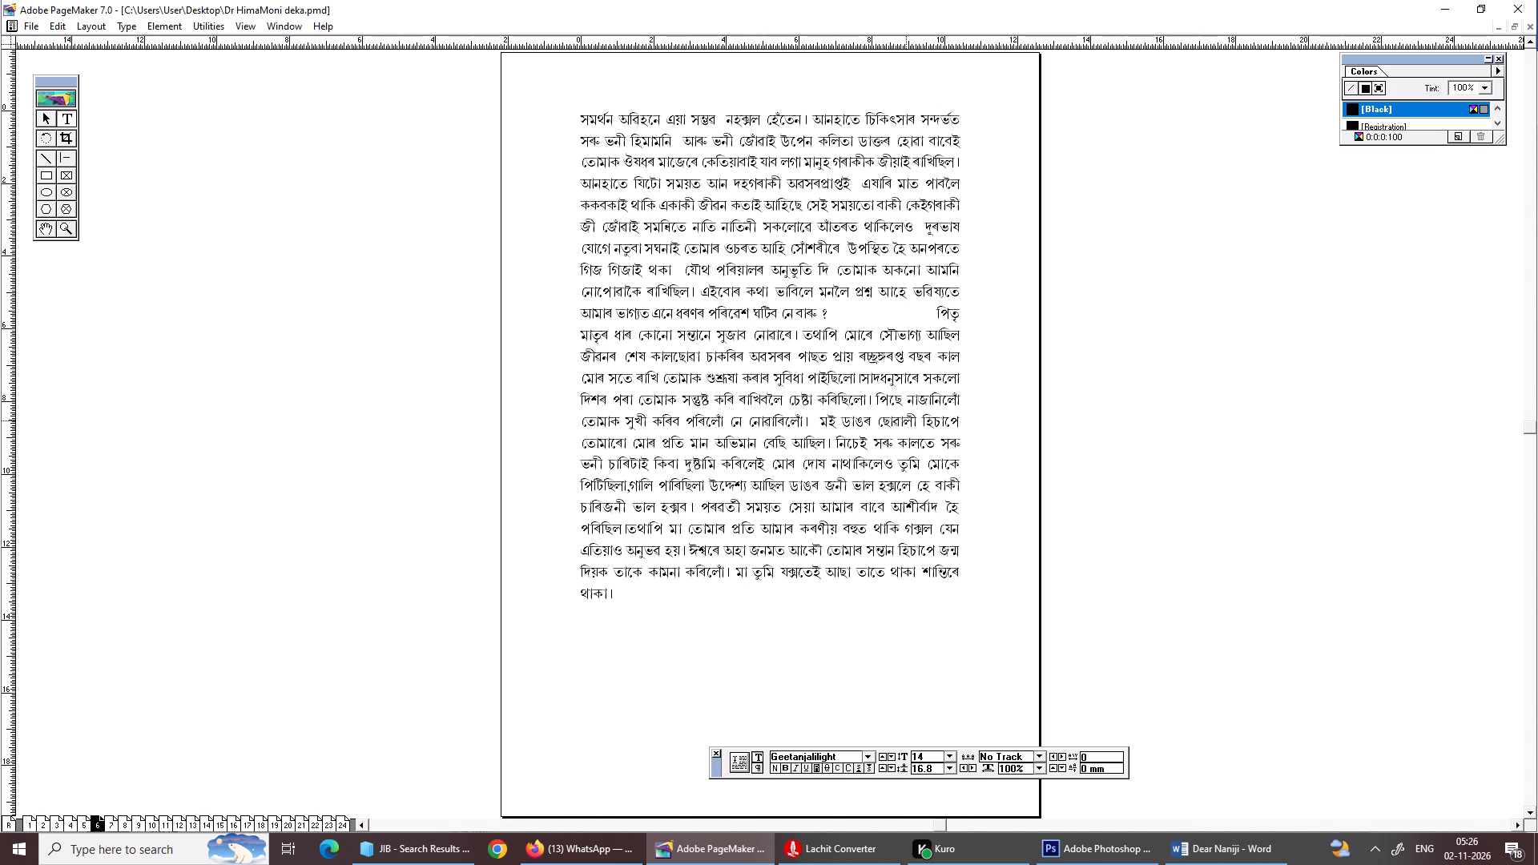
key("ctrl+2")
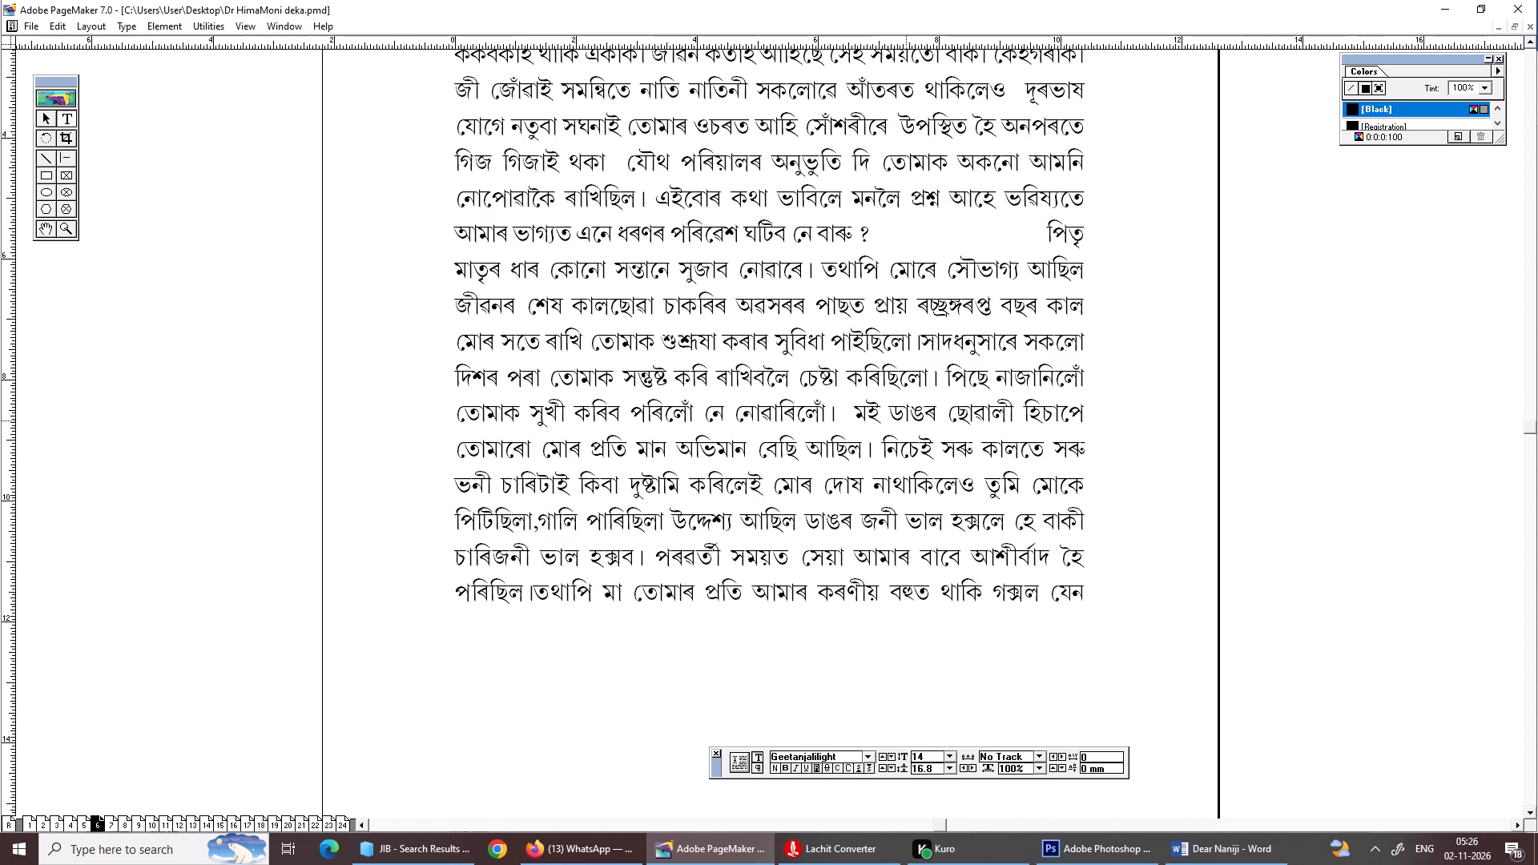
left_click(44, 225)
left_click_drag(131, 221, 176, 416)
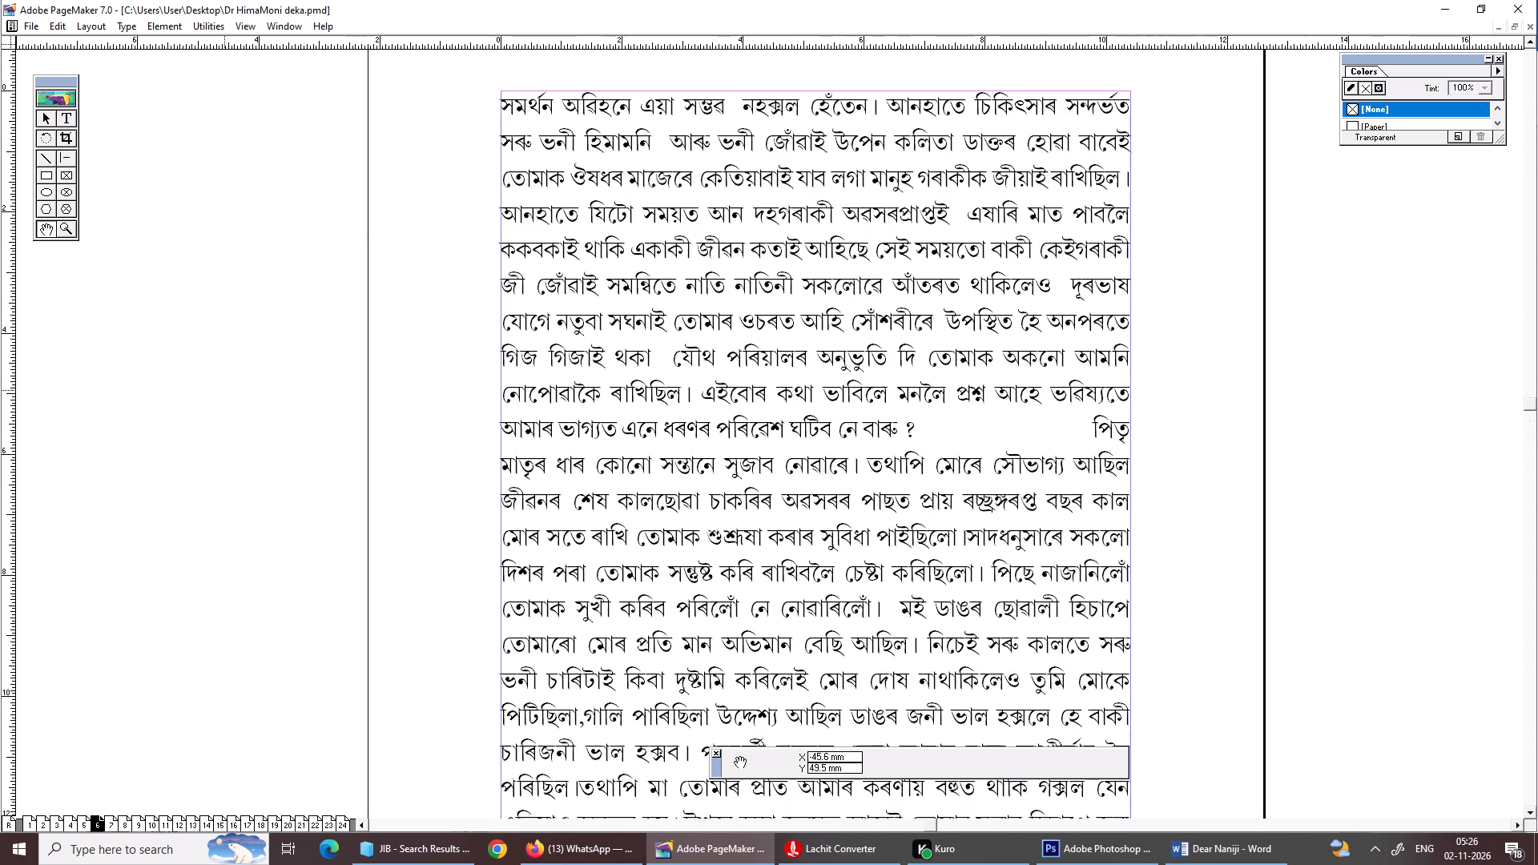
left_click_drag(268, 359, 182, 431)
left_click(64, 117)
left_click(776, 354)
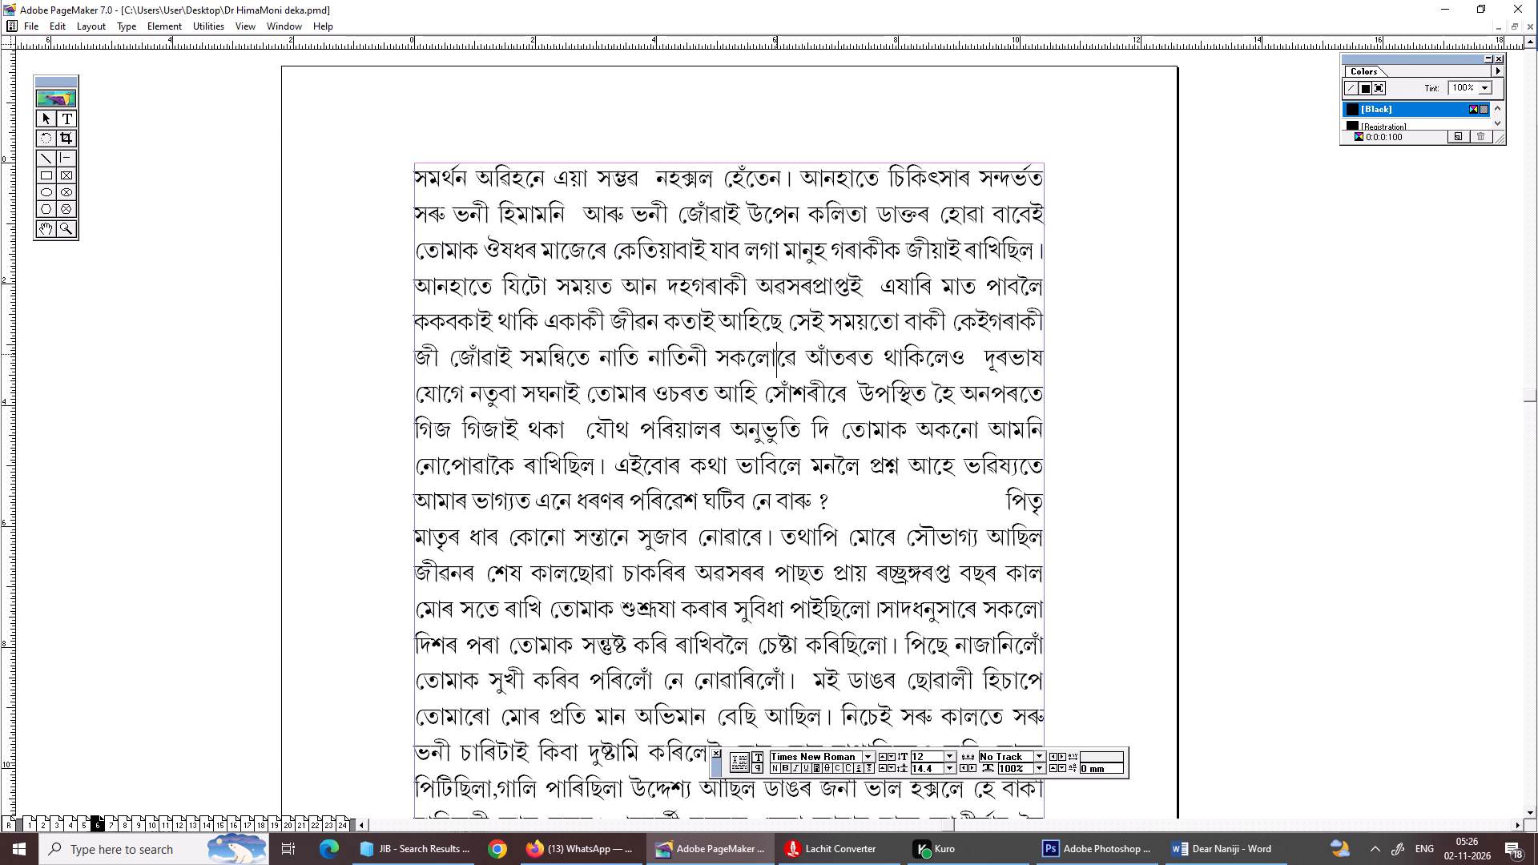
left_click(890, 290)
left_click(888, 289)
key("BackSpace")
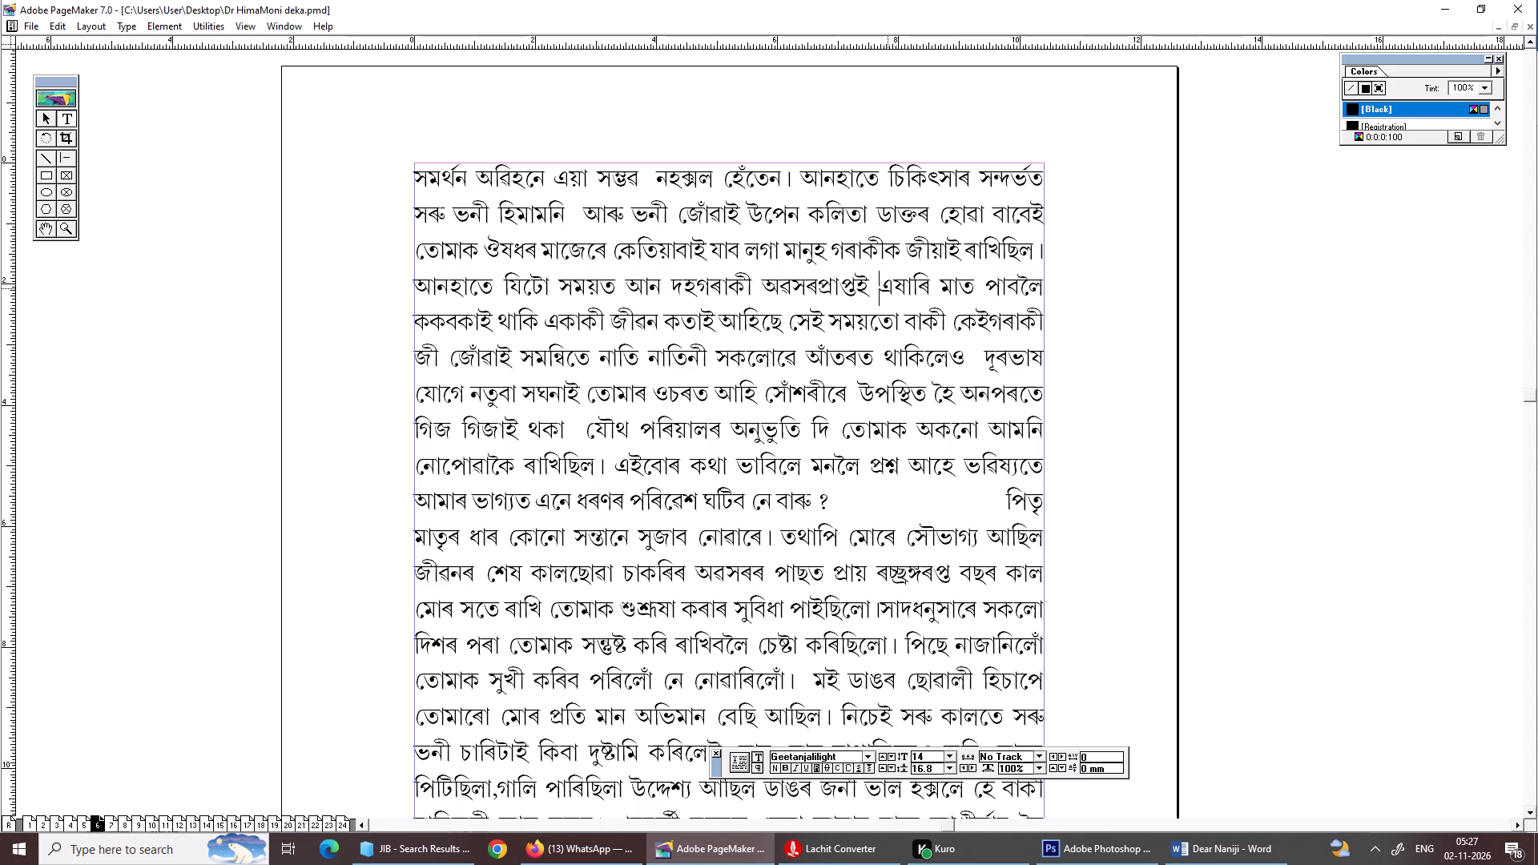
Replace the wide blank gap before "পিতৃ" with a paragraph break to start a new paragraph.
left_click_drag(1005, 503, 899, 511)
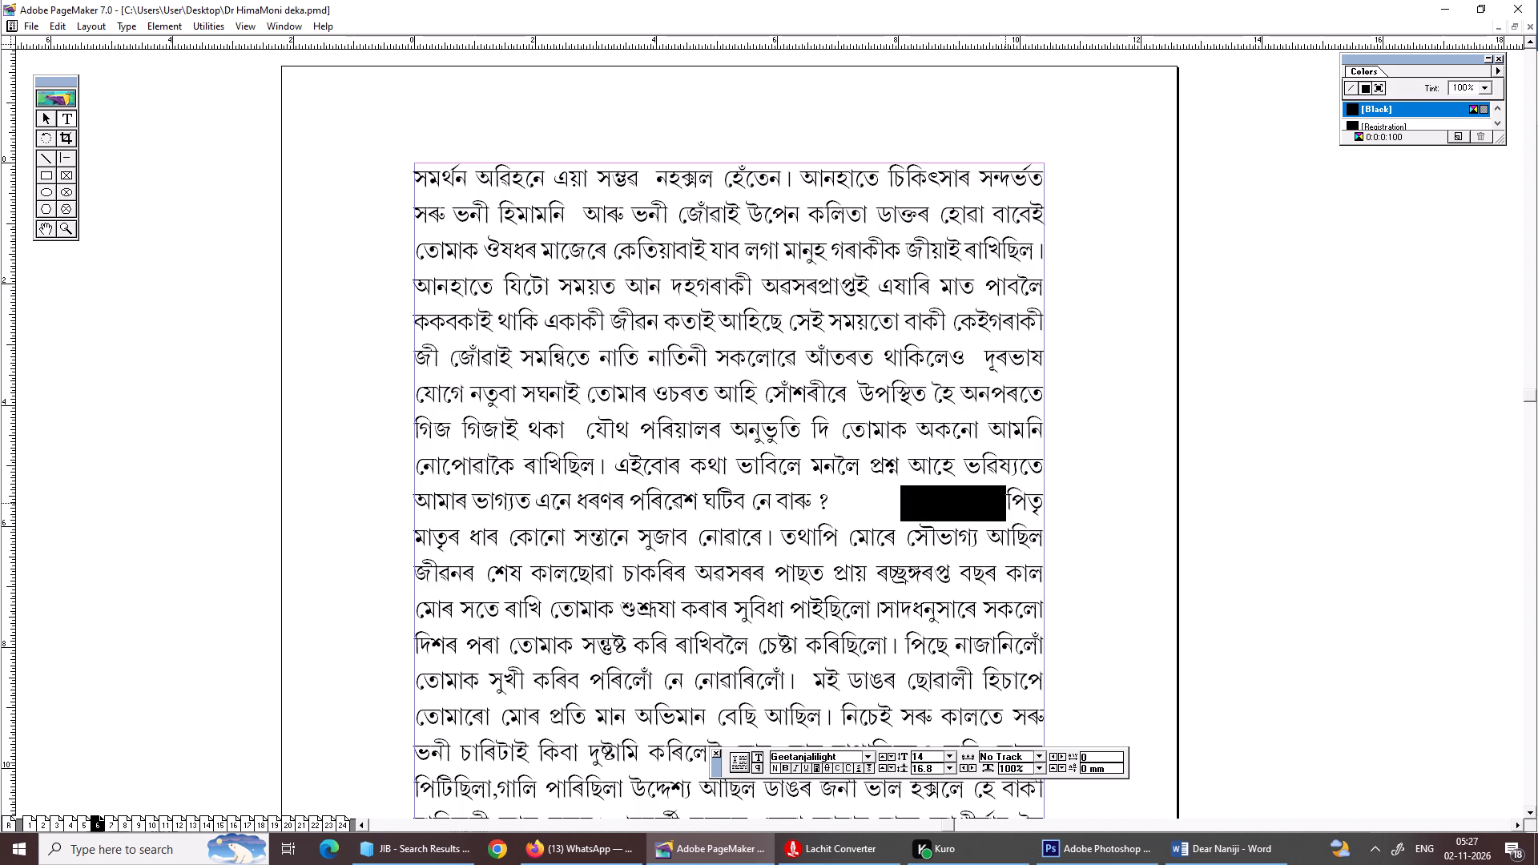
key("Return")
left_click(693, 272)
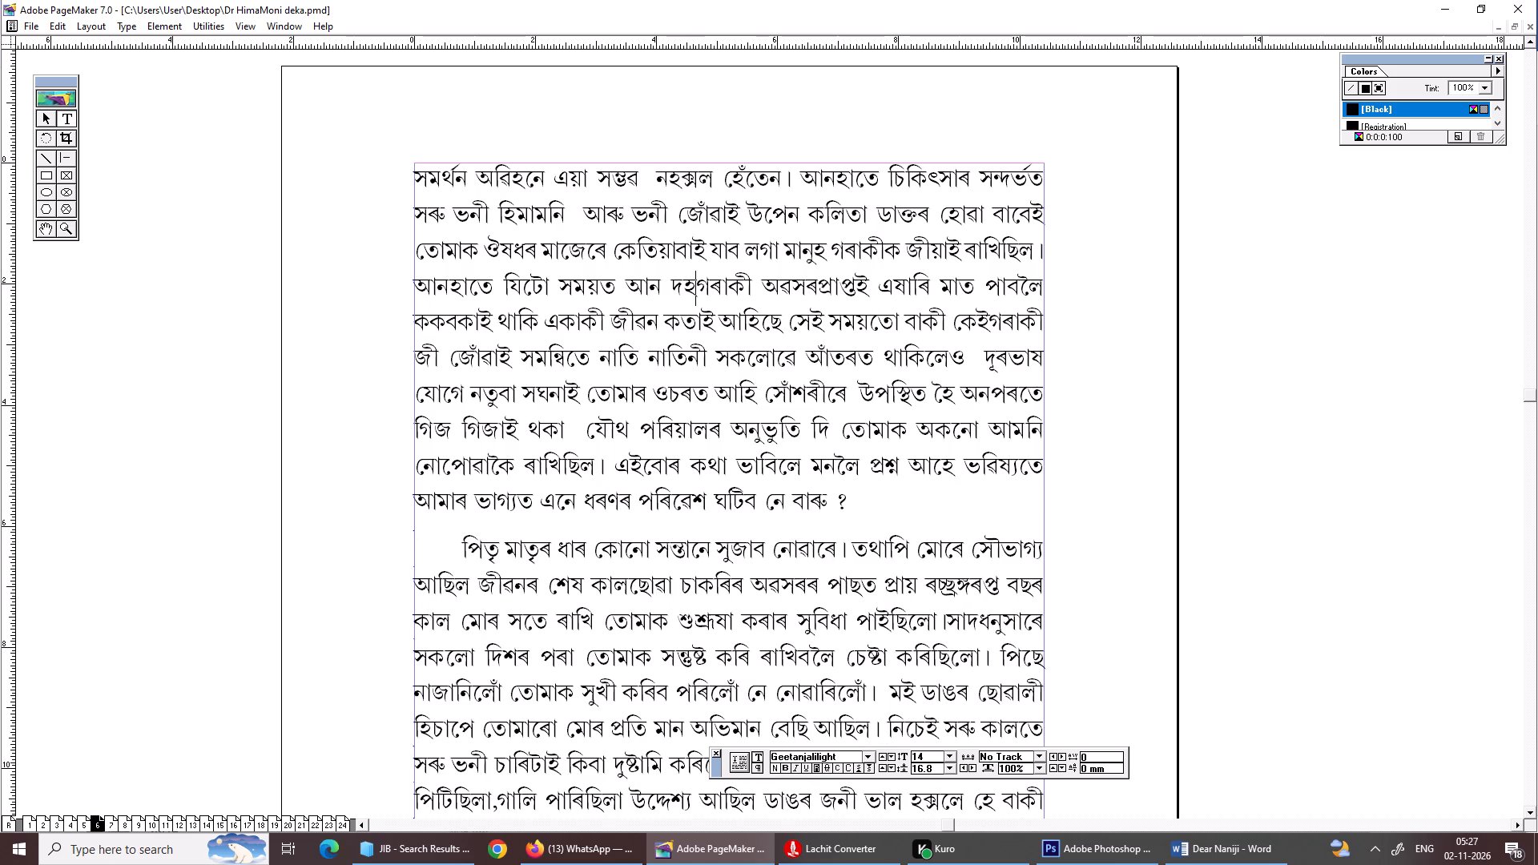
Replace the stray "ক্স" in "নহক্সল" with an apostrophe in the first line of page 6 and save.
left_click(687, 175)
key("shift+at")
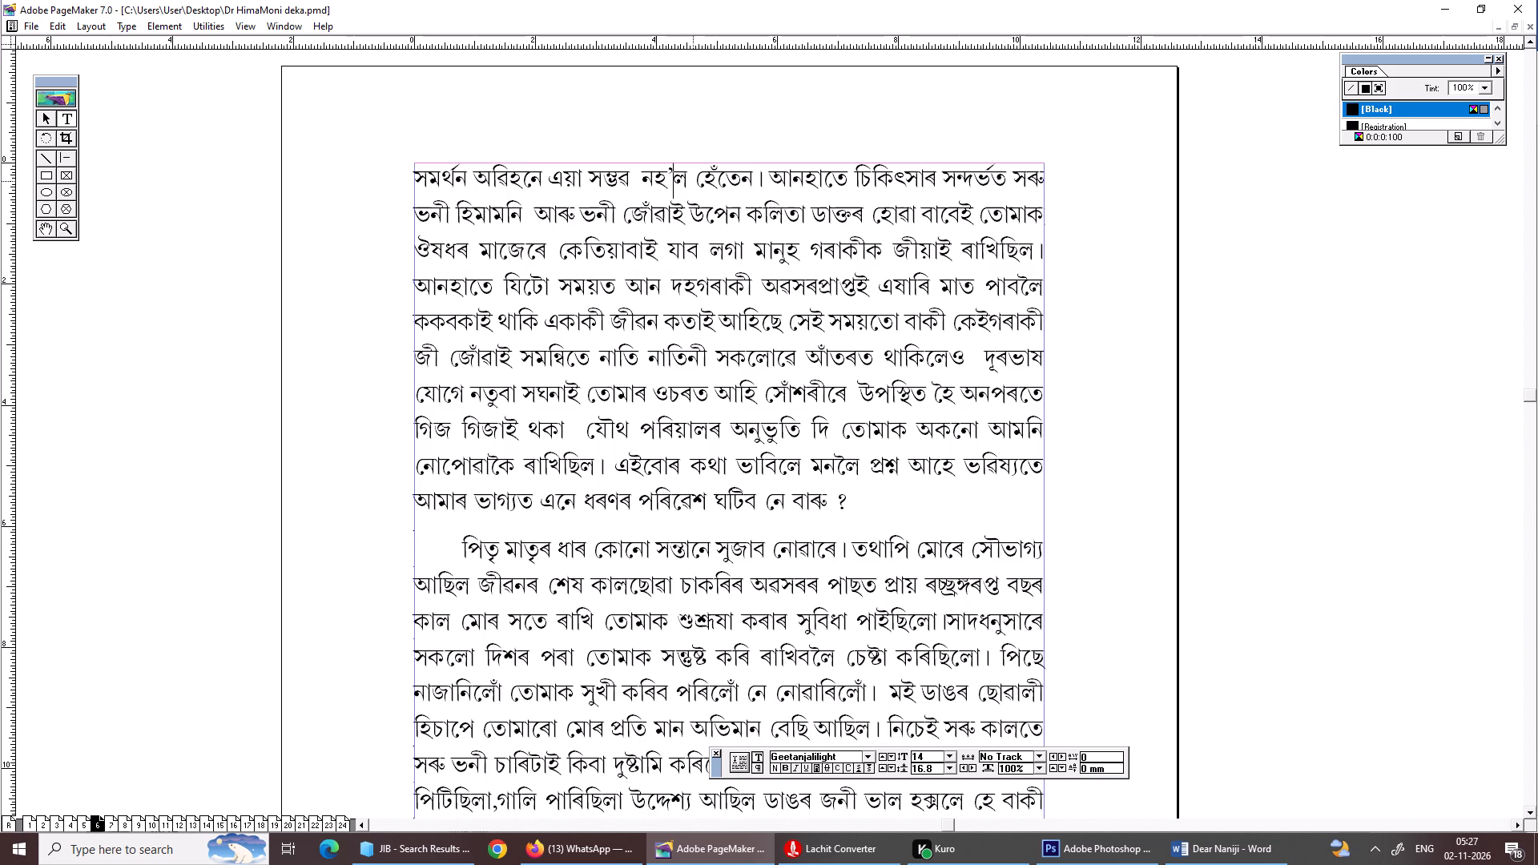
key("ctrl+s")
Delete the extra space before "যৌথ" and the space before the question mark after "বাৰু" in the first paragraph.
left_click(582, 435)
key("BackSpace")
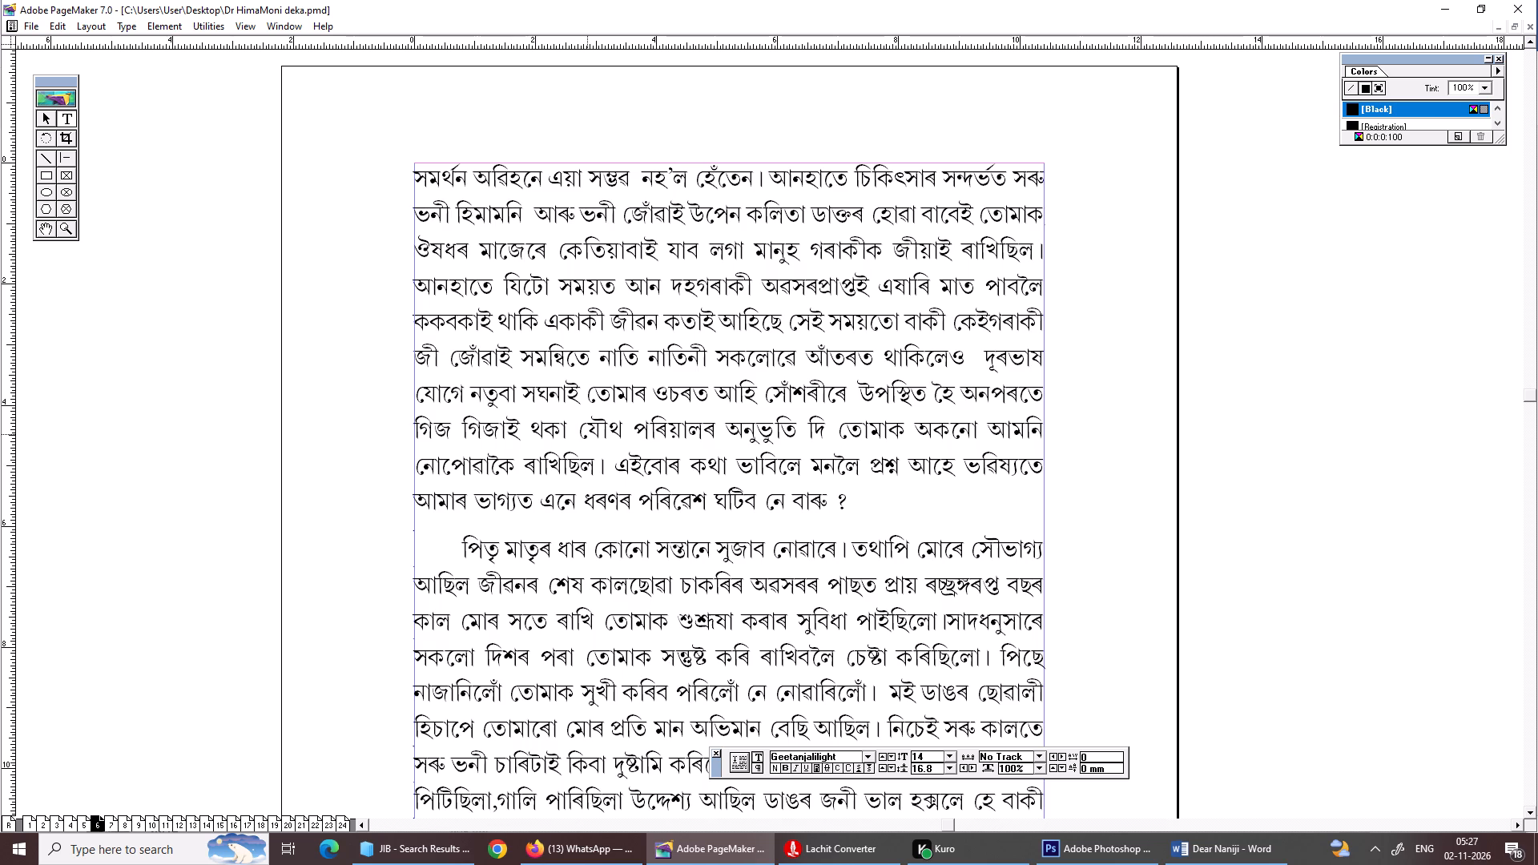
scroll(711, 211, "up", 1)
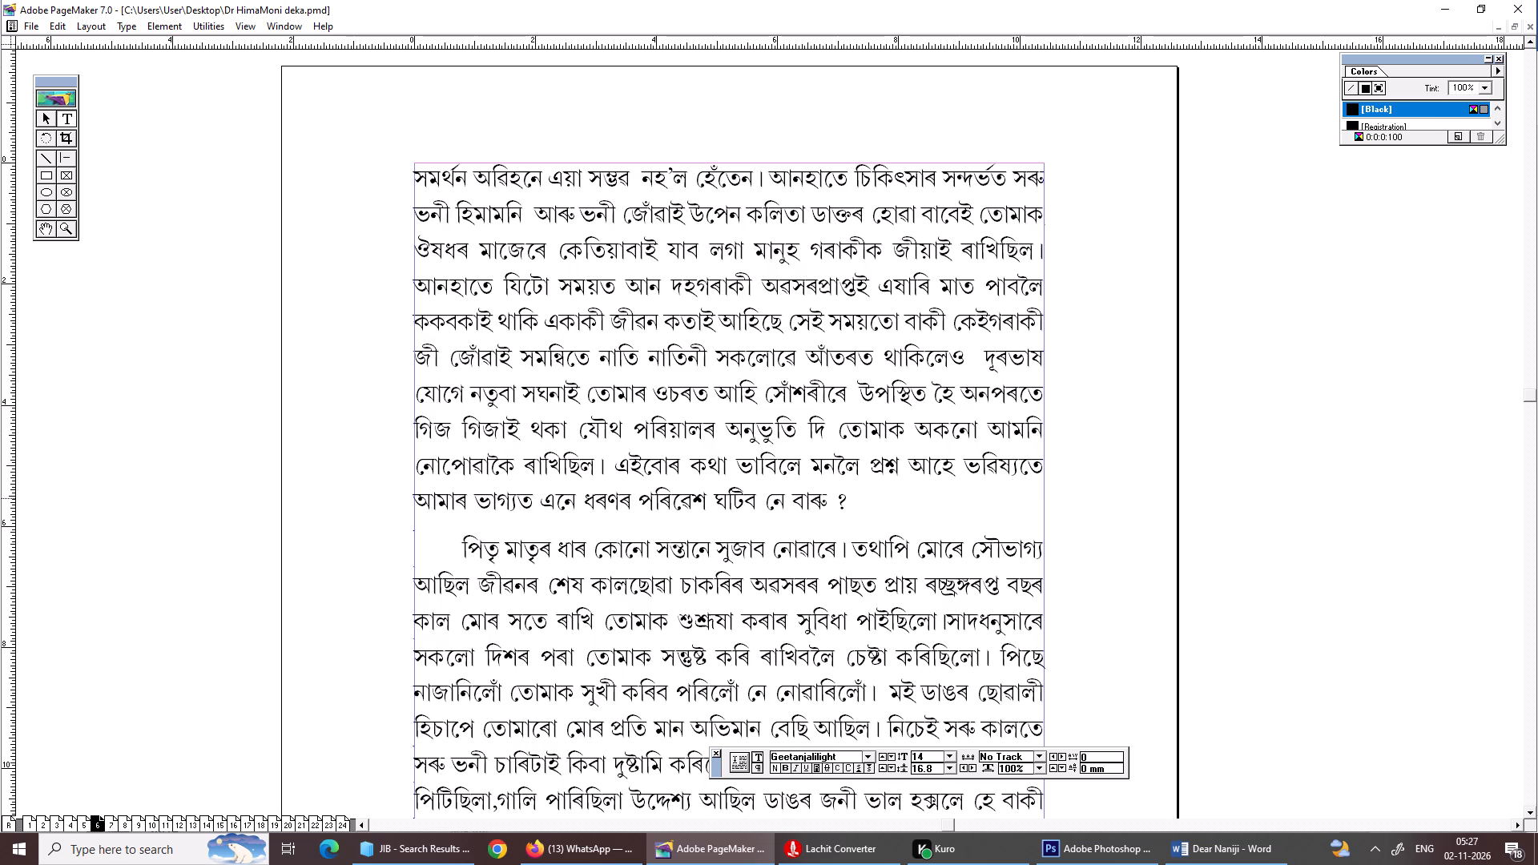
left_click(835, 496)
key("BackSpace")
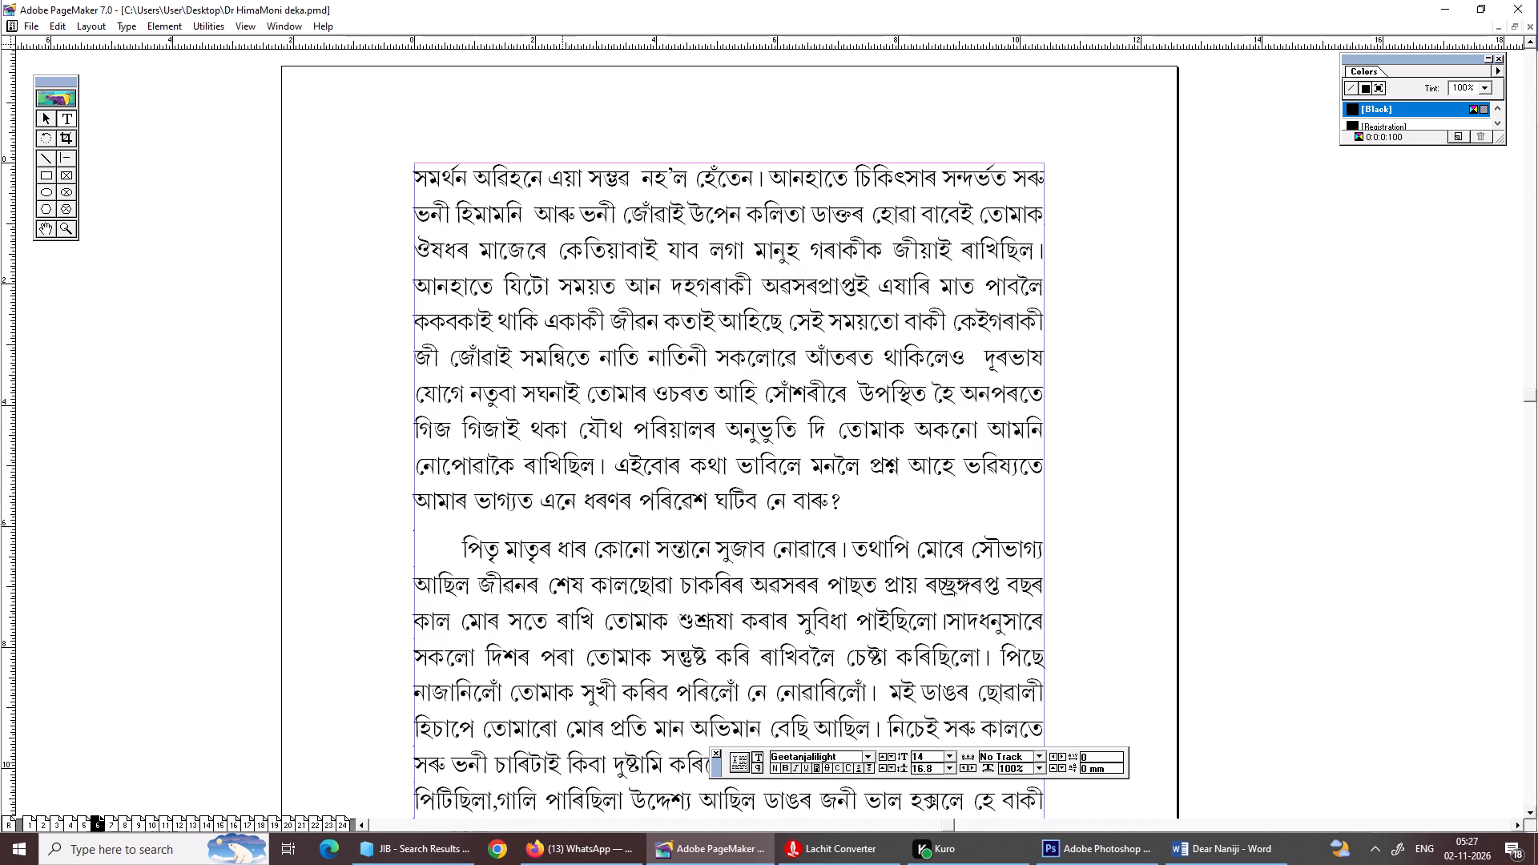
Set the font of the garbled number before "বছৰ" in the second paragraph to Geetanjaliplight.
scroll(582, 548, "up", 1)
scroll(582, 548, "down", 5)
left_click_drag(1529, 397, 1529, 419)
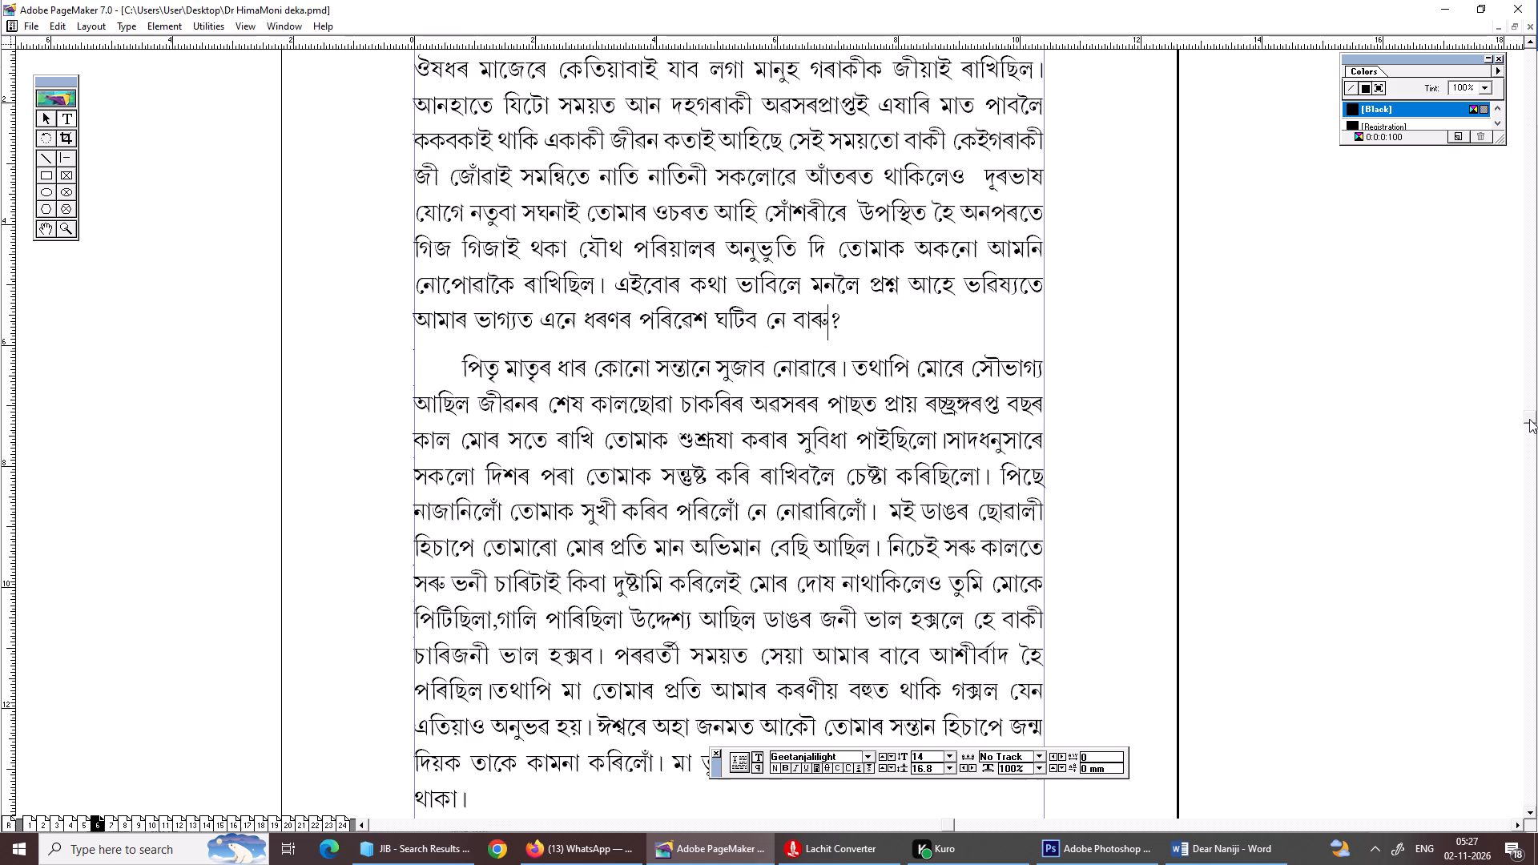
left_click_drag(1531, 420, 1532, 433)
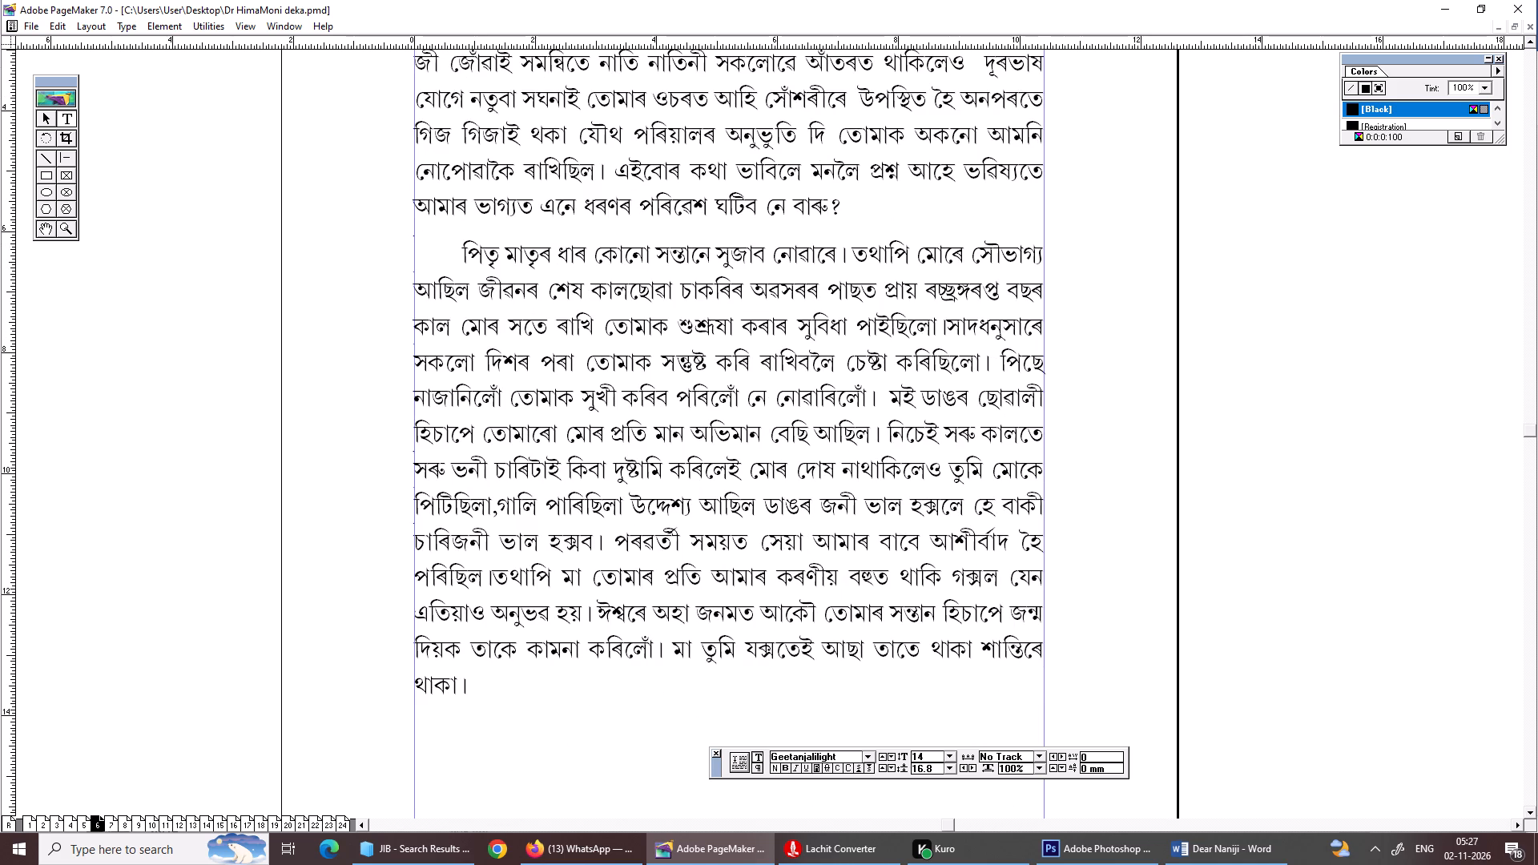
left_click_drag(927, 293, 996, 297)
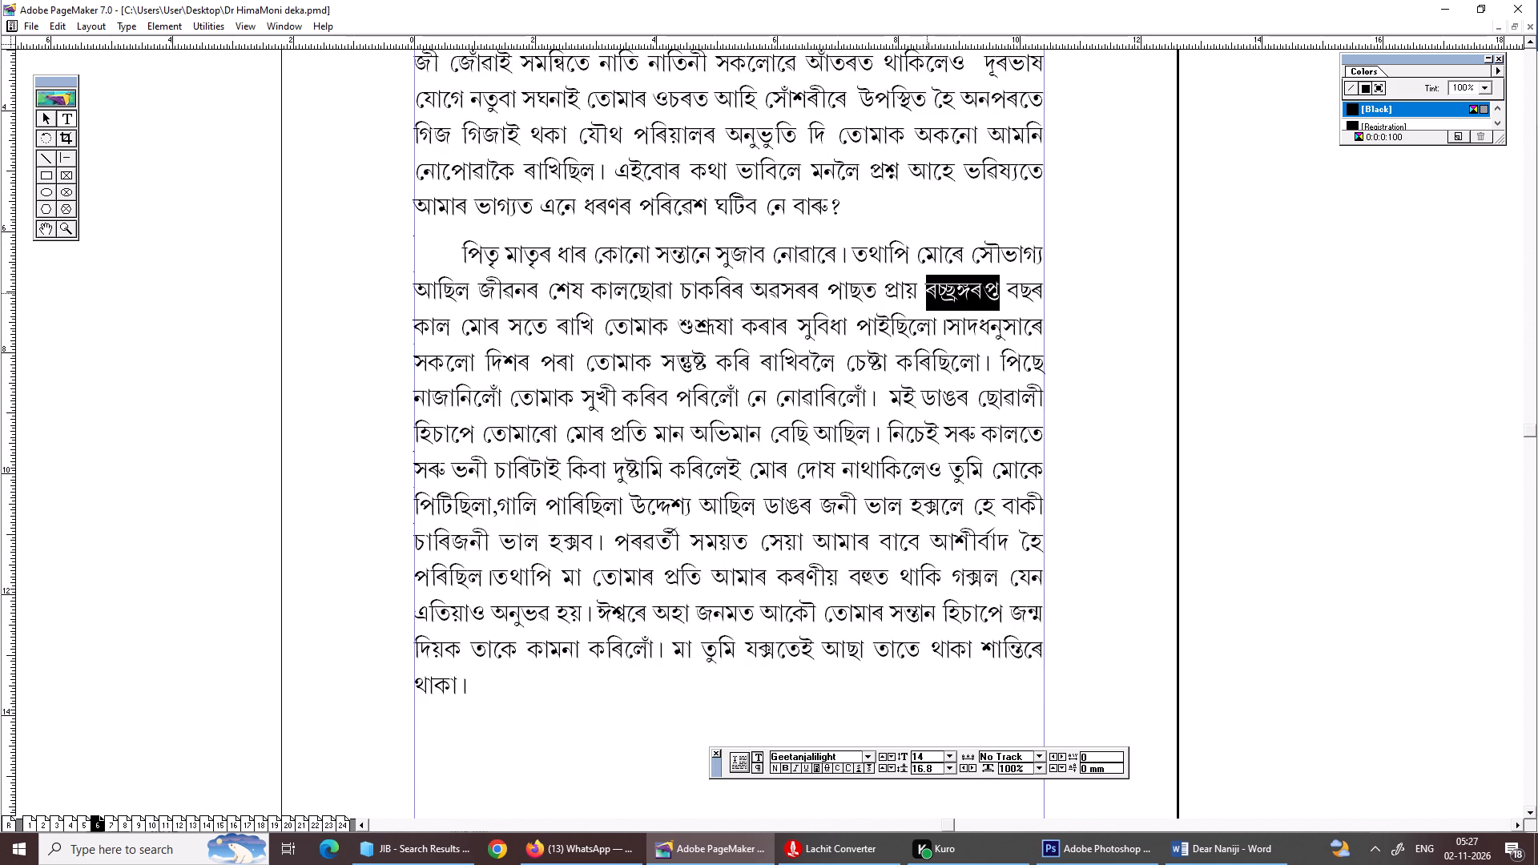
left_click_drag(996, 297, 996, 300)
key("ctrl+t")
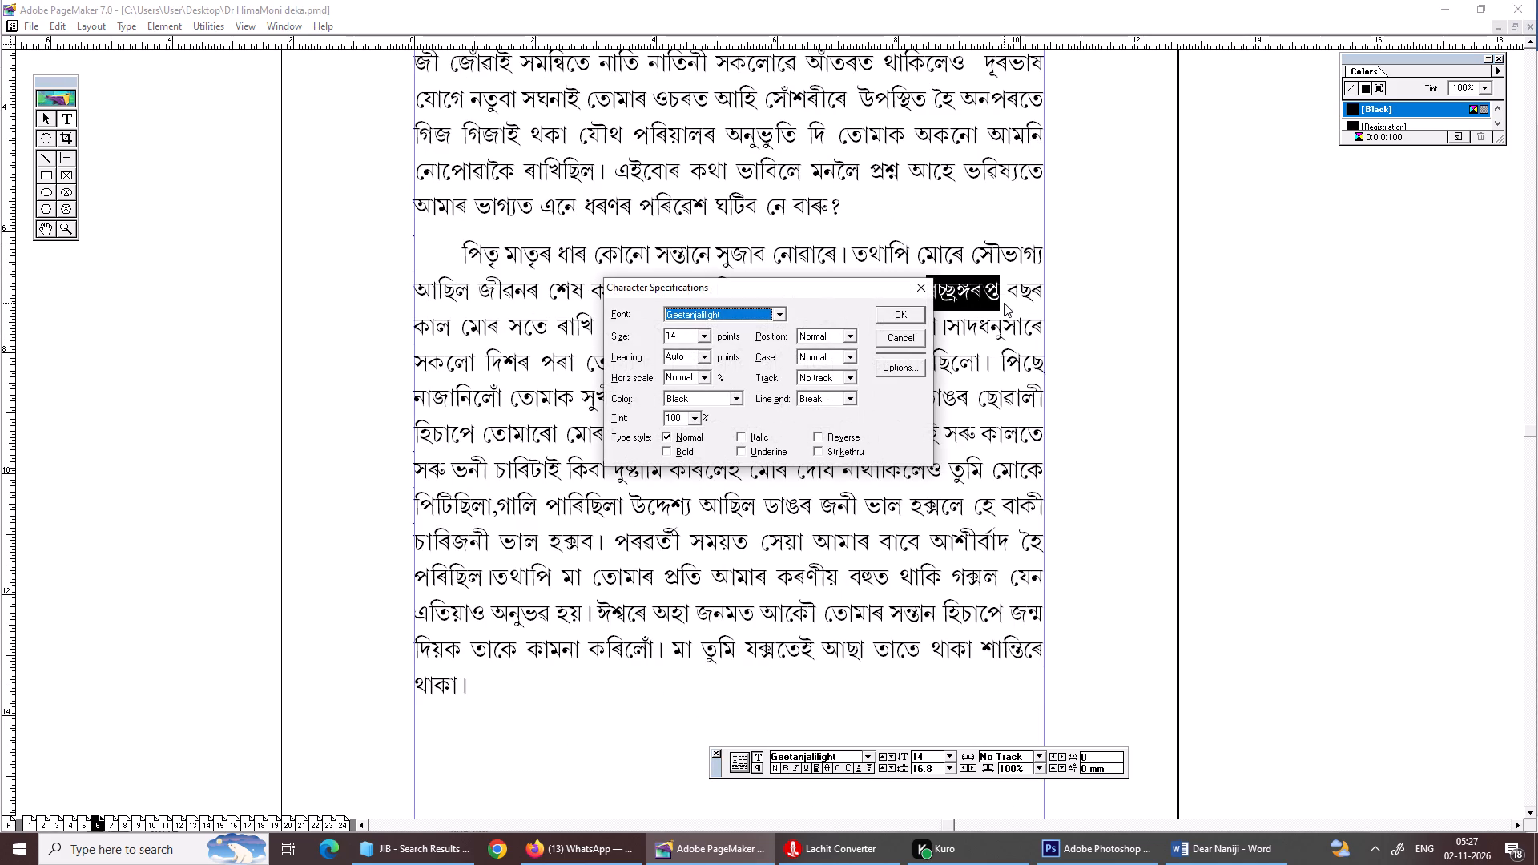
key("Down")
key("Down")
key("Down")
key("Down")
key("Down")
key("Down")
key("Return")
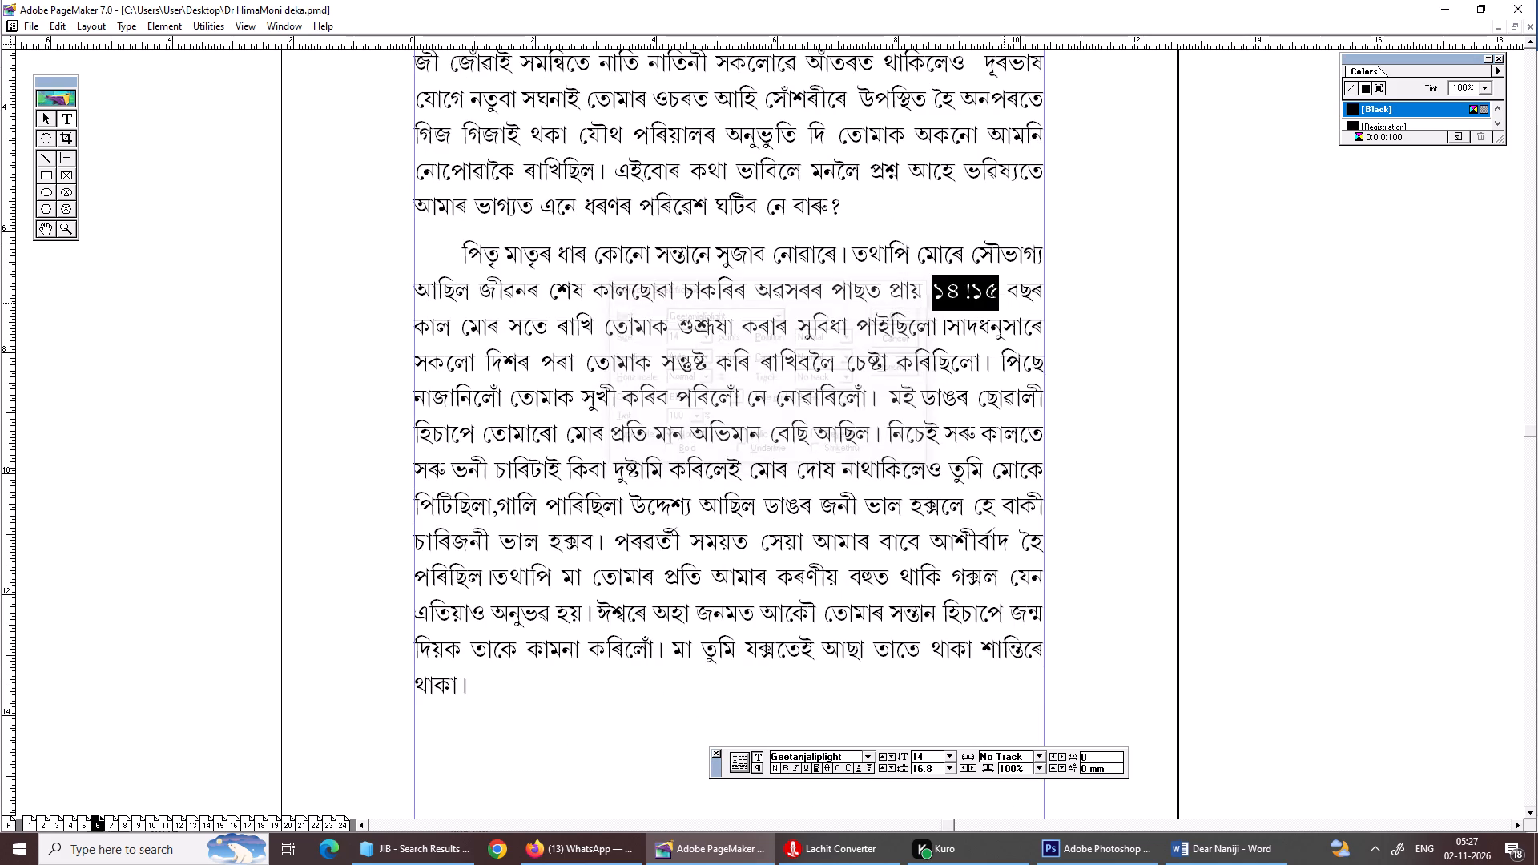
Replace the exclamation mark between "১৪" and "১৫" with a slash, leaving no extra space.
left_click(968, 288)
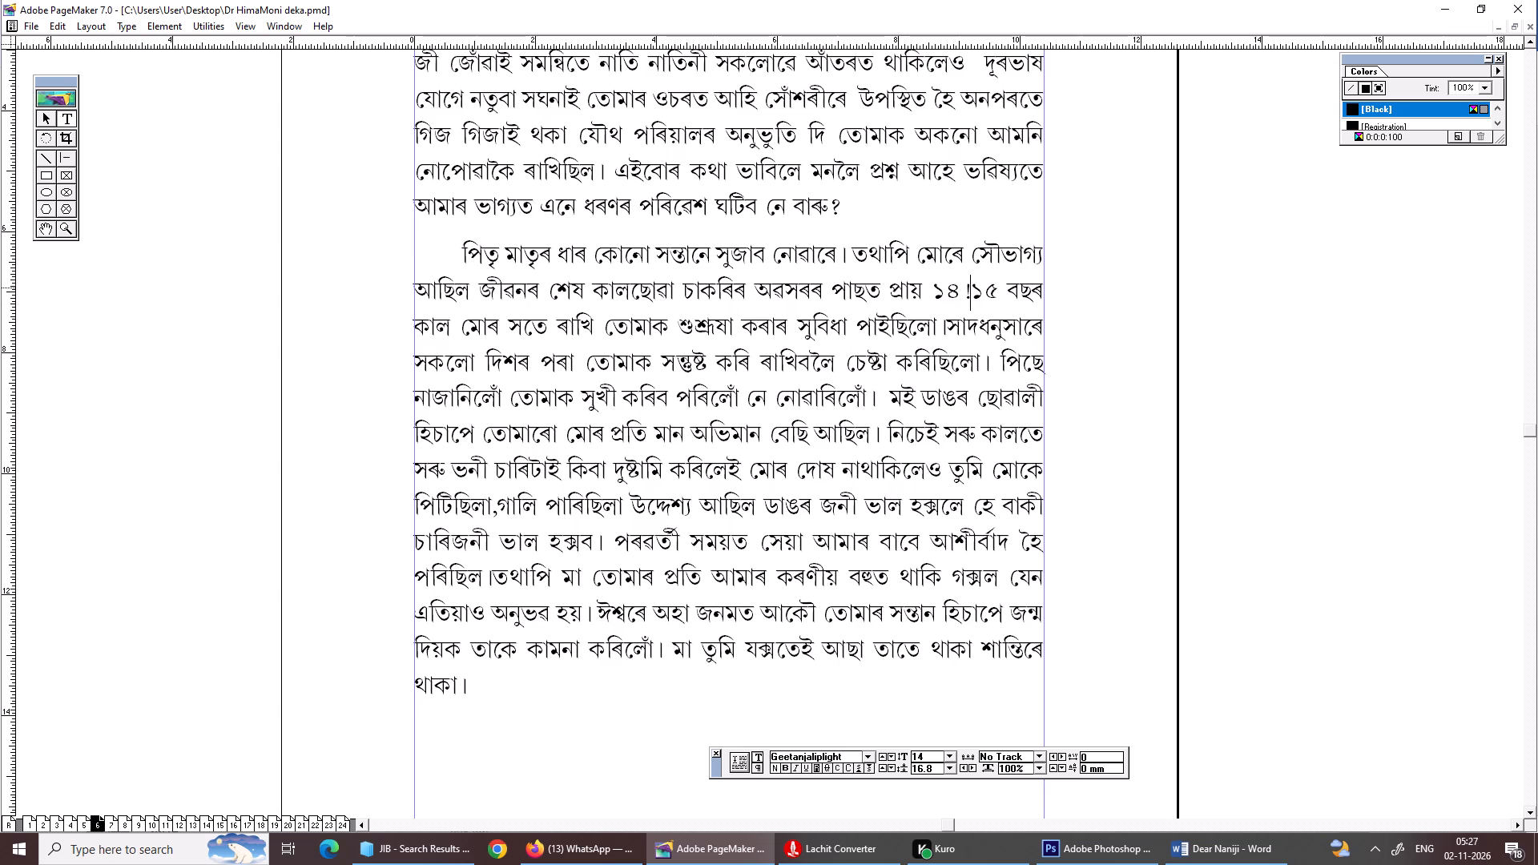
key("BackSpace")
key("slash")
key("Right")
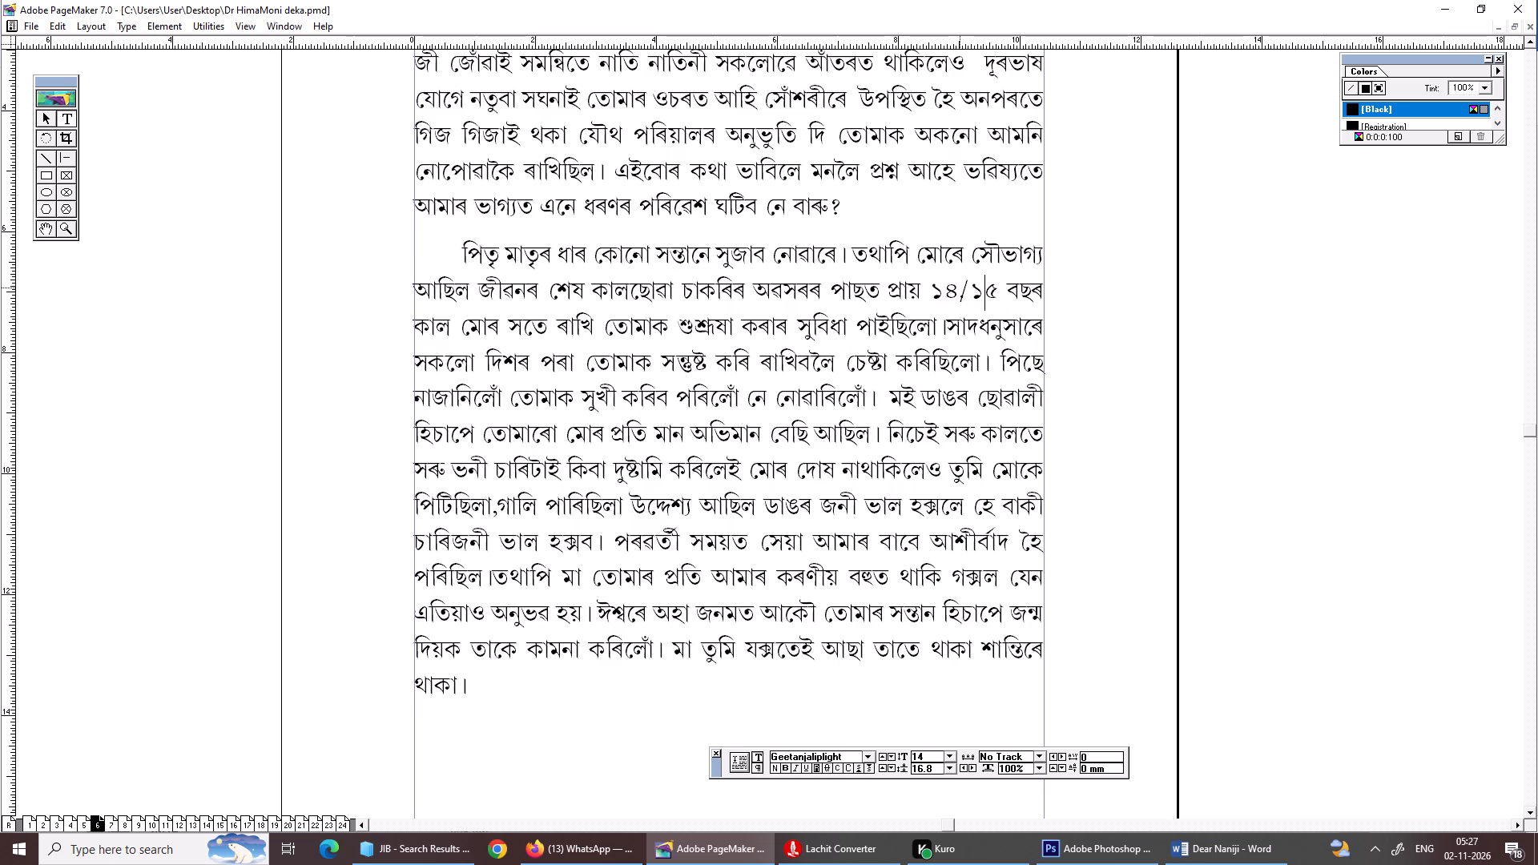
key("Left")
key("BackSpace")
Replace the stray "ক্স" in "যক্সতেই" with an apostrophe in the last sentence of page 6 and save.
left_click_drag(503, 693, 649, 864)
key("ctrl+0")
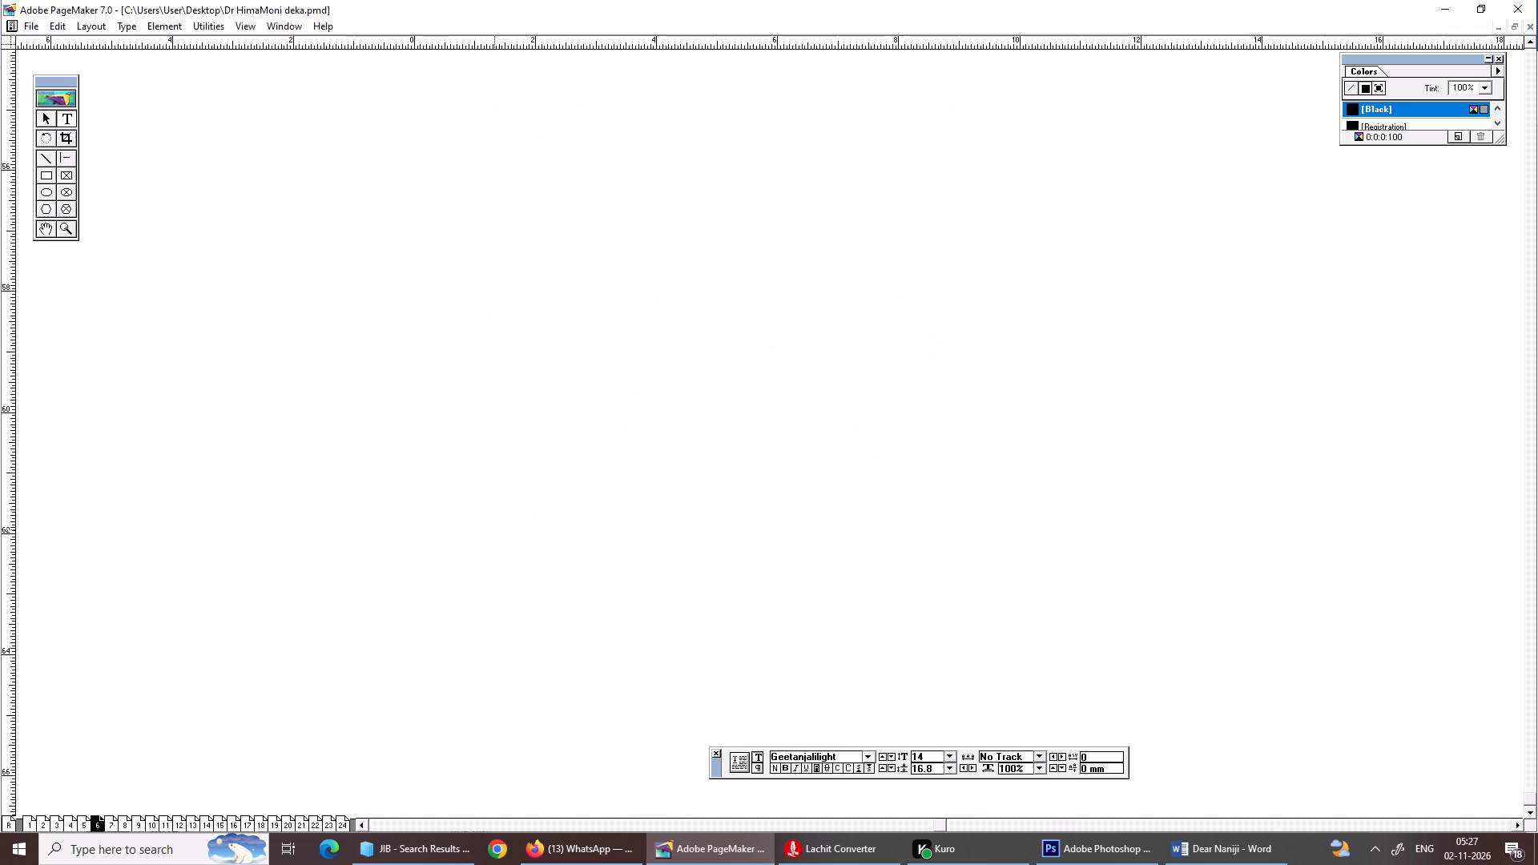
key("ctrl+2")
scroll(494, 529, "down", 1)
scroll(494, 529, "up", 2)
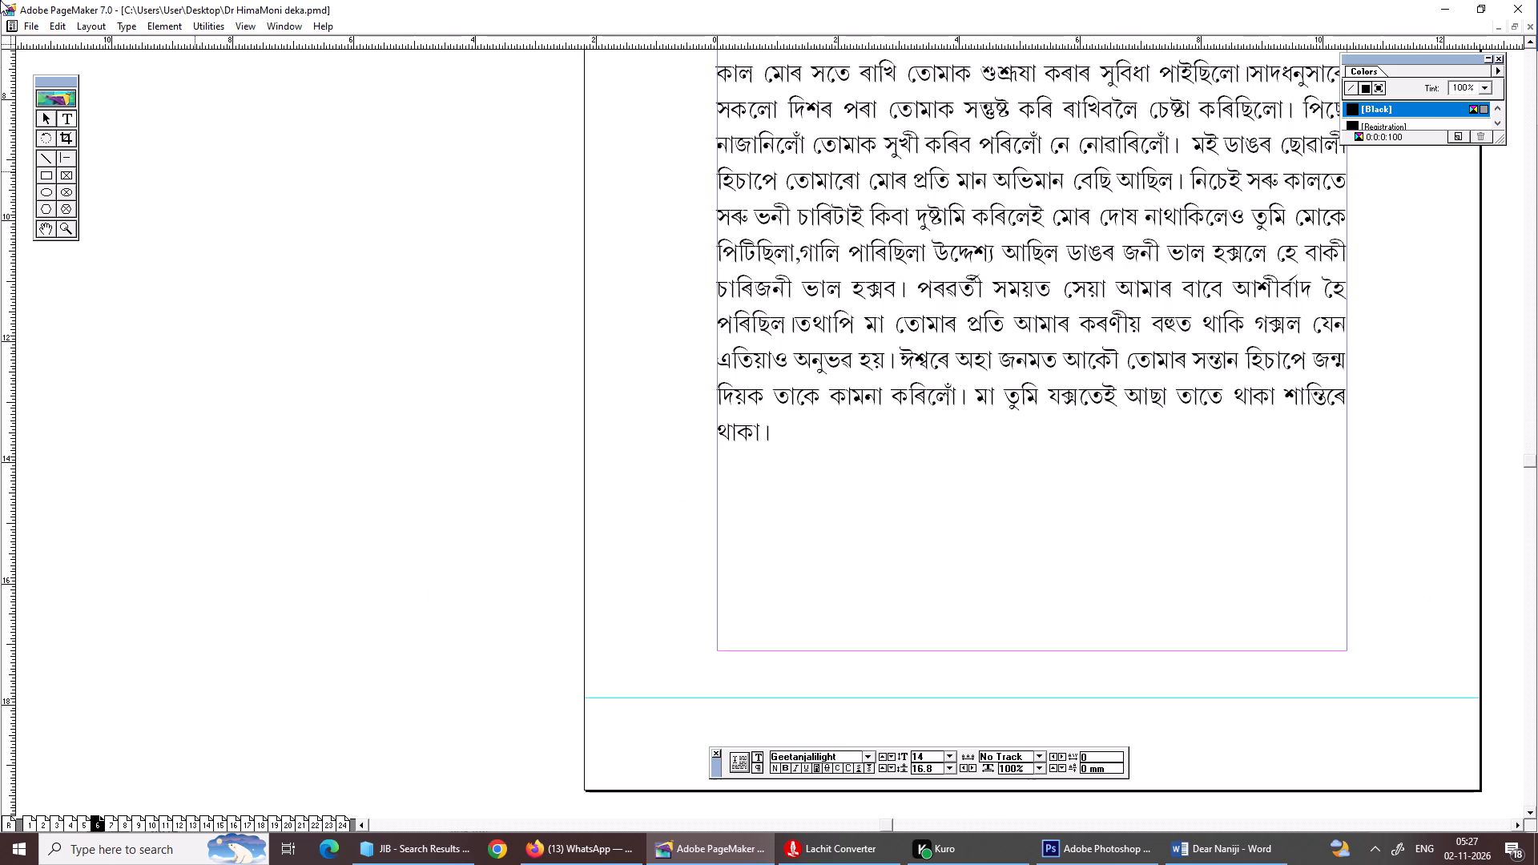
left_click(41, 236)
left_click(46, 227)
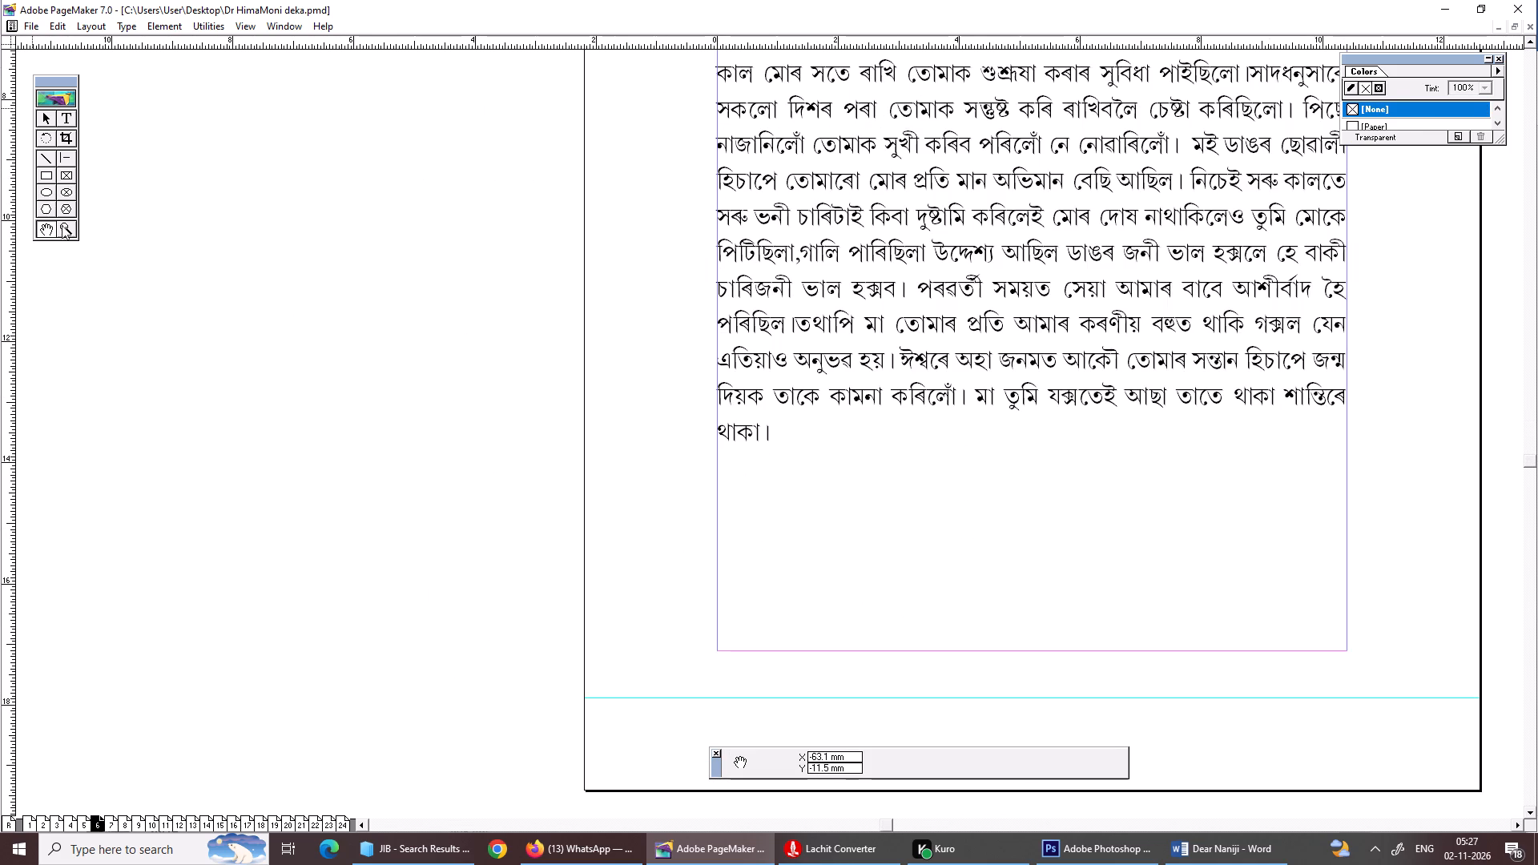
left_click_drag(262, 250, 0, 404)
left_click_drag(501, 286, 449, 376)
left_click(62, 117)
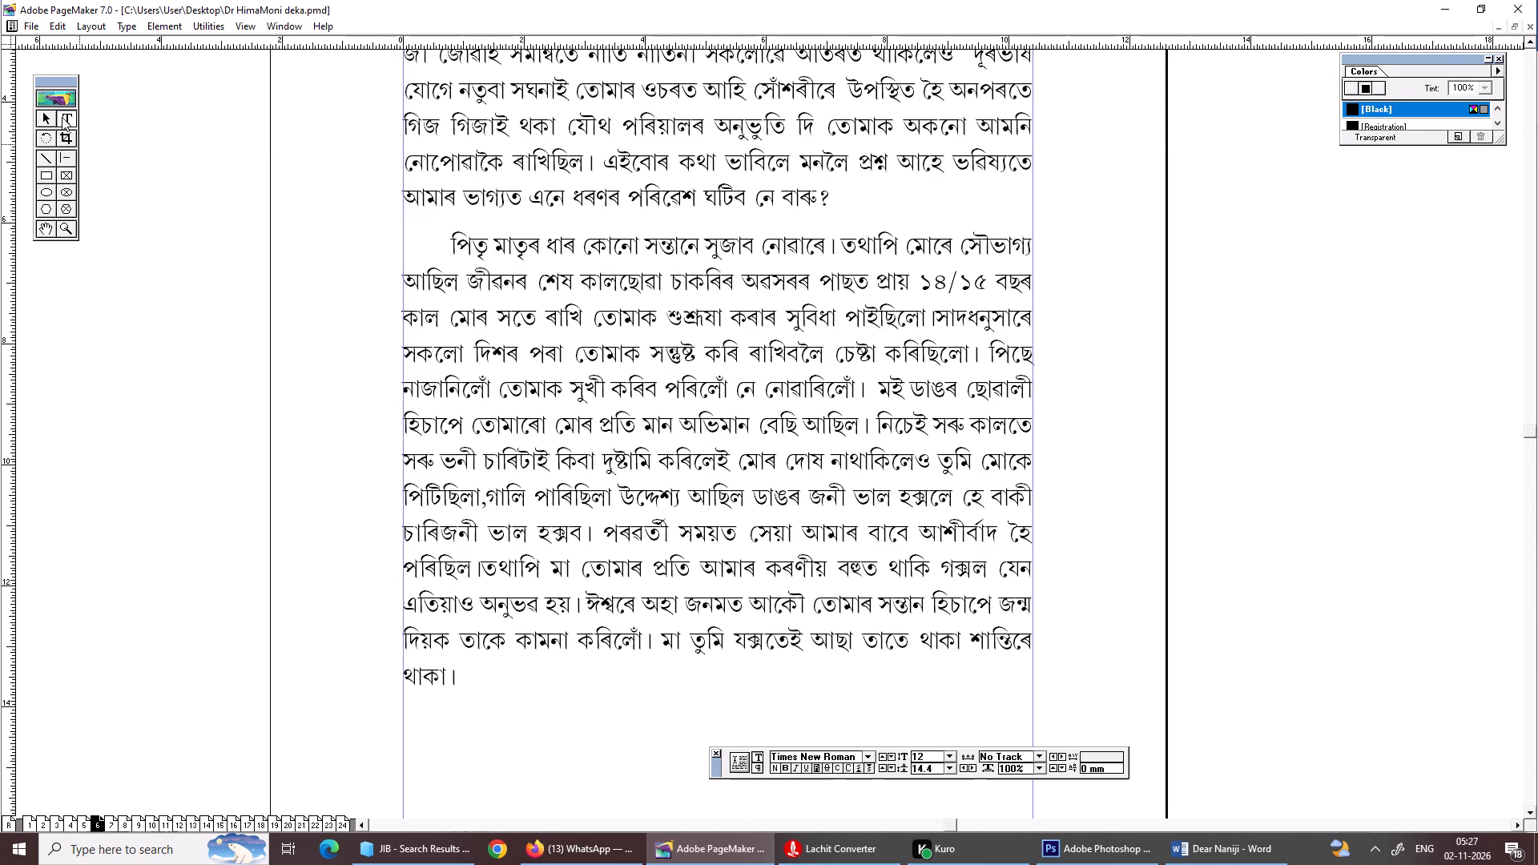
left_click_drag(454, 243, 387, 251)
left_click(429, 261)
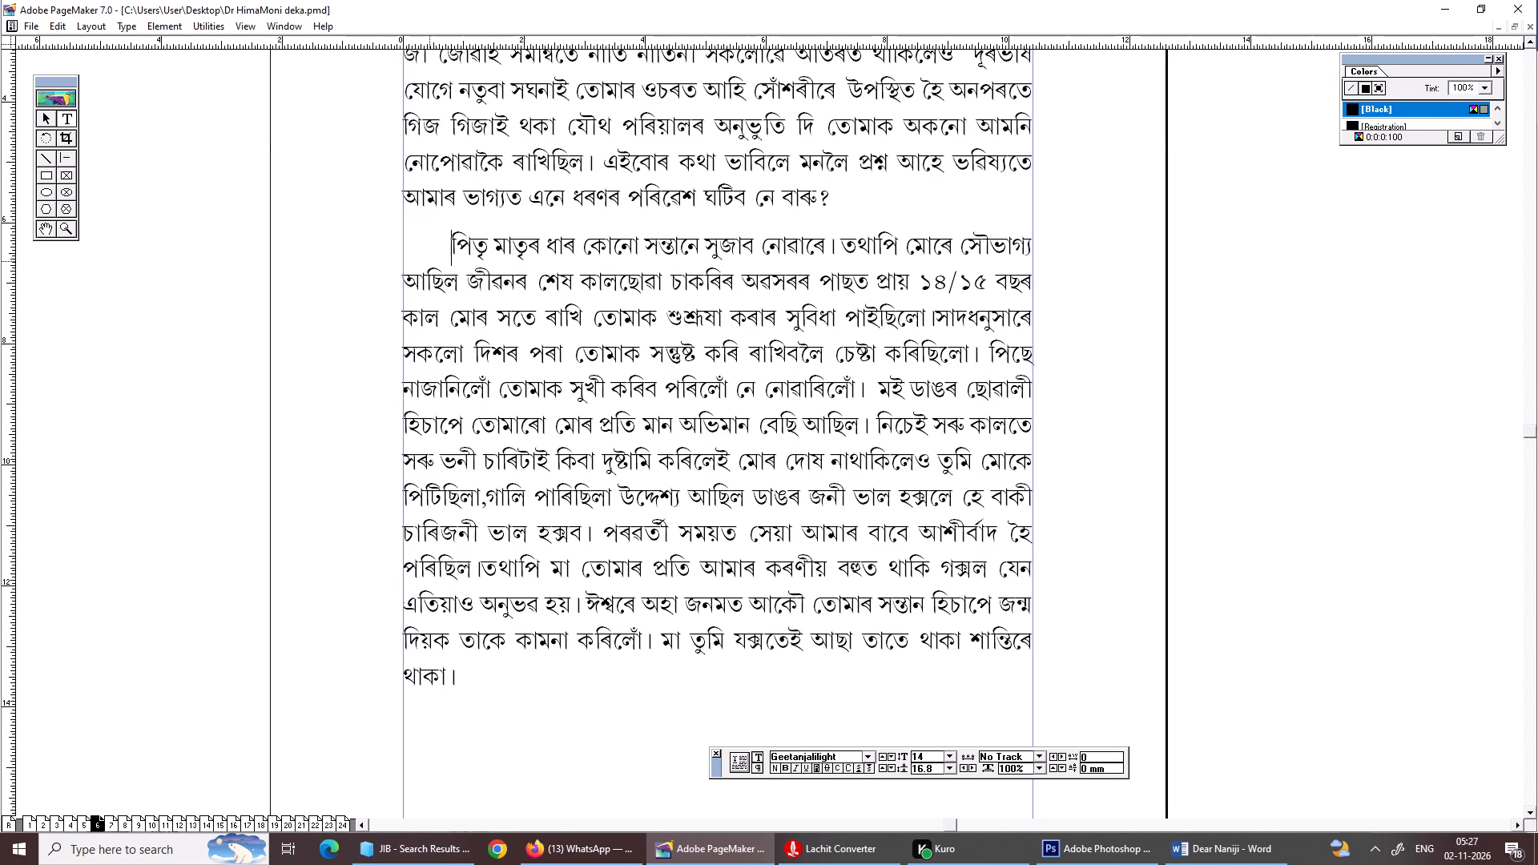
left_click_drag(752, 642, 763, 652)
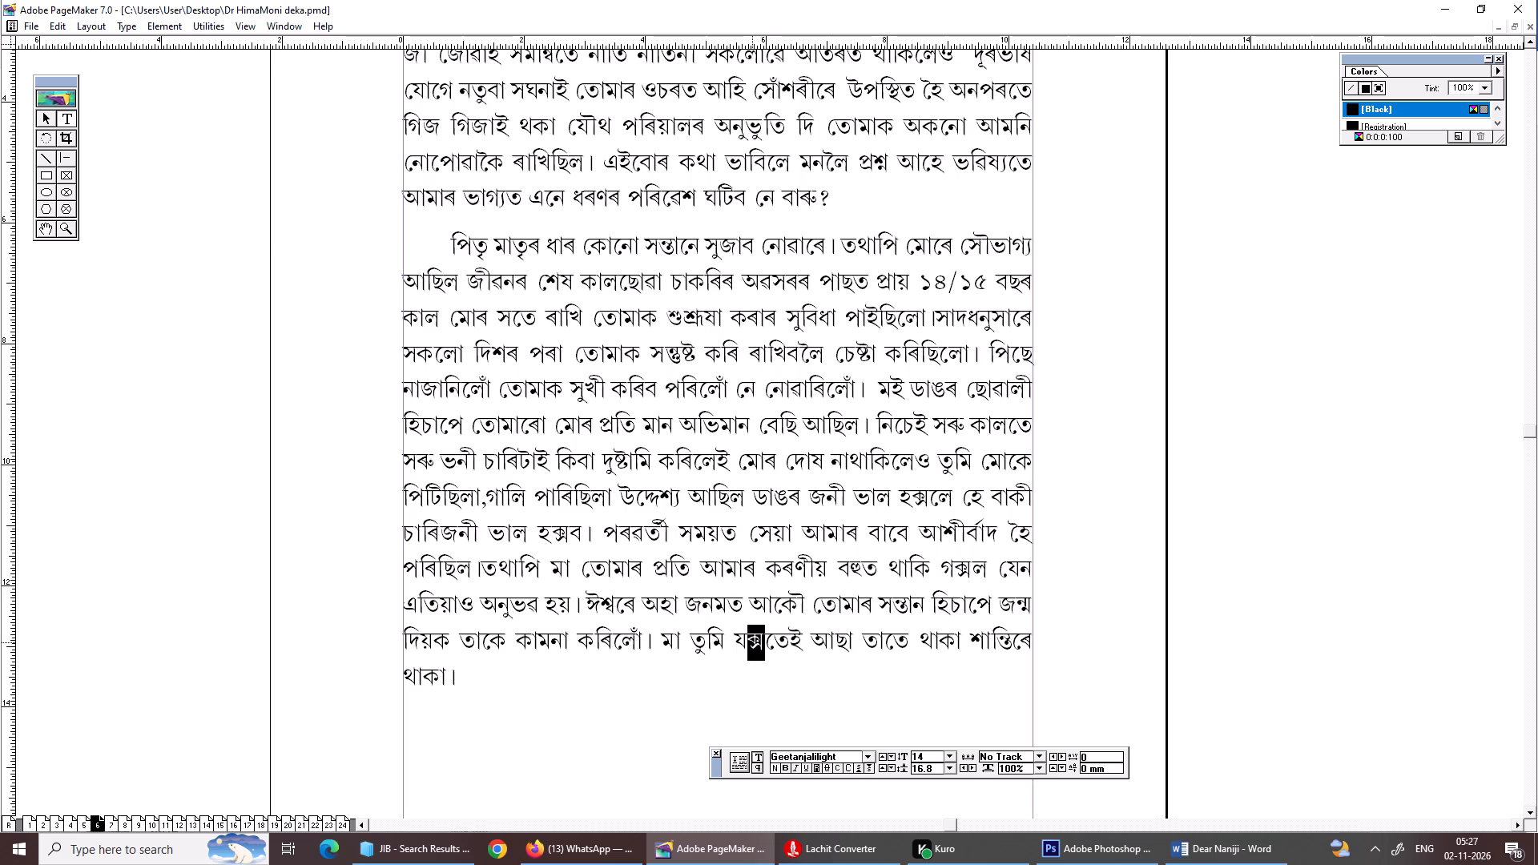
key("shift+at")
key("ctrl+s")
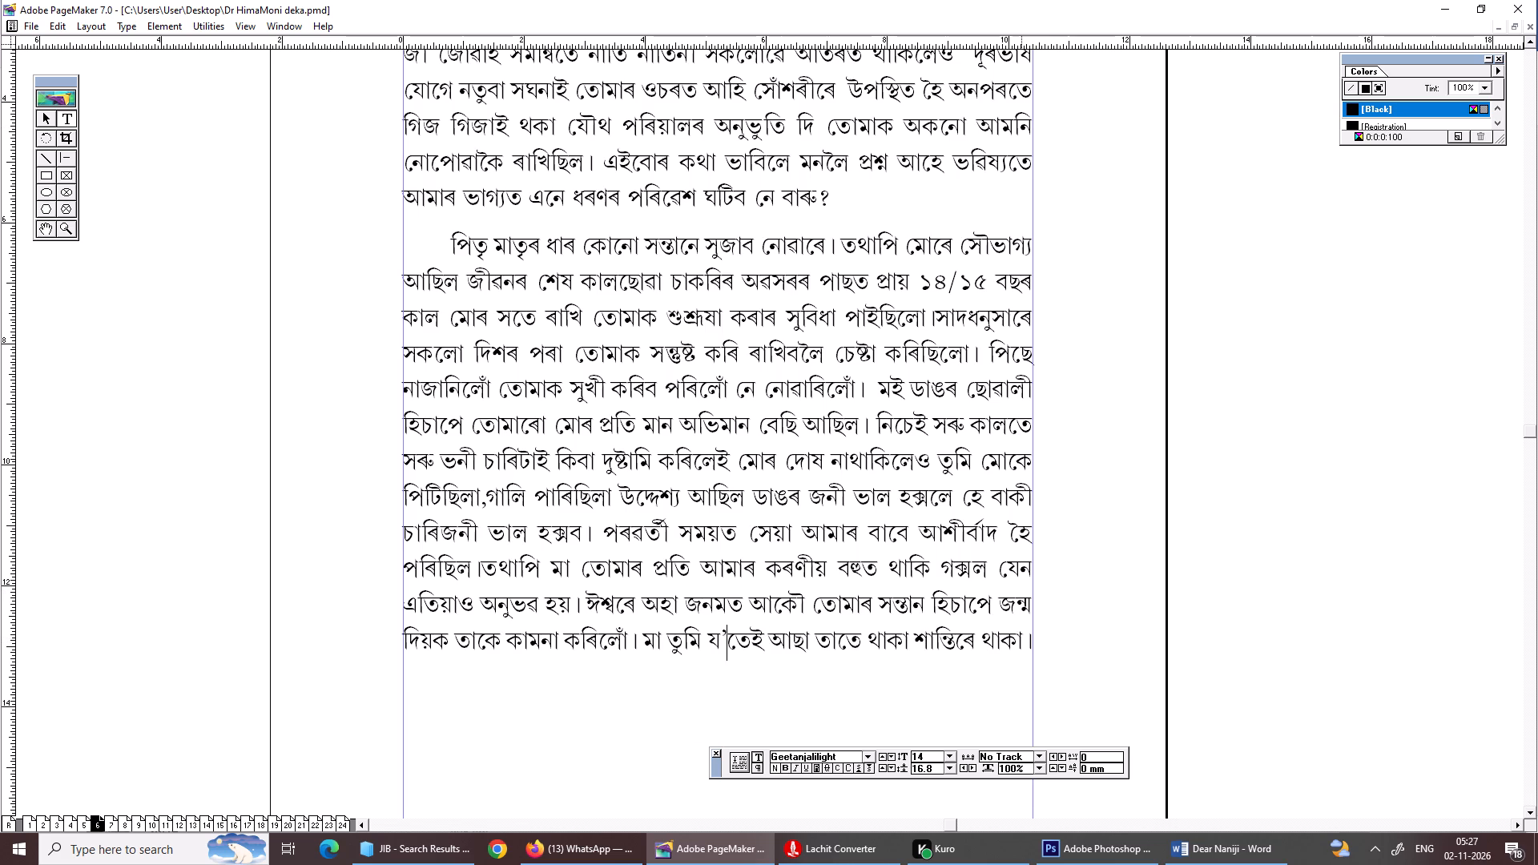
Insert a space before "সাদধনুসাৰে" in the second paragraph of page 6.
left_click(941, 324)
key("space")
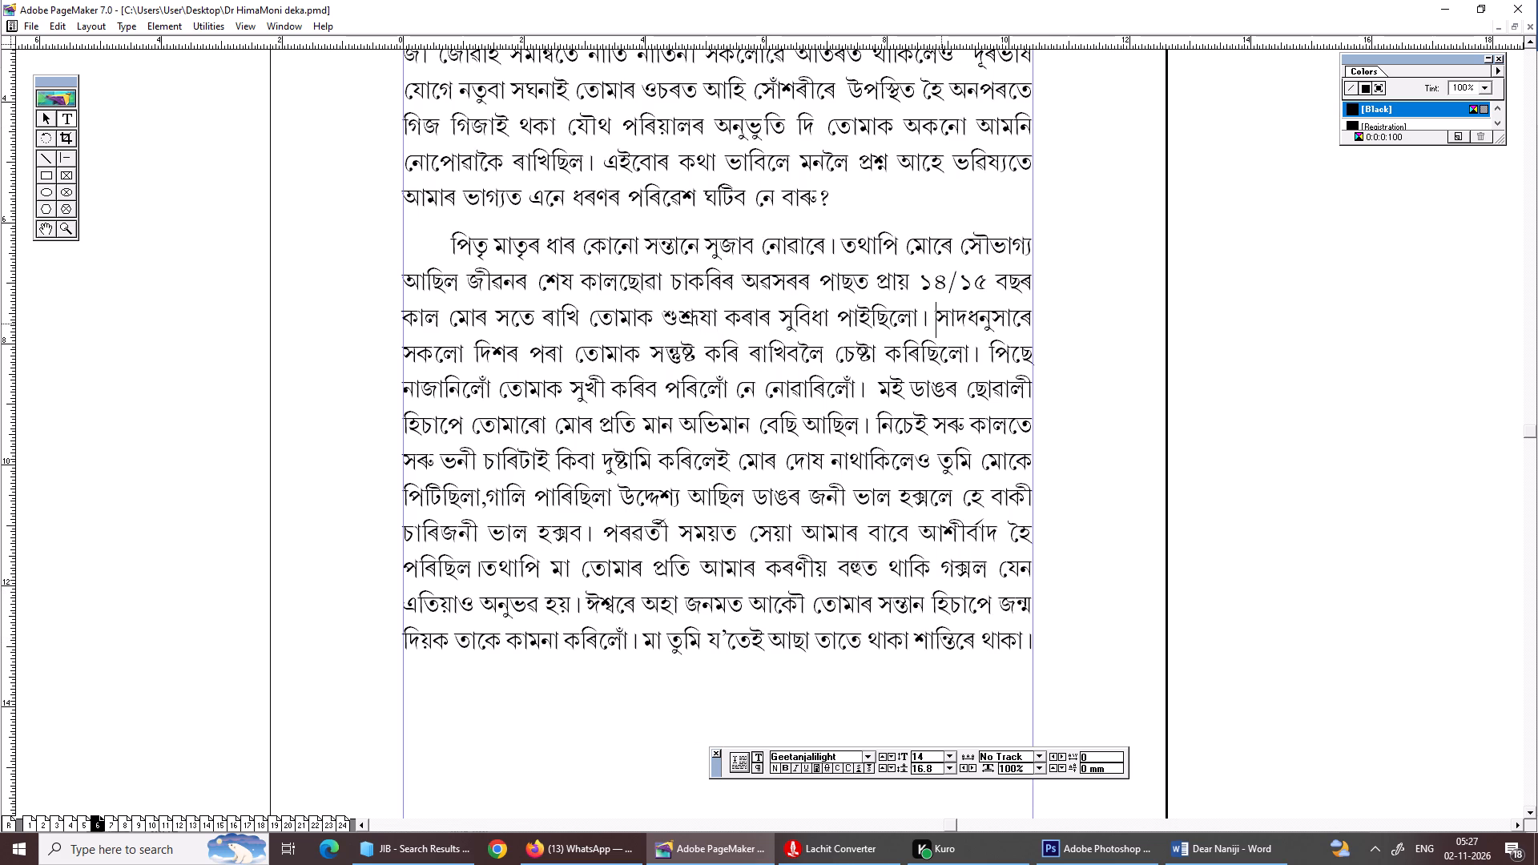
Replace the stray "ক্স" with an apostrophe in "হক্সলে" and "হক্সব" in the second paragraph, and save.
left_click(920, 505)
key("shift+at")
key("ctrl+s")
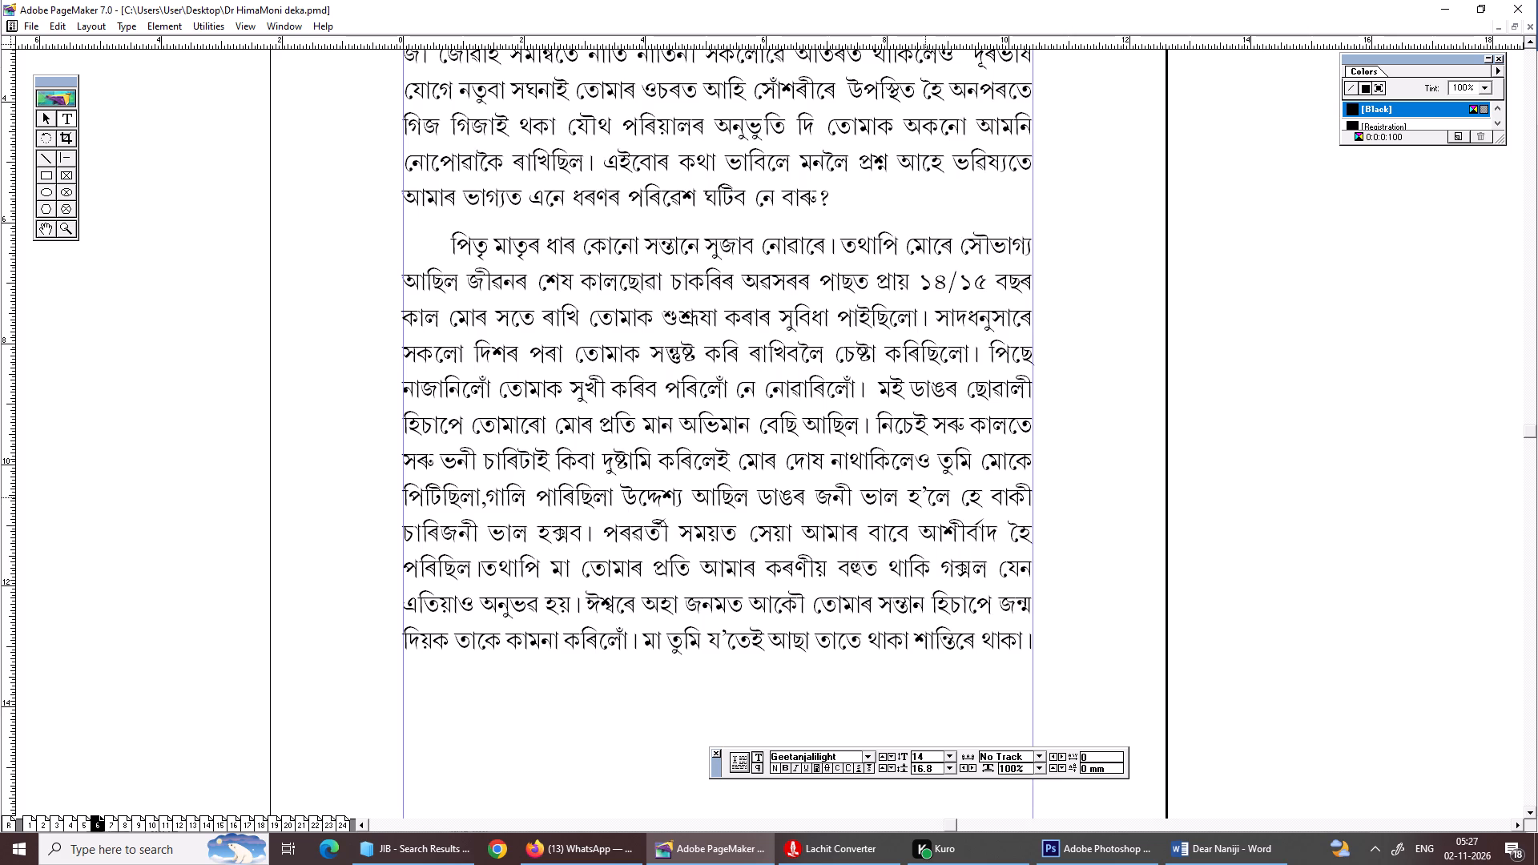
left_click_drag(552, 533, 566, 538)
left_click_drag(566, 538, 570, 538)
key("shift+at")
key("ctrl+s")
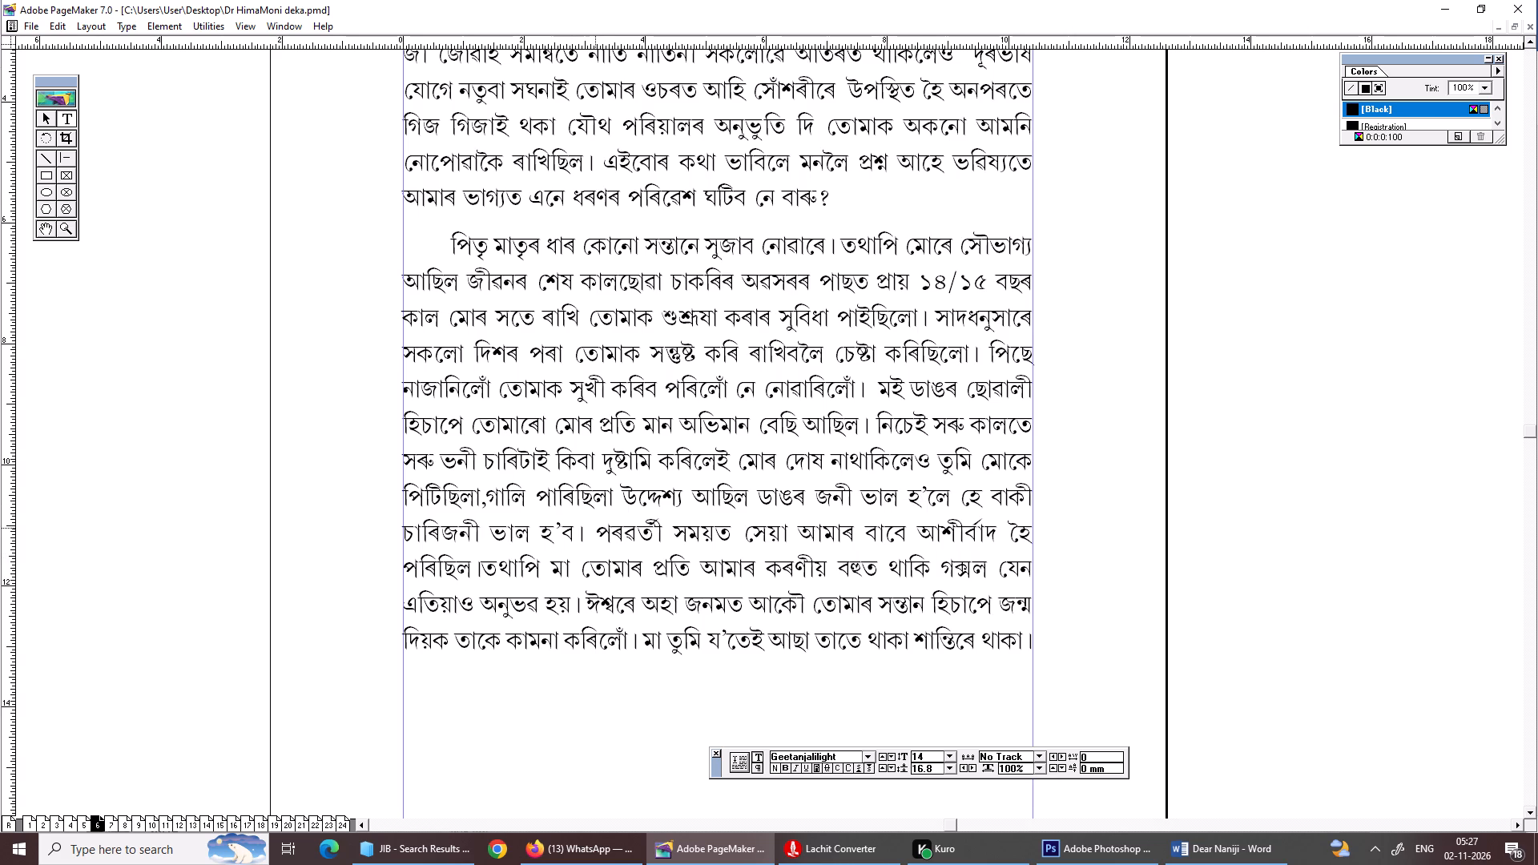
Insert a space between "পৰিছিল।" and "তথাপি" in the second paragraph.
left_click(483, 565)
key("space")
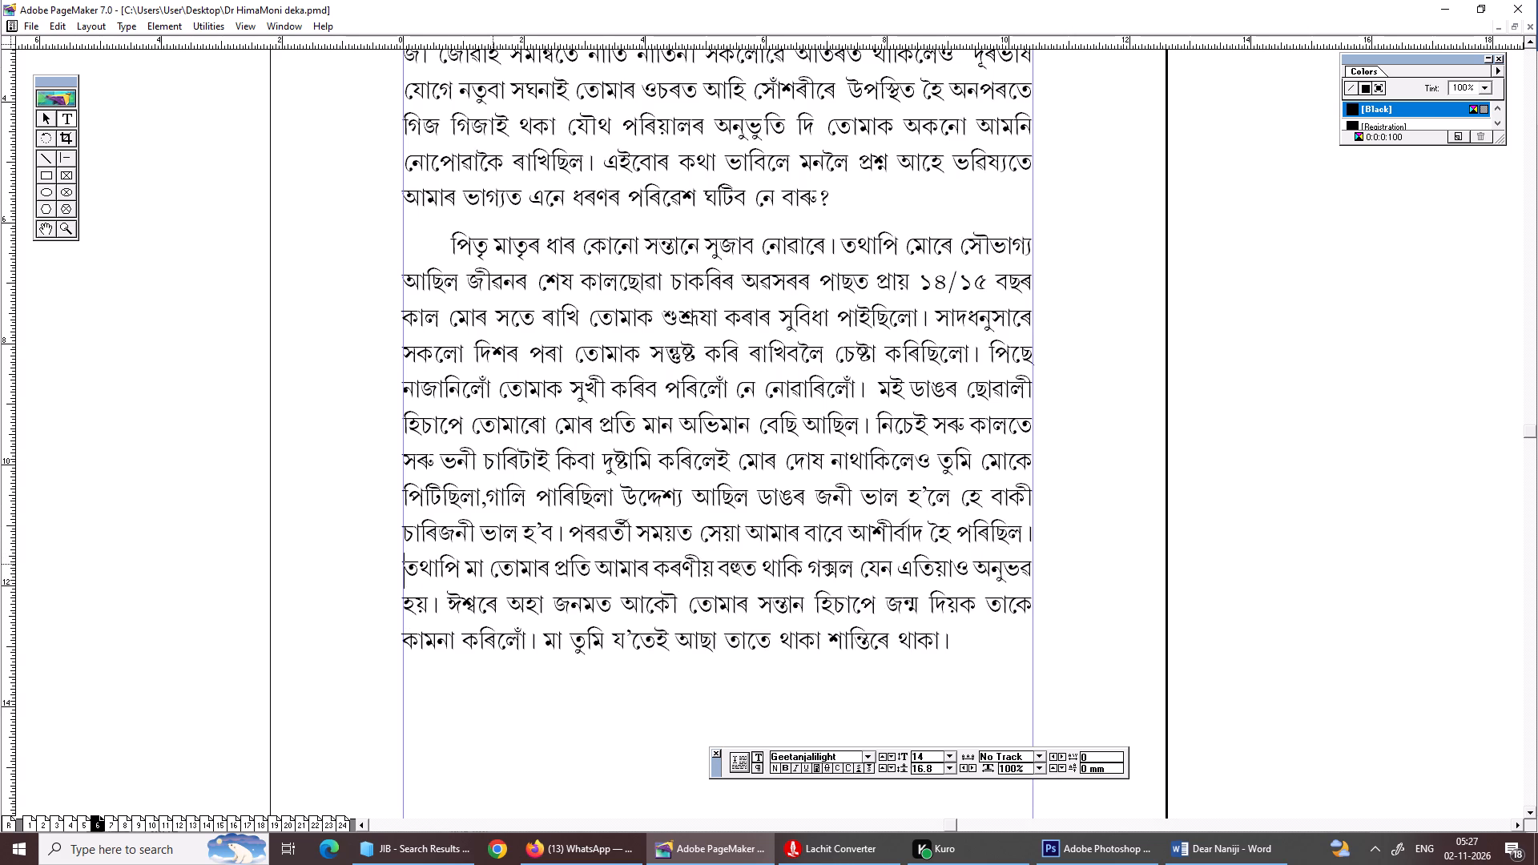
Replace the stray "ক্স" in "গক্সল" with an apostrophe and save the publication.
left_click_drag(827, 560, 835, 570)
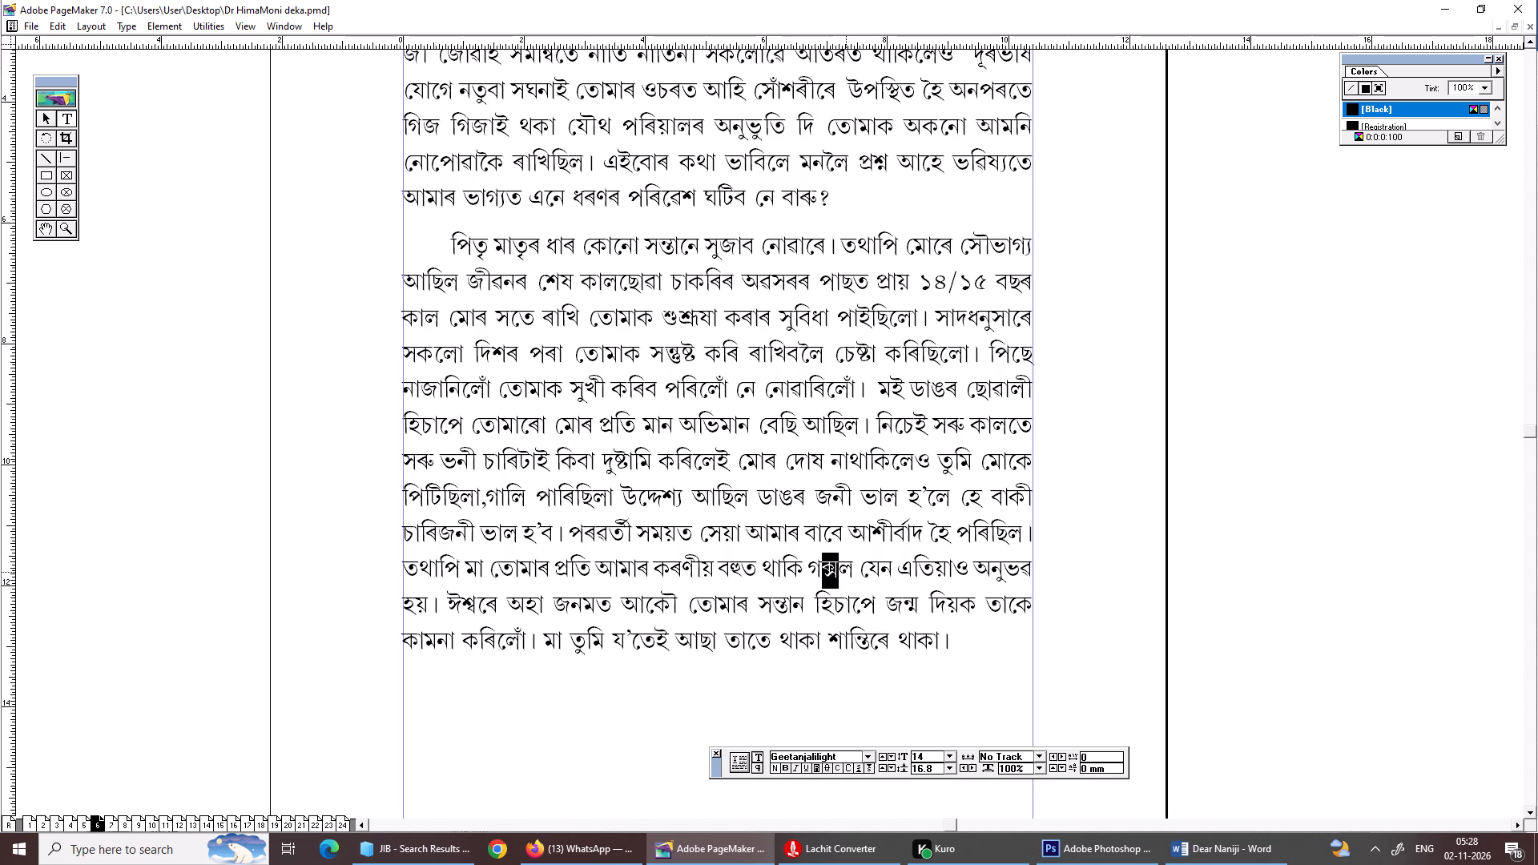
key("shift+at")
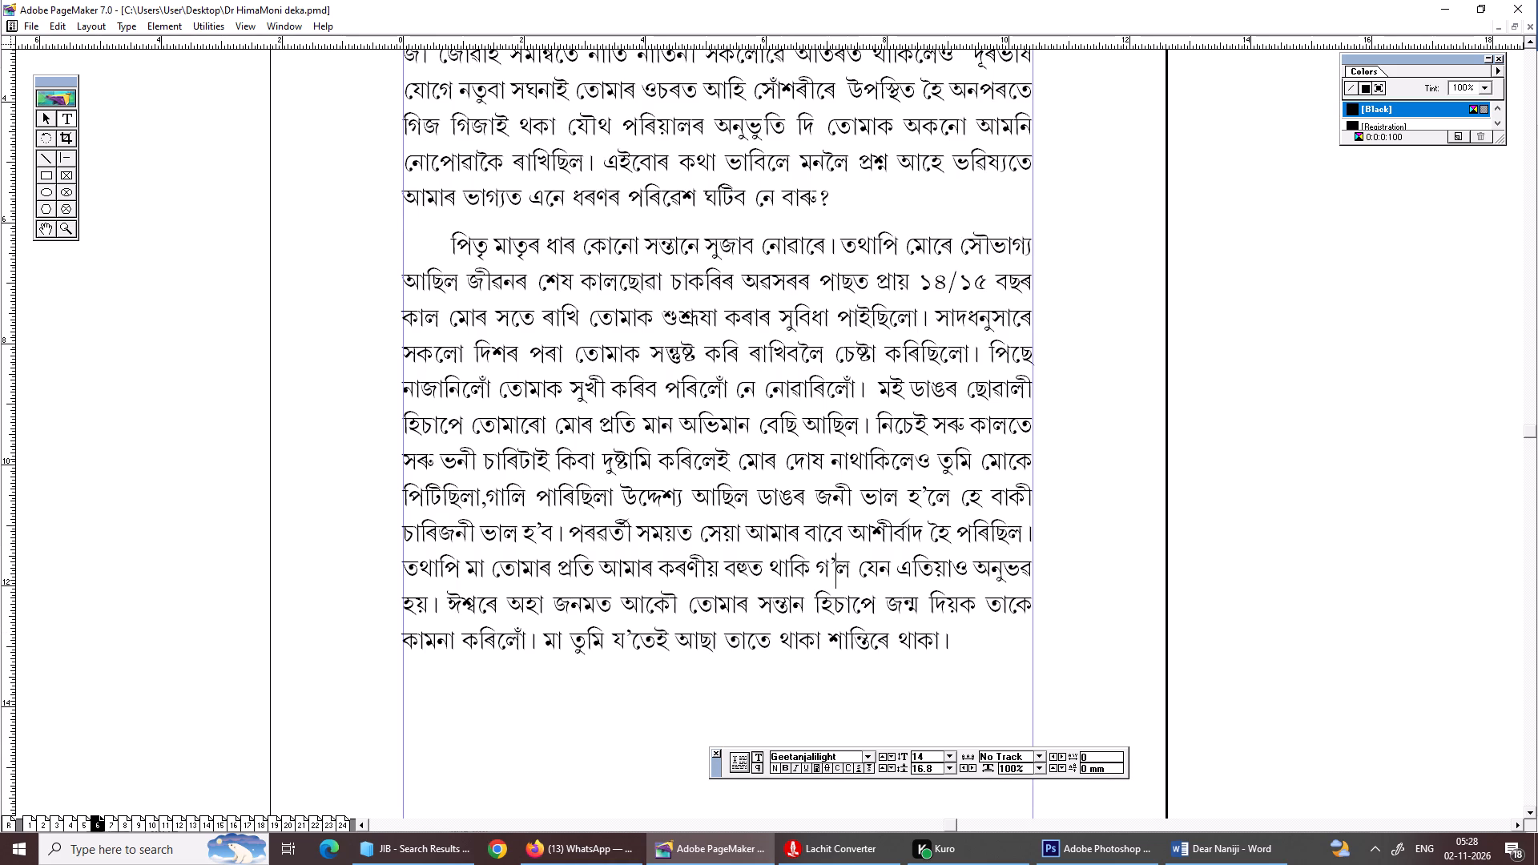
left_click_drag(955, 647, 1044, 816)
key("ctrl+0")
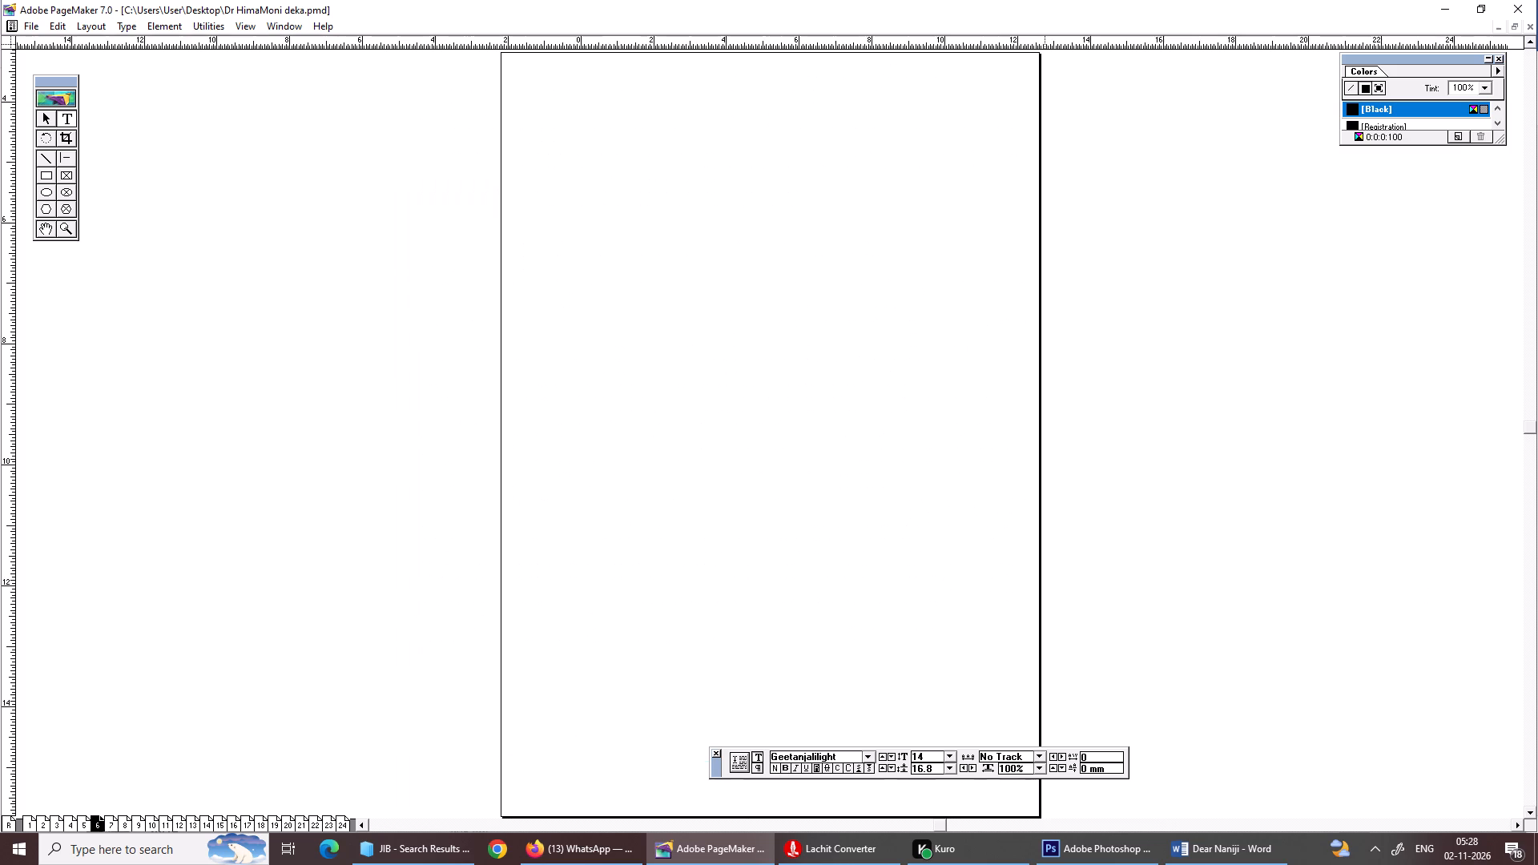
key("ctrl+s")
key("ctrl+s")
Replace the colon in the article heading on page 7 with the visarga "ঃ" and save.
key("Page_Down")
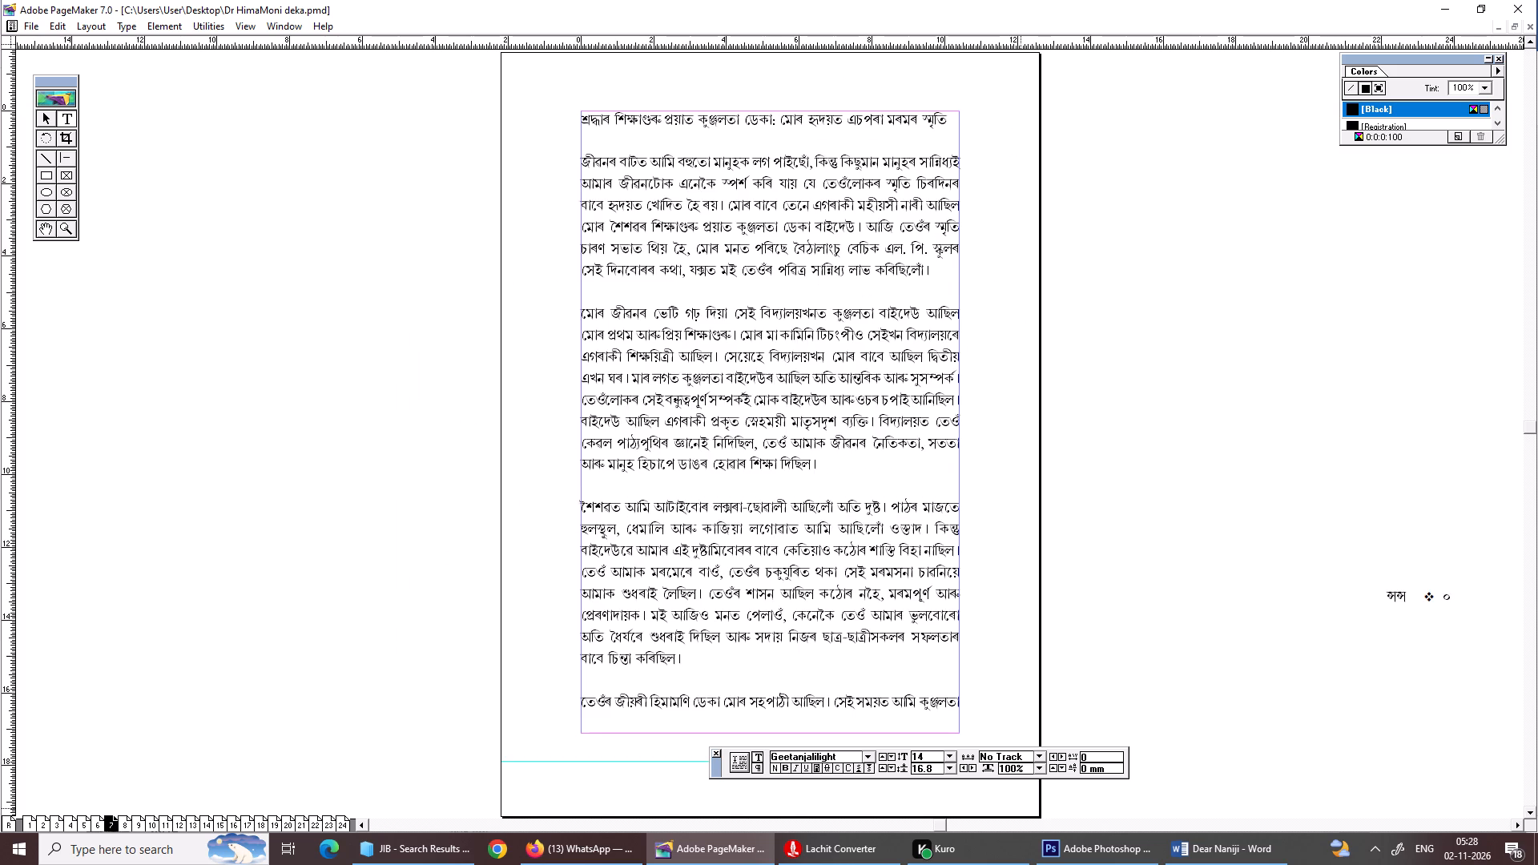
key("ctrl+w")
left_click(895, 476)
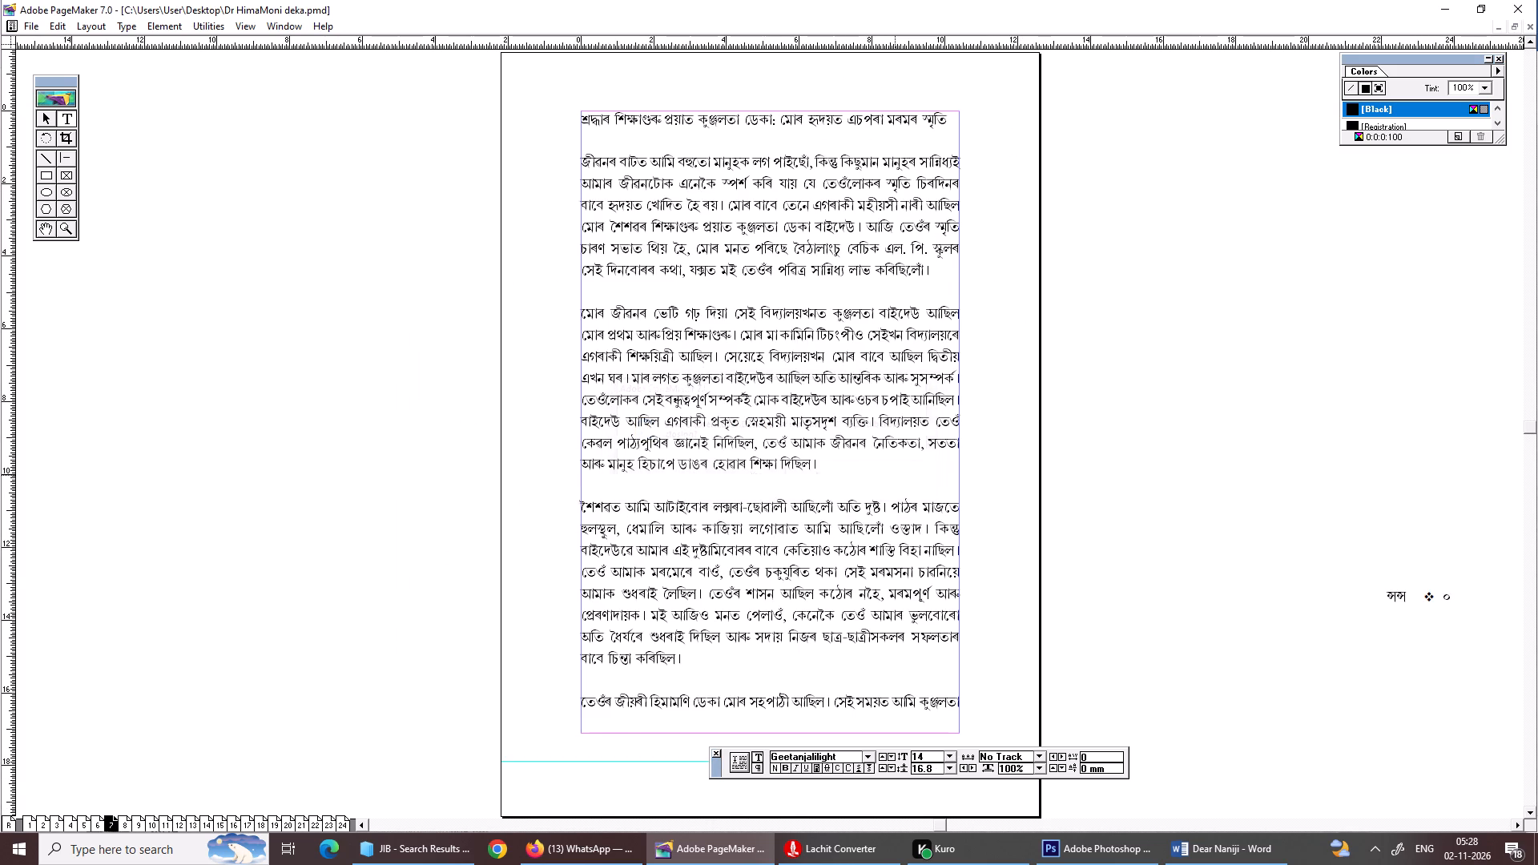
key("ctrl+2")
left_click_drag(793, 250, 796, 580, "alt")
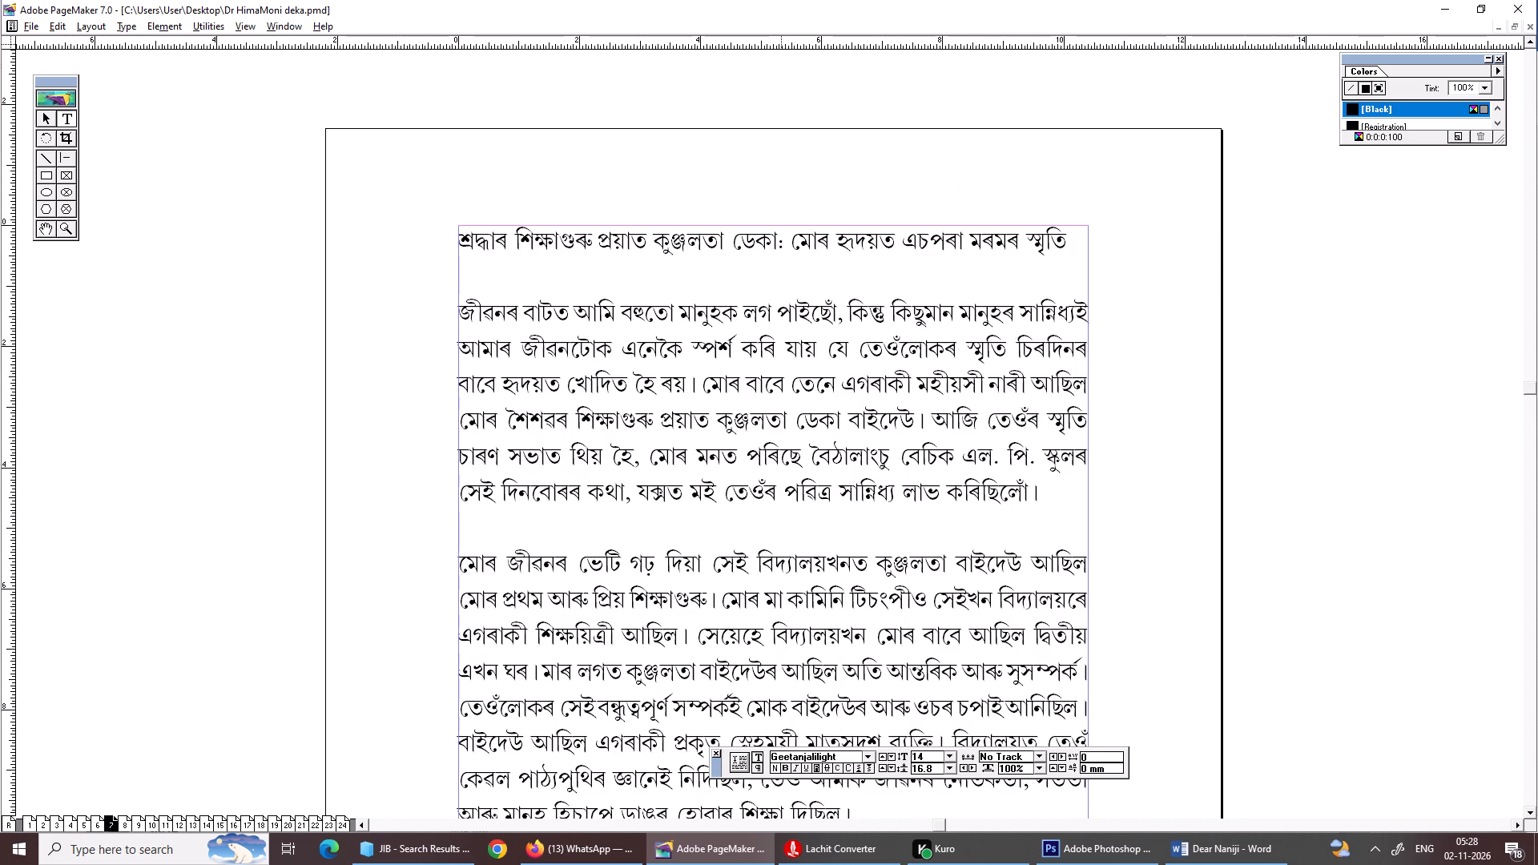
left_click(789, 243)
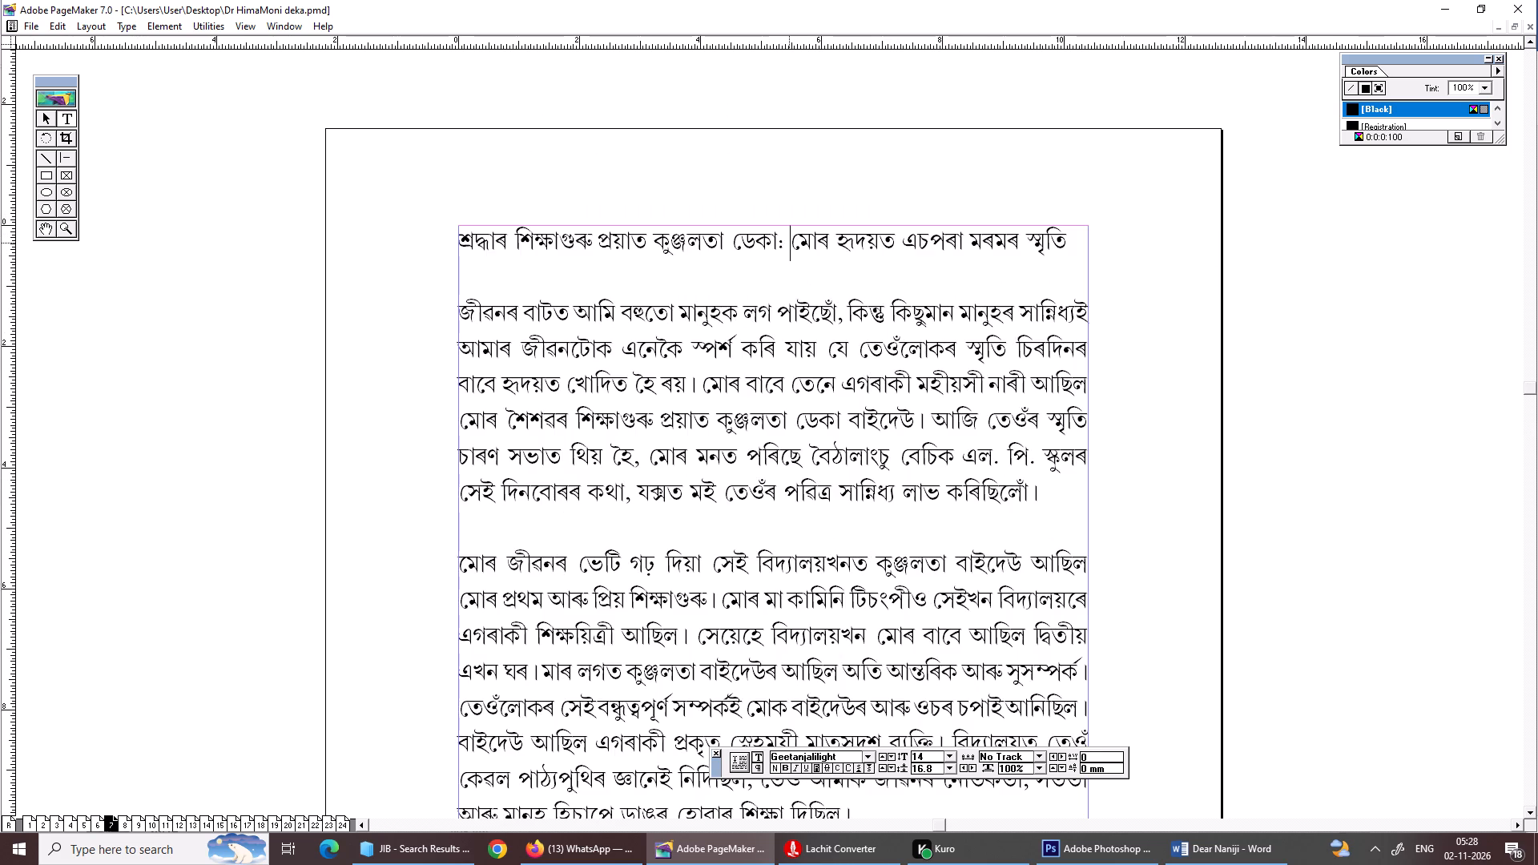
left_click(783, 245)
key("BackSpace")
key("BackSpace")
key("shift+underscore")
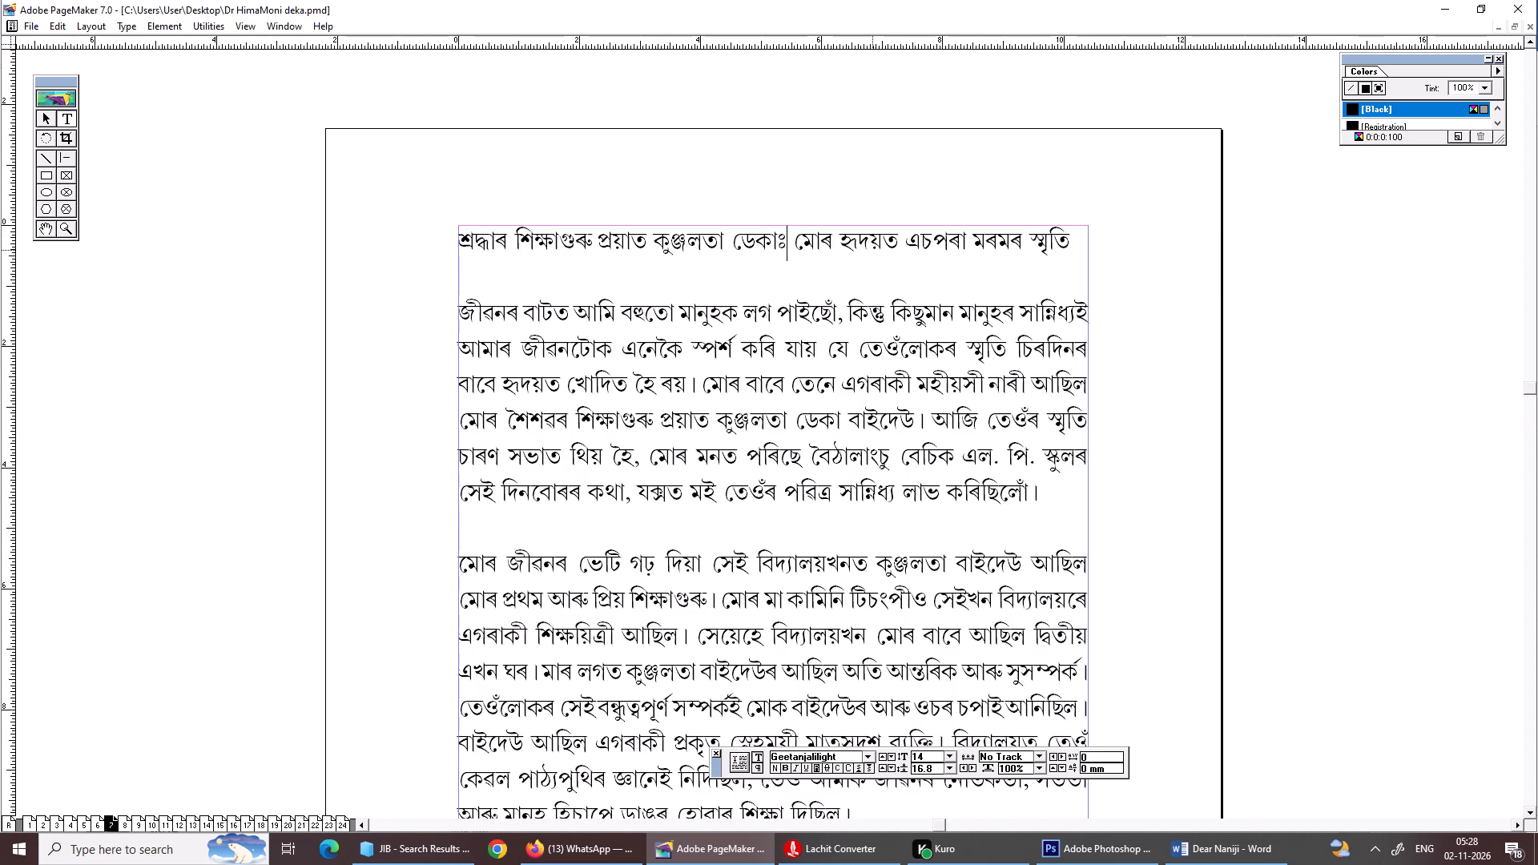
key("ctrl+s")
Centre the article heading on page 7 and set it in Geetanjalibold at 20 points.
left_click_drag(468, 235, 1140, 254)
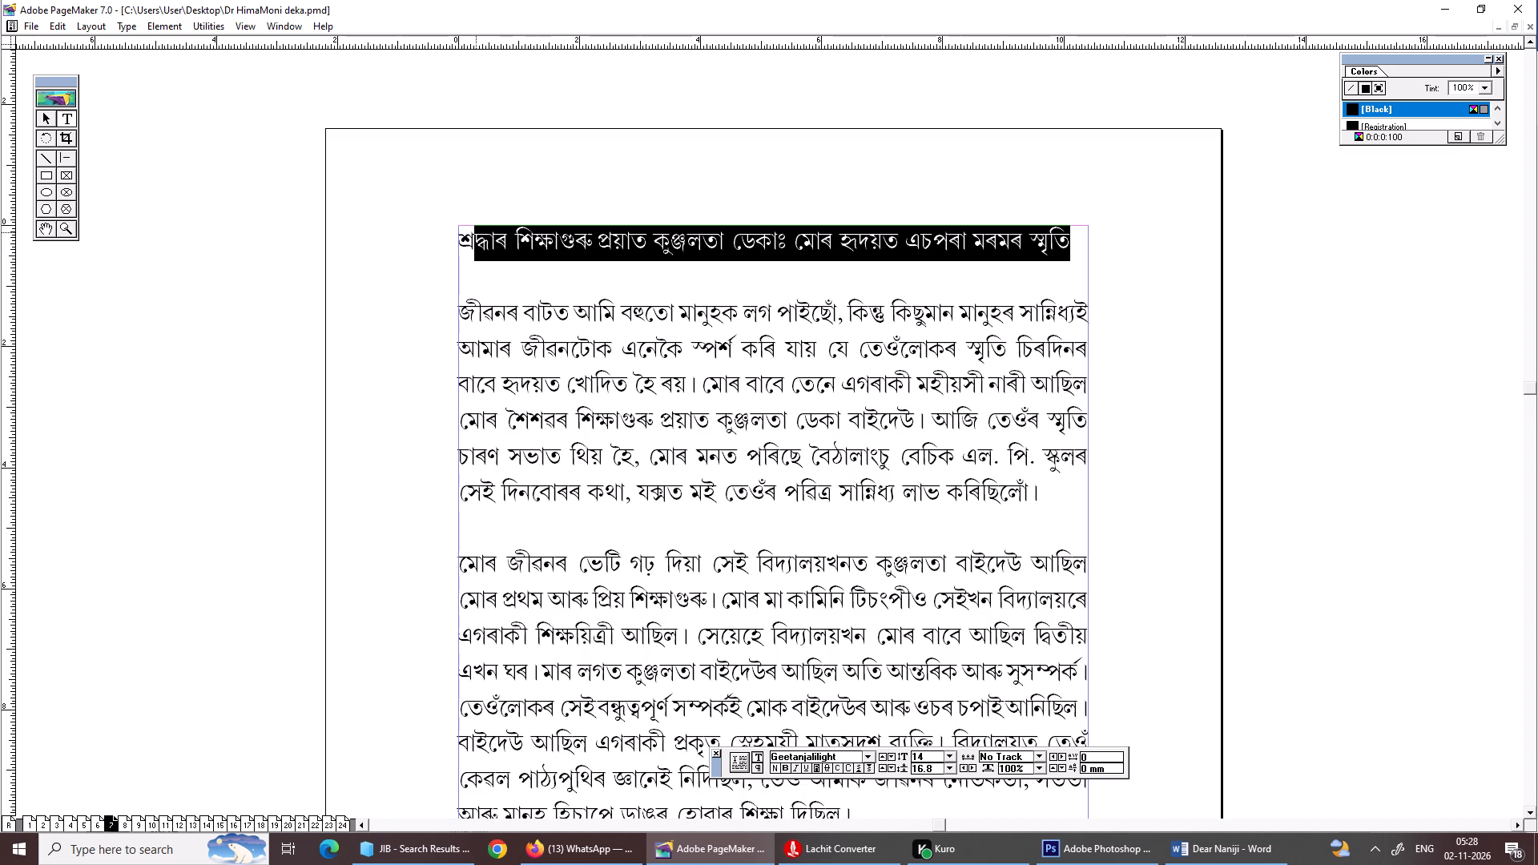
left_click(476, 232, "shift")
left_click(446, 231)
left_click_drag(461, 238, 815, 232)
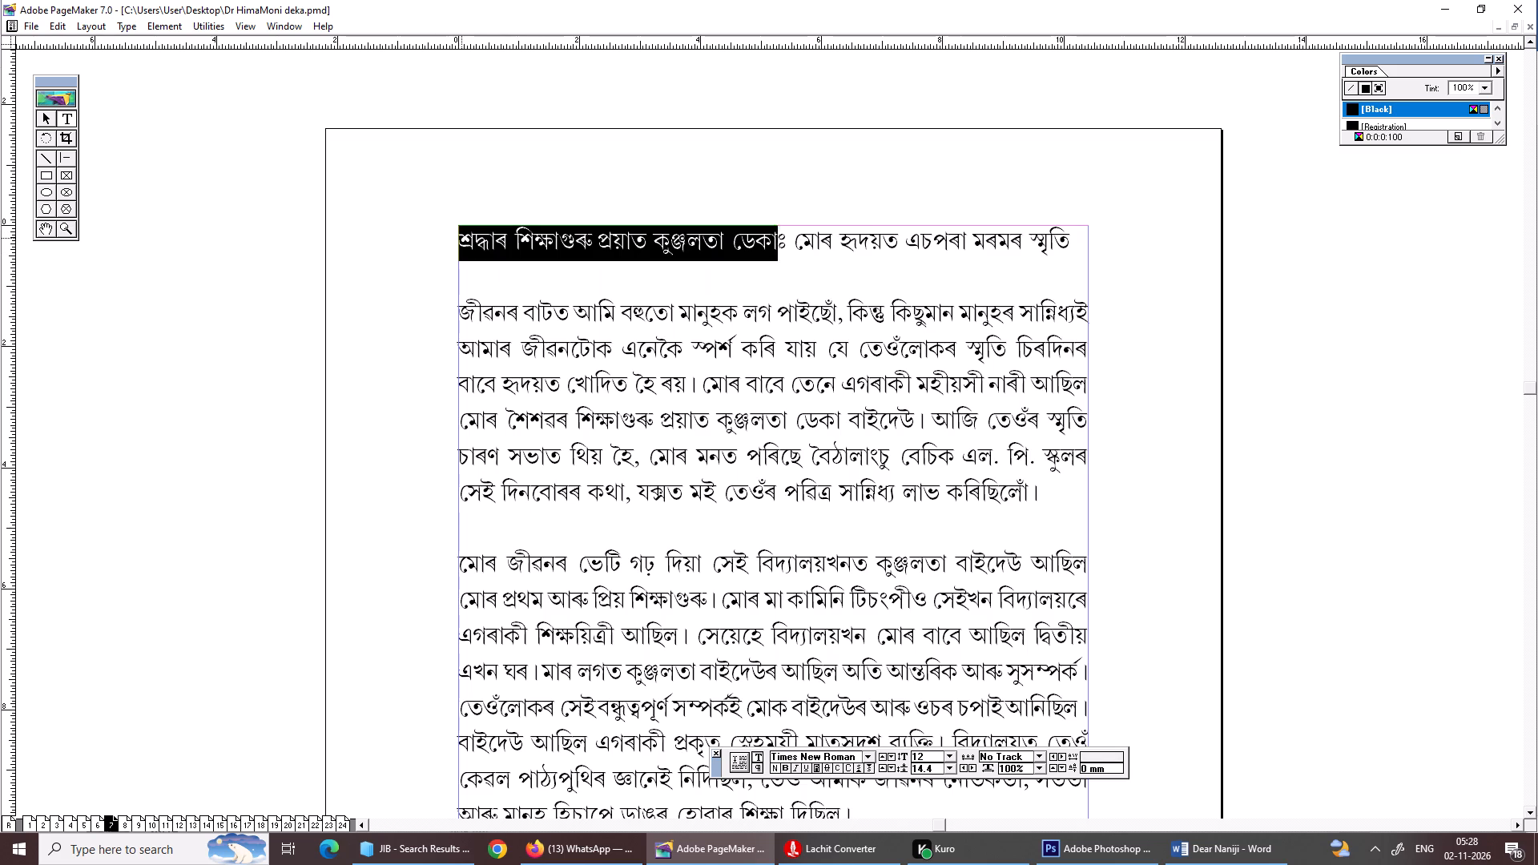
left_click_drag(815, 232, 1081, 229)
key("ctrl+shift+c")
key("ctrl+shift+period")
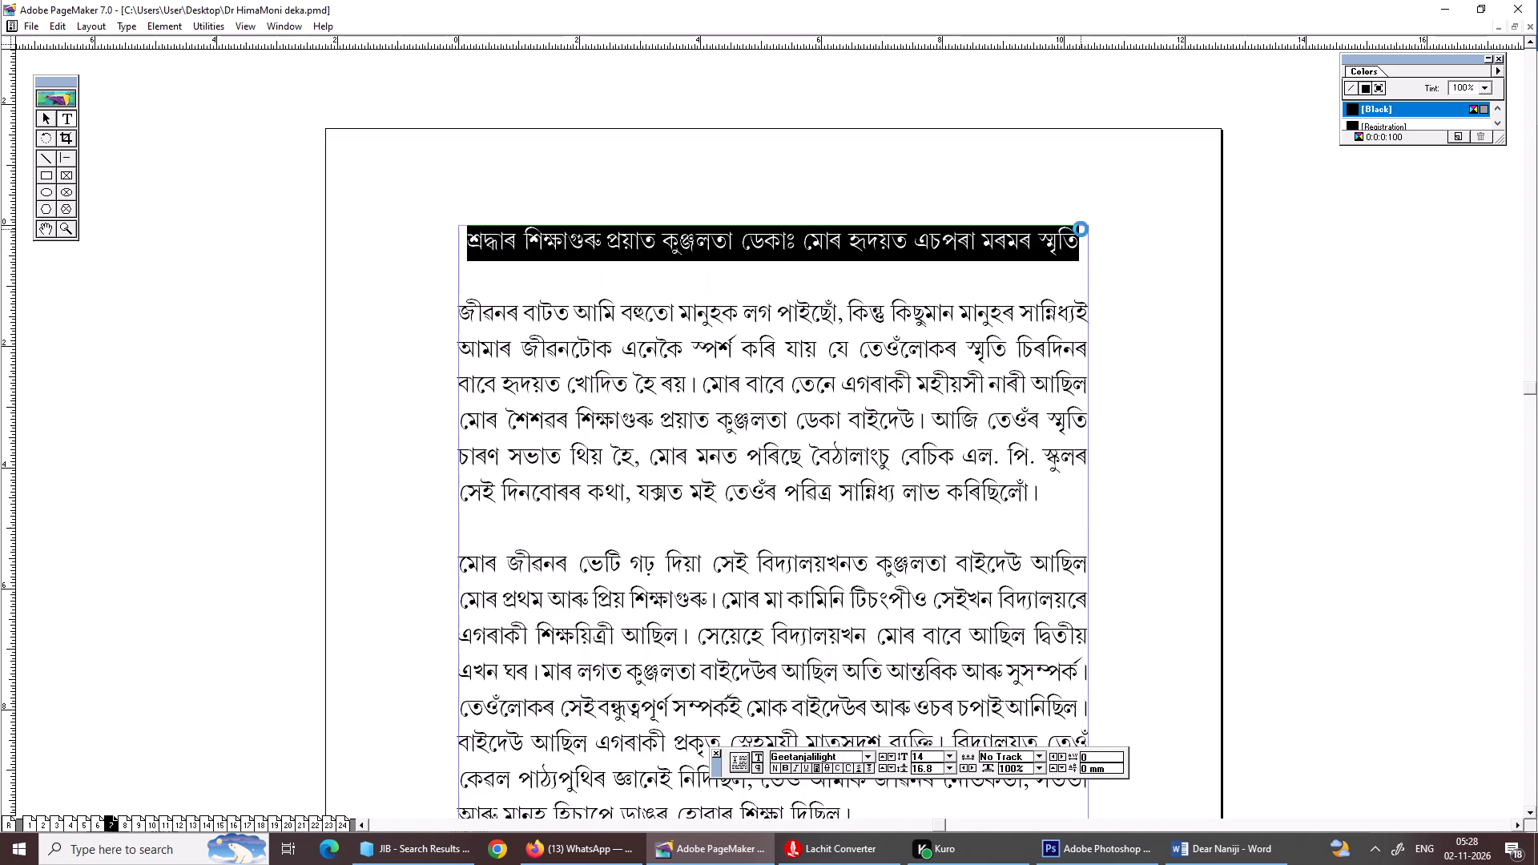
key("ctrl+shift+period")
key("ctrl+shift+period")
key("ctrl+shift+period")
key("ctrl+shift+period")
key("ctrl+shift+period")
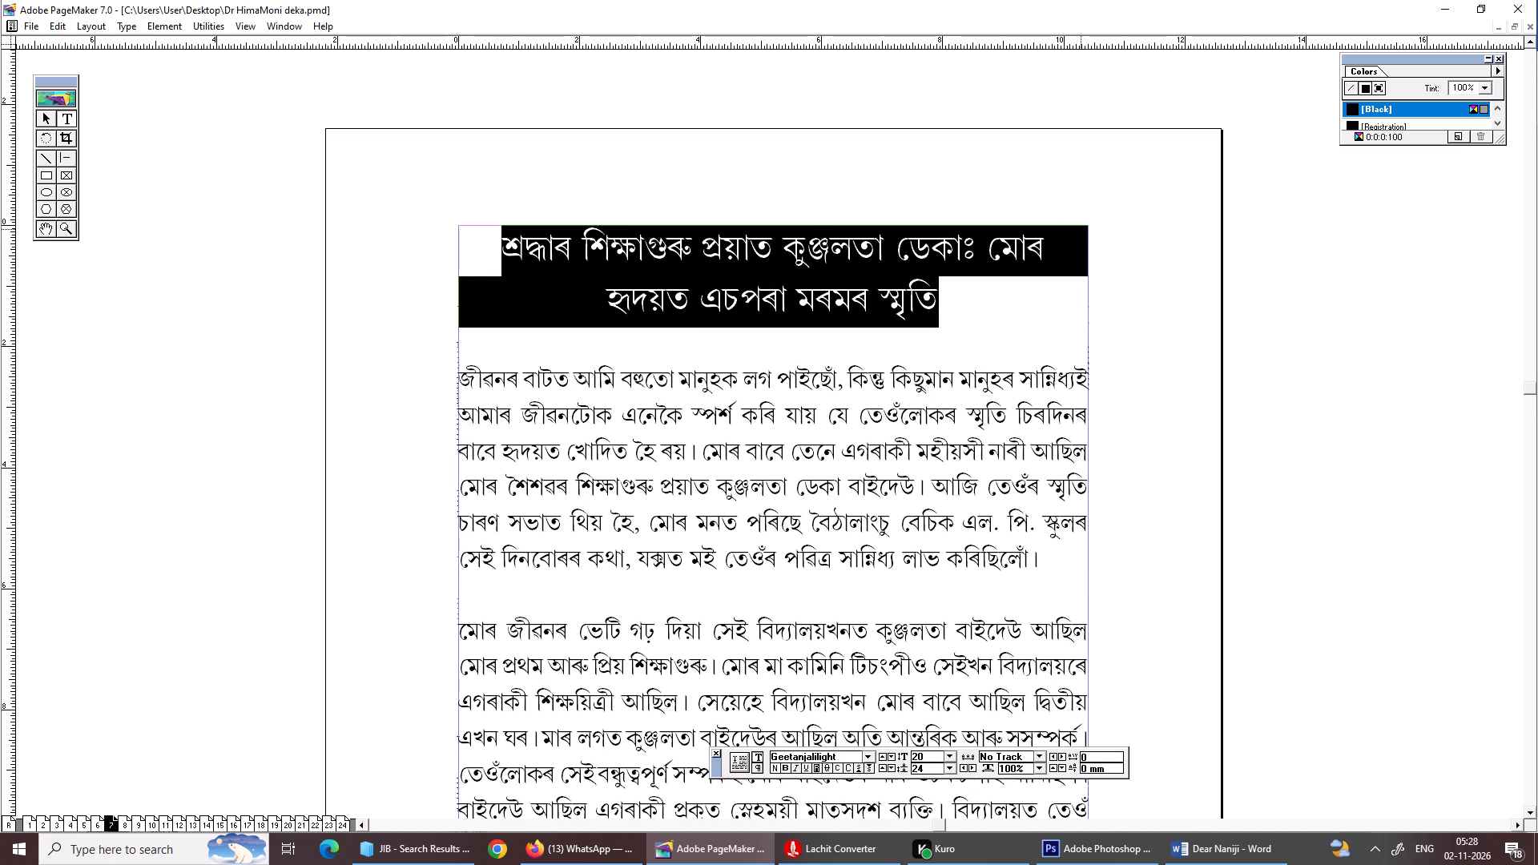
key("ctrl+t")
key("ctrl+Up")
key("ctrl+Up")
key("ctrl+Return")
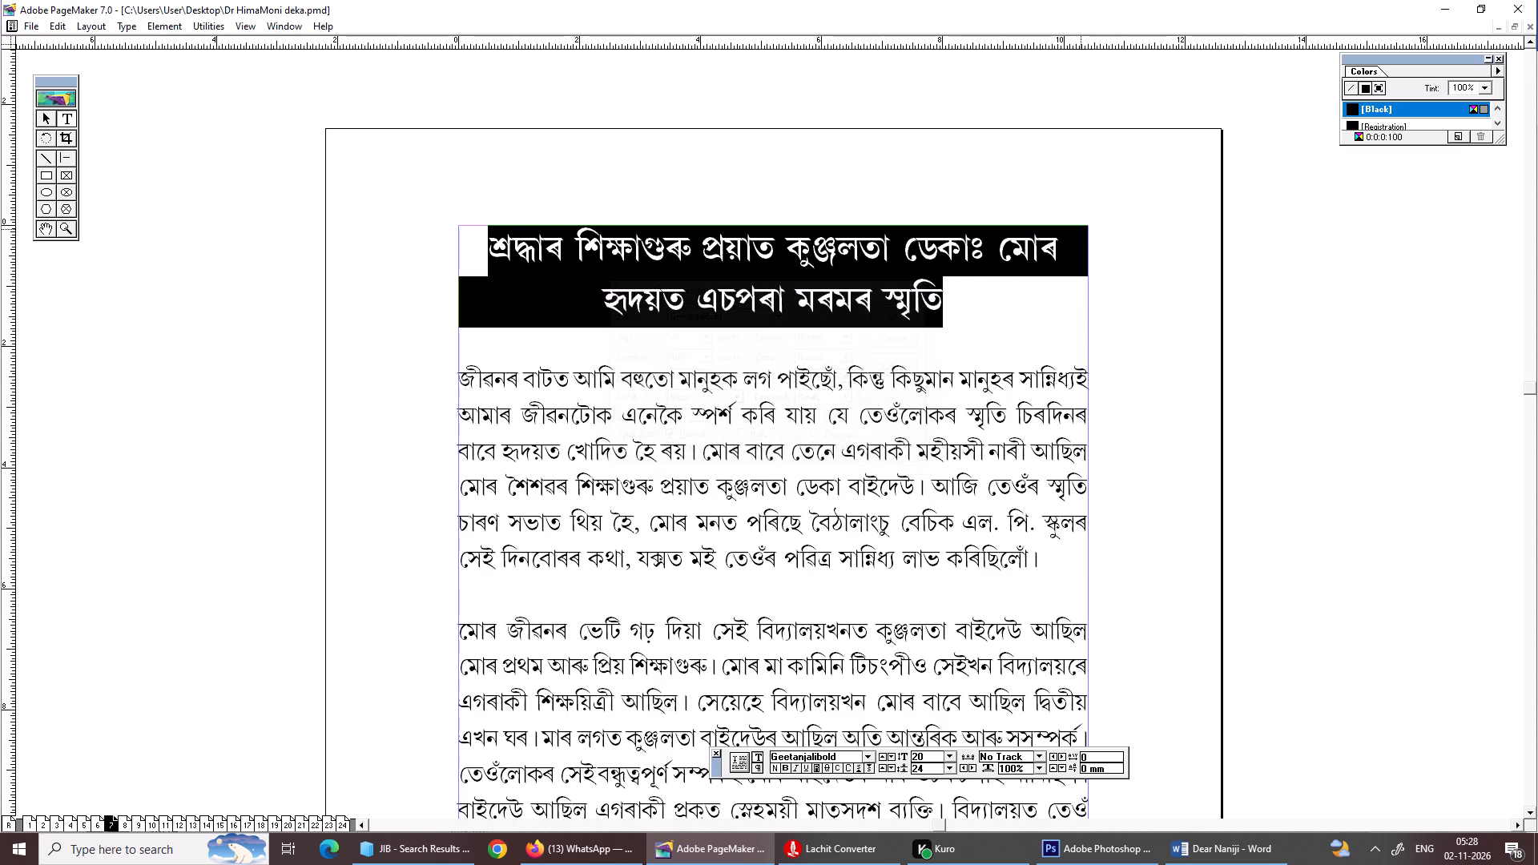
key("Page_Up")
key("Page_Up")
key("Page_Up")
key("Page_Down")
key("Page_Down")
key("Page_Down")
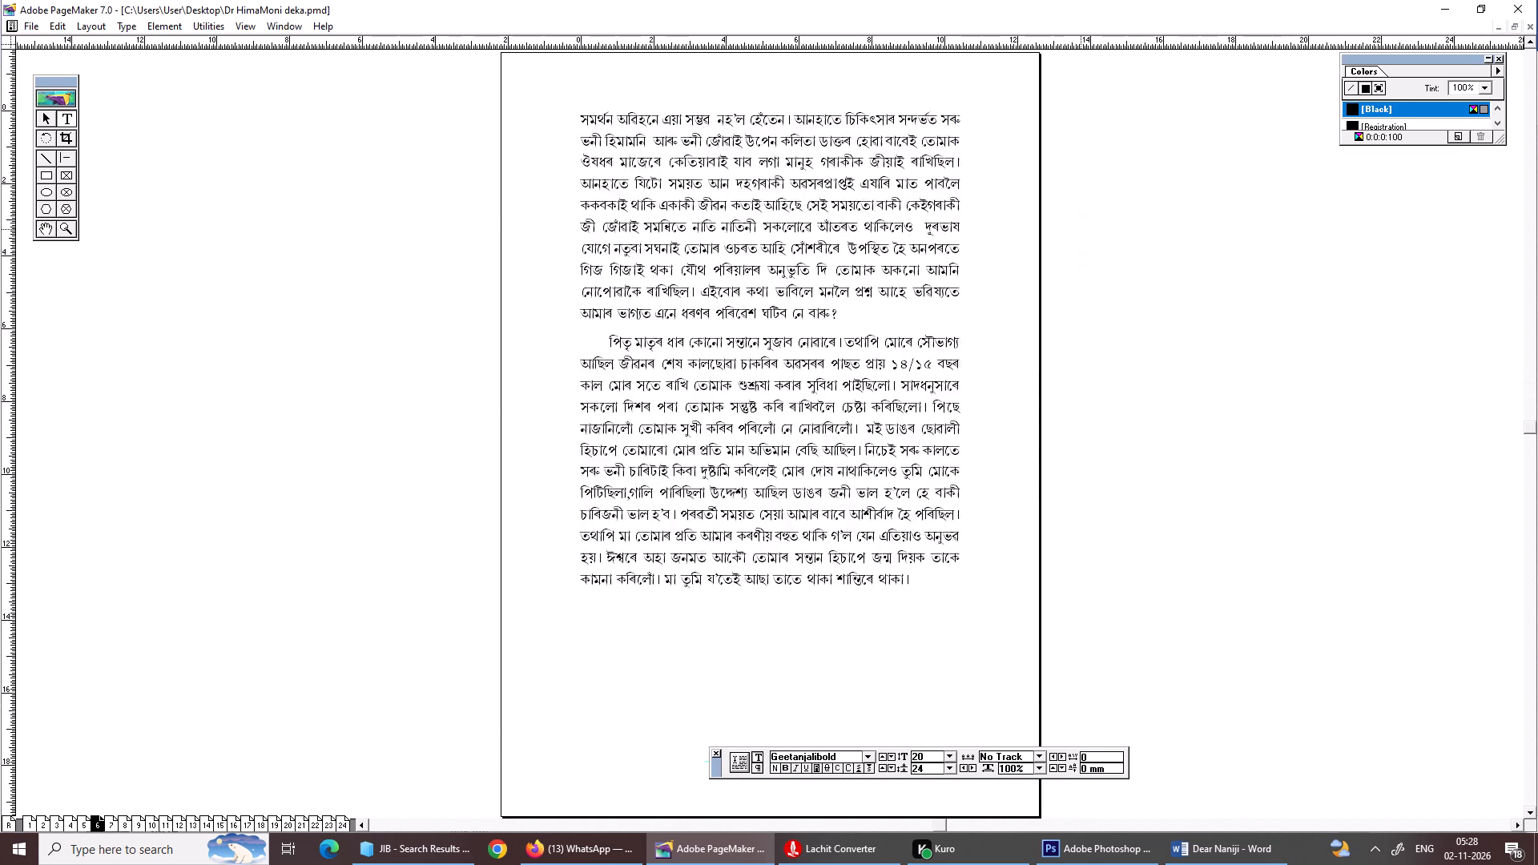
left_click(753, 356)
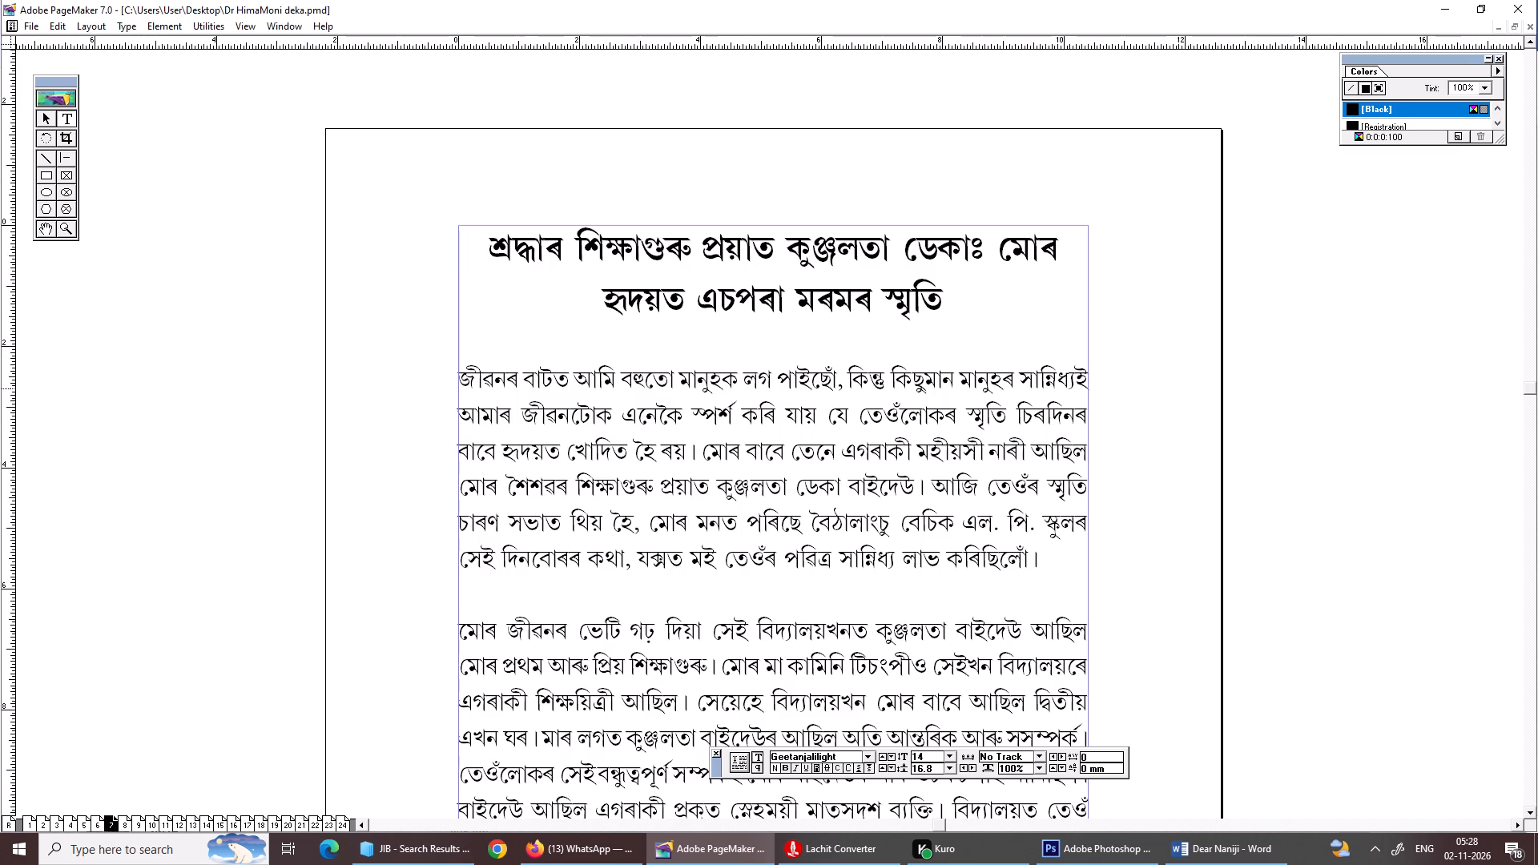
Give the article's body text across pages 7 and 8 an 8 mm first-line indent, 8 mm right indent and 2 mm space before.
left_click(446, 368)
left_click_drag(460, 378, 524, 453)
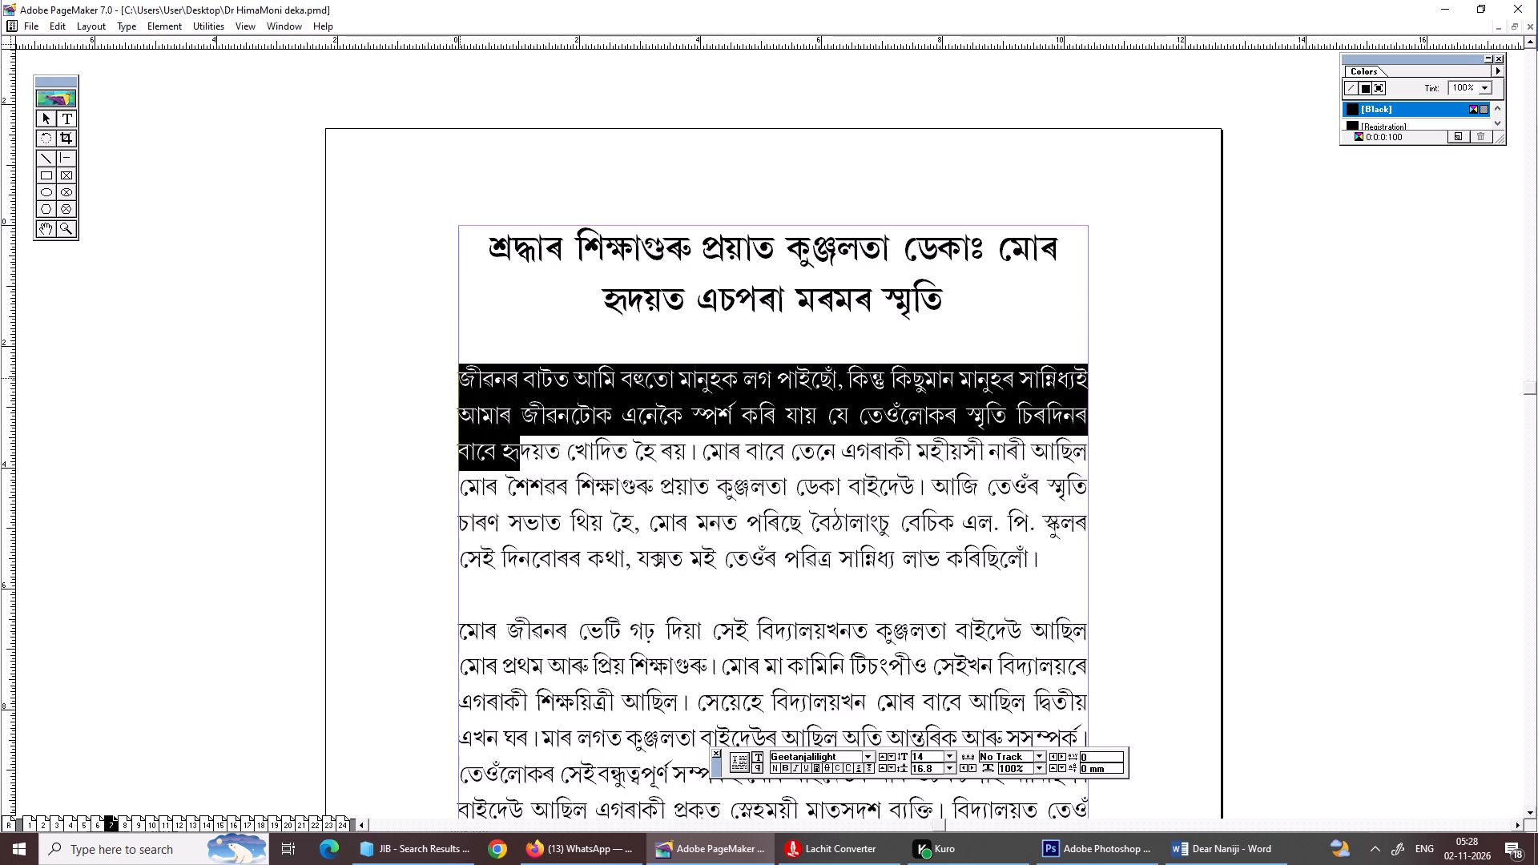
key("ctrl+0")
key("Page_Down")
key("Page_Down")
key("Page_Up")
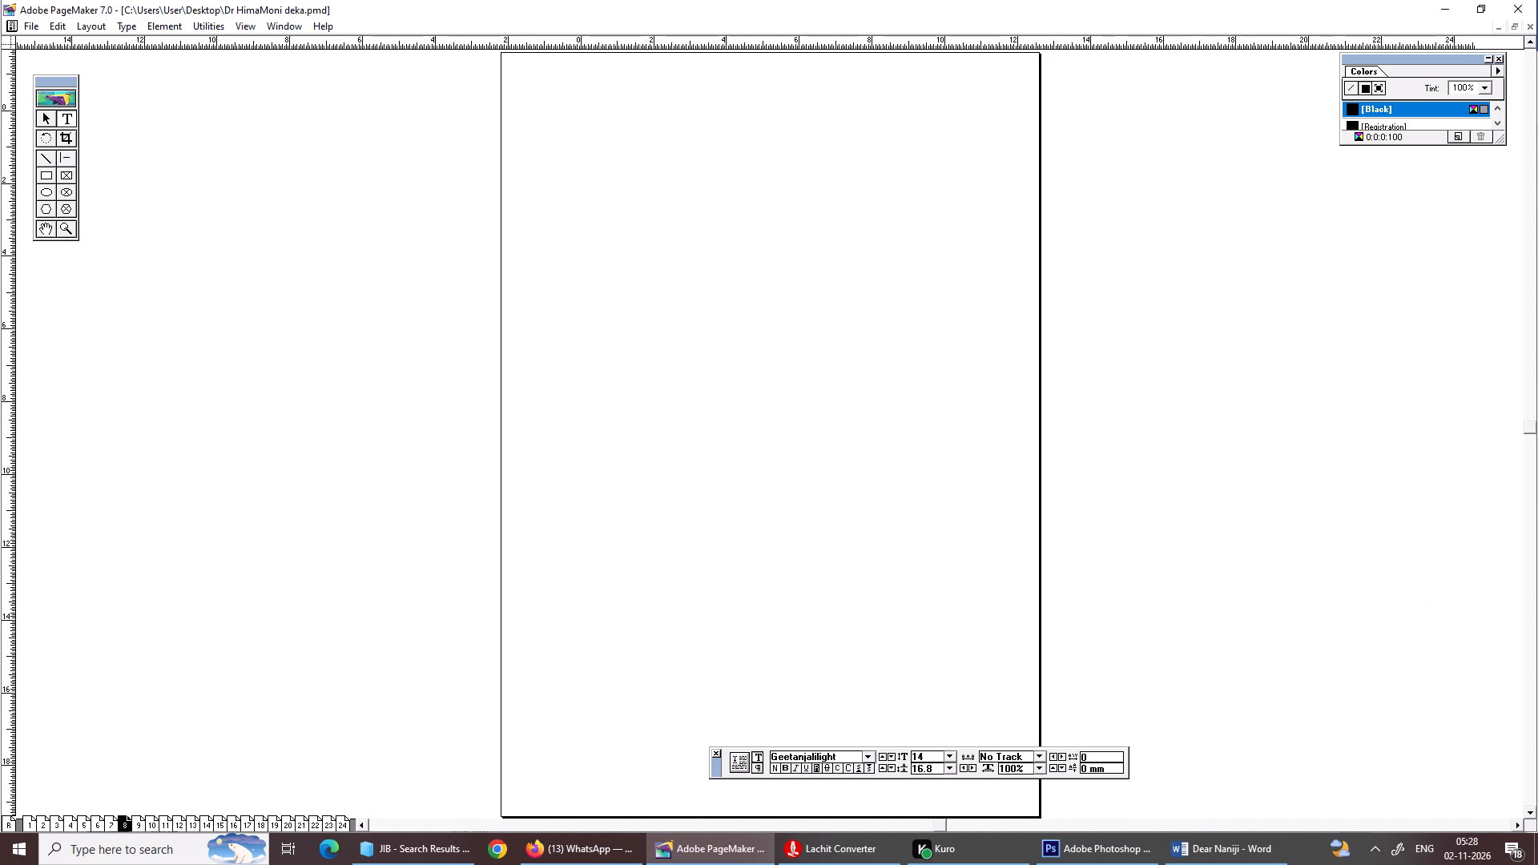
left_click(904, 467, "shift")
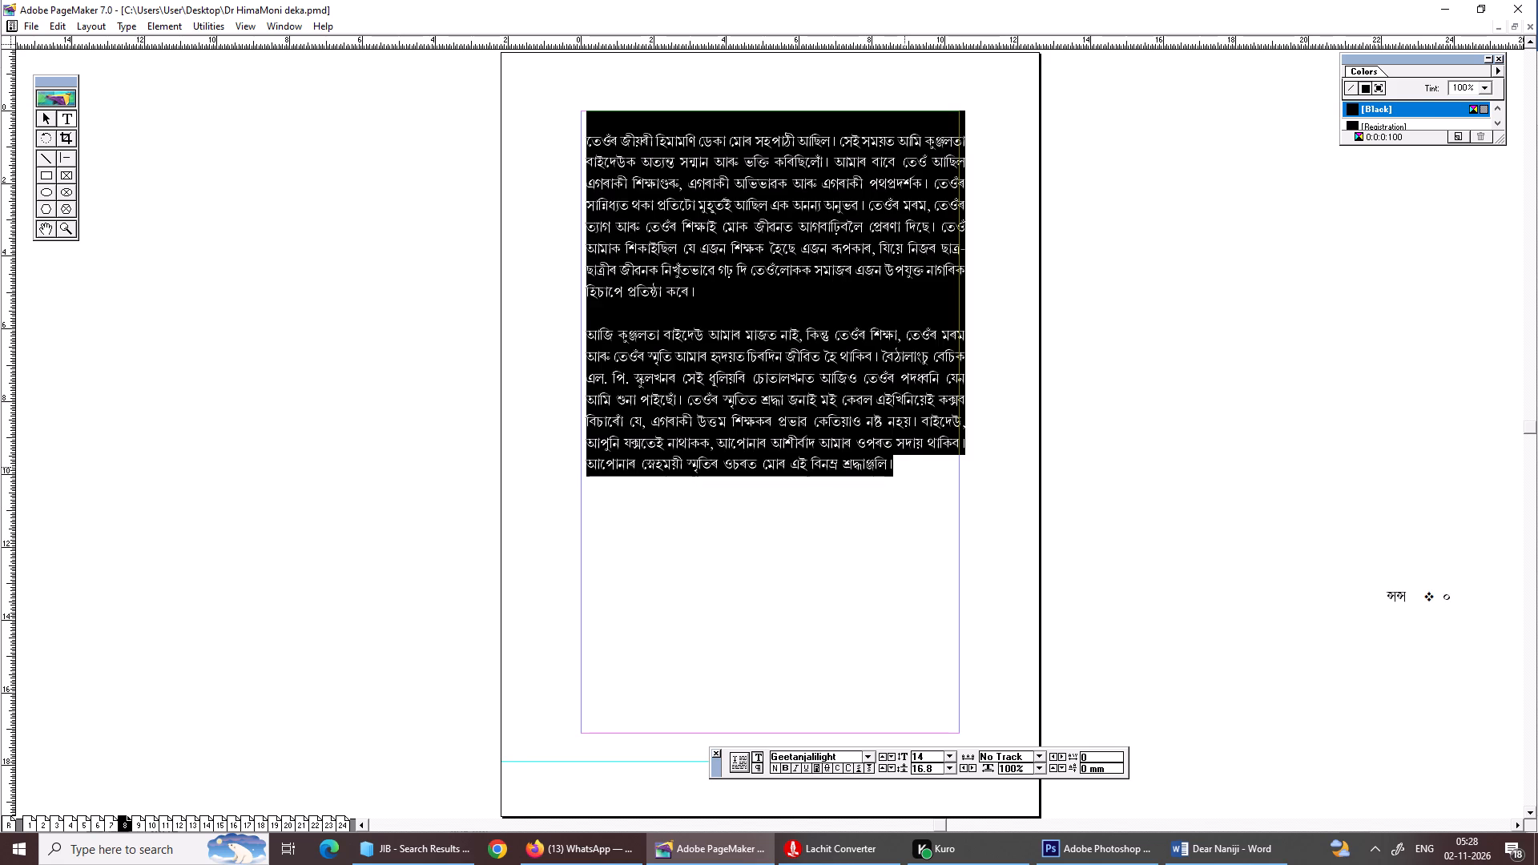
left_click(941, 770)
left_click(946, 766)
left_click(927, 706)
key("Page_Up")
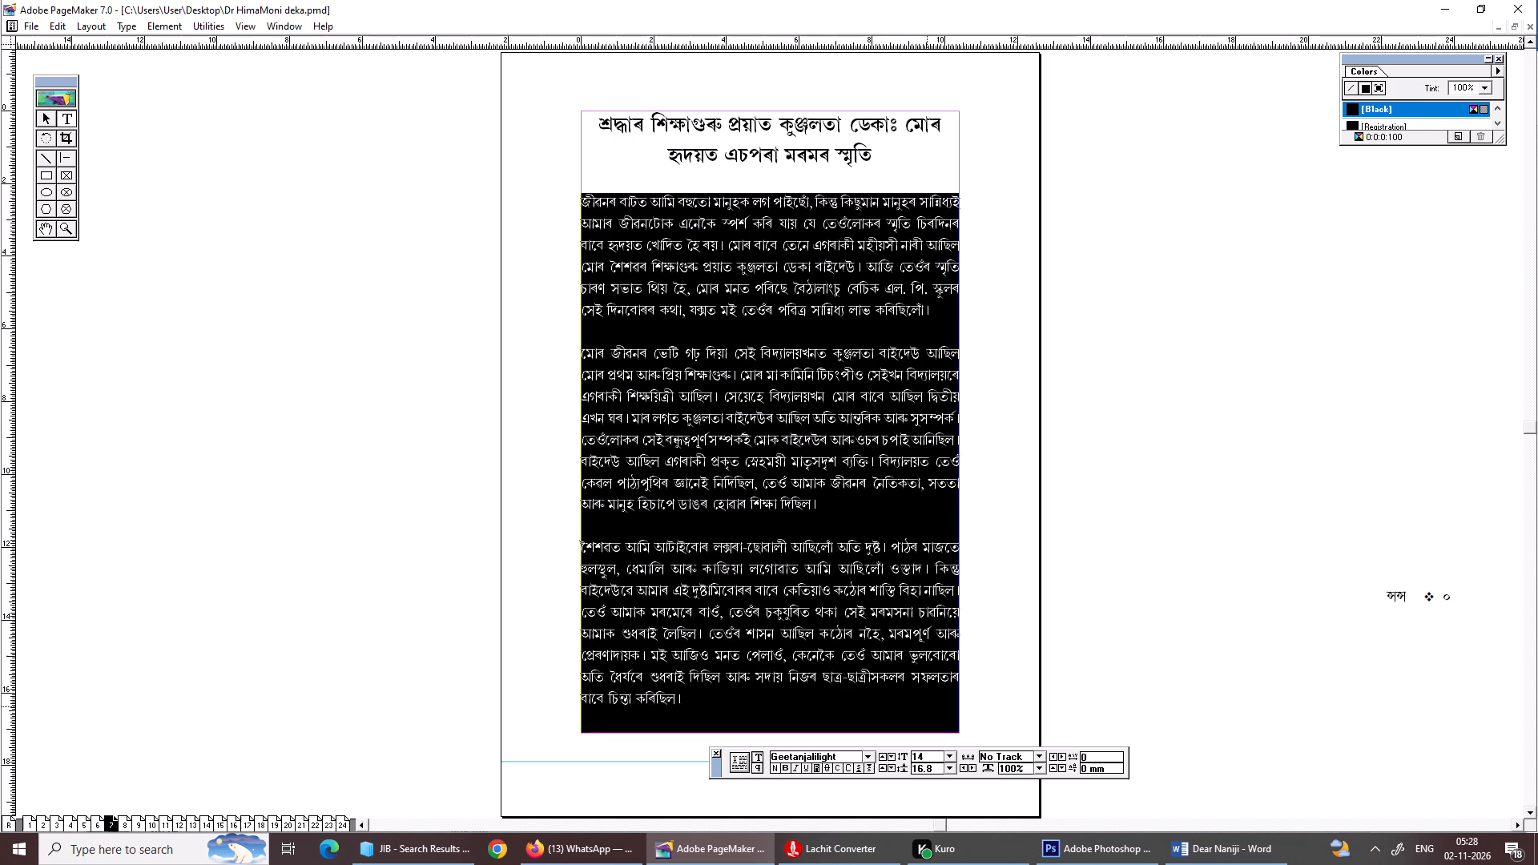
key("ctrl+m")
key("Tab")
key("8")
key("Tab")
key("8")
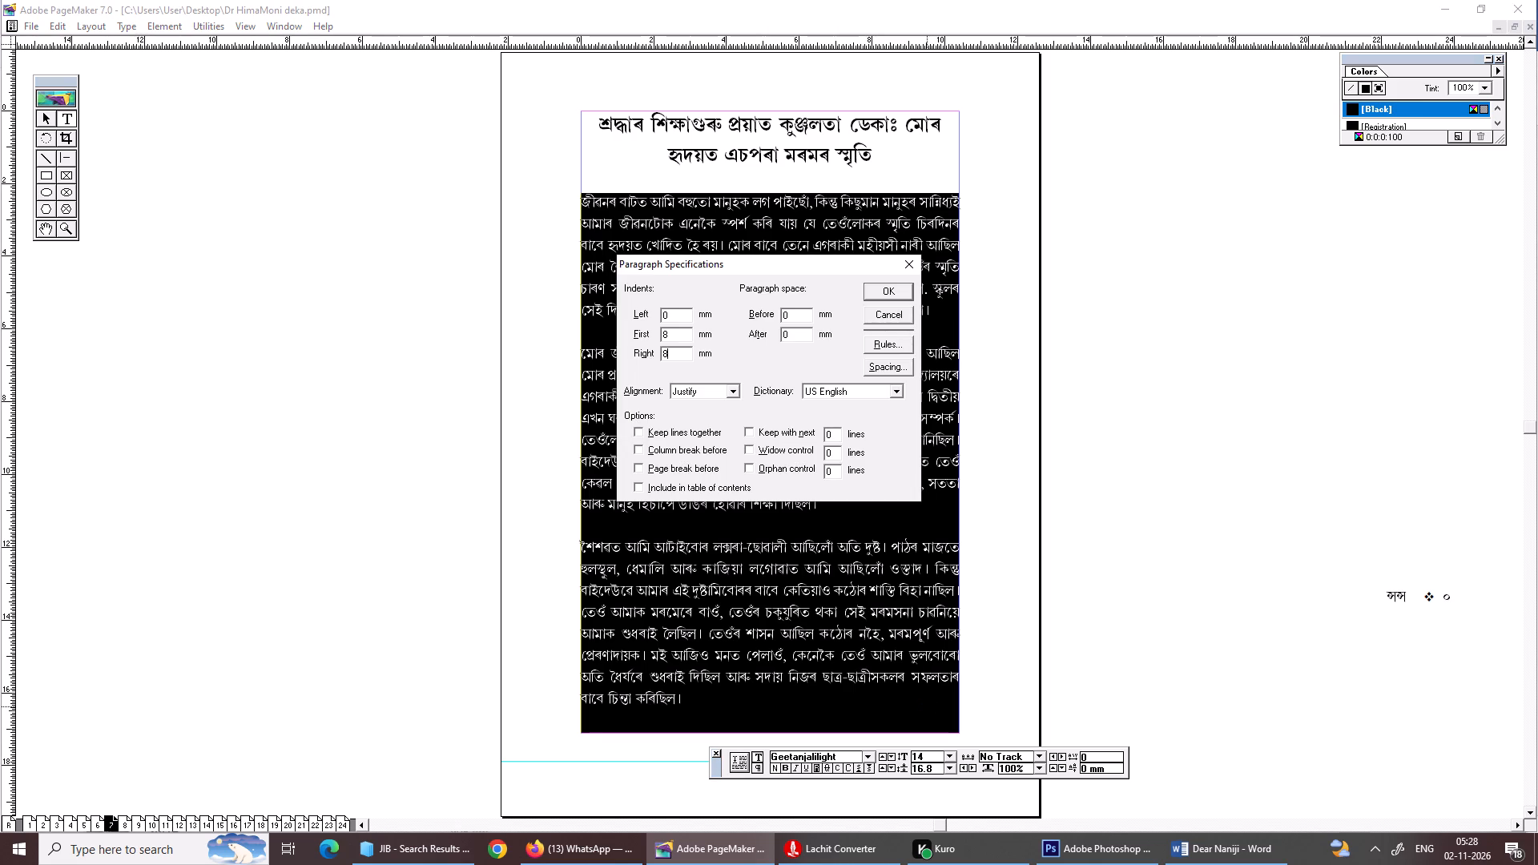
key("Tab")
key("2")
key("Return")
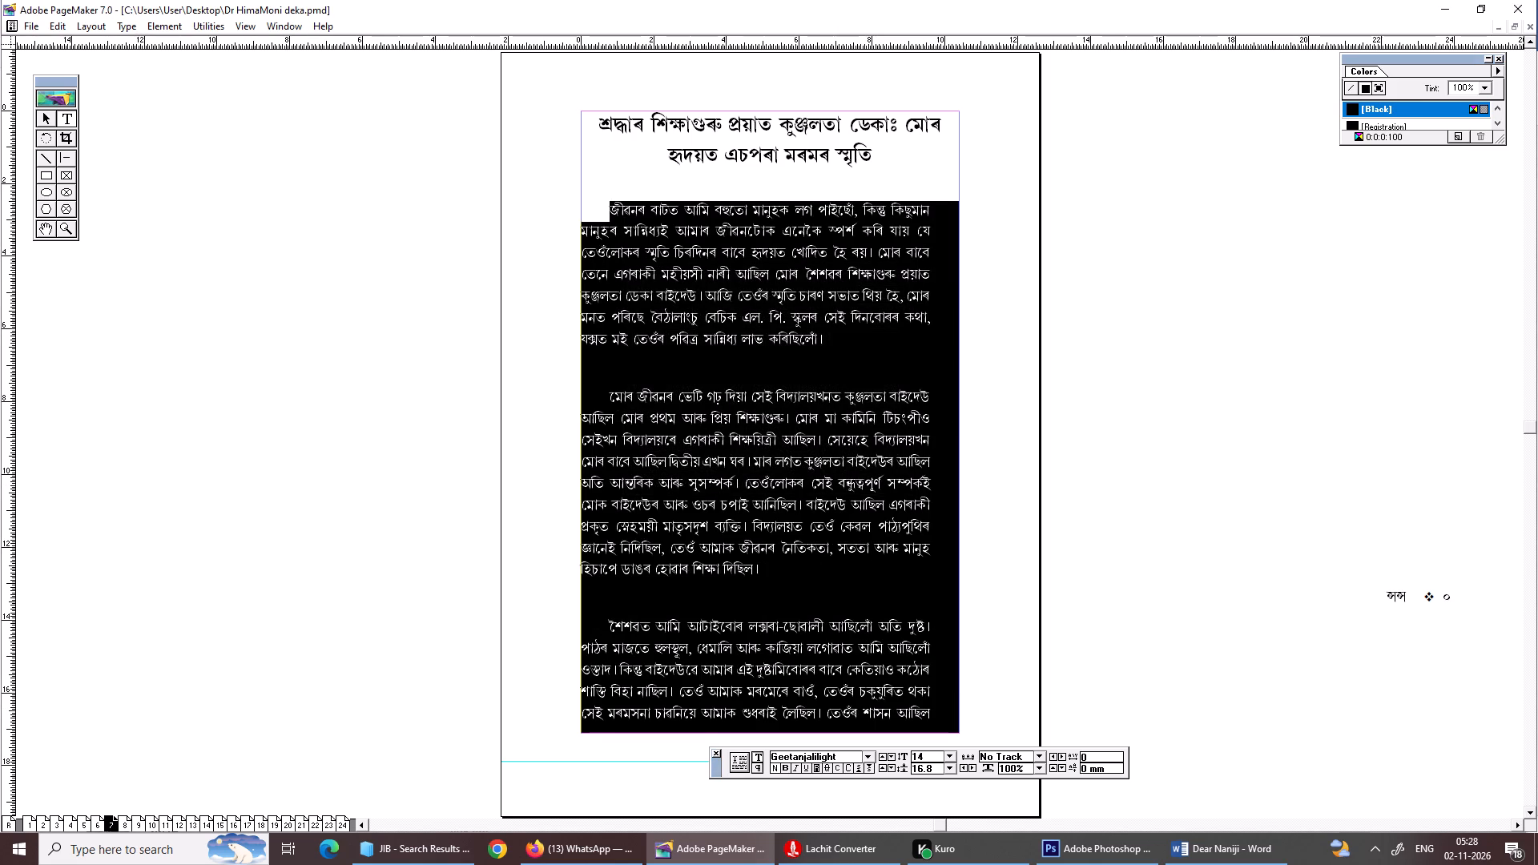
Set the right indent of the article's body paragraphs on pages 7 and 8 to 0 mm.
key("Page_Down")
key("Page_Up")
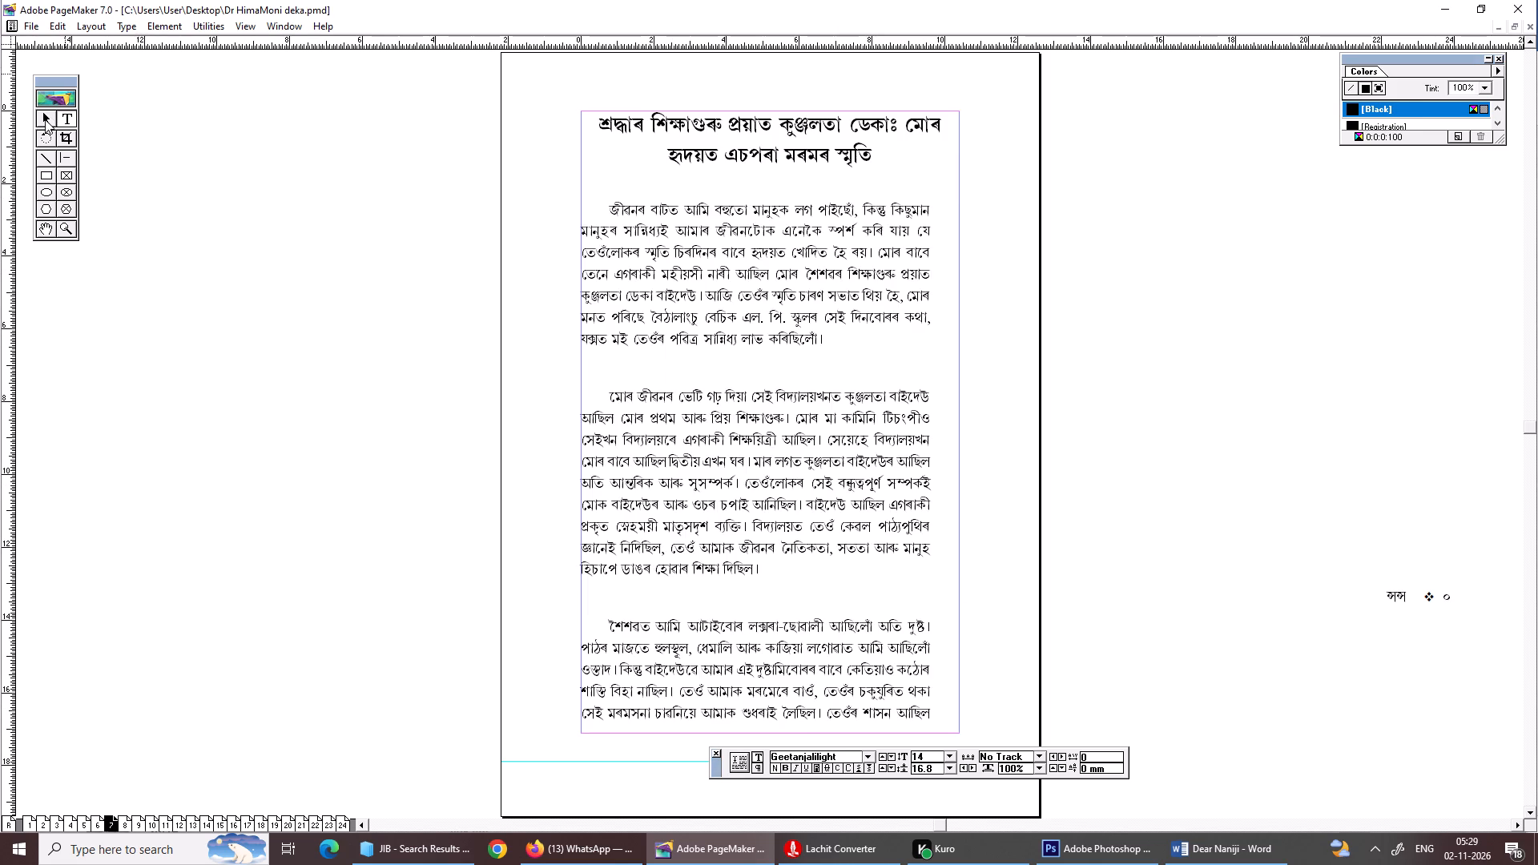
left_click(45, 119)
left_click(649, 248)
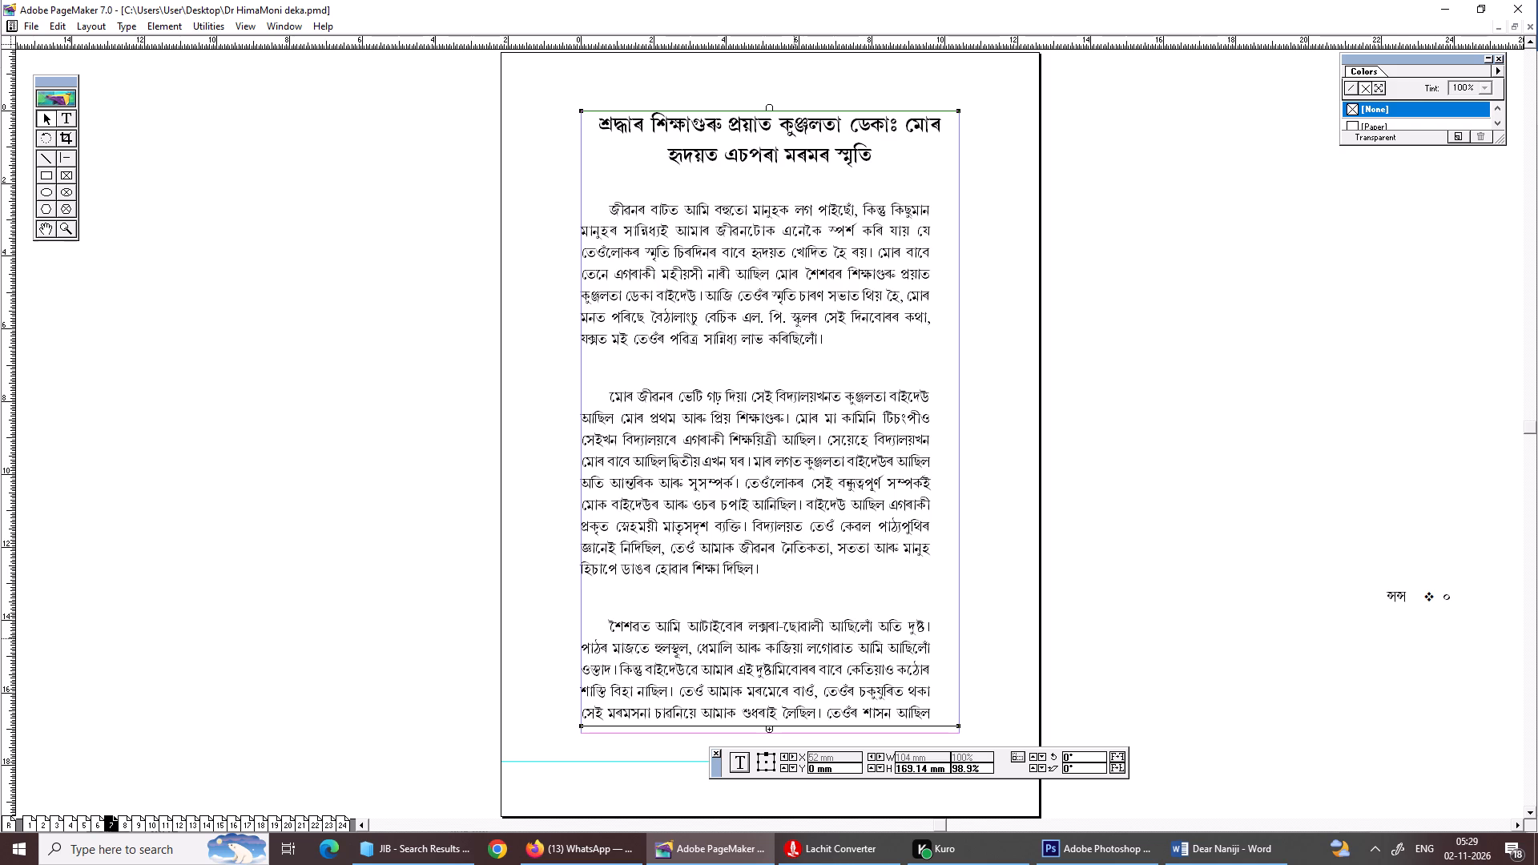
left_click(61, 120)
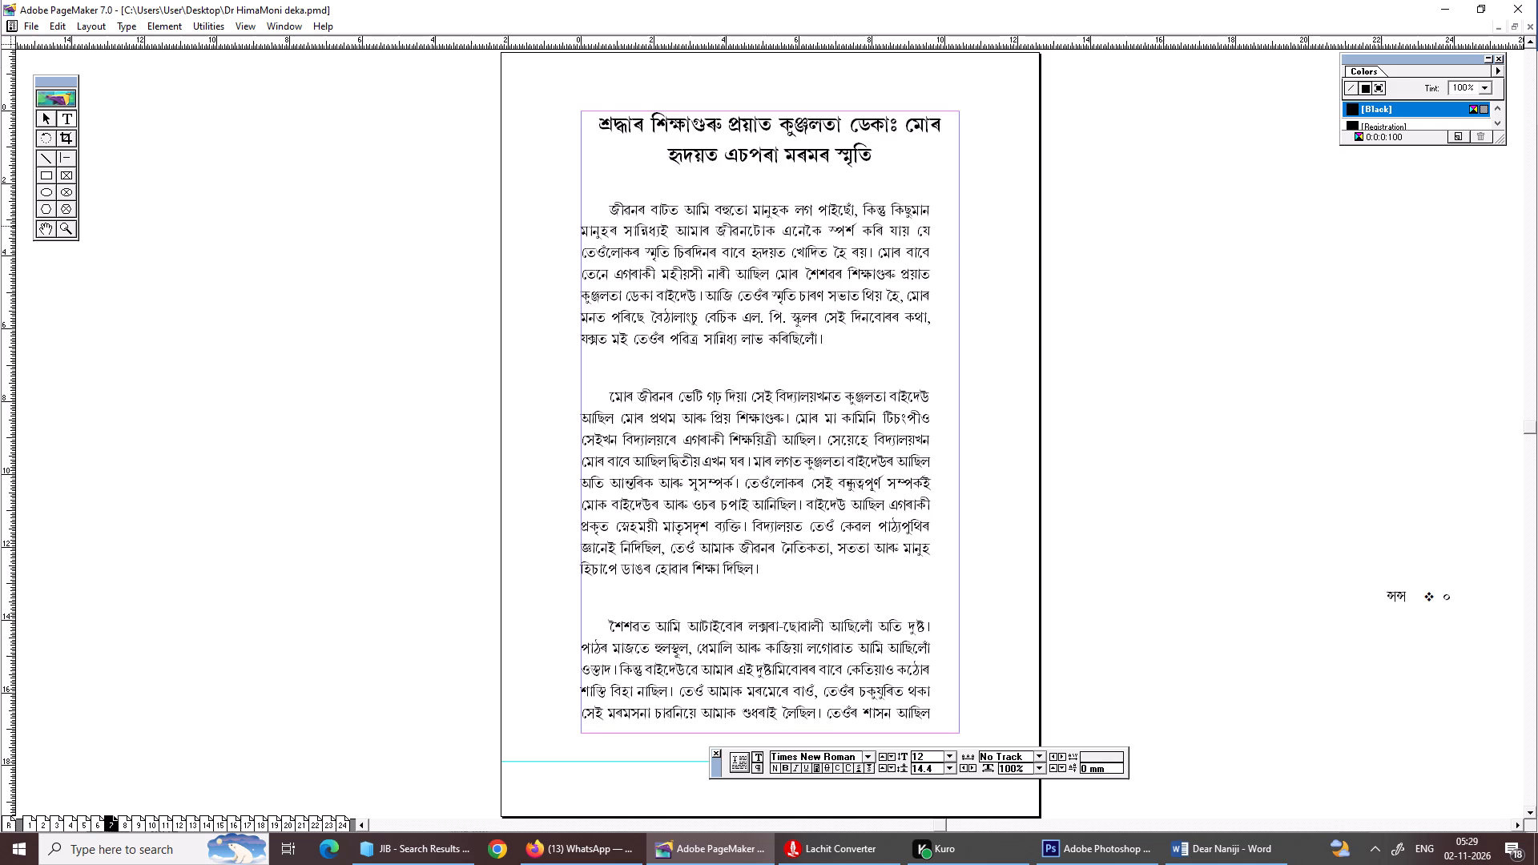
left_click_drag(590, 217, 748, 268)
key("Page_Down")
key("Page_Down")
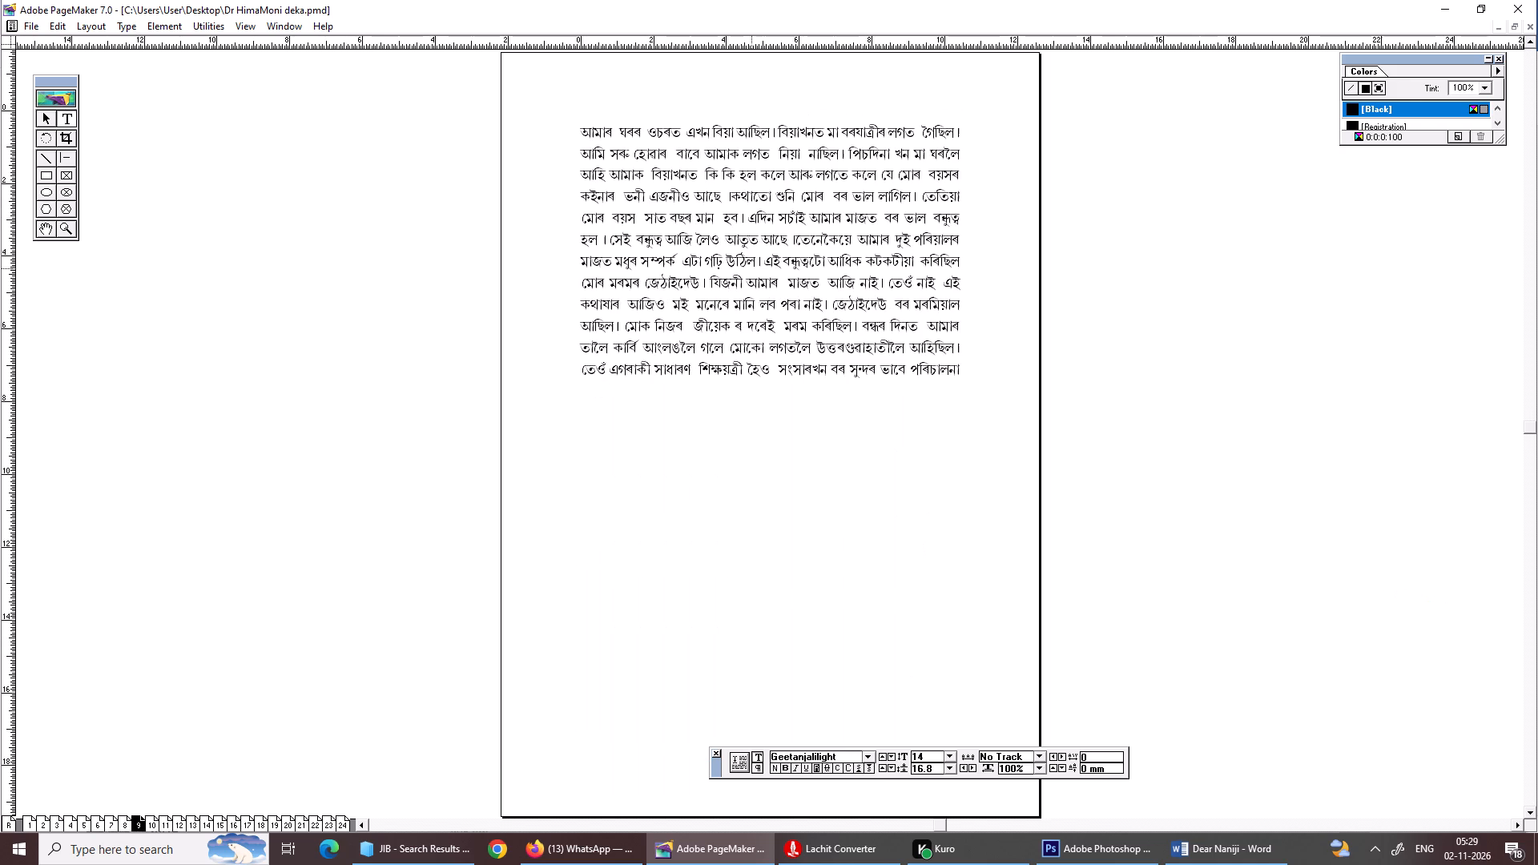
key("Page_Up")
left_click(763, 605, "shift")
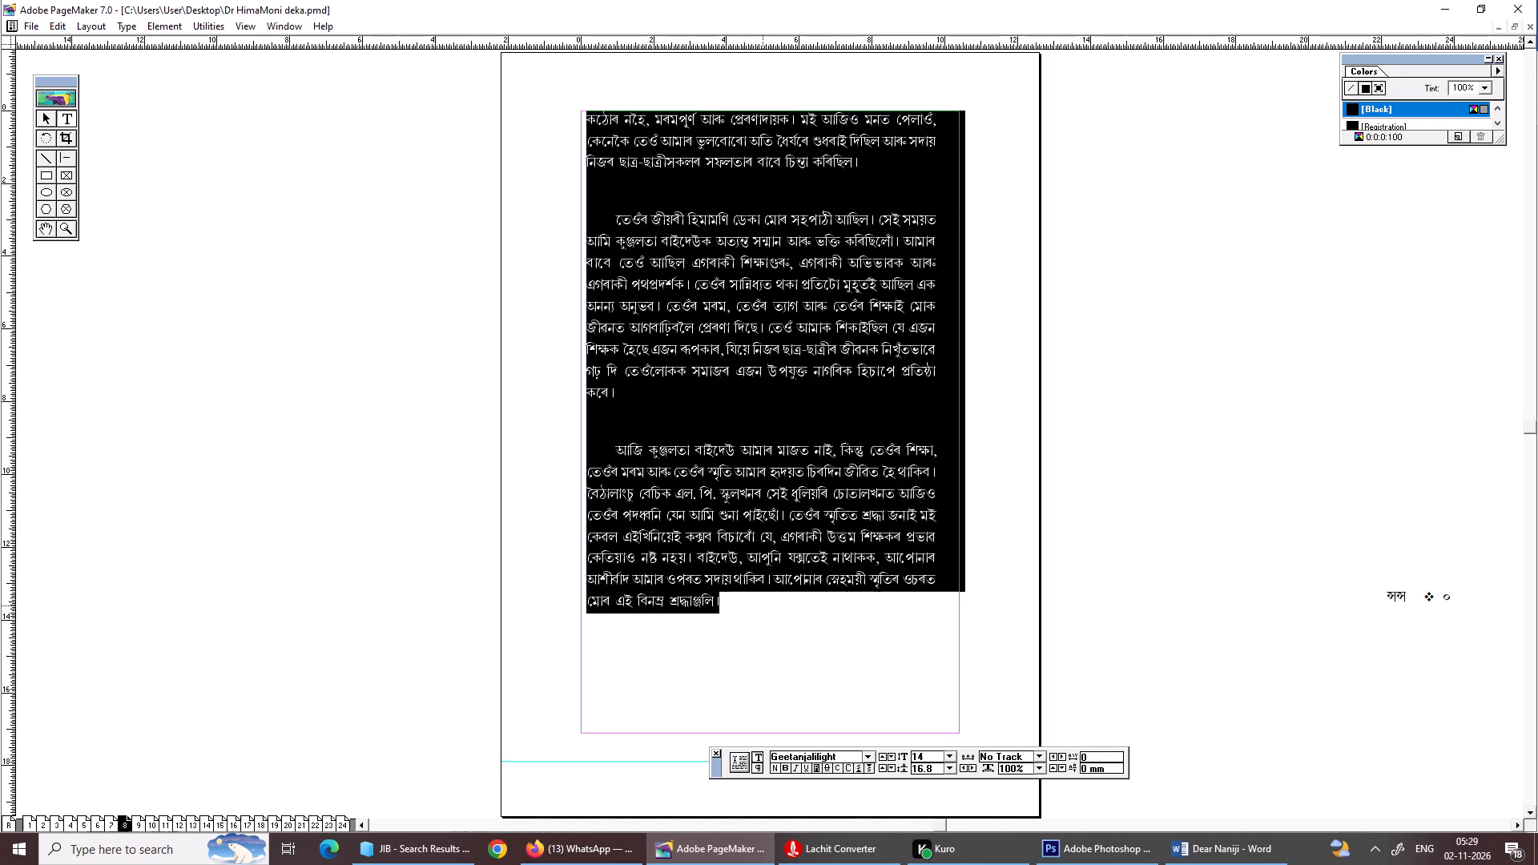
key("ctrl+m")
key("Tab")
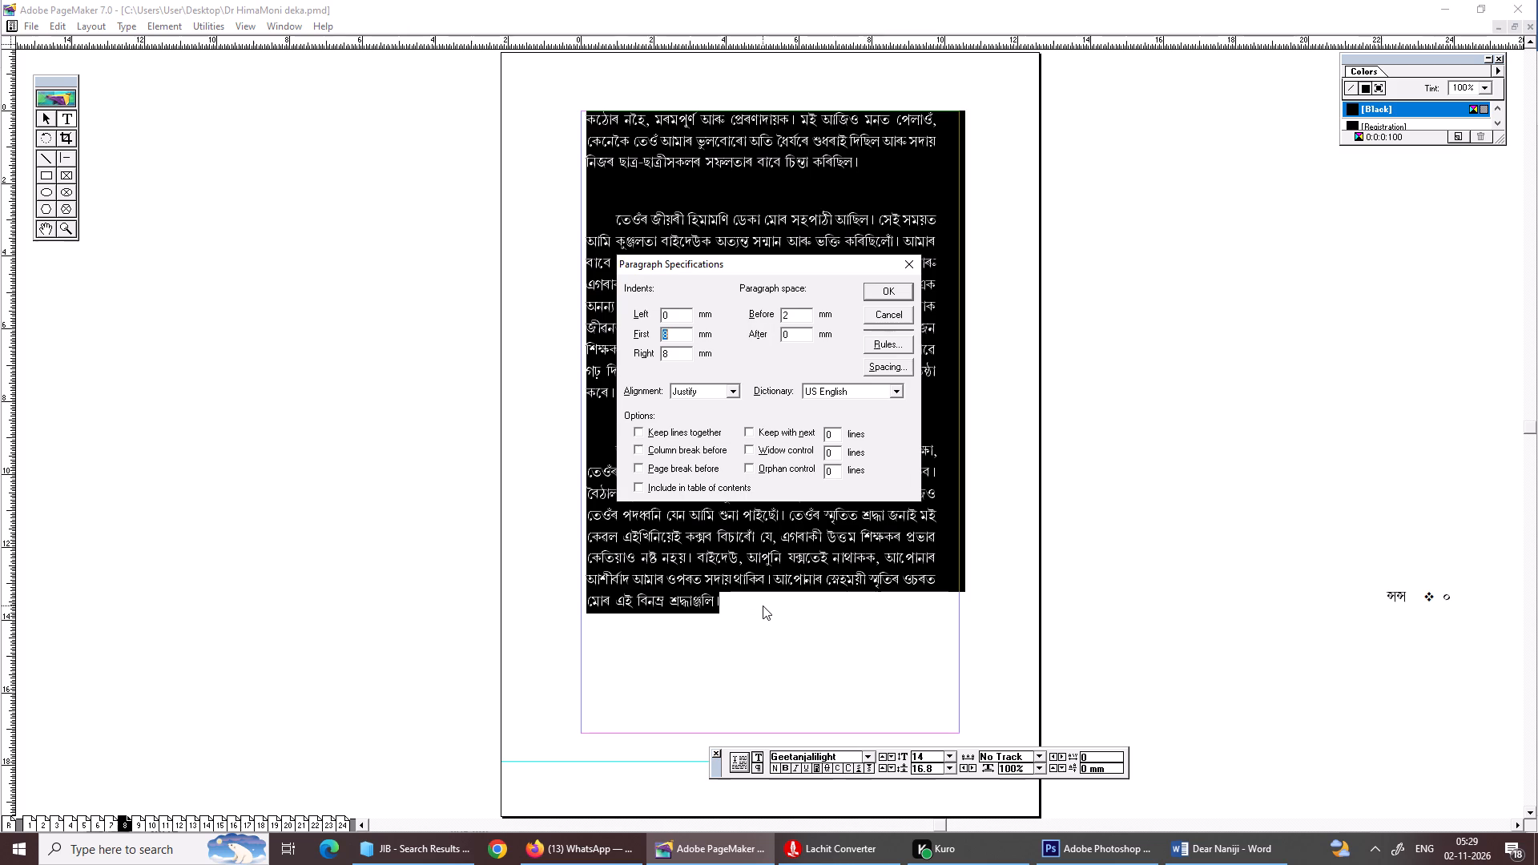
key("Tab")
key("0")
key("Return")
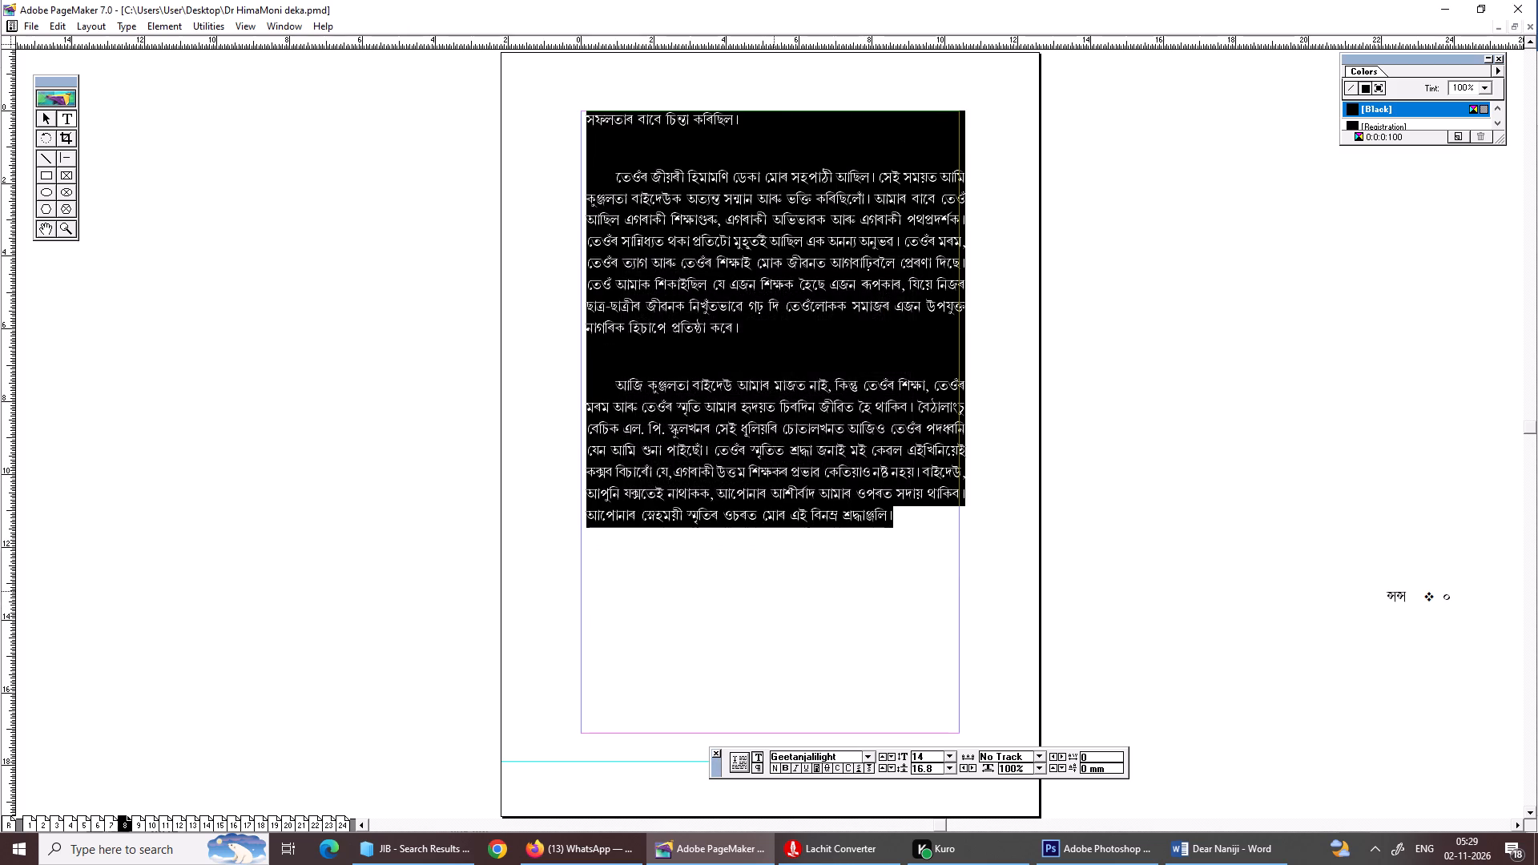
Resize the text block on page 8 so its outer edge meets the right margin guide and its lower edge extends further down.
key("Page_Up")
left_click(52, 121)
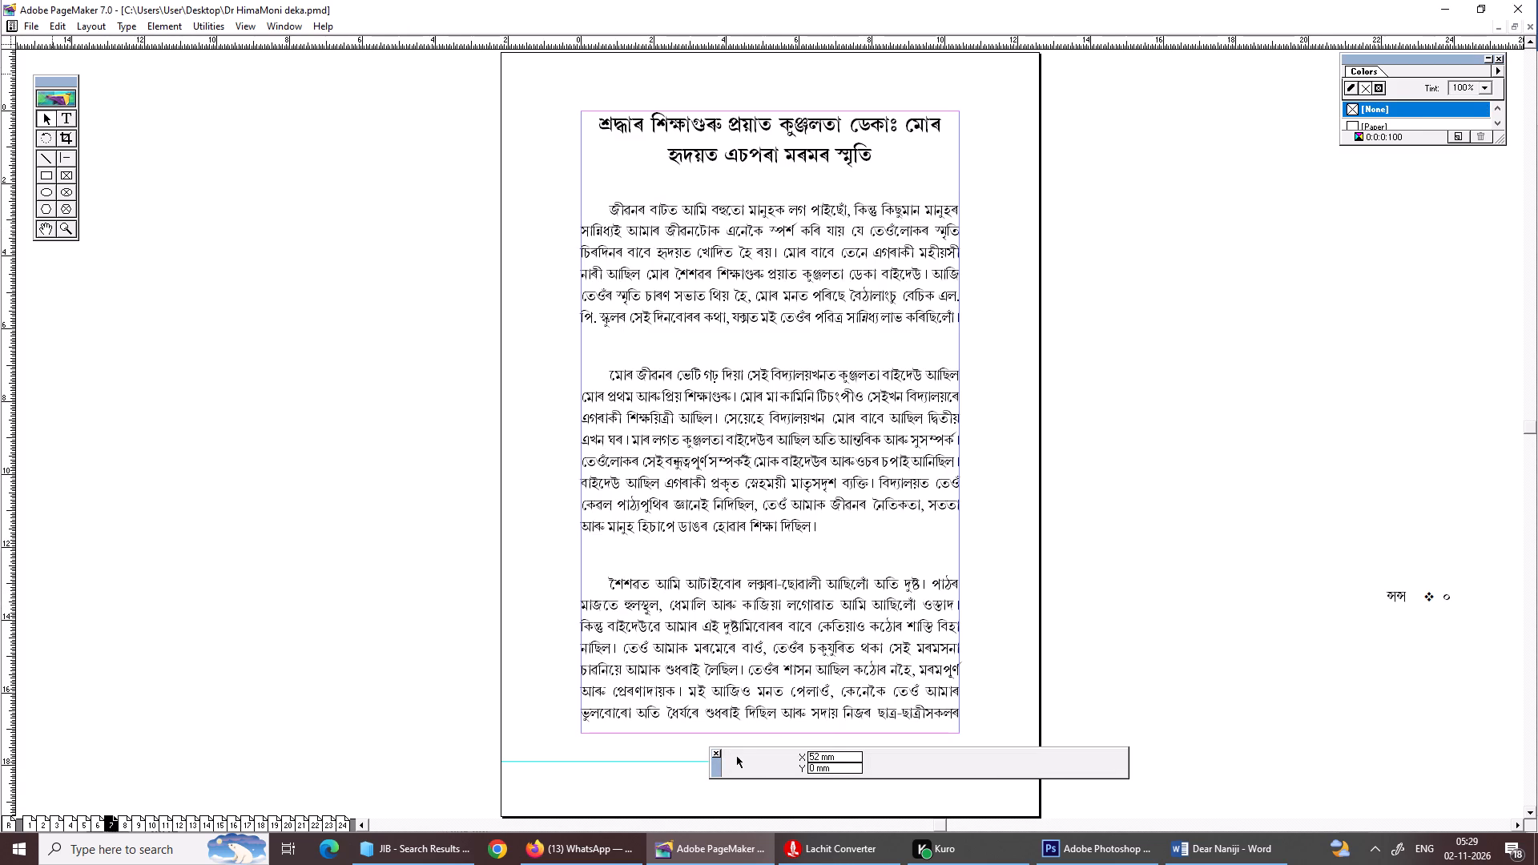
left_click(634, 327)
key("Page_Down")
left_click(682, 328)
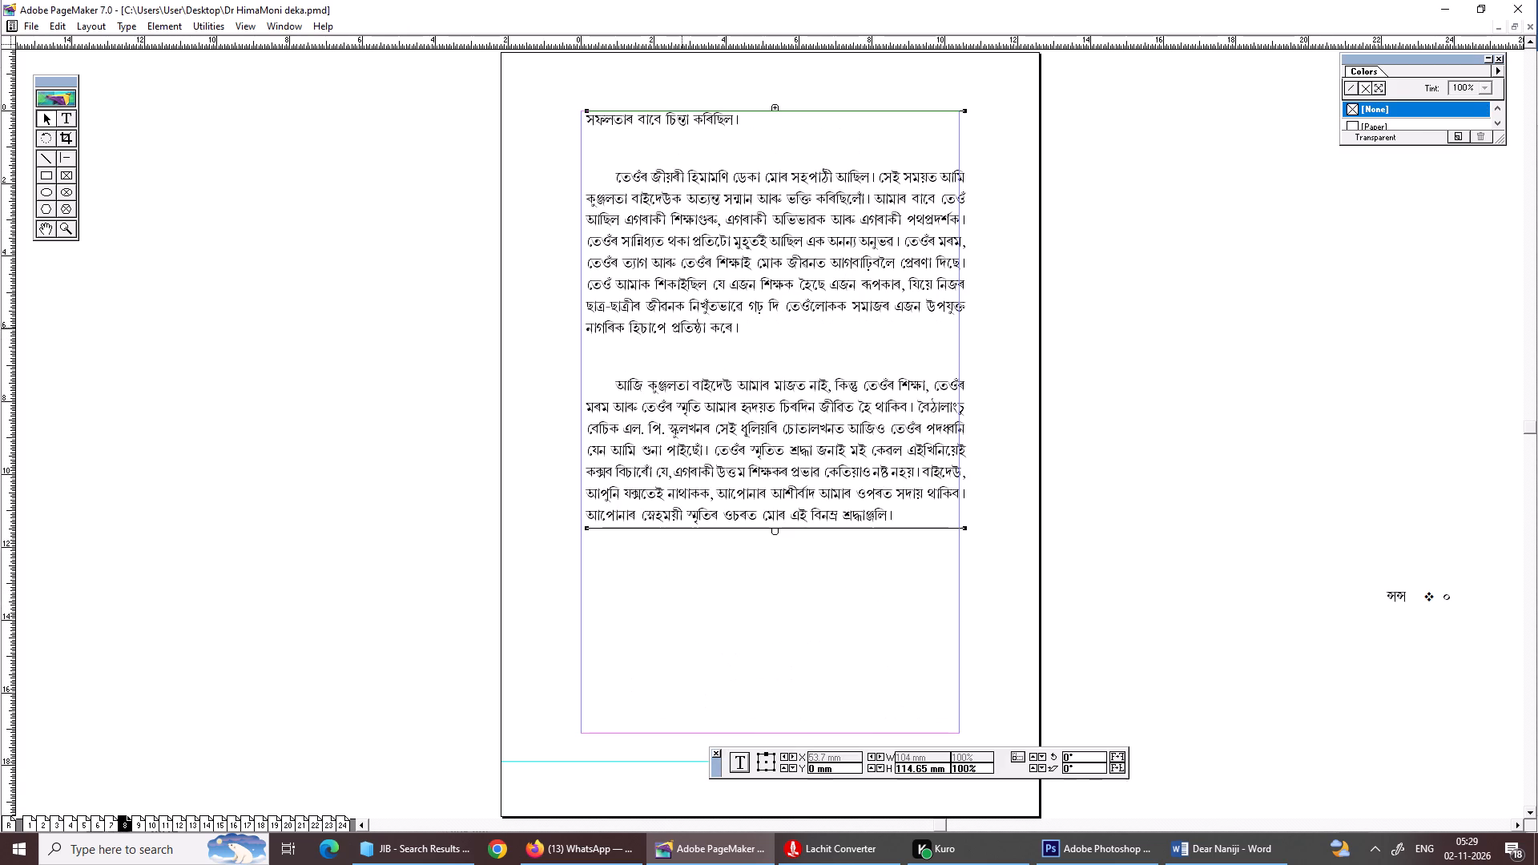
left_click_drag(964, 533, 951, 561)
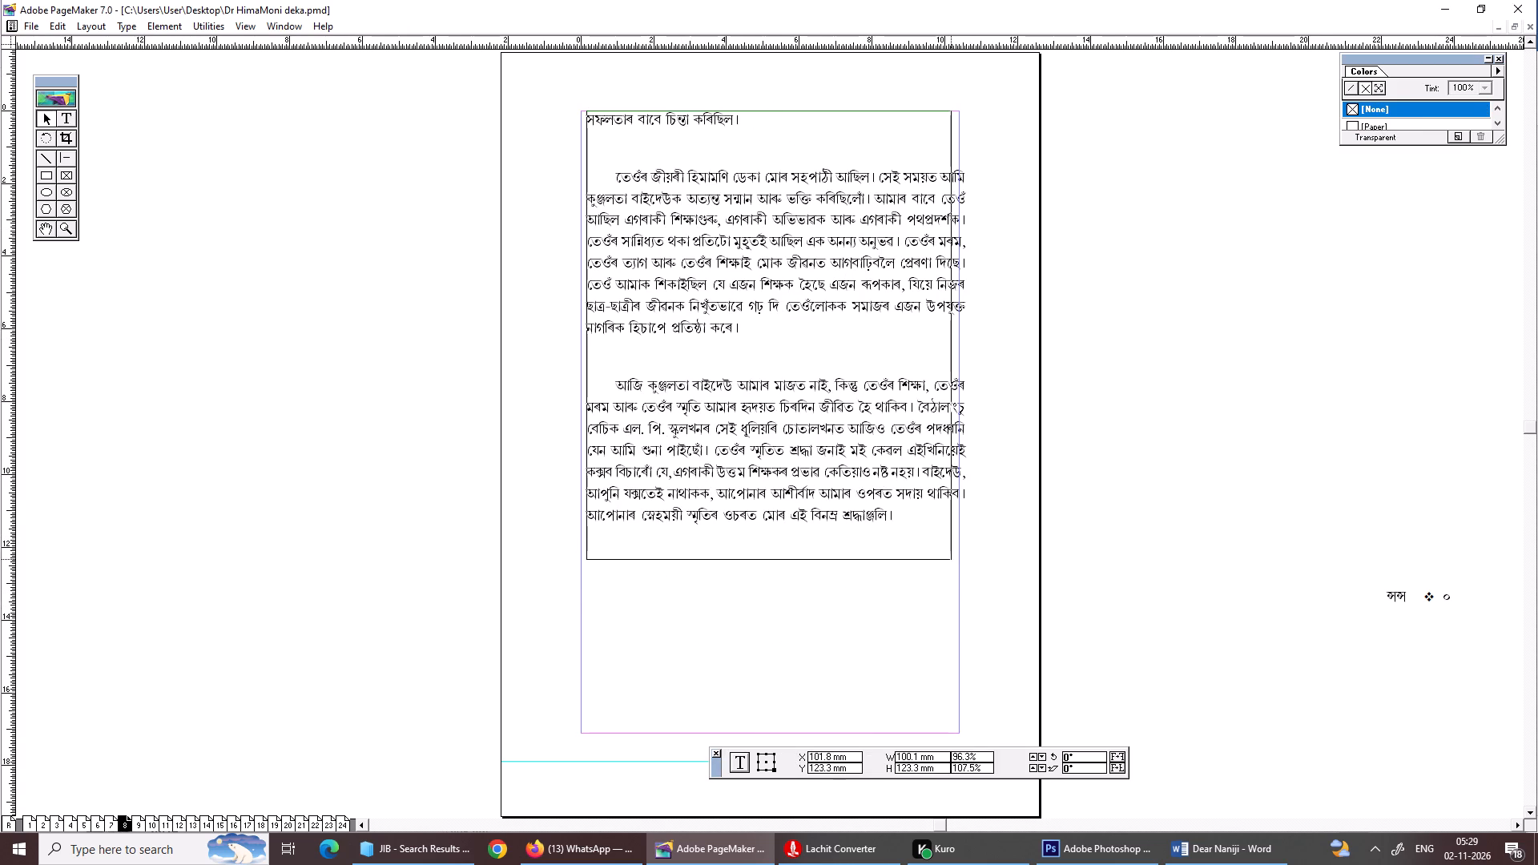
left_click_drag(951, 561, 959, 622)
Retype "কু" in the word "কুঞ্জলতা" in the article heading on page 7.
key("Page_Up")
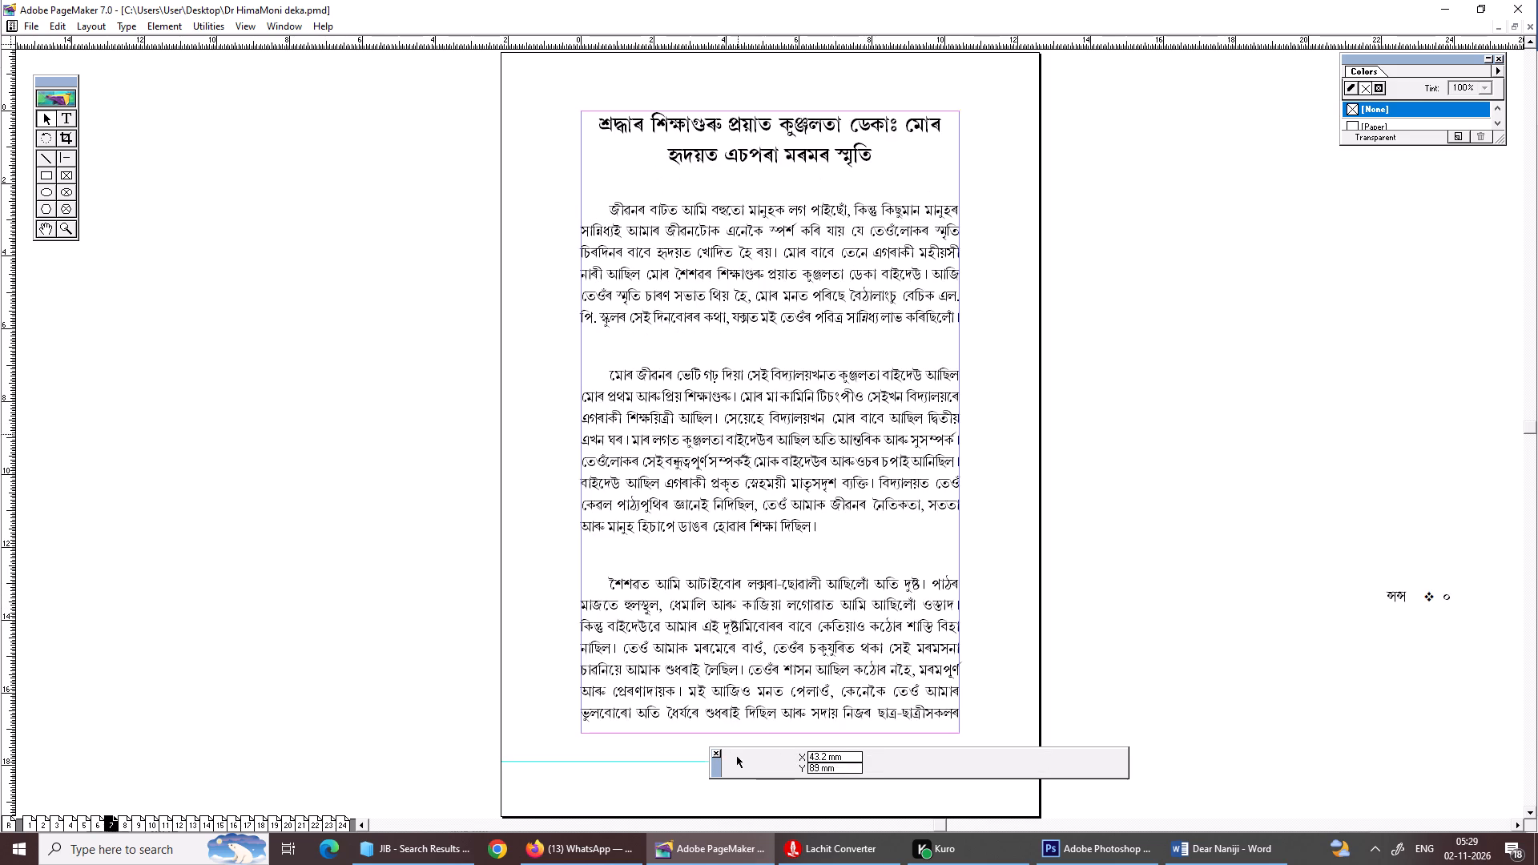
left_click(738, 436)
key("ctrl+2")
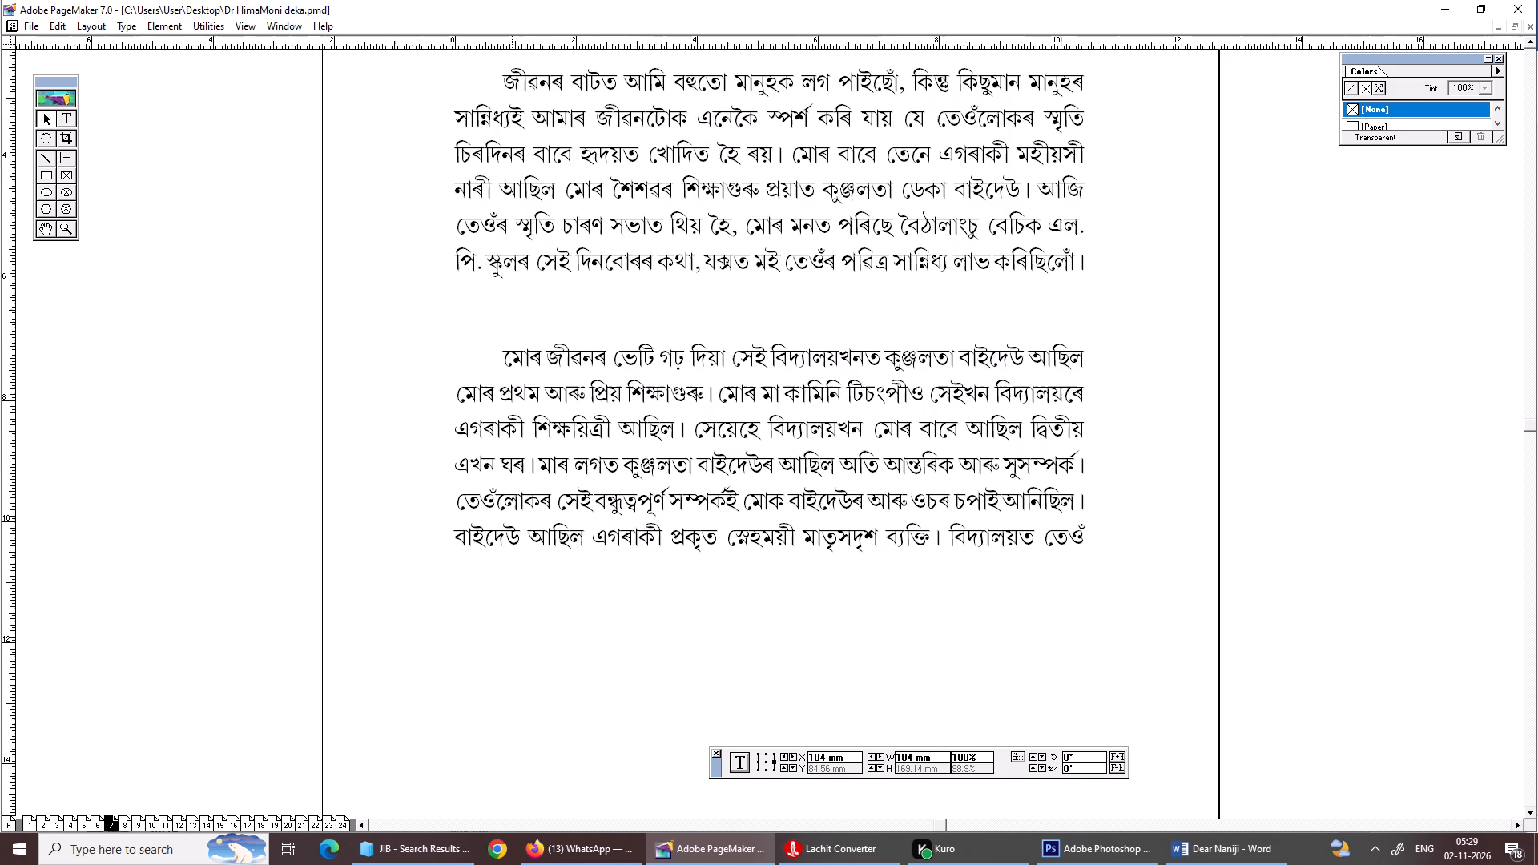
left_click_drag(758, 296, 735, 622, "alt")
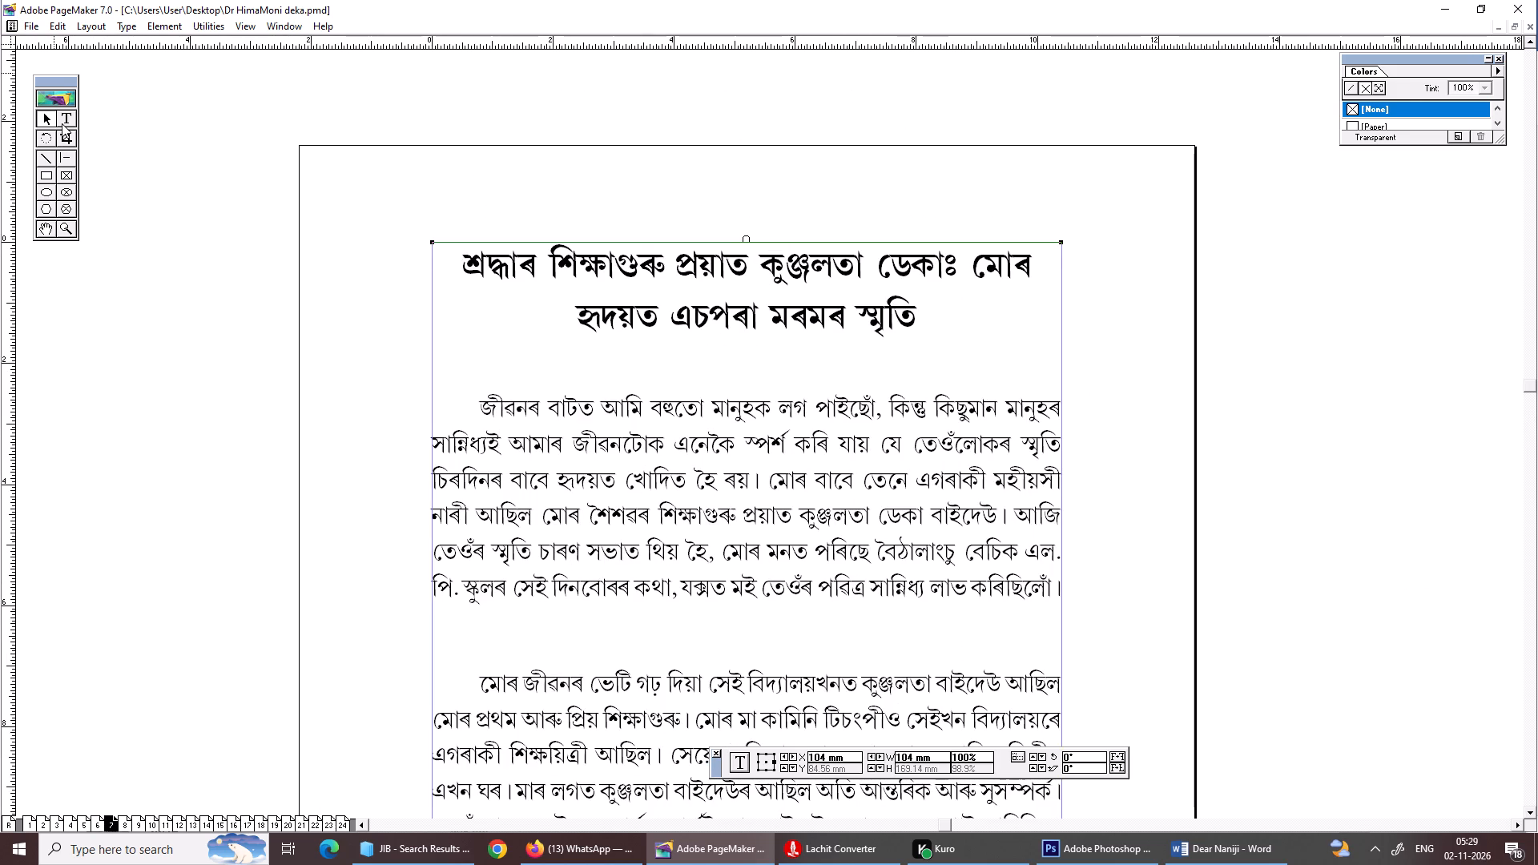
left_click(62, 123)
left_click_drag(791, 268, 779, 271)
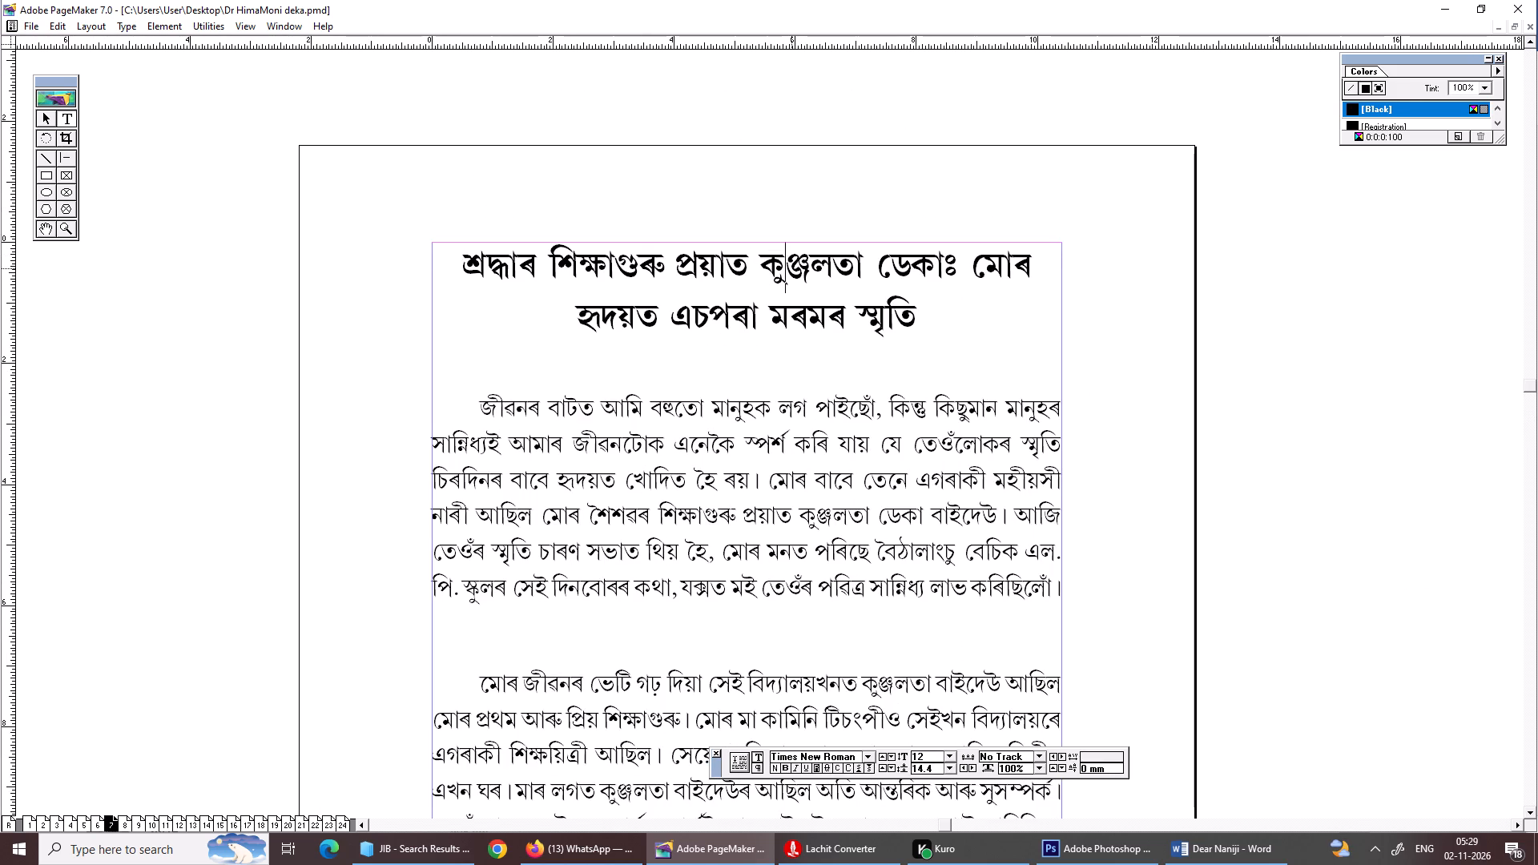
left_click_drag(779, 271, 763, 266)
key("k")
key("g")
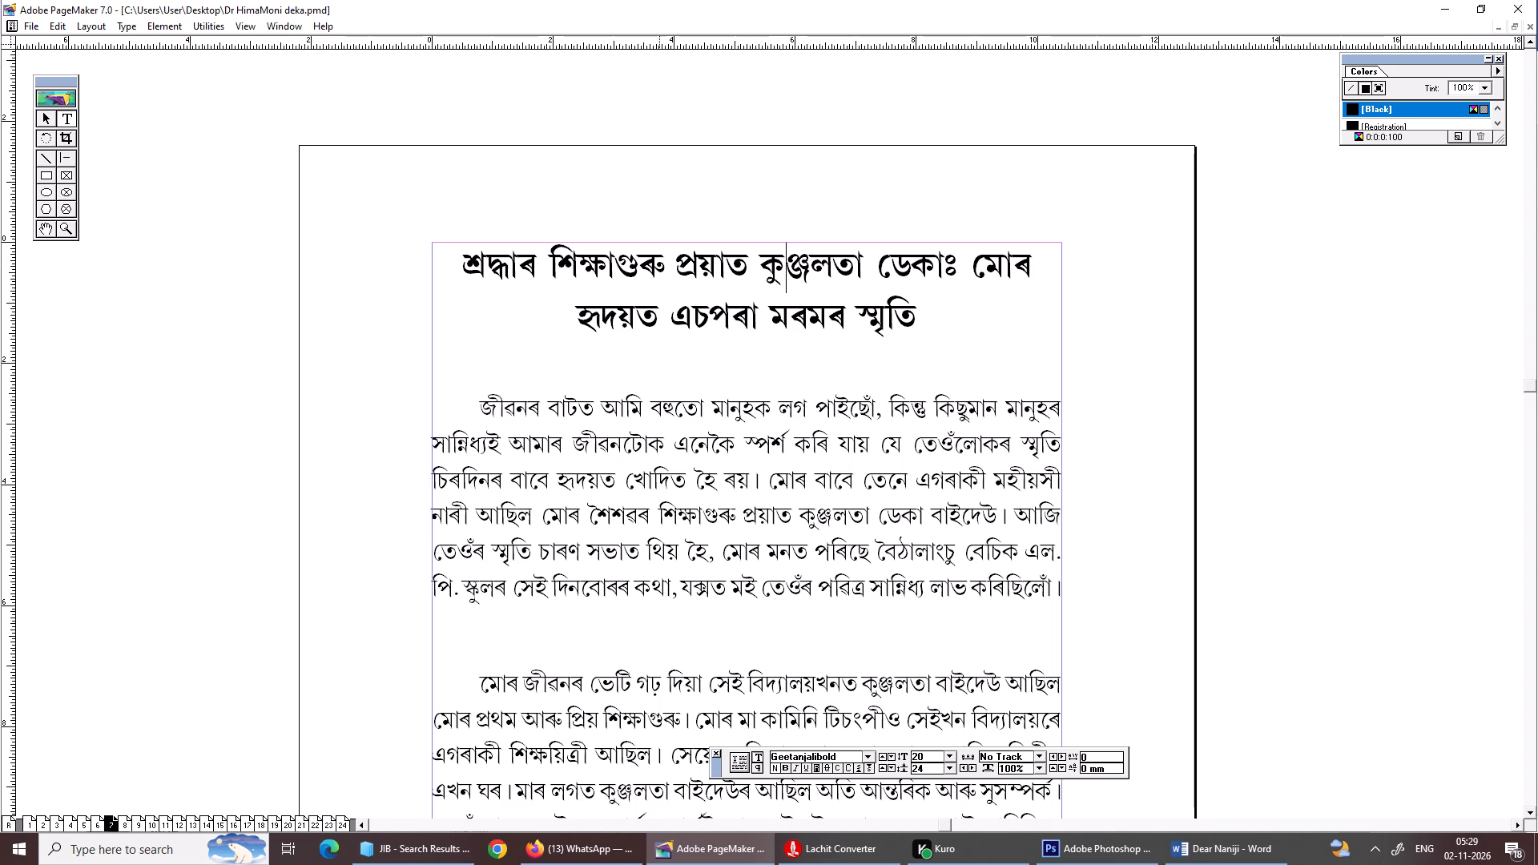
Remove the blank line before the second paragraph on page 7, retype the opening vowel sign of "মোৰ", and save the publication.
left_click_drag(481, 415, 335, 411)
left_click_drag(477, 685, 471, 618)
key("BackSpace")
left_click_drag(476, 622, 482, 636)
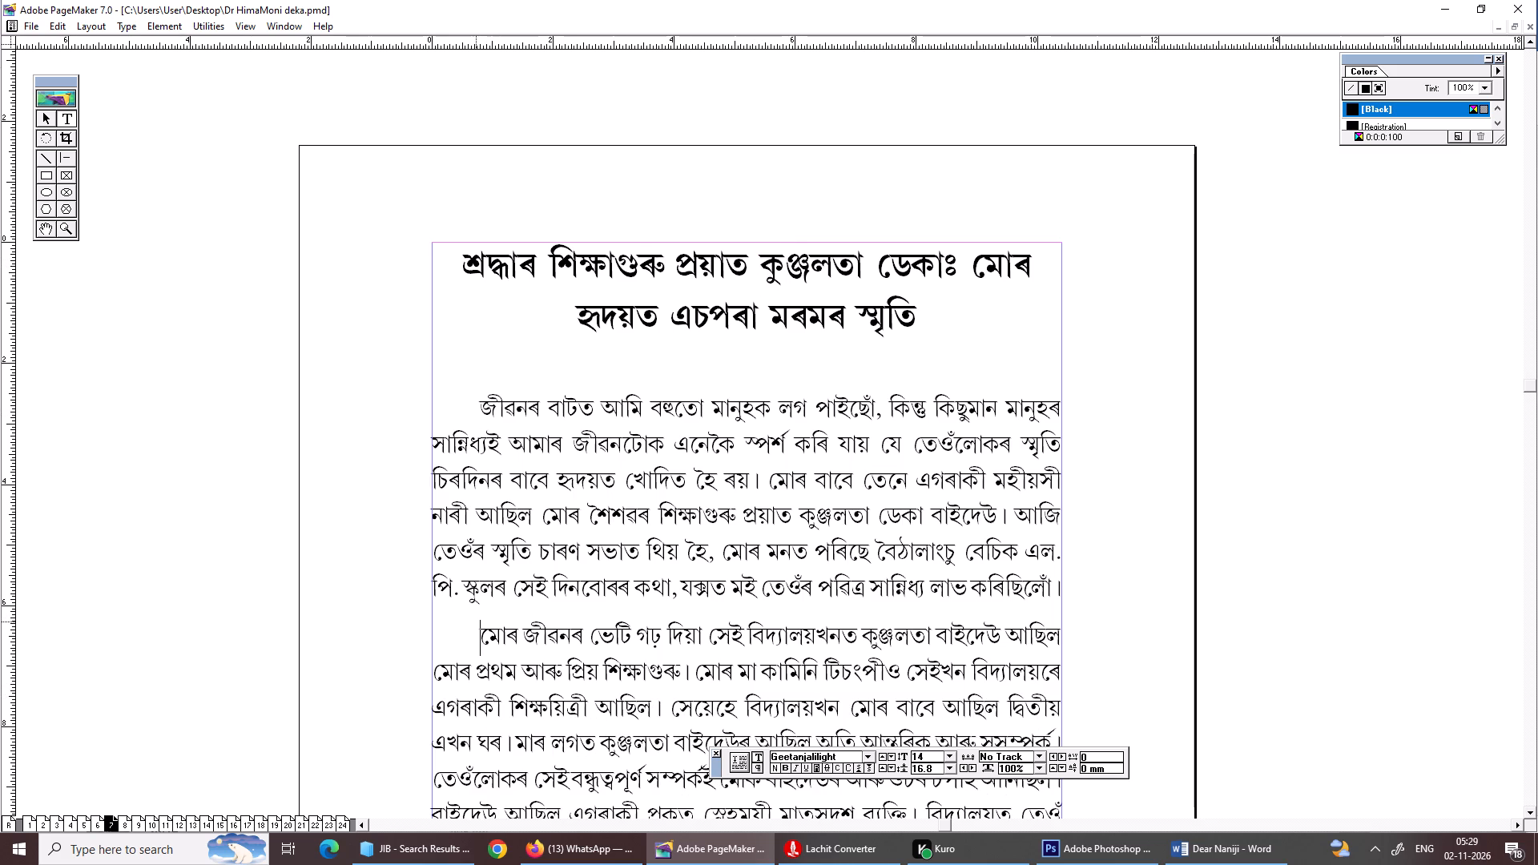
left_click_drag(482, 636, 485, 641)
key("a")
key("ctrl+s")
key("ctrl+s")
key("ctrl+s")
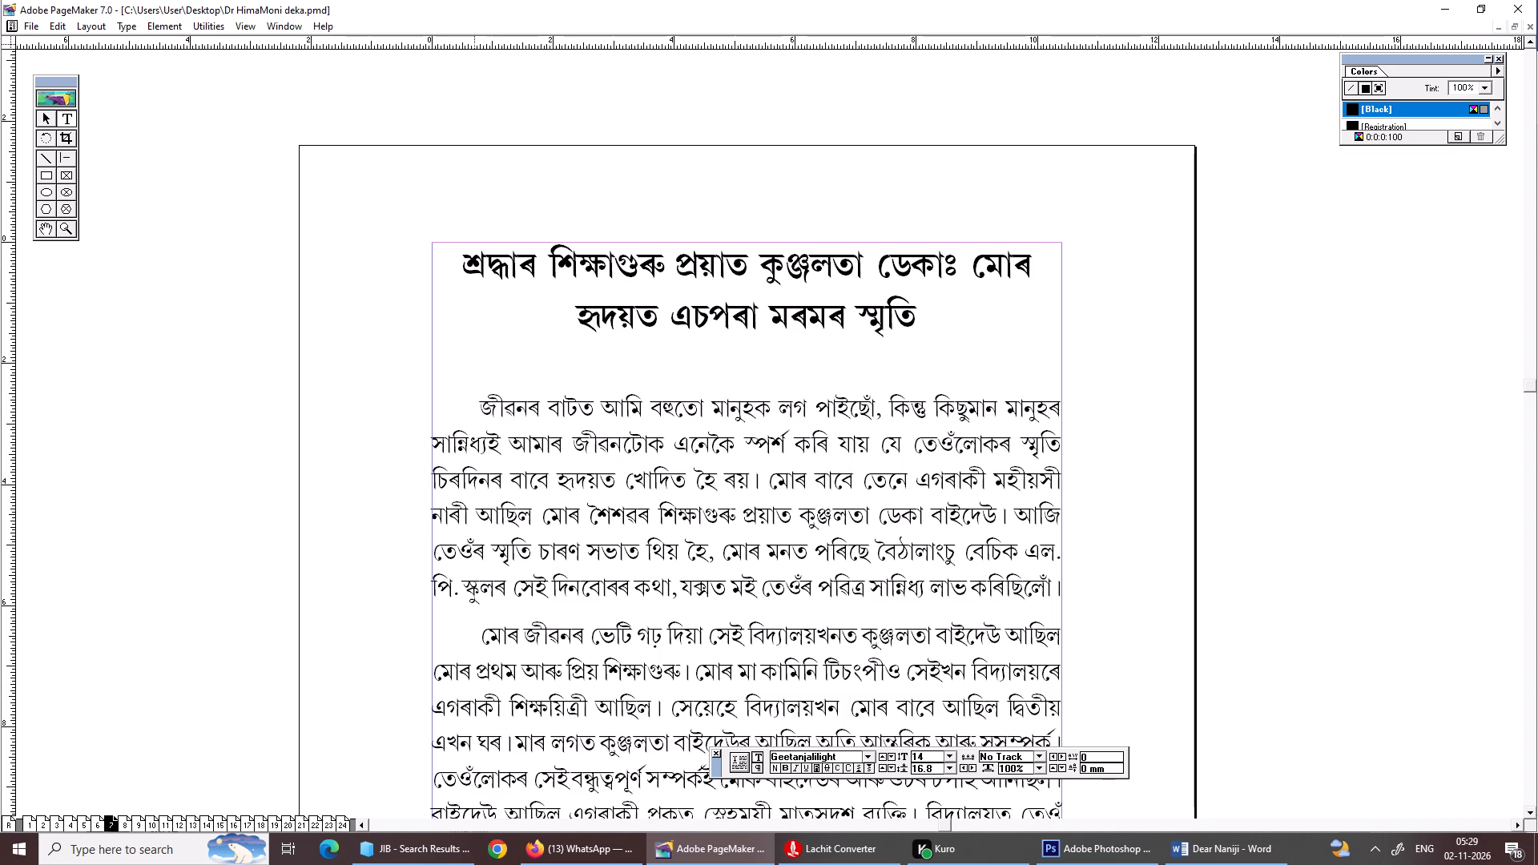
Retype "কু" in "কুঞ্জলতা" in the first body paragraph and copy the retyped "কু".
left_click_drag(518, 591, 517, 541, "alt")
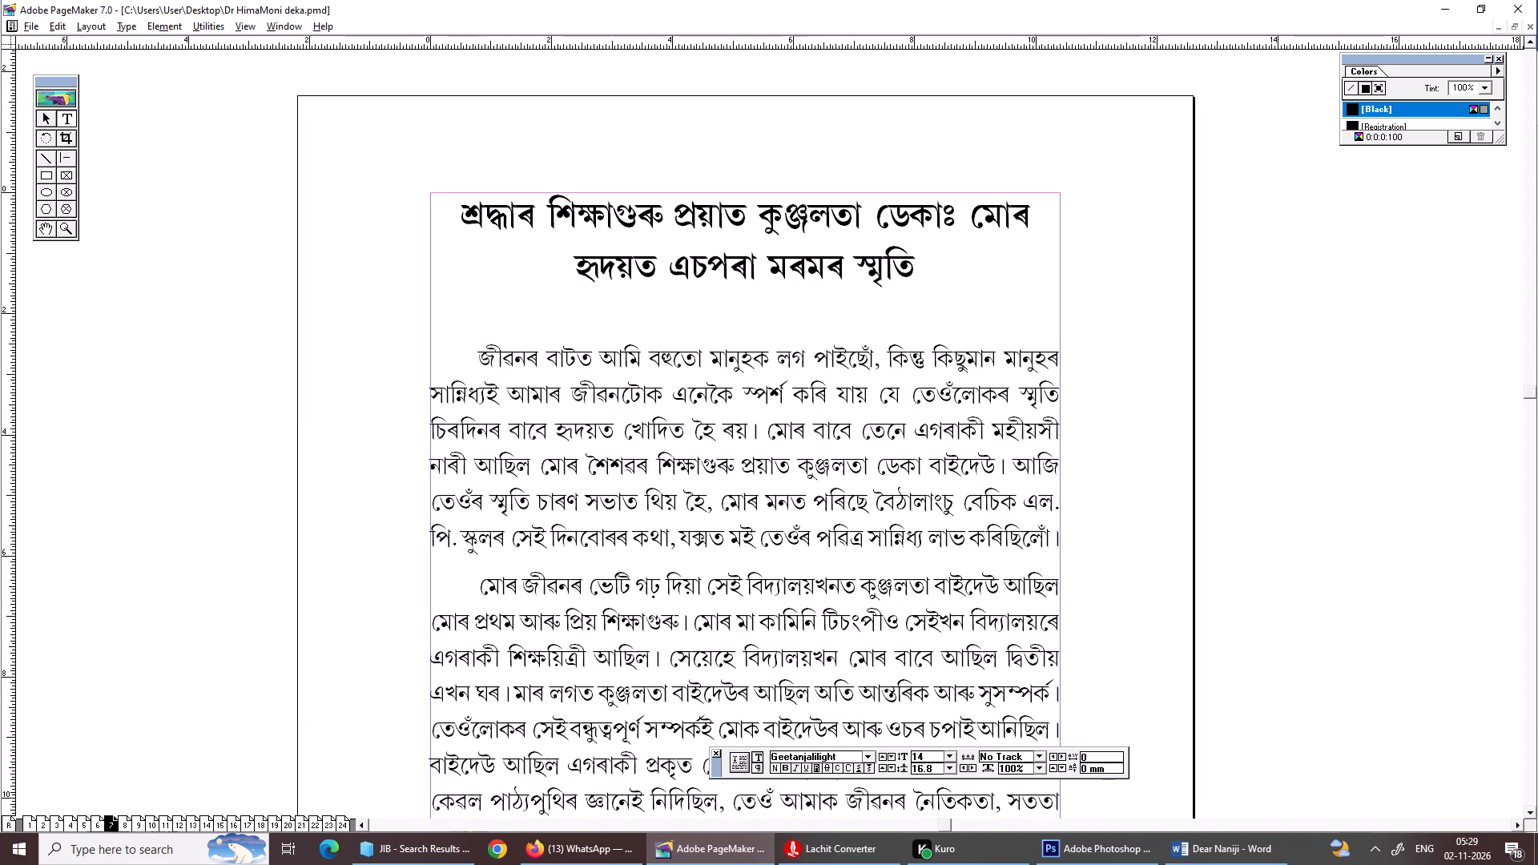
left_click_drag(584, 541, 568, 481, "alt")
left_click(802, 415)
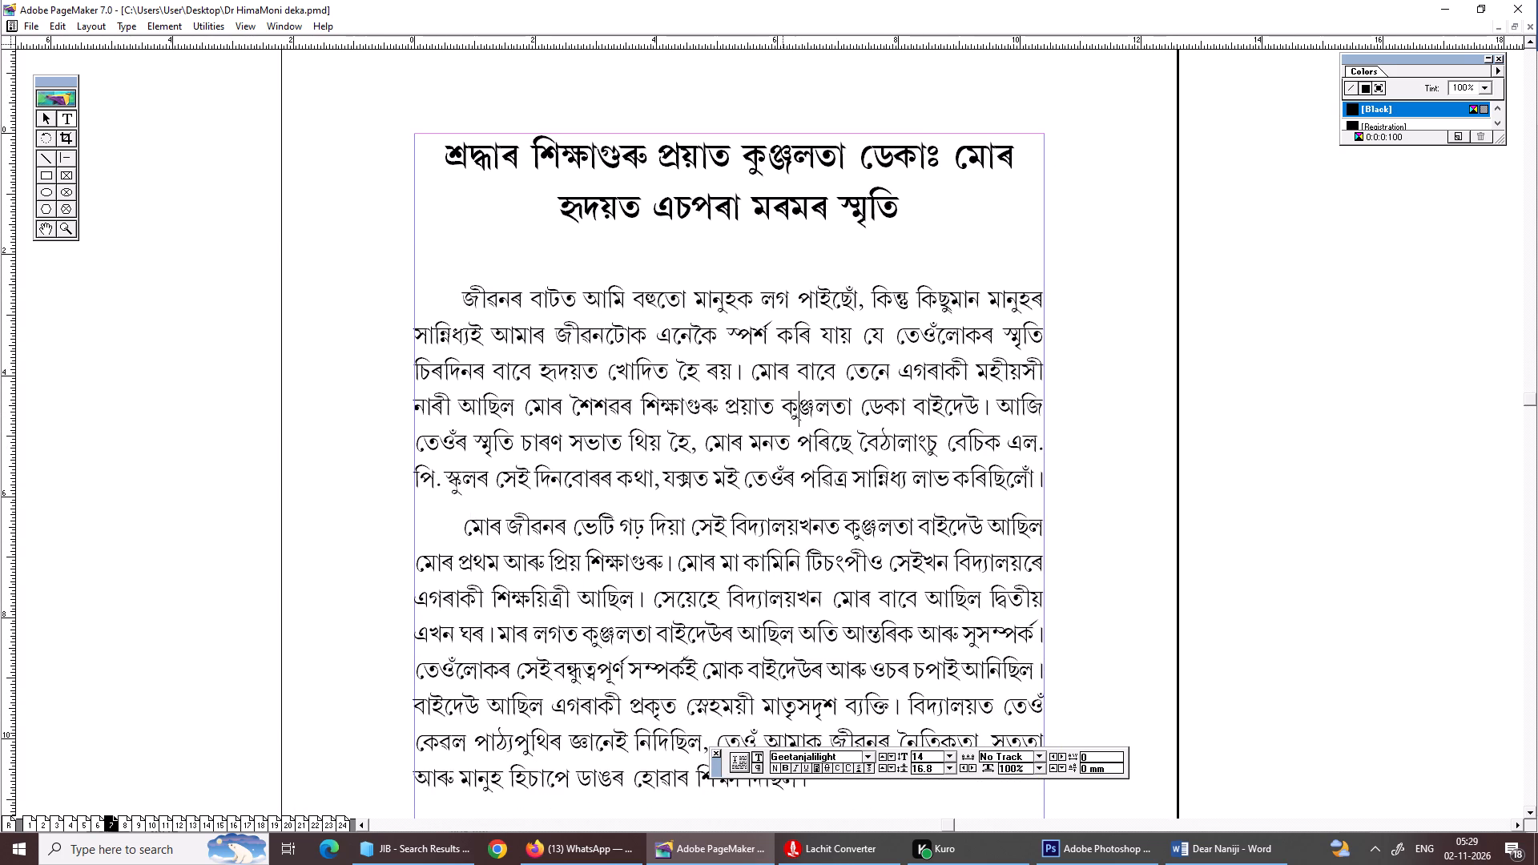
key("BackSpace")
key("BackSpace")
key("BackSpace")
type("kg")
left_click_drag(801, 416, 783, 415)
key("ctrl+c")
key("ctrl+c")
key("ctrl+c")
key("ctrl+c")
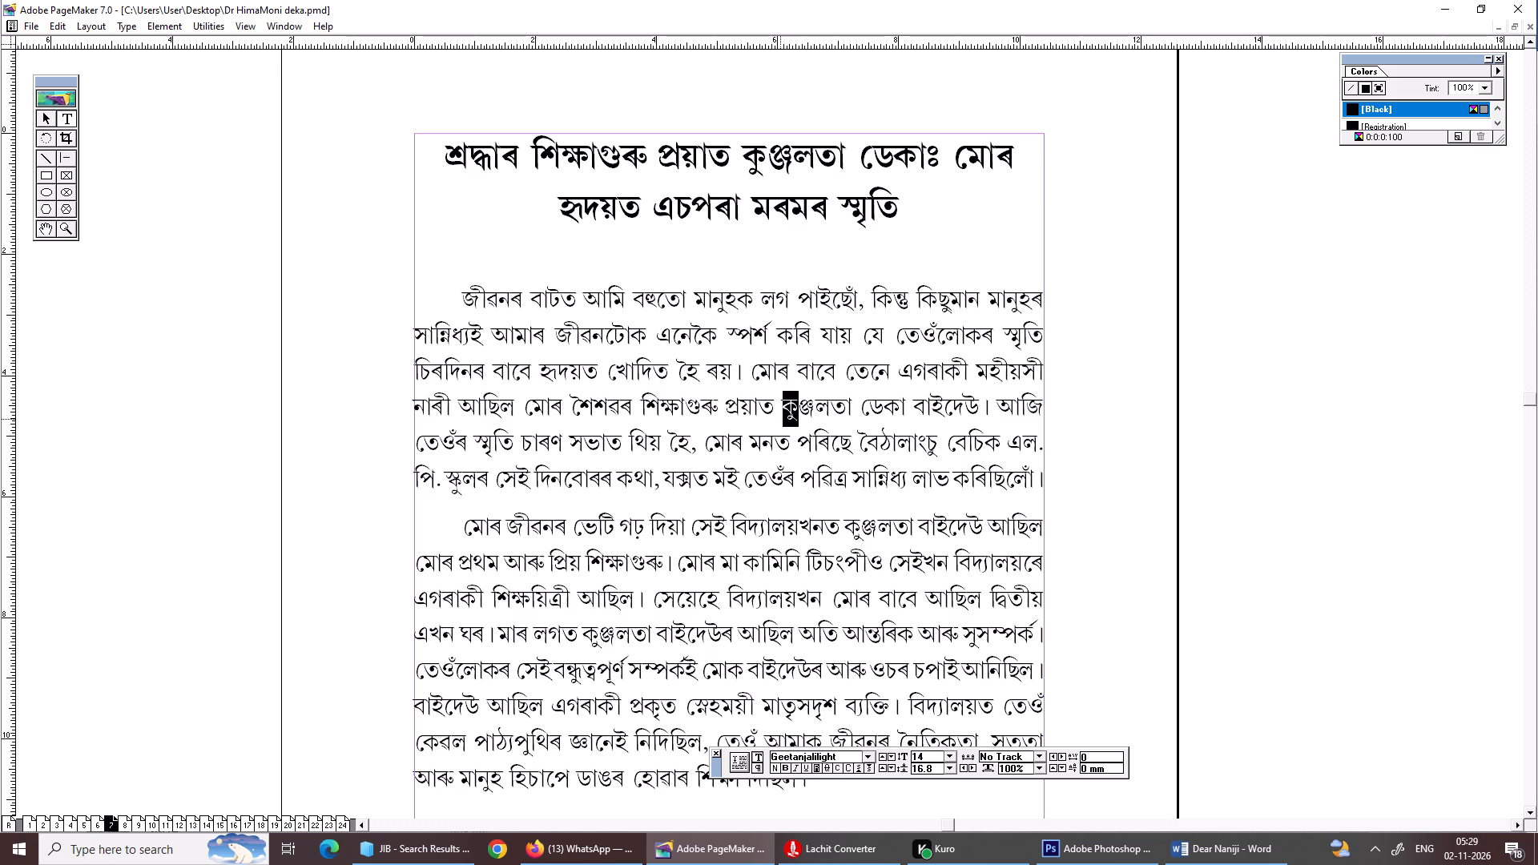
key("ctrl+c")
scroll(780, 419, "up", 2)
Replace the stray "ক্স" in "যক্সত" with an apostrophe in the first paragraph's last line and save the publication.
left_click_drag(918, 445, 921, 390, "alt")
left_click_drag(778, 414, 781, 407, "alt")
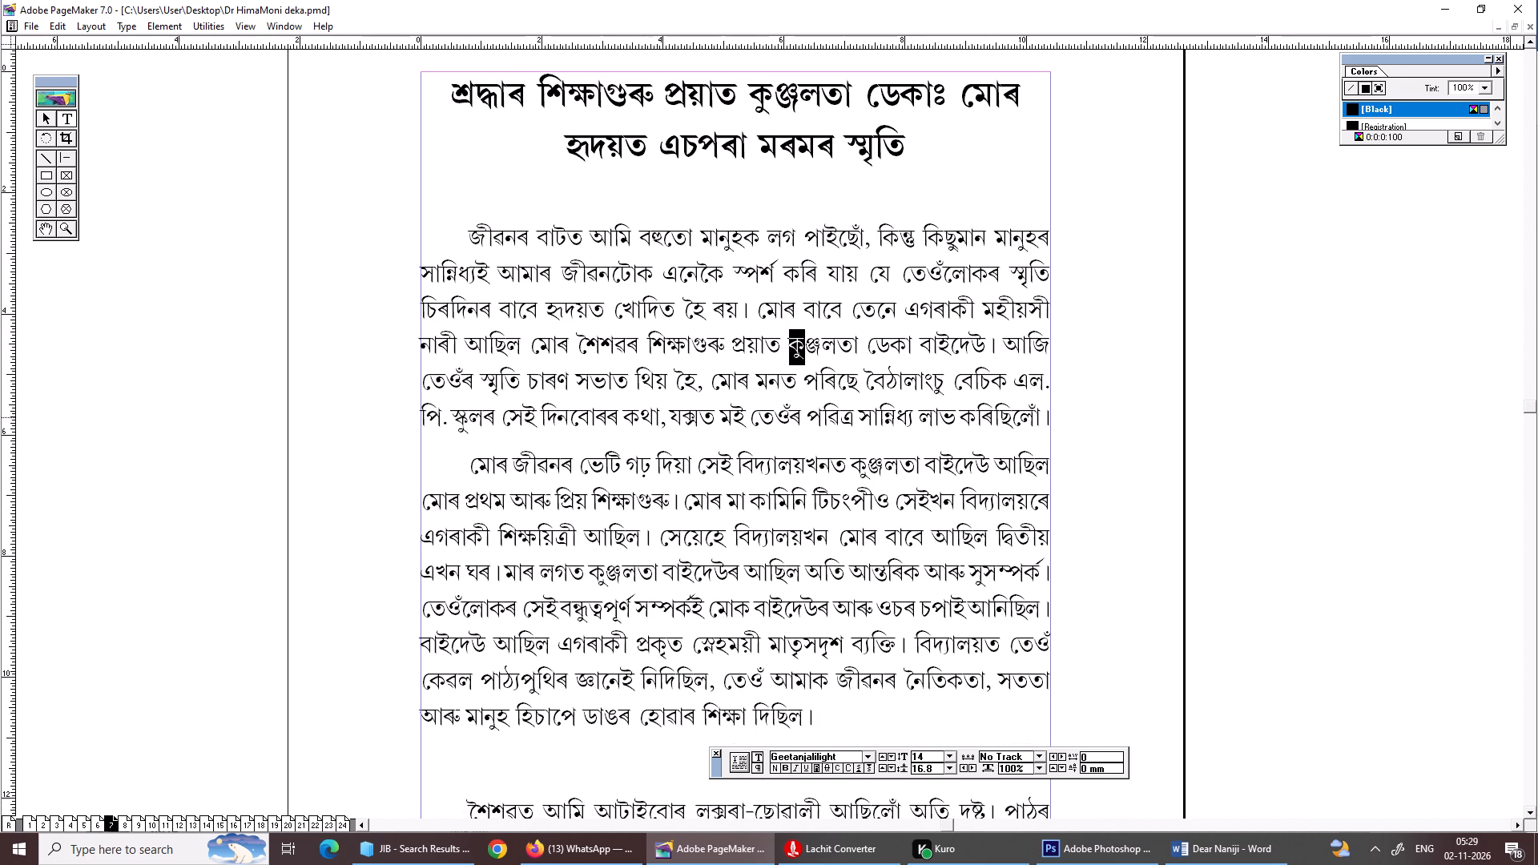
left_click_drag(684, 411, 696, 421)
key("shift+at")
key("ctrl+s")
key("ctrl+s")
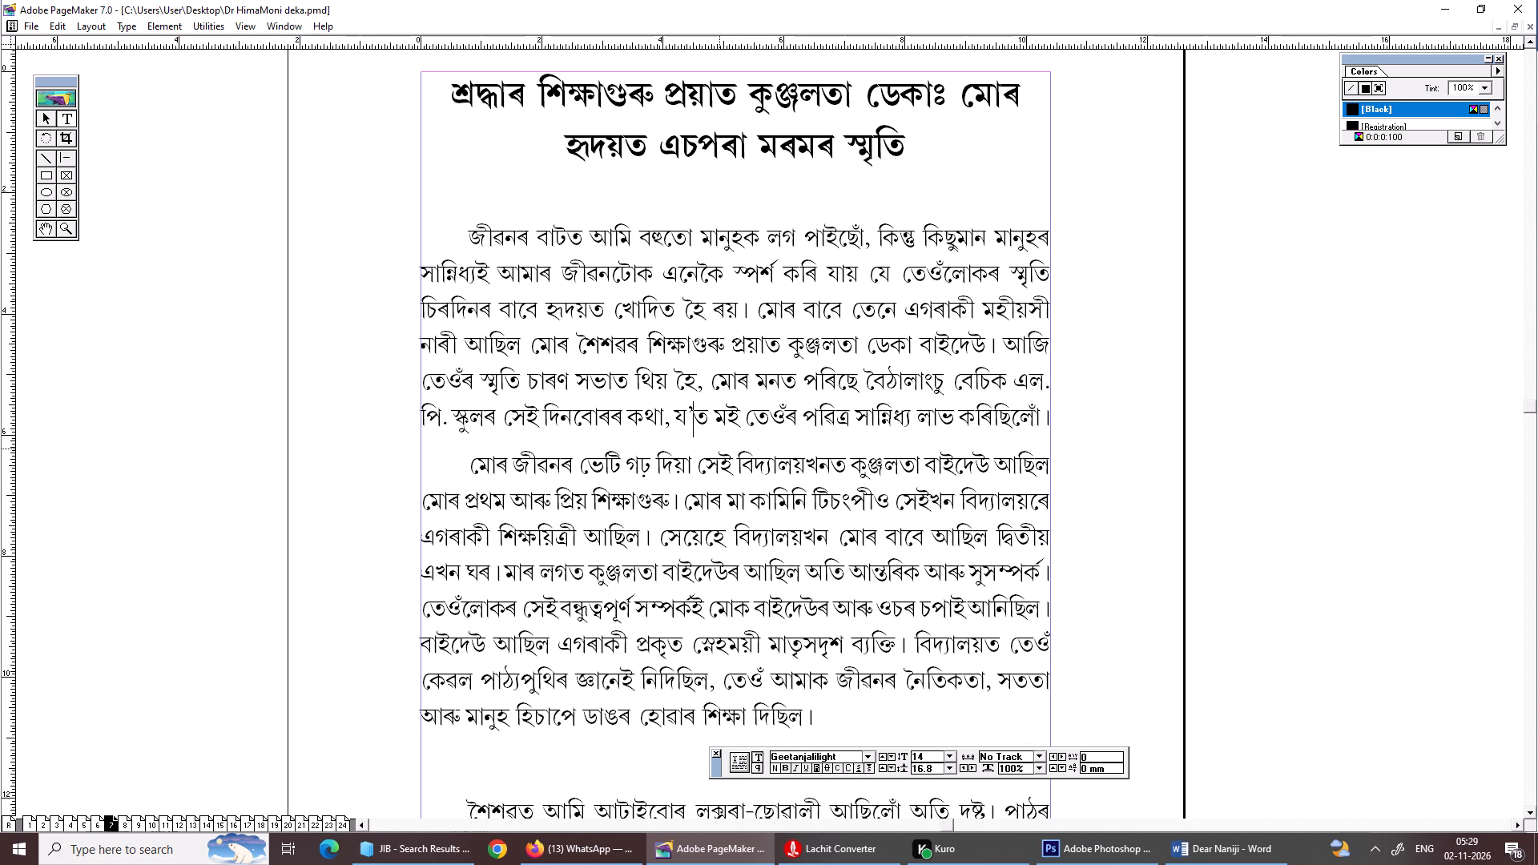
Paste the copied "কু" over the one in both occurrences of "কুঞ্জলতা" in the second paragraph on page 7.
left_click_drag(716, 452, 718, 360, "alt")
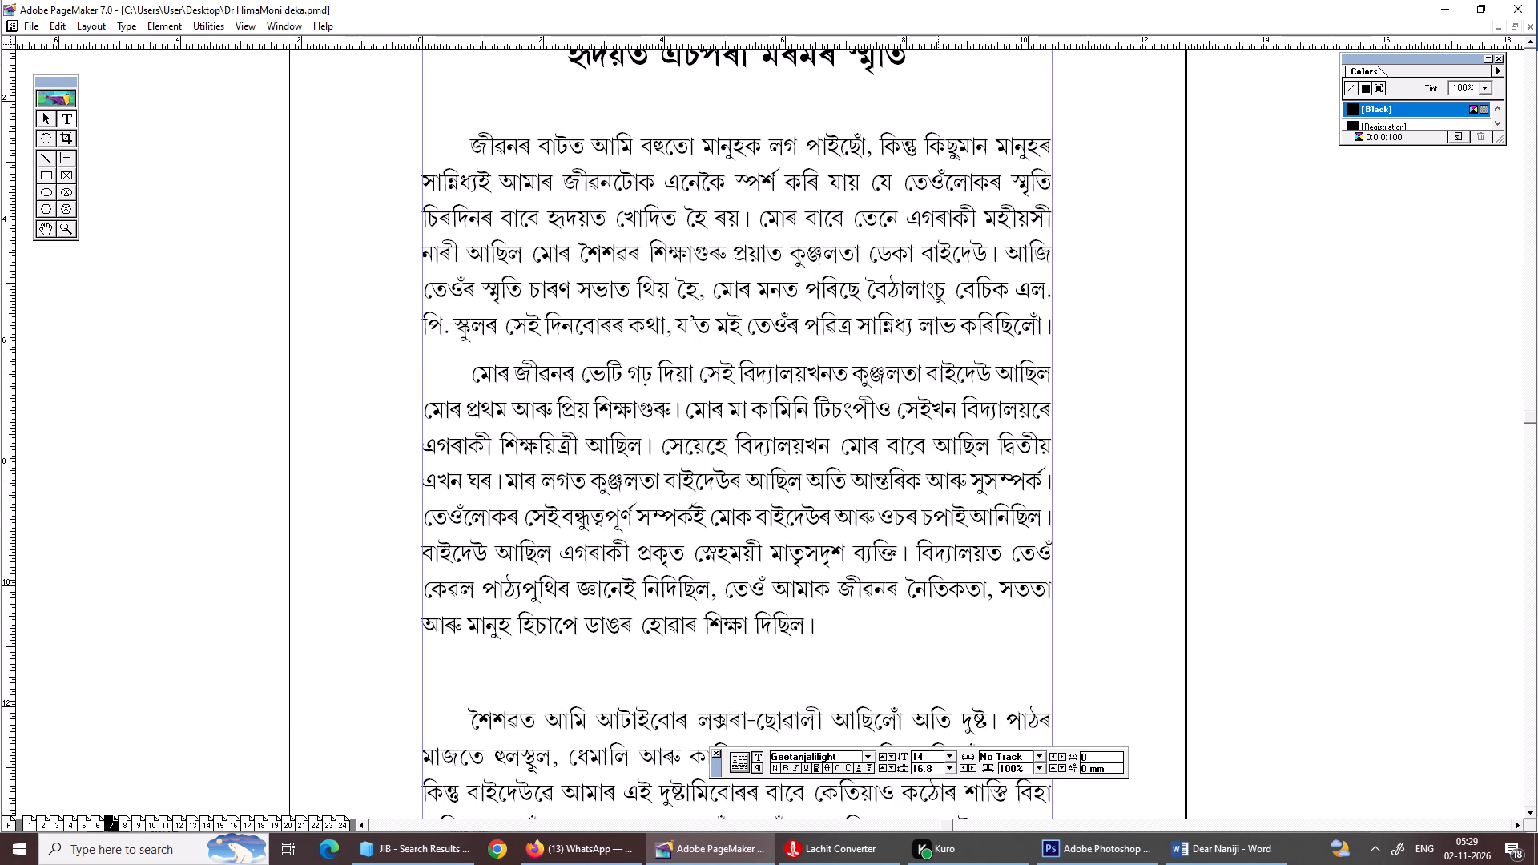
left_click_drag(463, 380, 411, 374)
left_click_drag(652, 582, 649, 503, "alt")
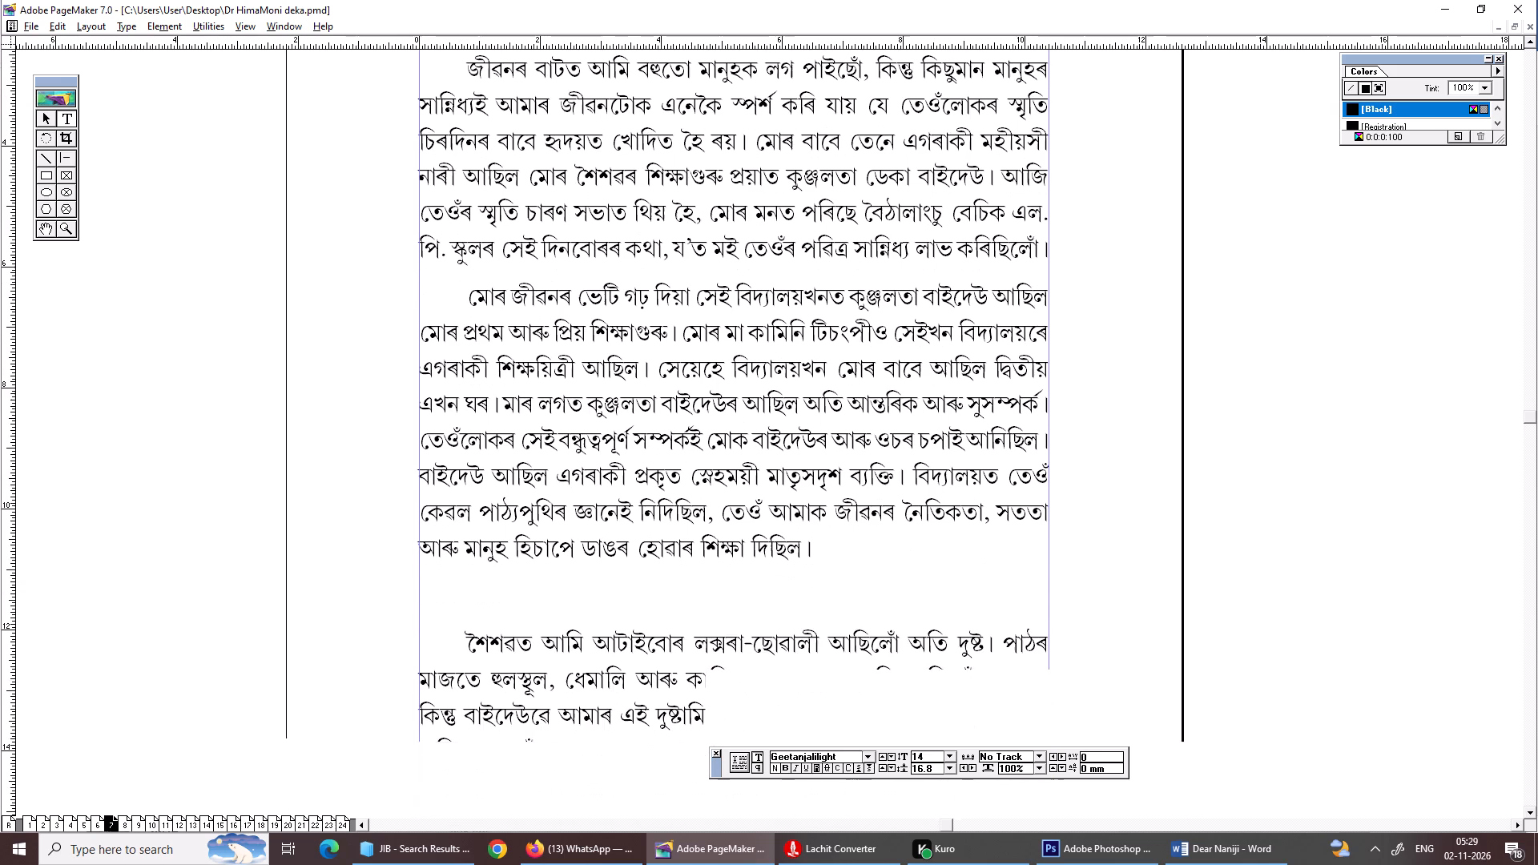
left_click(873, 297)
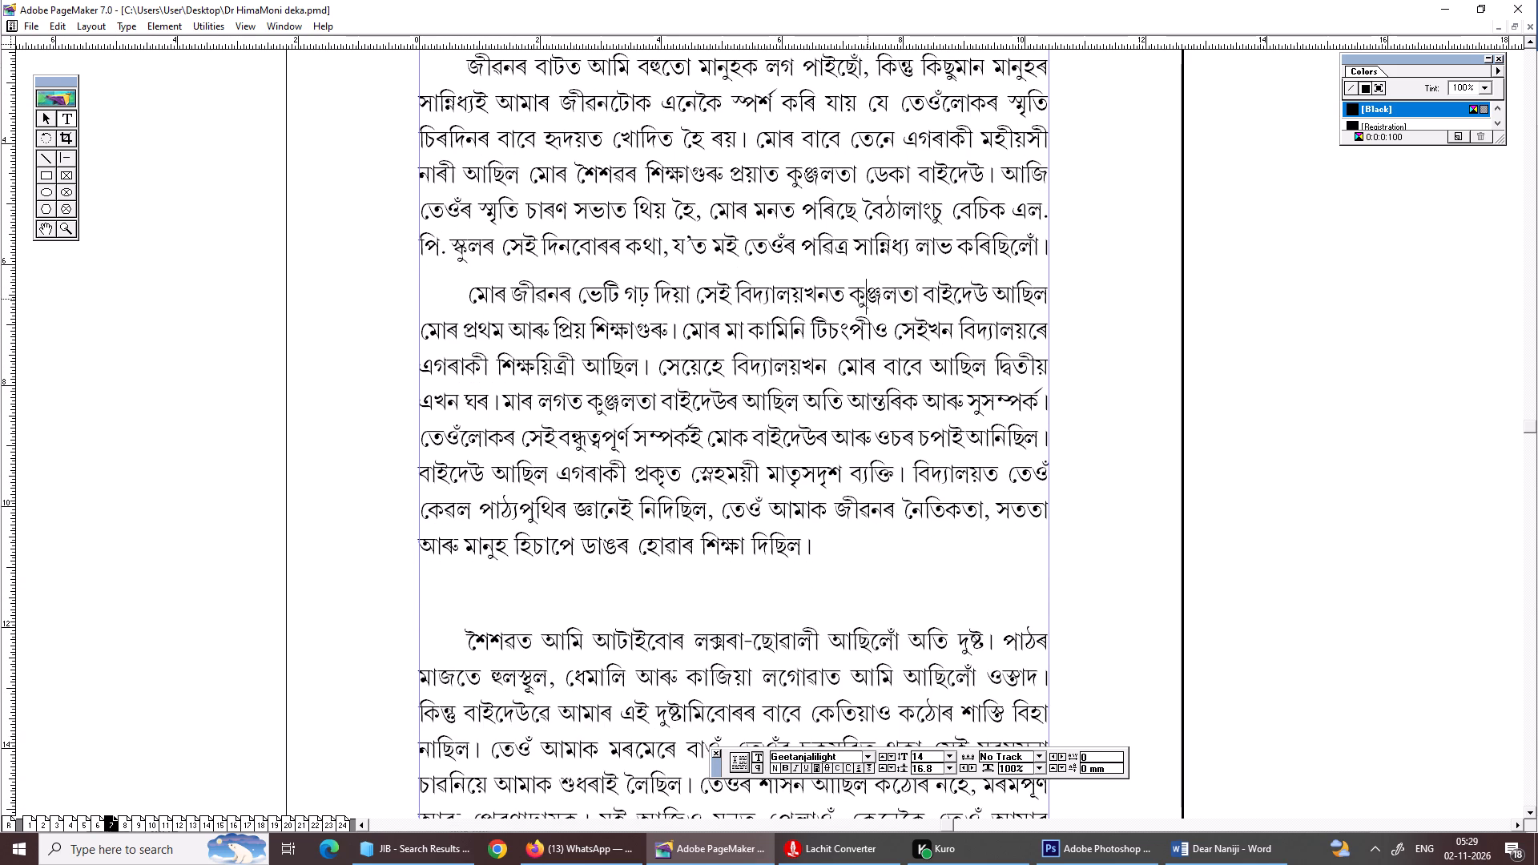
left_click_drag(868, 299, 850, 299)
key("ctrl+v")
left_click_drag(605, 399, 595, 399)
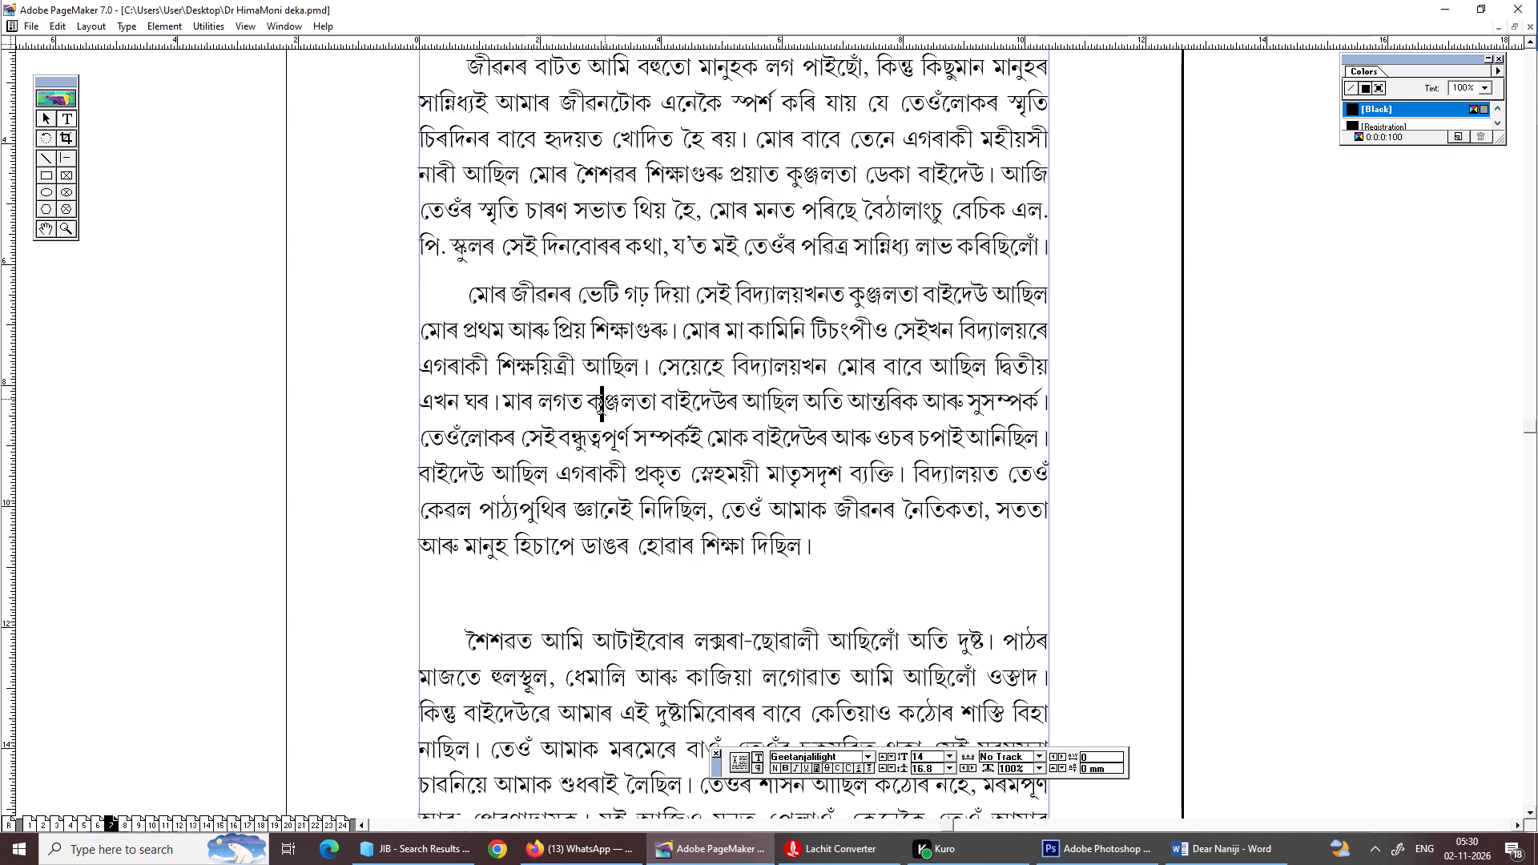
left_click_drag(595, 399, 590, 399)
key("ctrl+v")
Remove the blank line before the third paragraph, which starts with "শৈশৱত", on page 7.
left_click_drag(459, 645, 450, 596)
key("BackSpace")
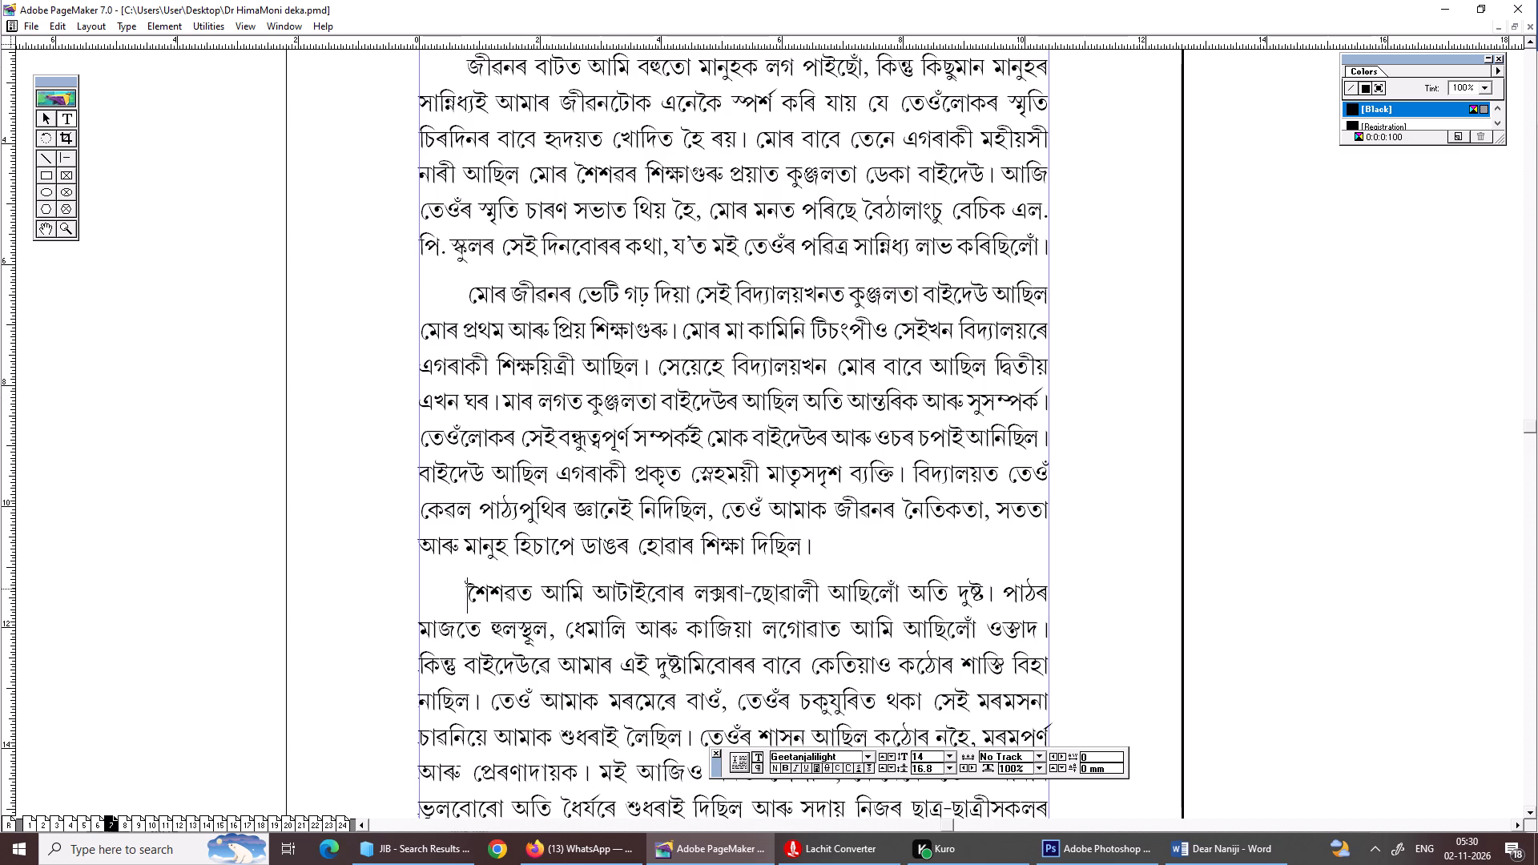
Replace the stray "ক্স" in "লক্সৰা-ছোৱালী" with an apostrophe, retype the opening vowel sign of "ছোৱালী", and save the publication.
left_click_drag(662, 628, 664, 501, "alt")
left_click_drag(650, 568, 645, 513, "alt")
left_click_drag(656, 521, 655, 512, "alt")
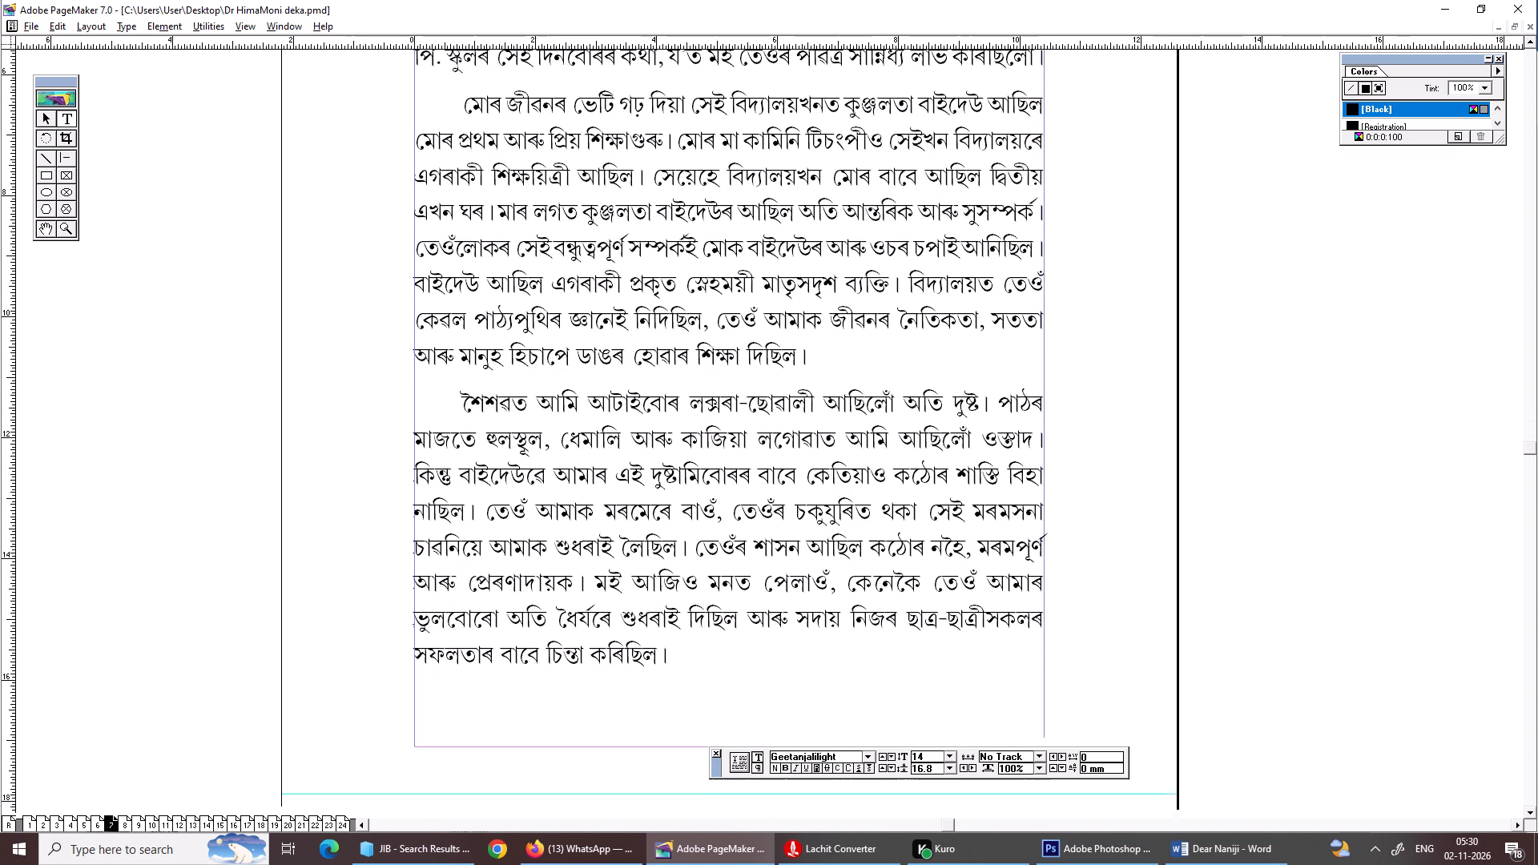
left_click_drag(655, 512, 656, 452, "alt")
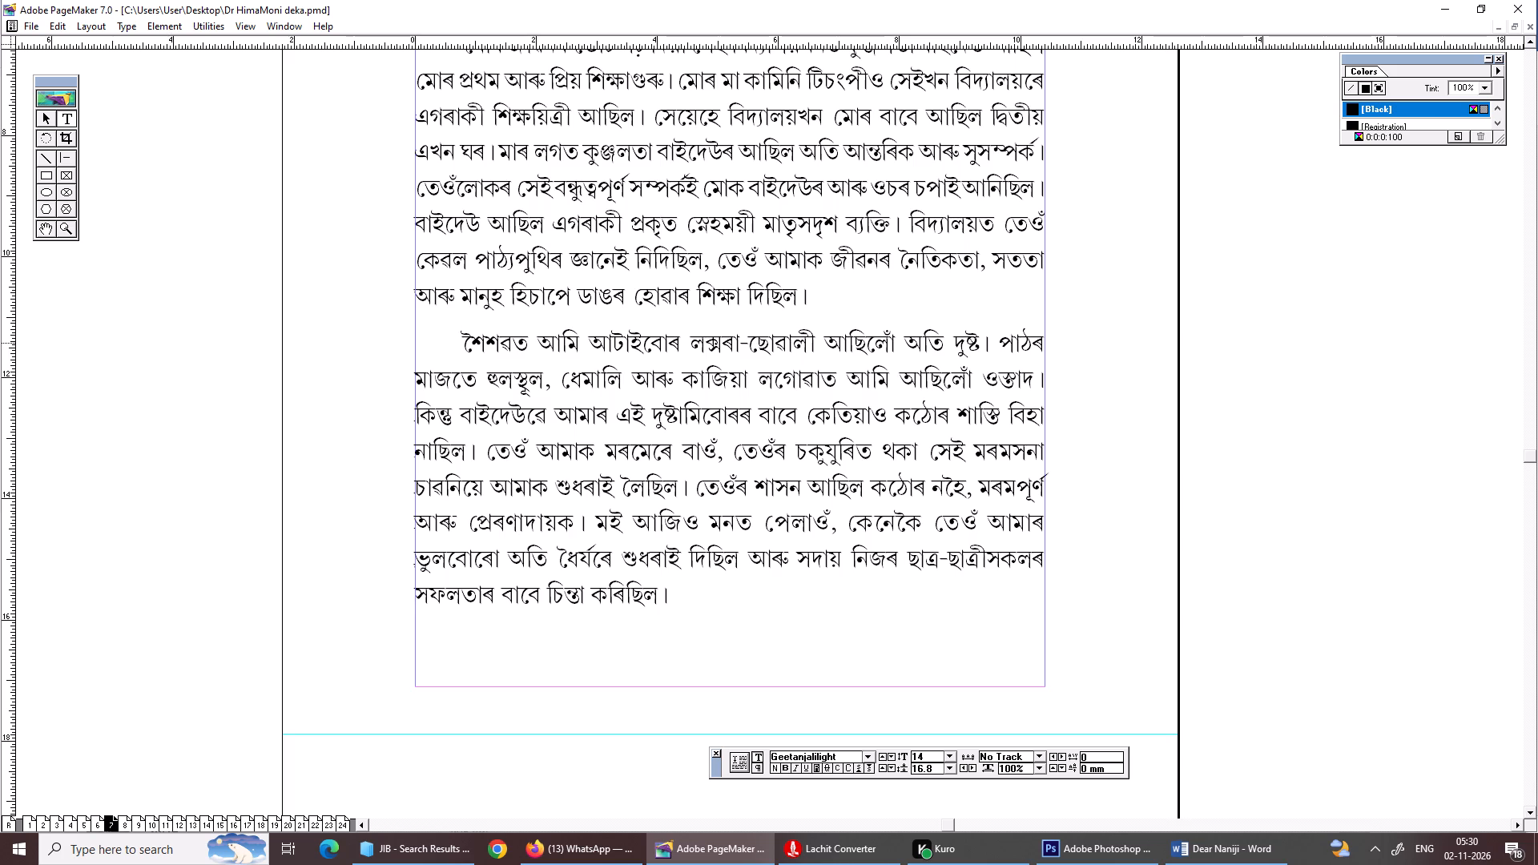
left_click_drag(713, 343, 718, 356)
key("shift+at")
left_click(743, 346)
key("a")
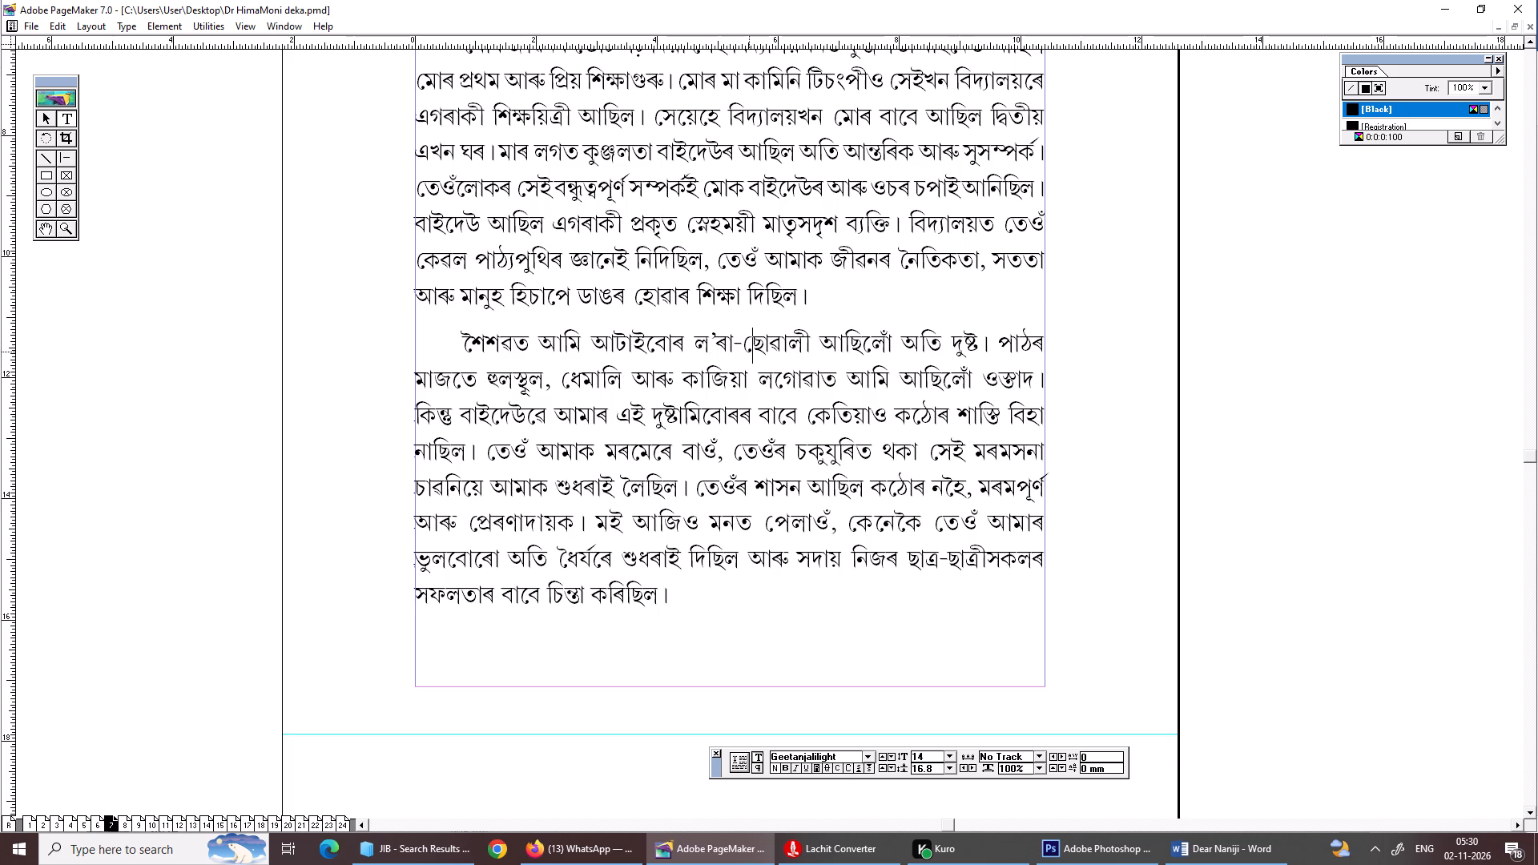
key("ctrl+s")
Delete the extra space before the full stop after "প্ৰেৰণাদায়ক" in the third paragraph and save the publication.
left_click(582, 524)
left_click(578, 523)
key("BackSpace")
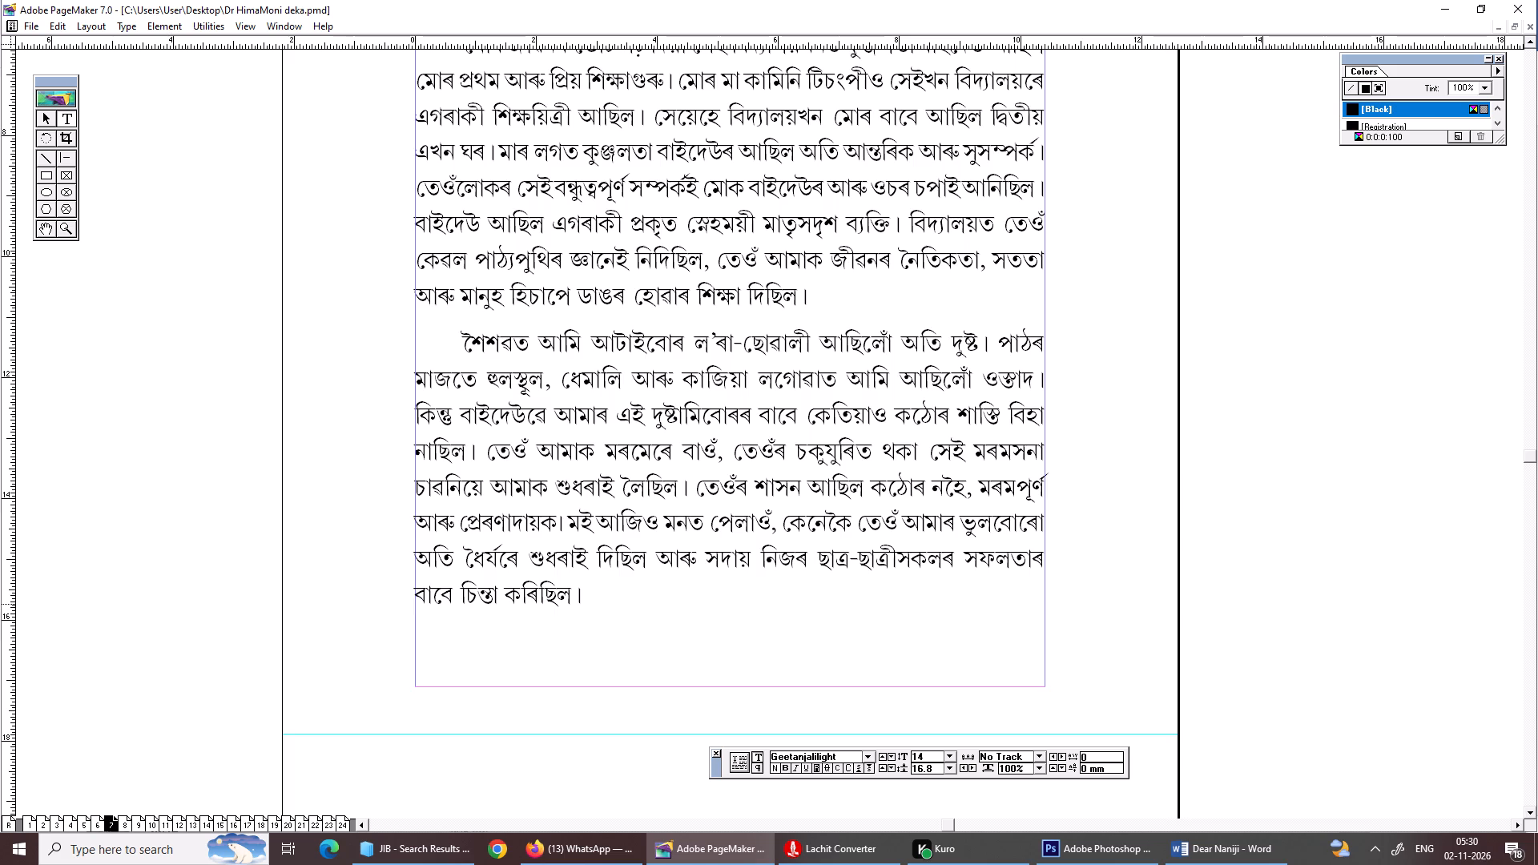
key("ctrl+s")
key("ctrl+s")
key("ctrl+s")
Paste the copied "কু" into "চকুযুৰিত" in the third paragraph, delete the leftover sign after it, and save the publication.
left_click(803, 443)
left_click_drag(807, 443, 824, 461)
key("ctrl+v")
key("Right")
key("BackSpace")
key("ctrl+s")
key("ctrl+s")
Delete the blank space after the third paragraph on page 7 and start the text "তেওঁৰ জীয়ৰী" as a new paragraph.
key("ctrl+0")
key("Page_Down")
key("Page_Up")
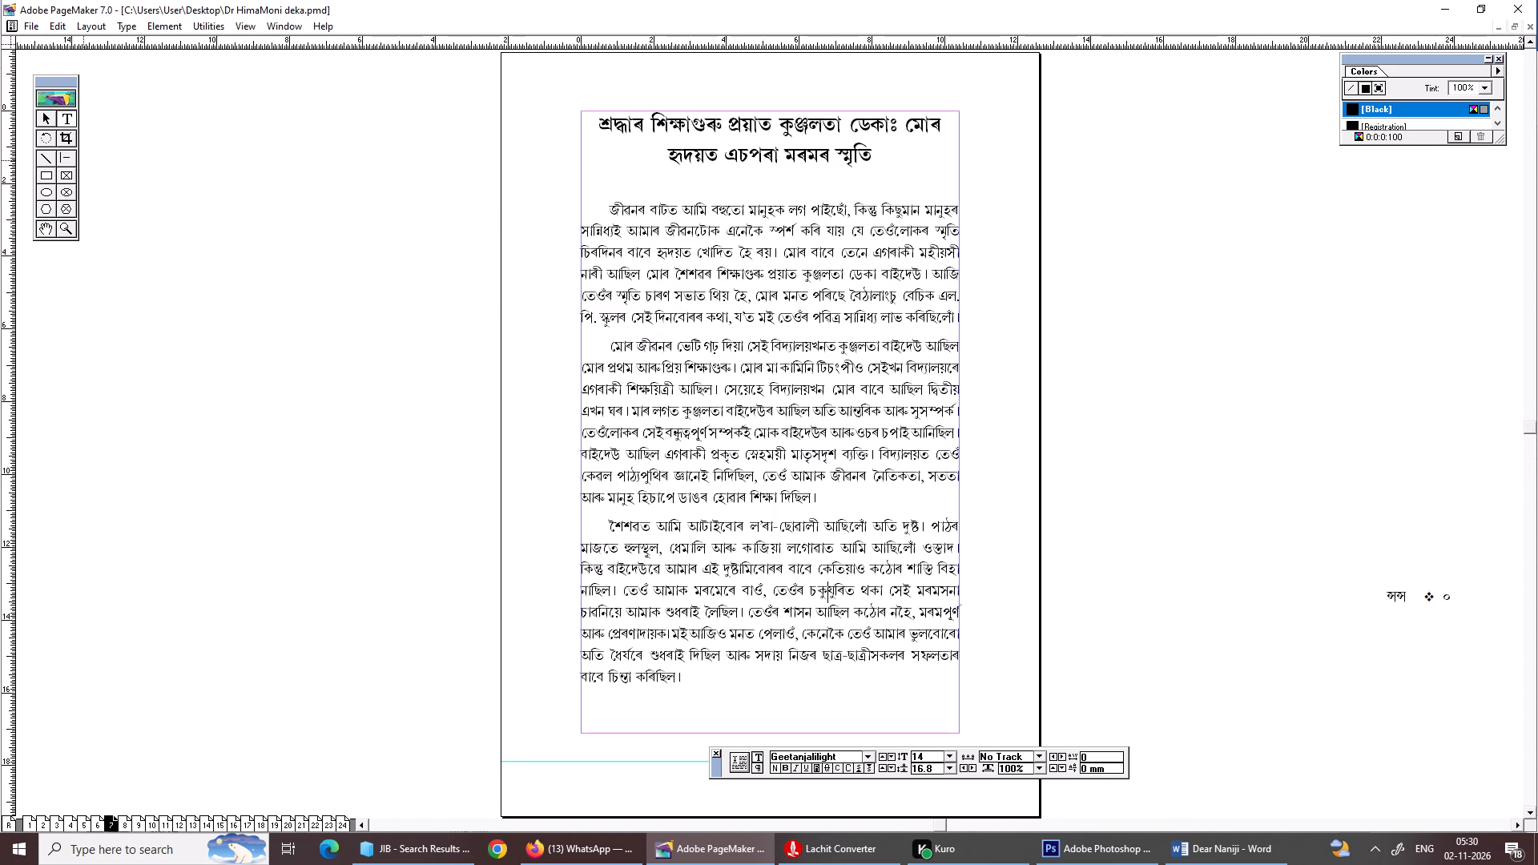
left_click(50, 114)
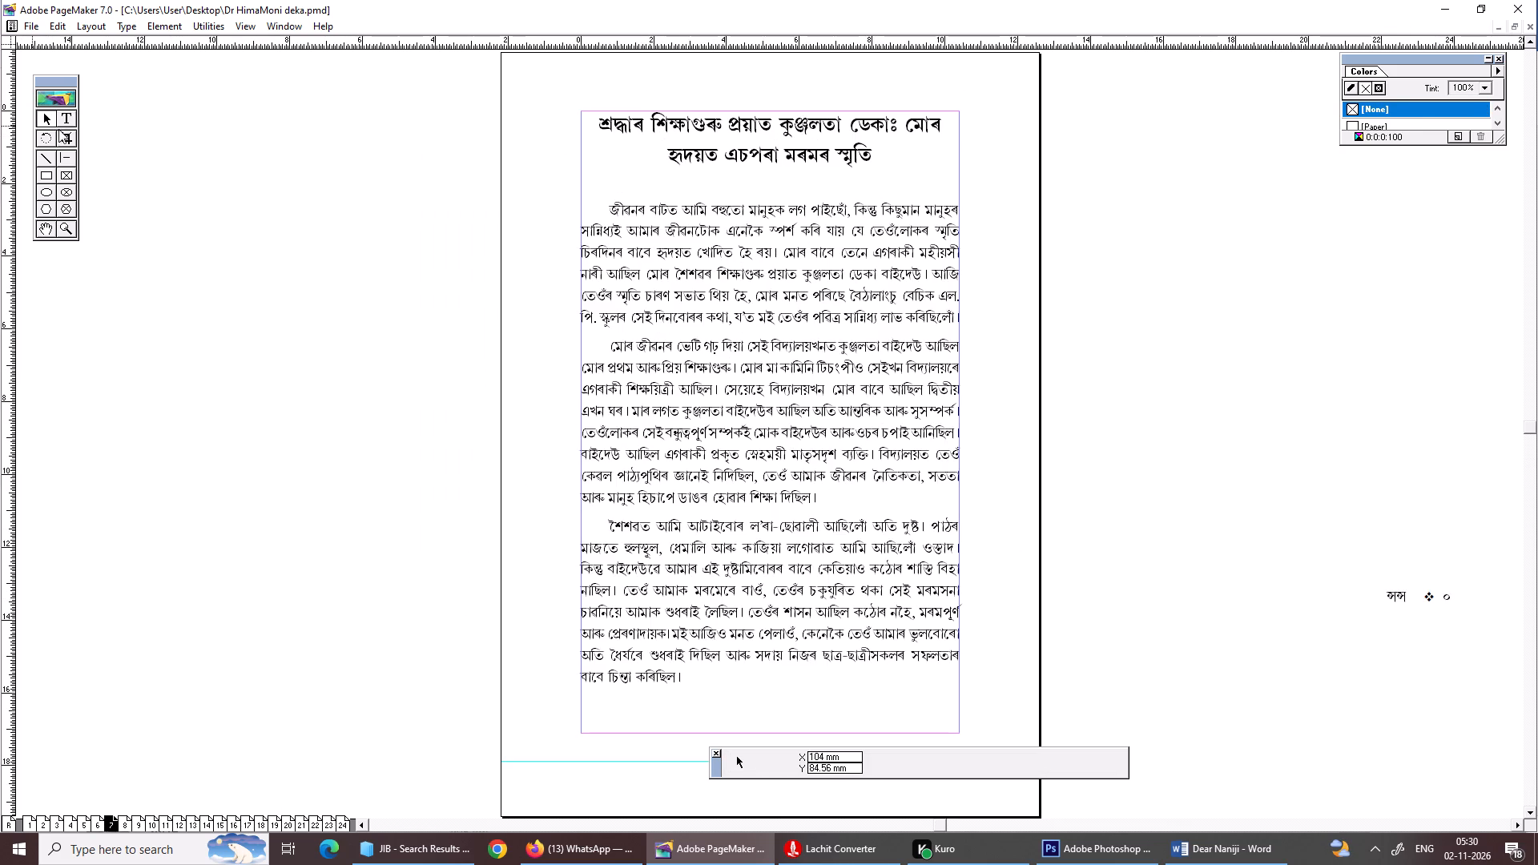
left_click(730, 317)
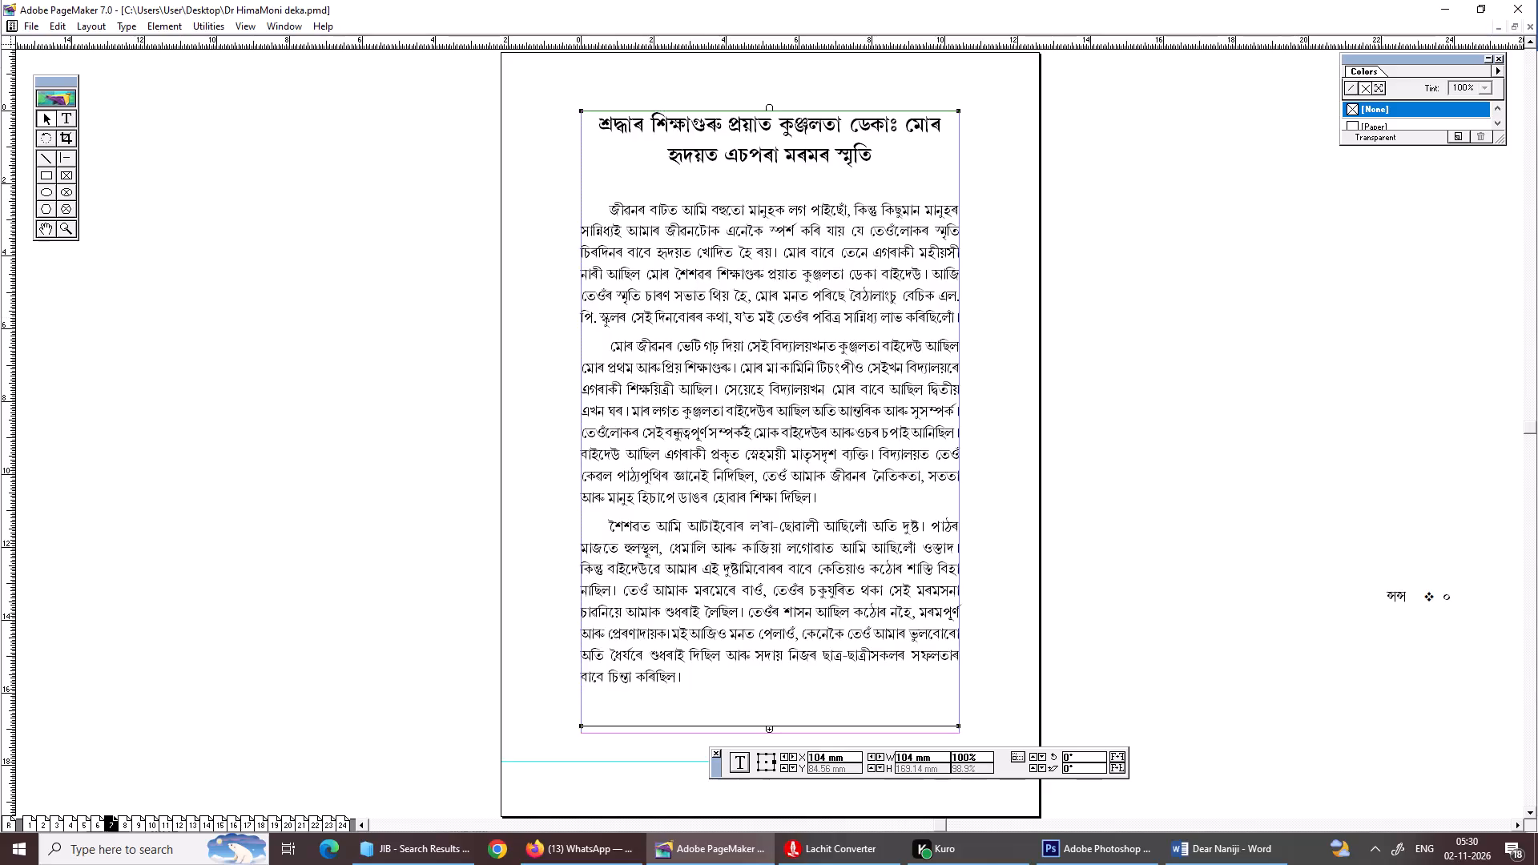
left_click(61, 123)
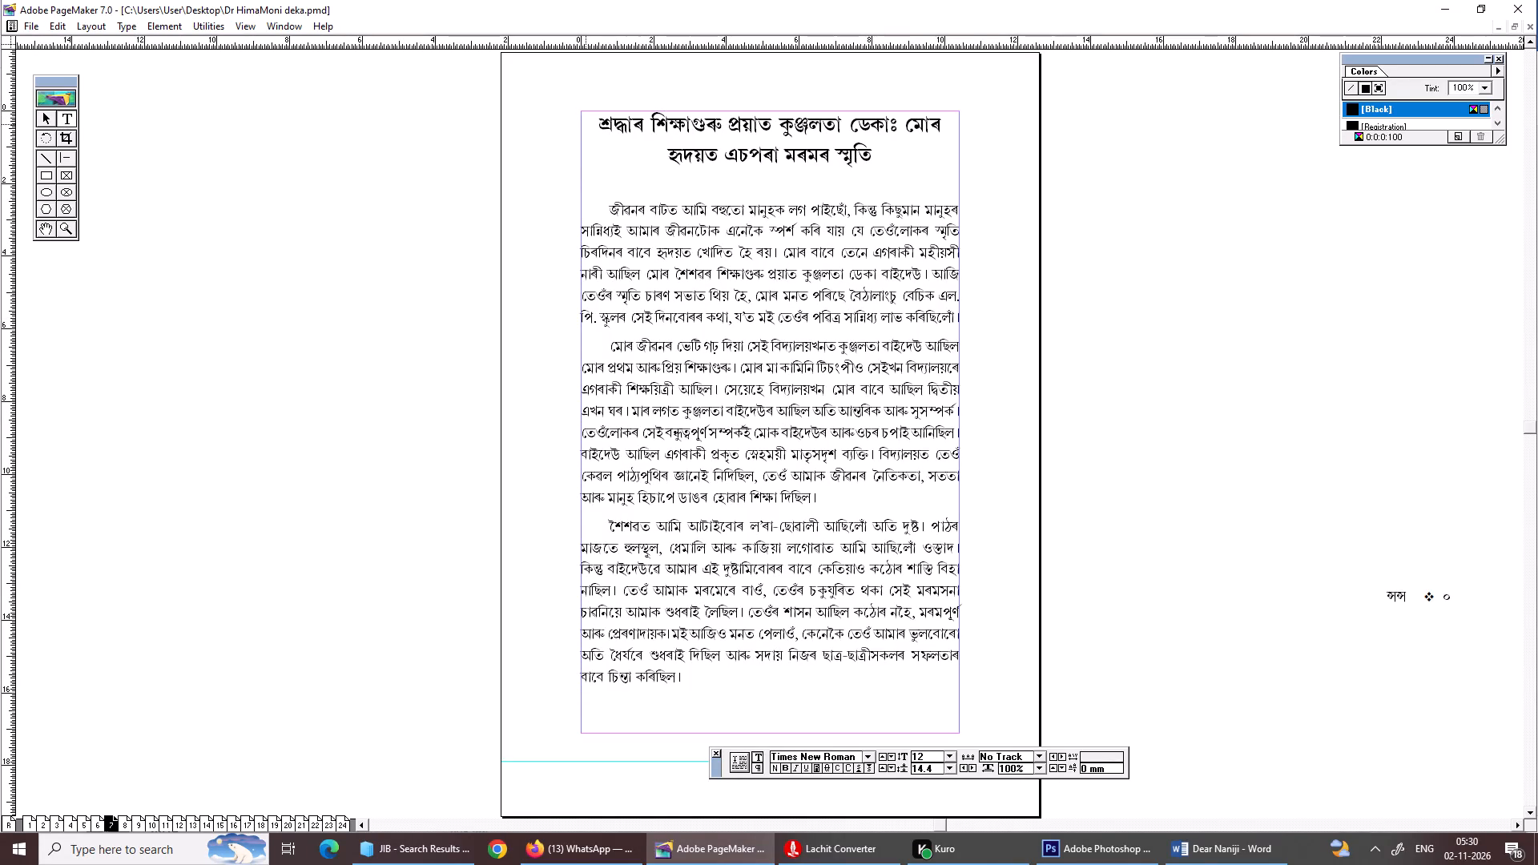
left_click(586, 124)
left_click_drag(52, 117, 33, 77)
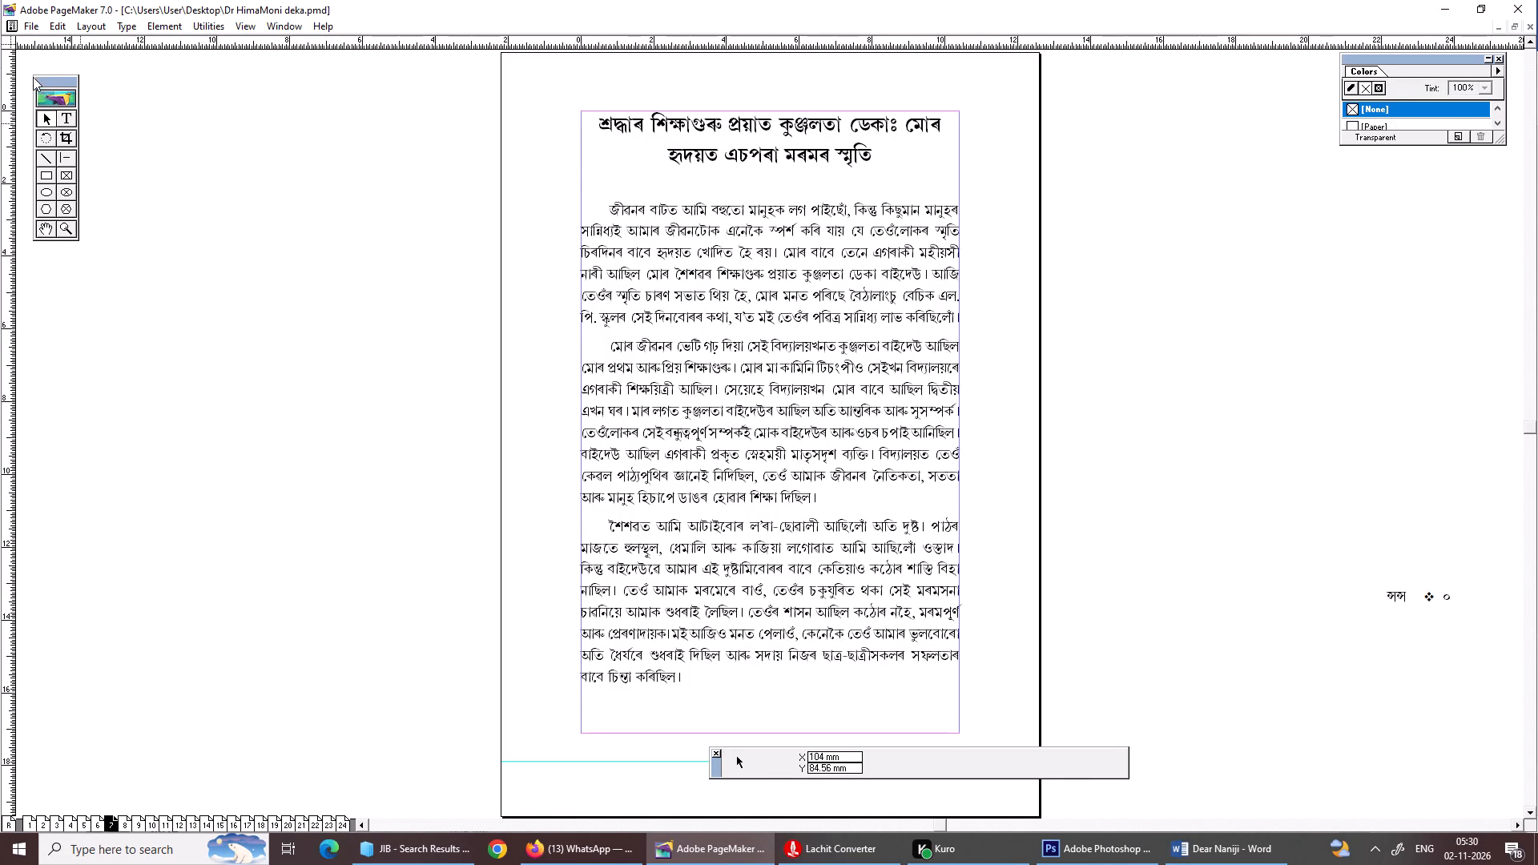
left_click(70, 122)
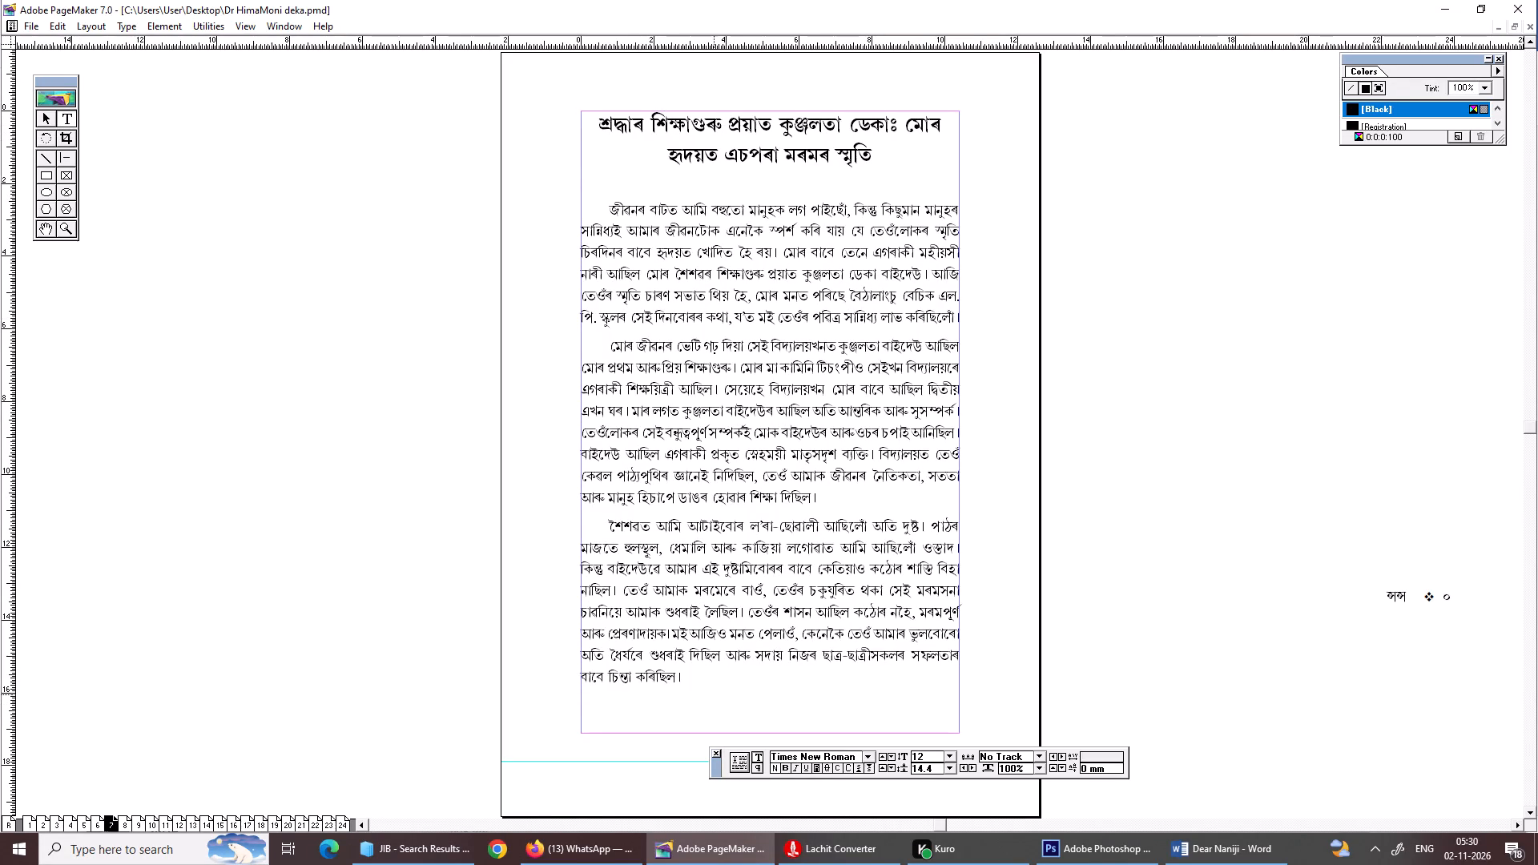
left_click_drag(706, 682, 821, 807)
key("BackSpace")
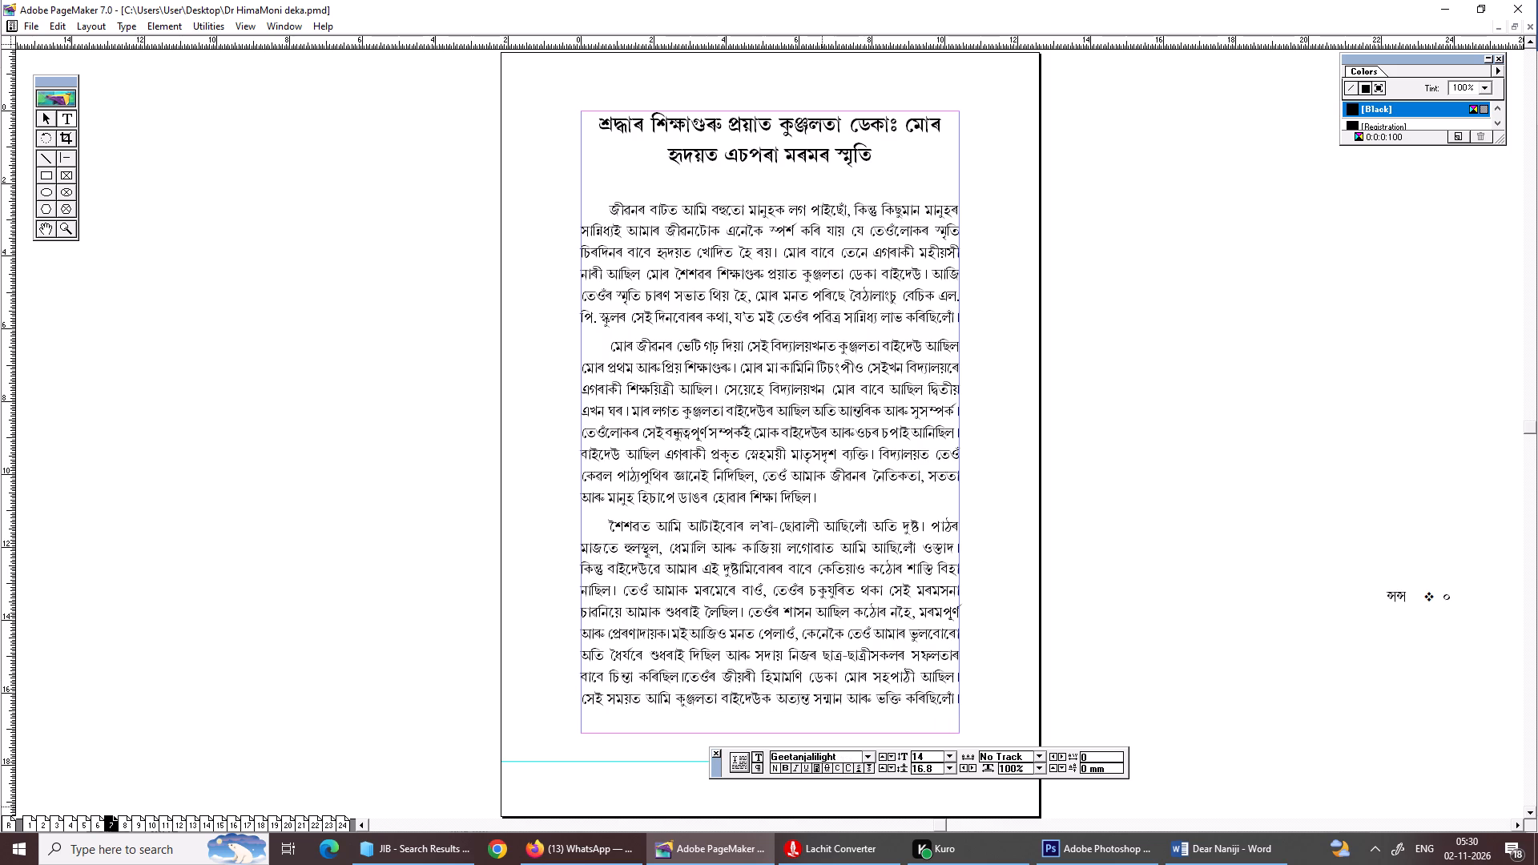
key("Return")
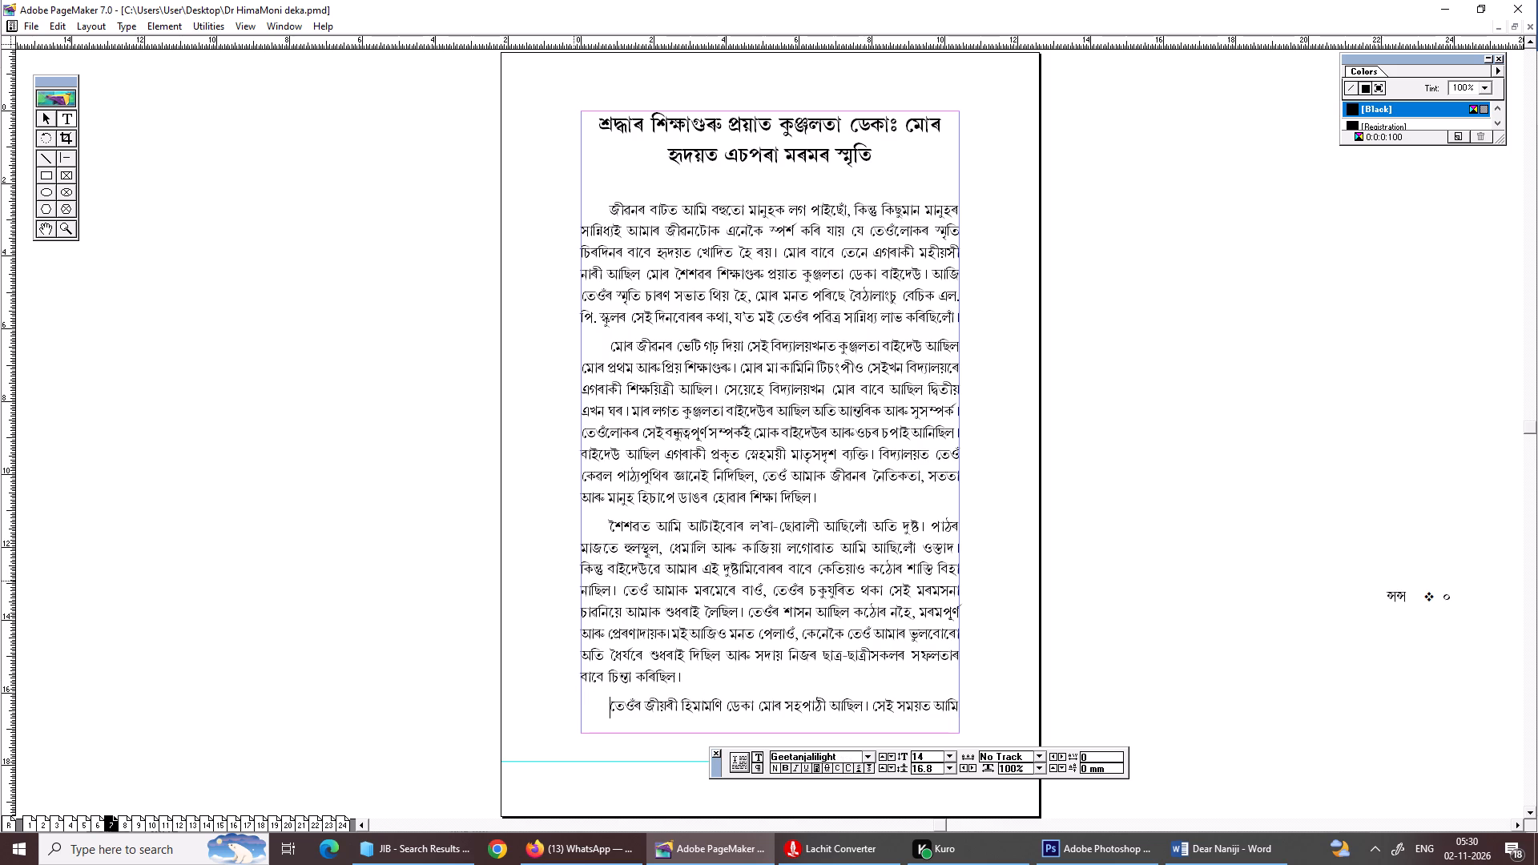
Lower the top edge of page 7's text block to about 15.7 mm to leave space above the heading.
left_click(46, 112)
left_click(582, 237)
left_click(646, 245)
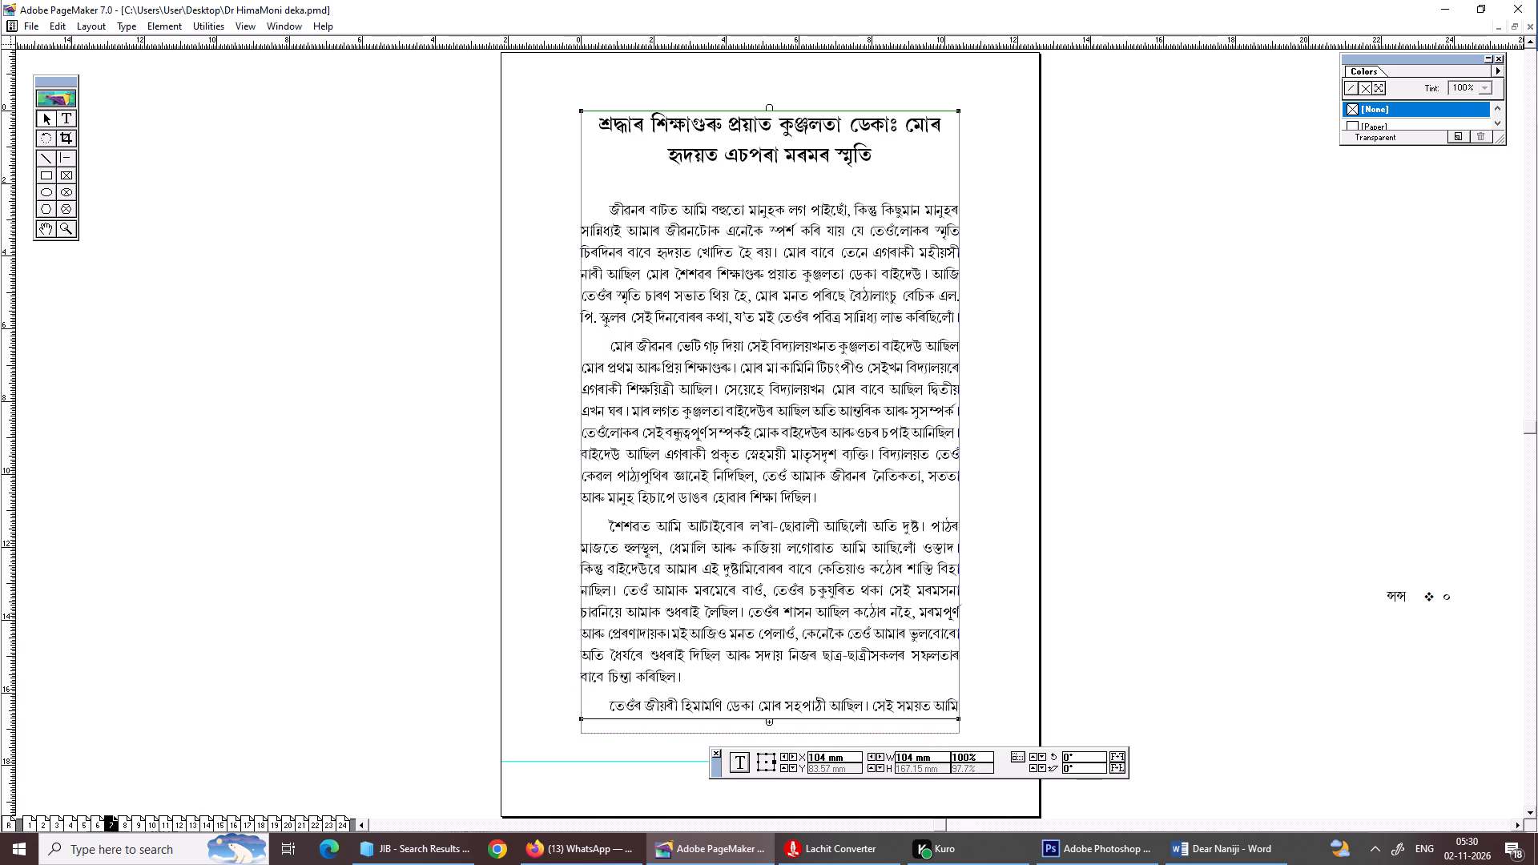
left_click_drag(769, 115, 774, 167)
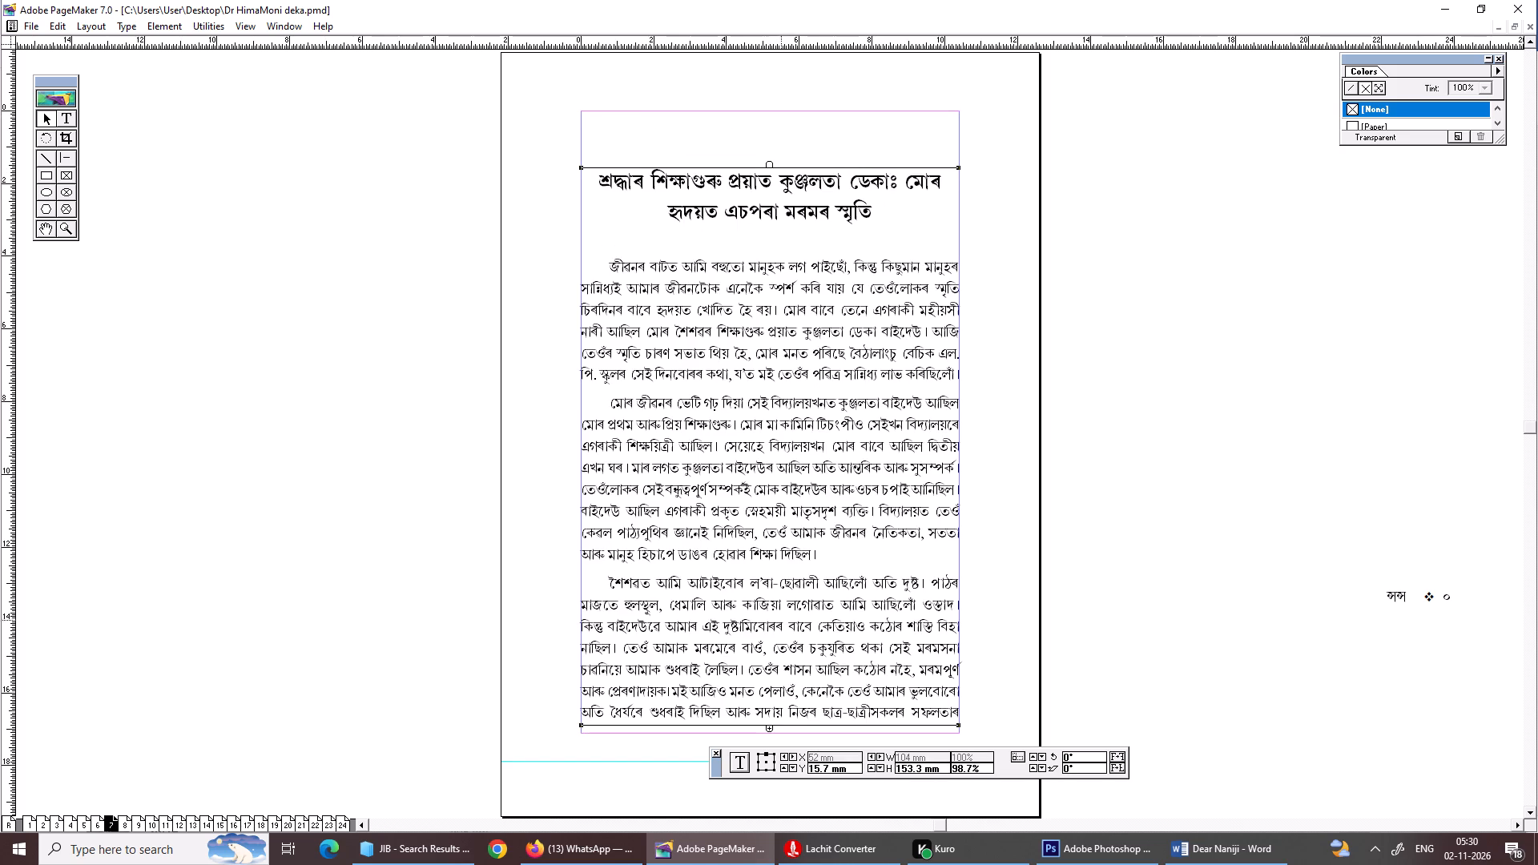
Align page 8's text block with the left margin and widen it to 104 mm so it spans the margins.
key("Page_Down")
left_click(724, 261)
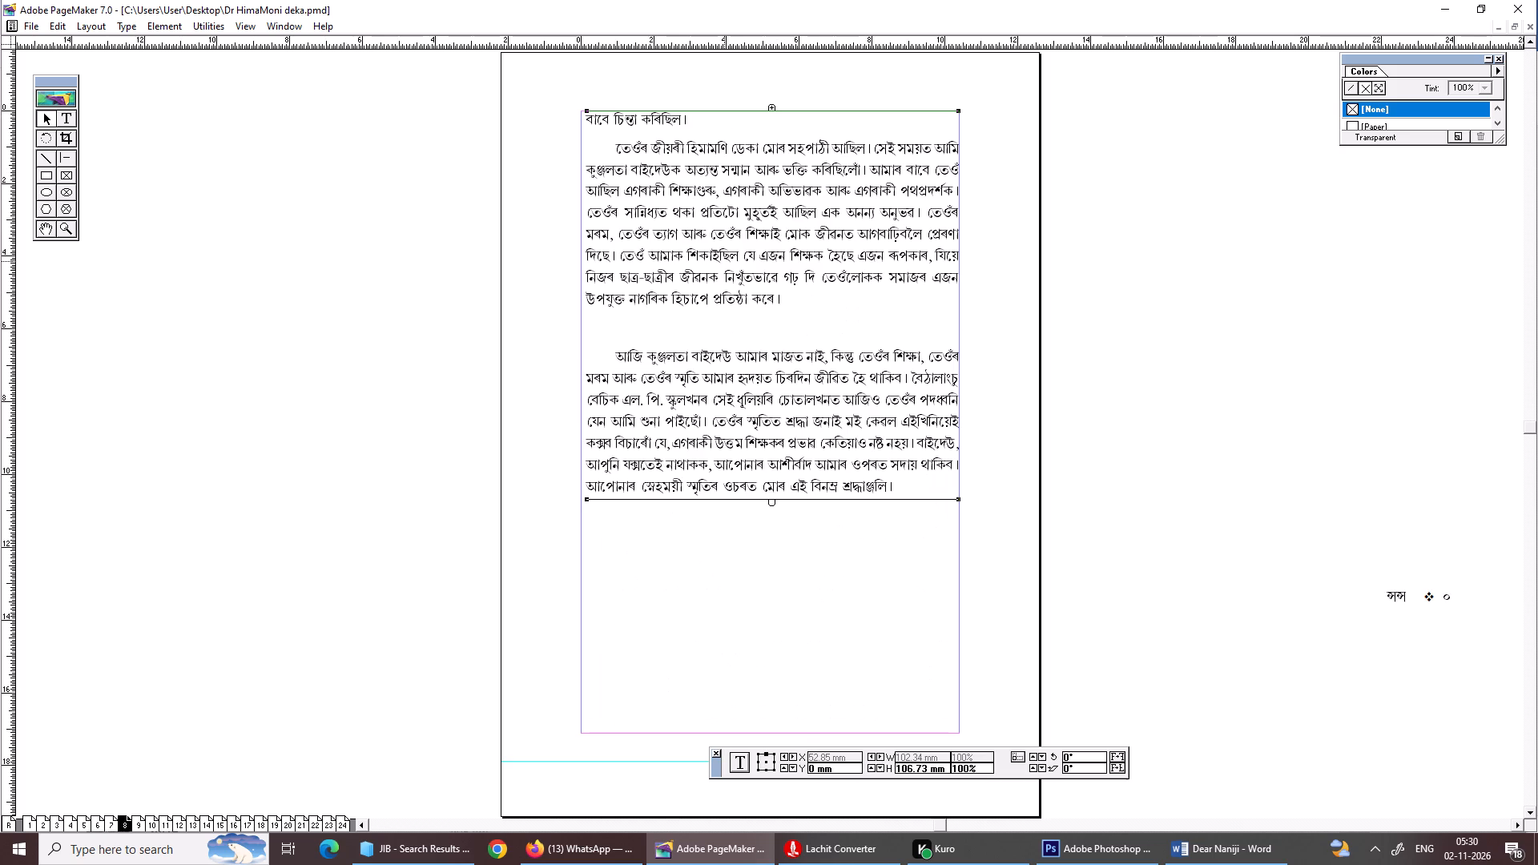
left_click_drag(724, 261, 714, 263)
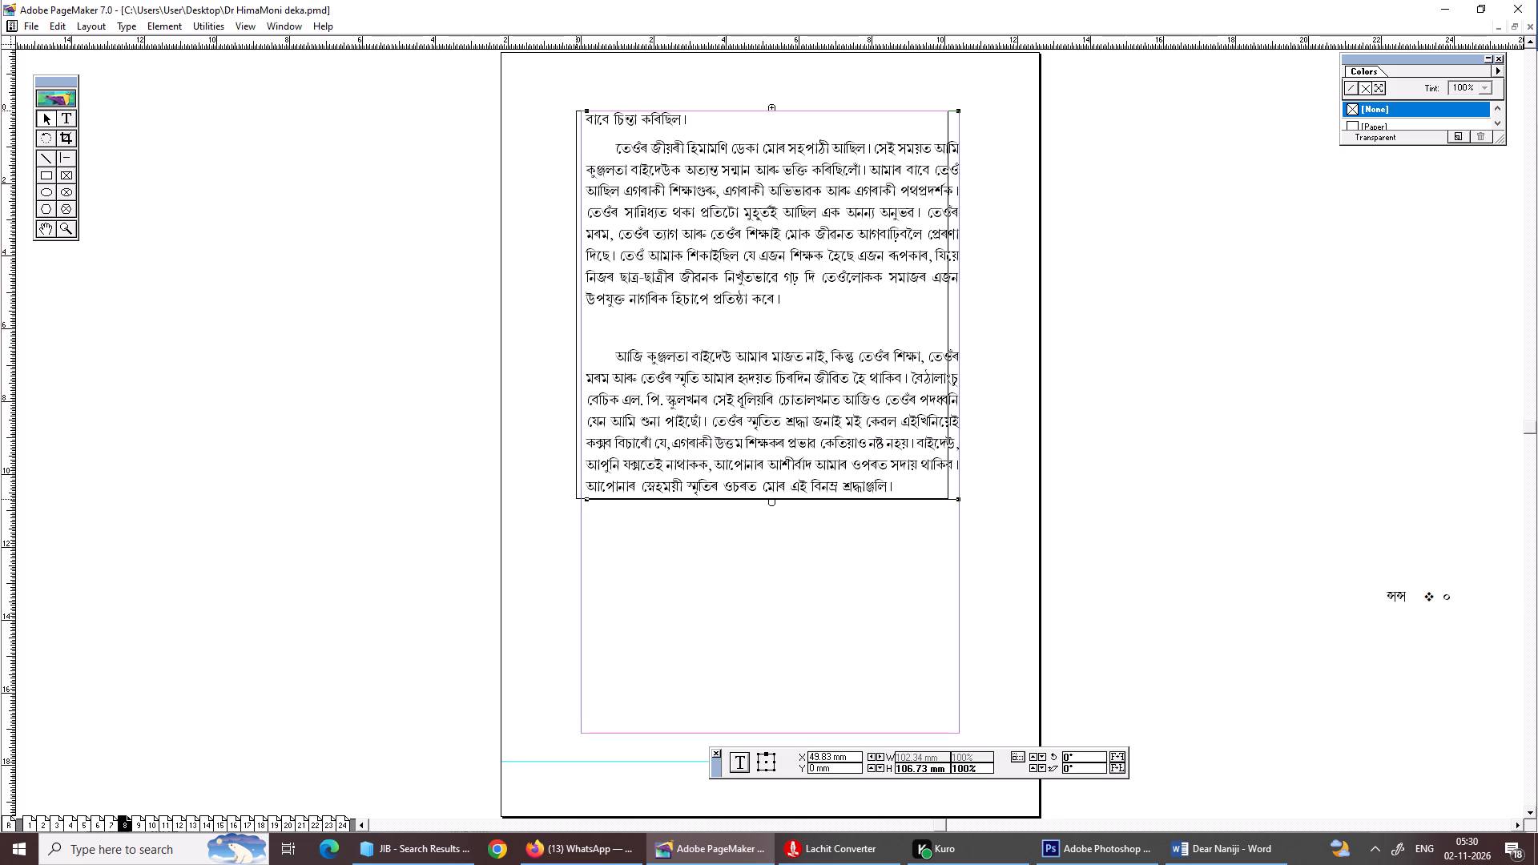
left_click_drag(714, 263, 716, 269)
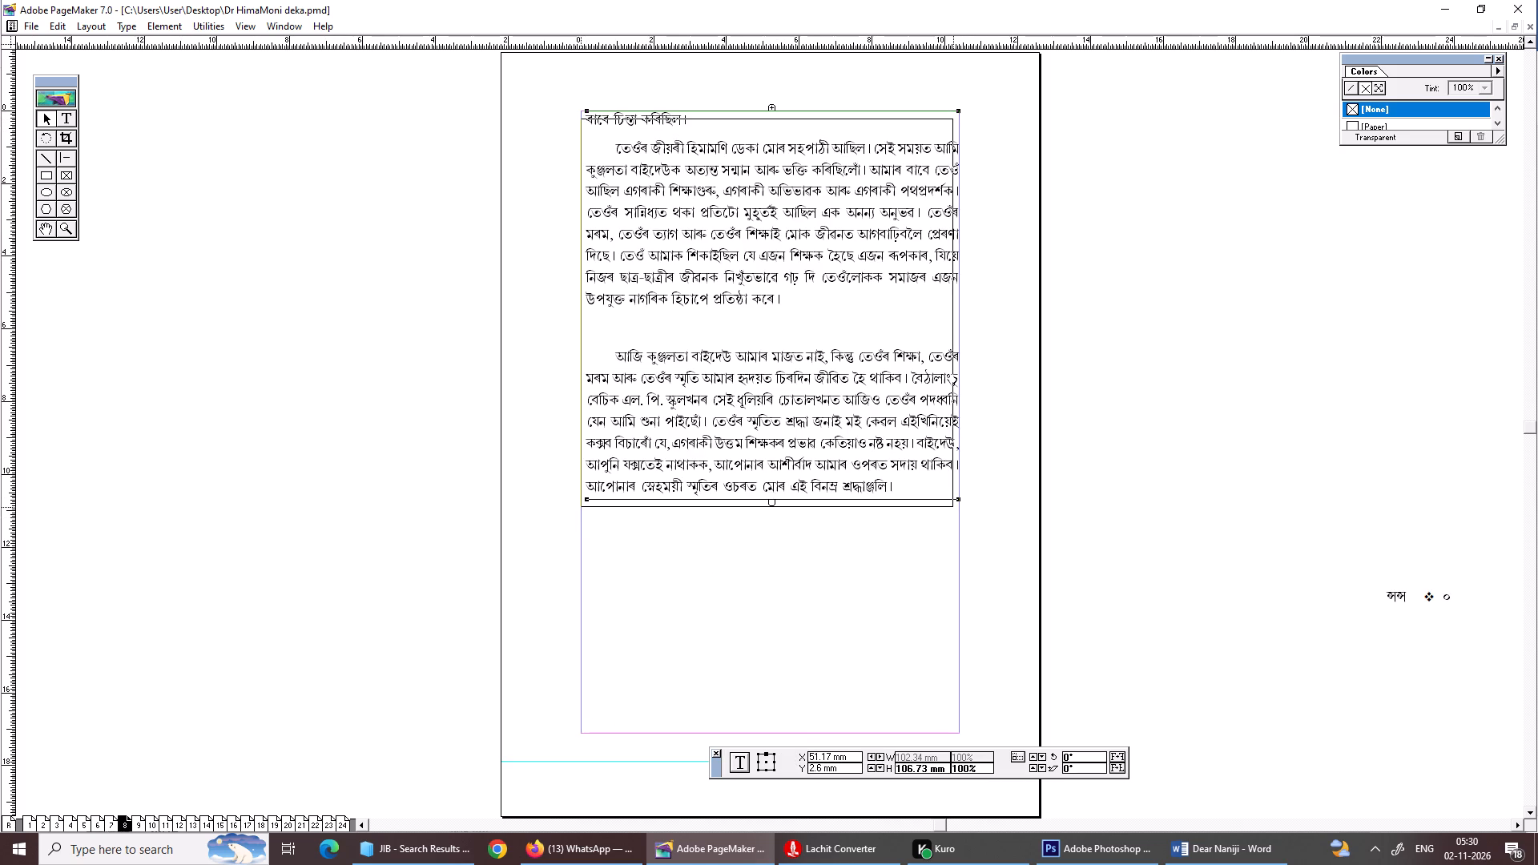
left_click_drag(716, 269, 716, 268)
left_click(749, 228)
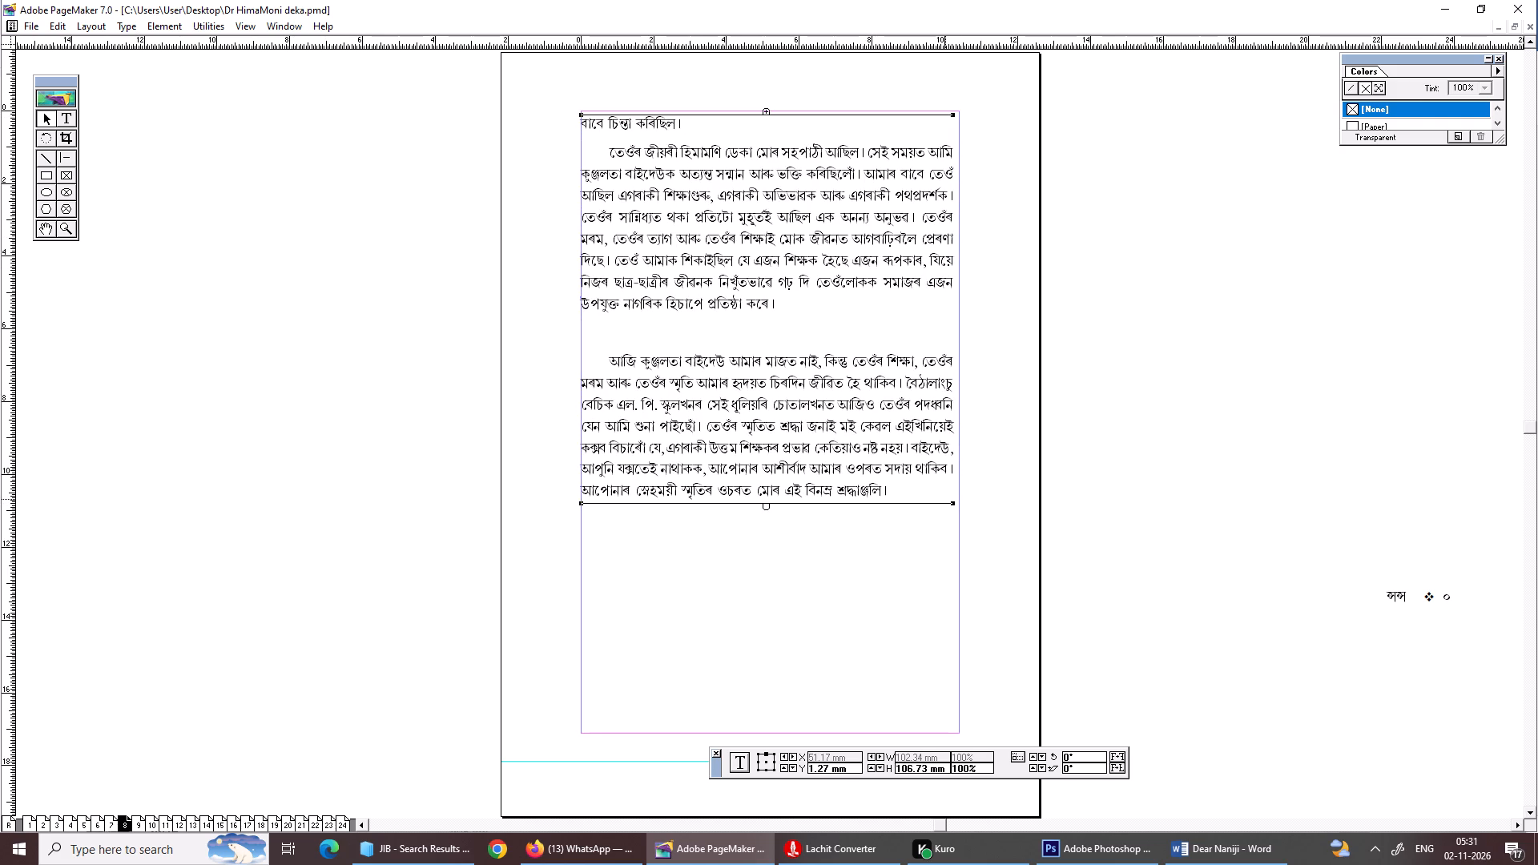
left_click_drag(951, 502, 959, 509)
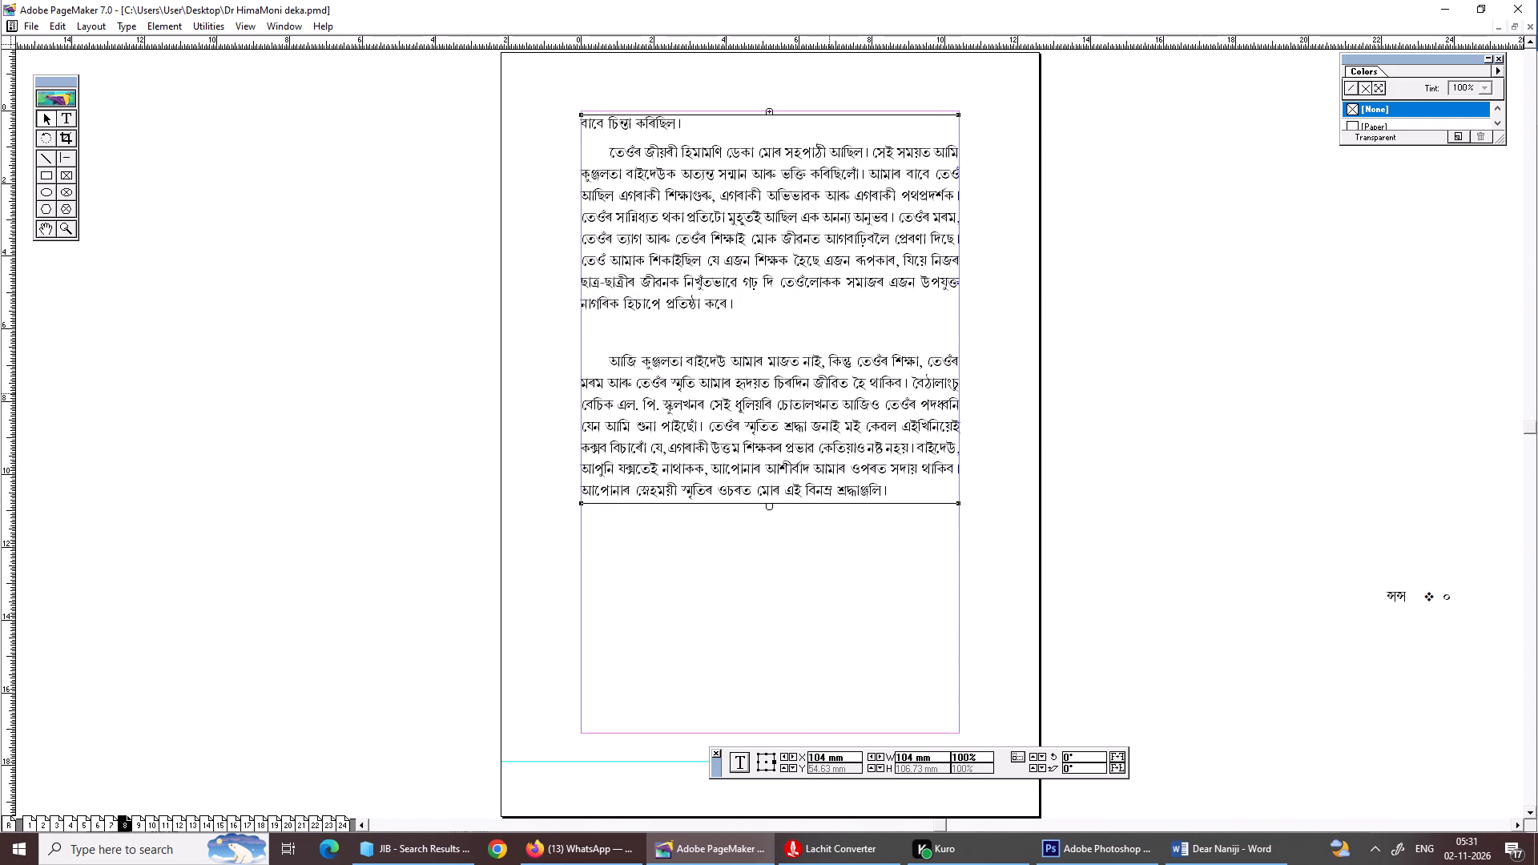
Extend page 7's text block to about 160 mm high to fit the third paragraph's last line, reposition it, and check page 8.
key("Page_Up")
left_click_drag(829, 393, 826, 376)
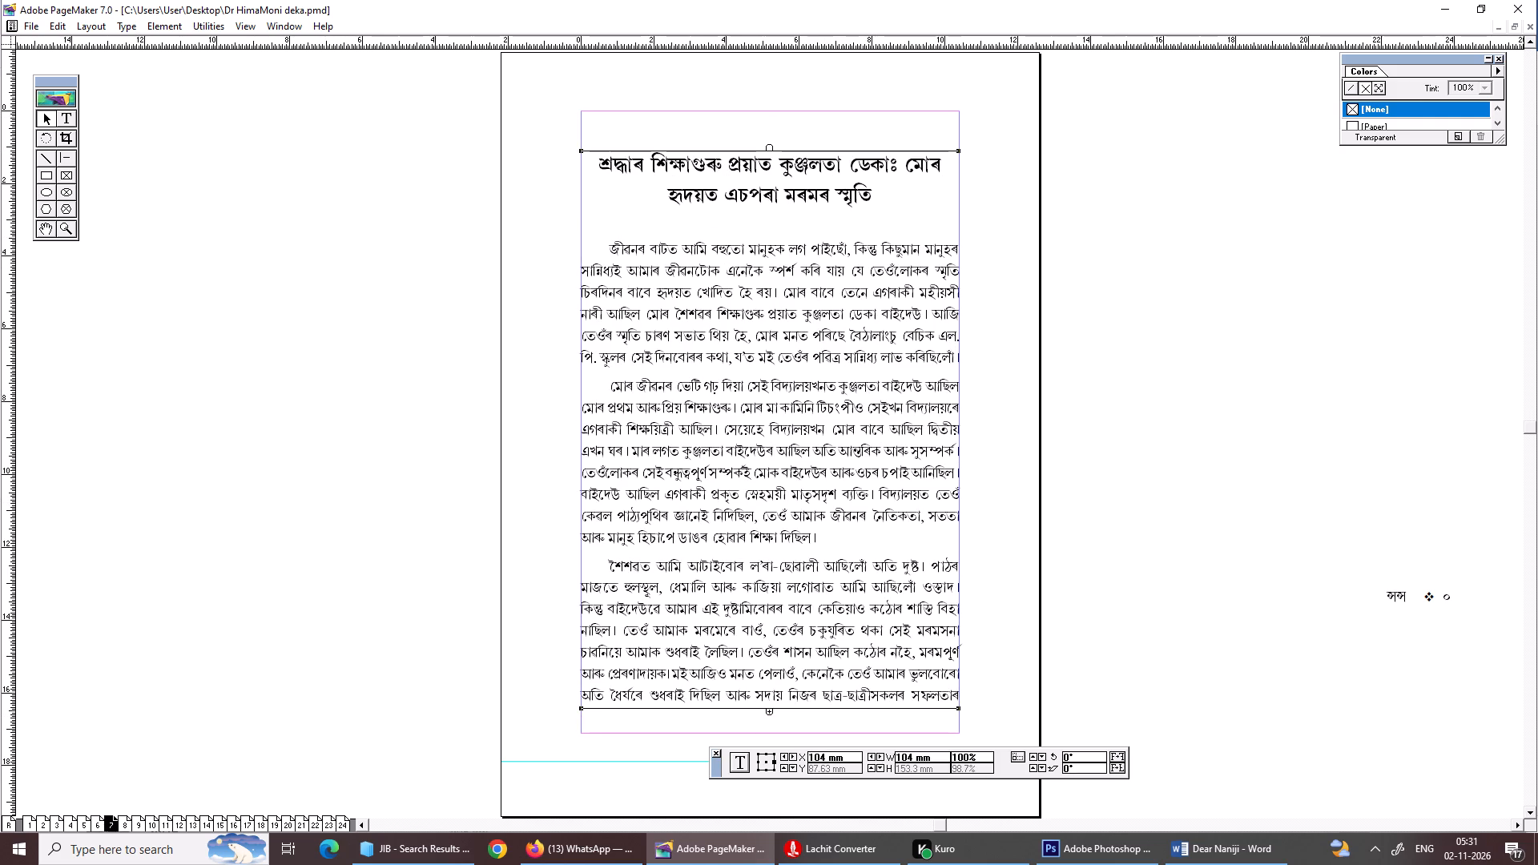
left_click(775, 710)
left_click_drag(771, 712, 770, 712)
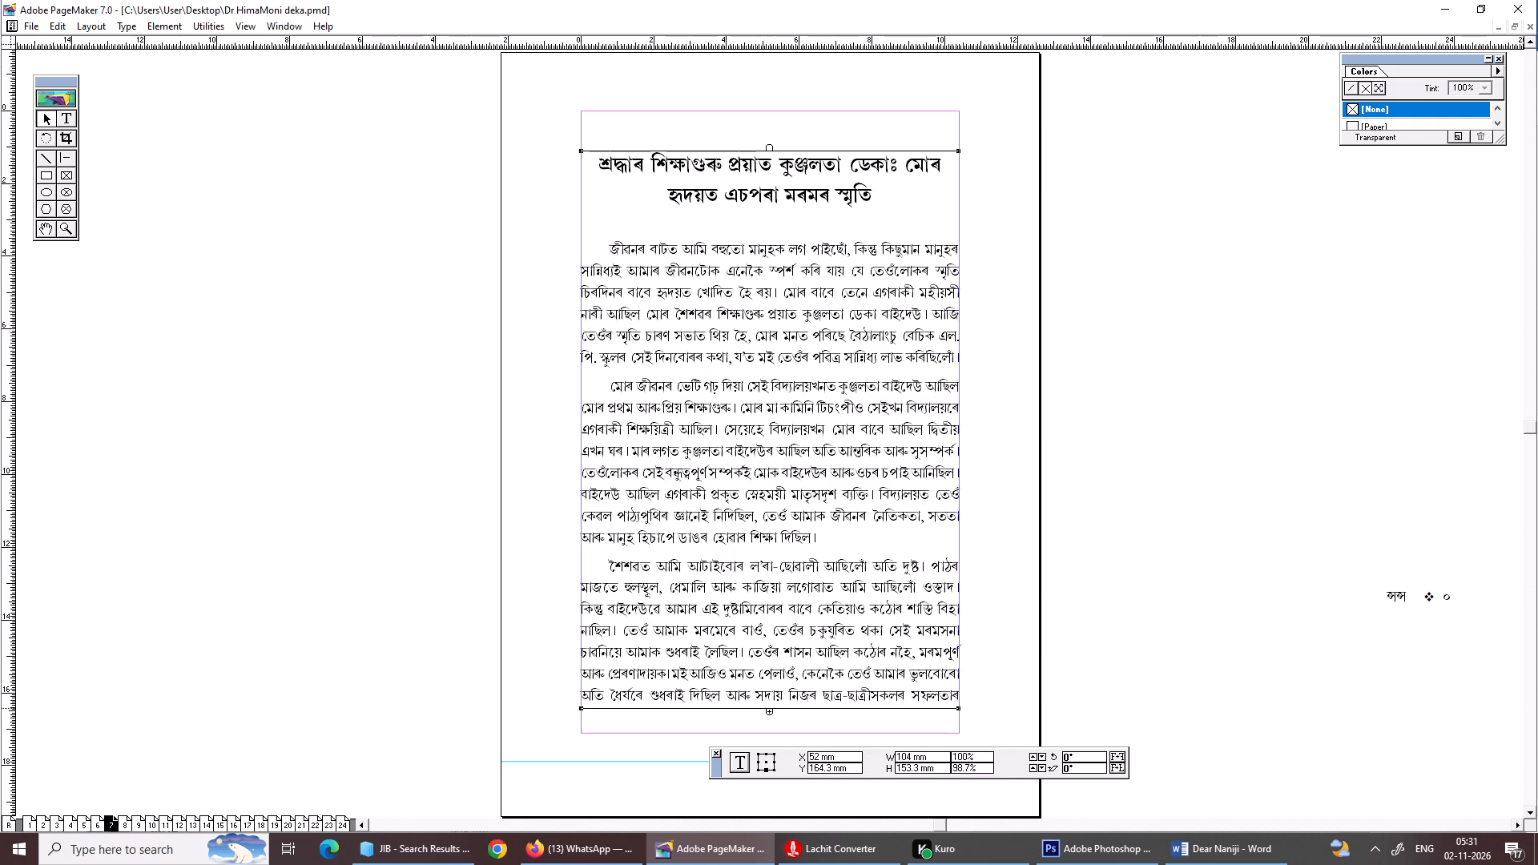
left_click_drag(770, 712, 772, 733)
left_click_drag(763, 634, 764, 642)
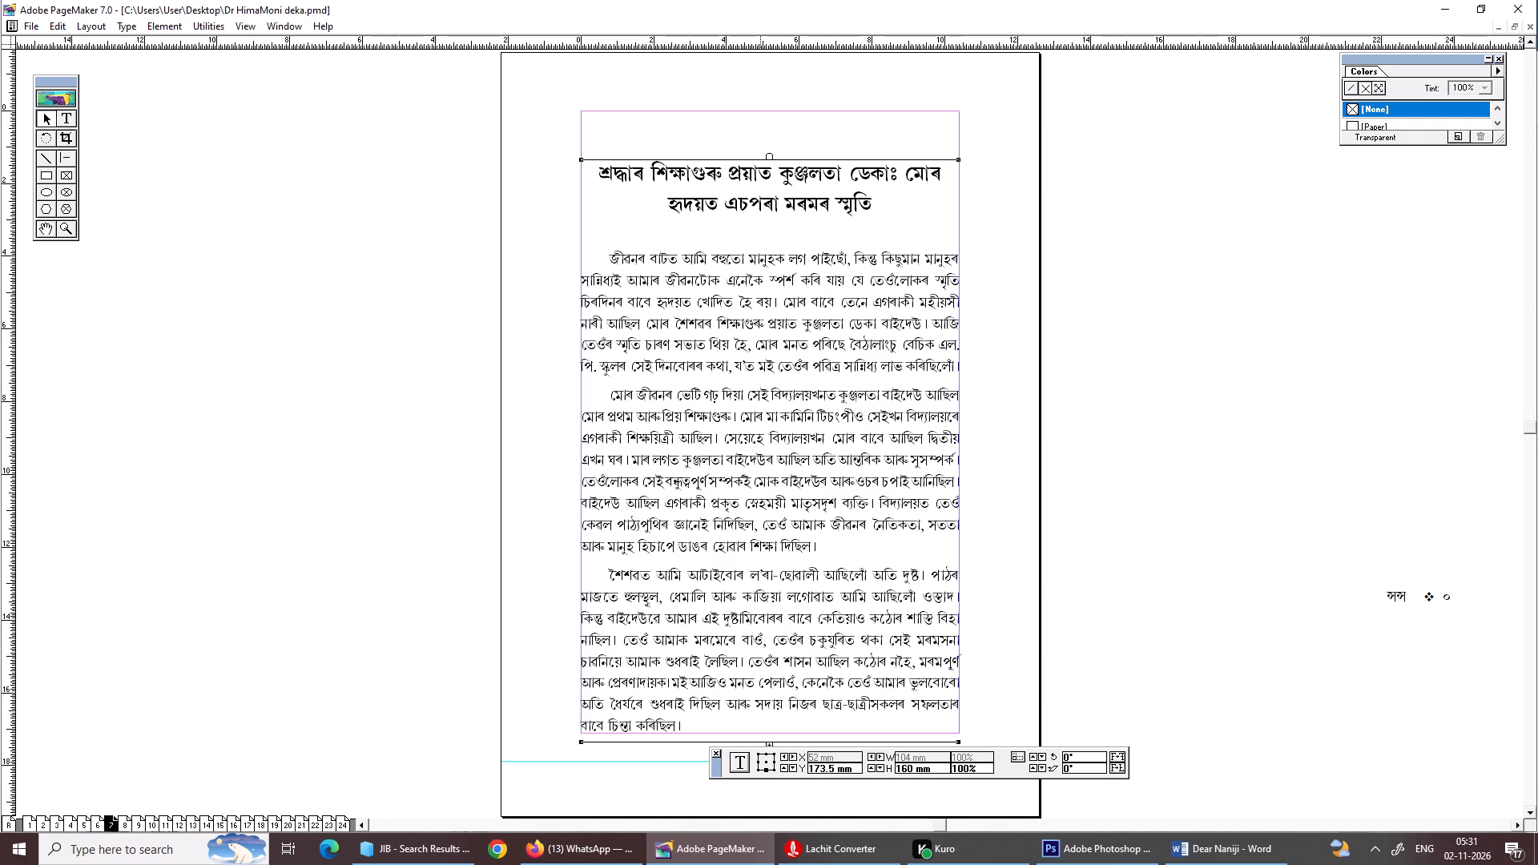
key("Page_Down")
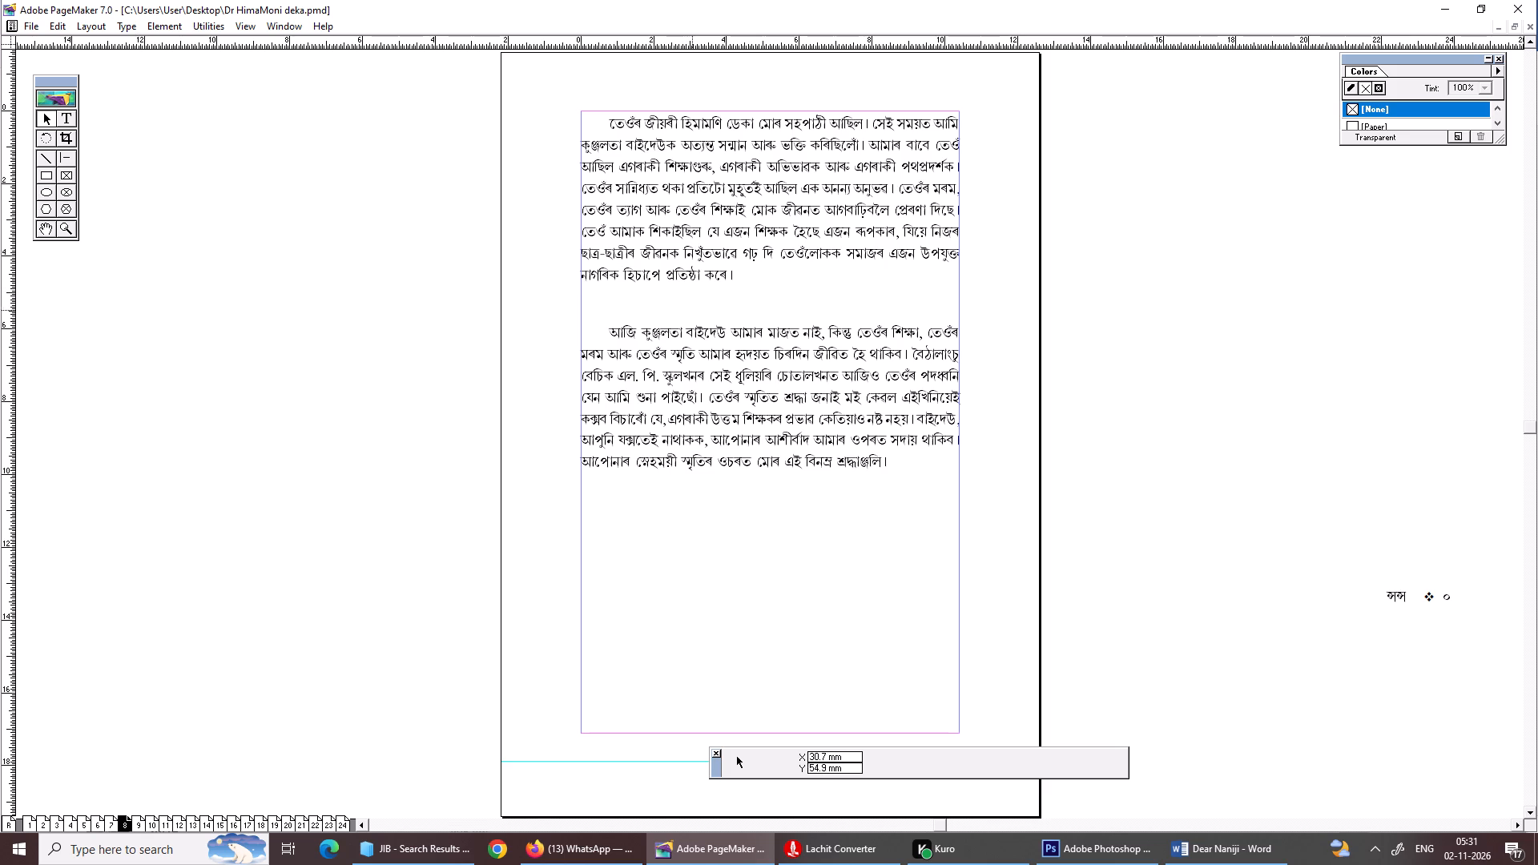
Replace the vowel sign at the start of তেওঁৰ, page 8's opening word, with its word-initial form and save.
key("ctrl+2")
left_click_drag(699, 247, 663, 510, "alt")
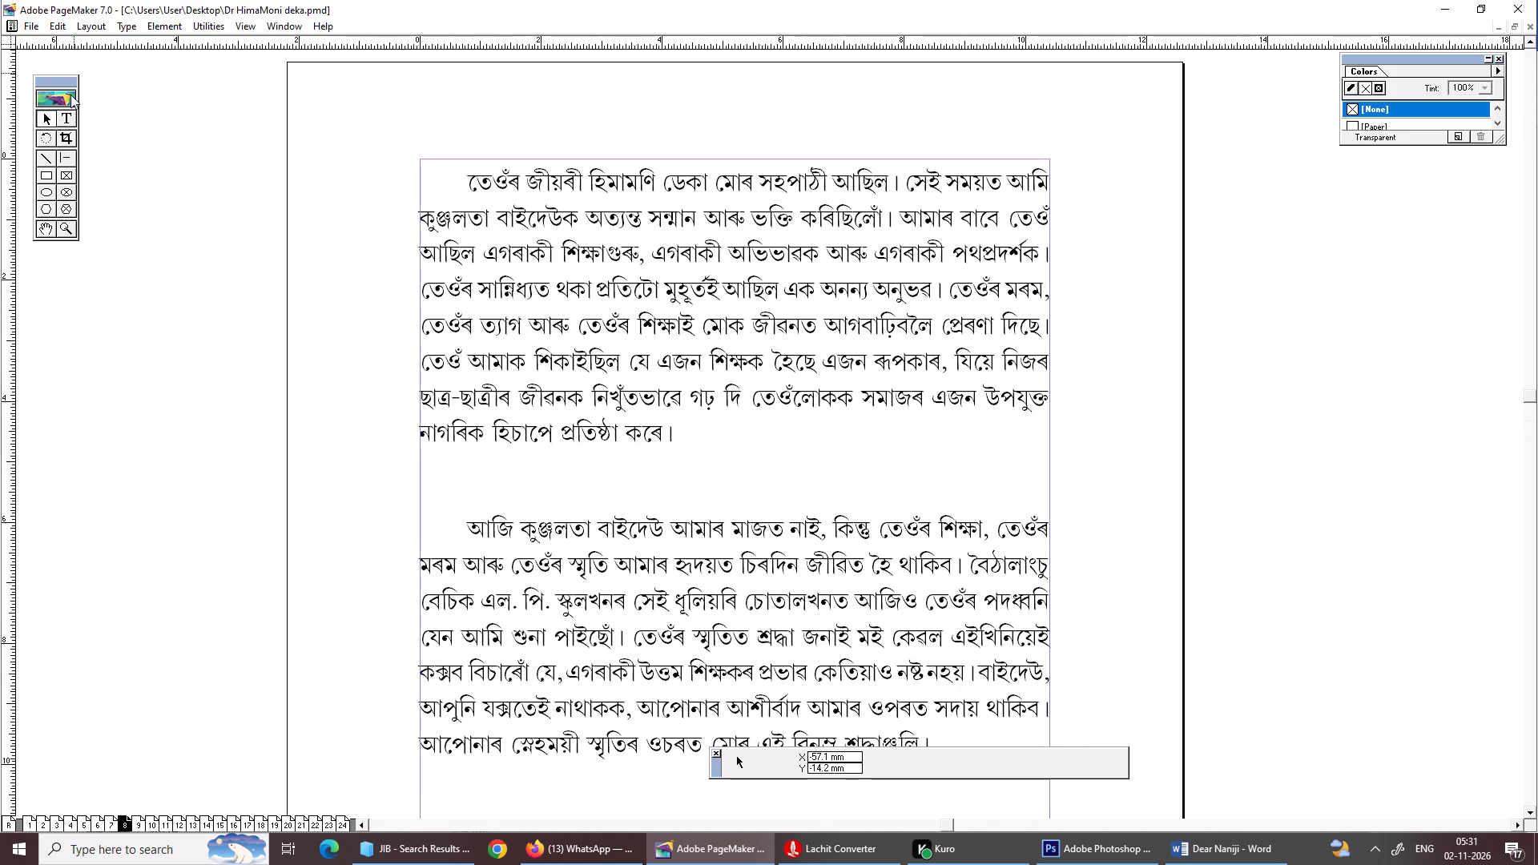
left_click(73, 123)
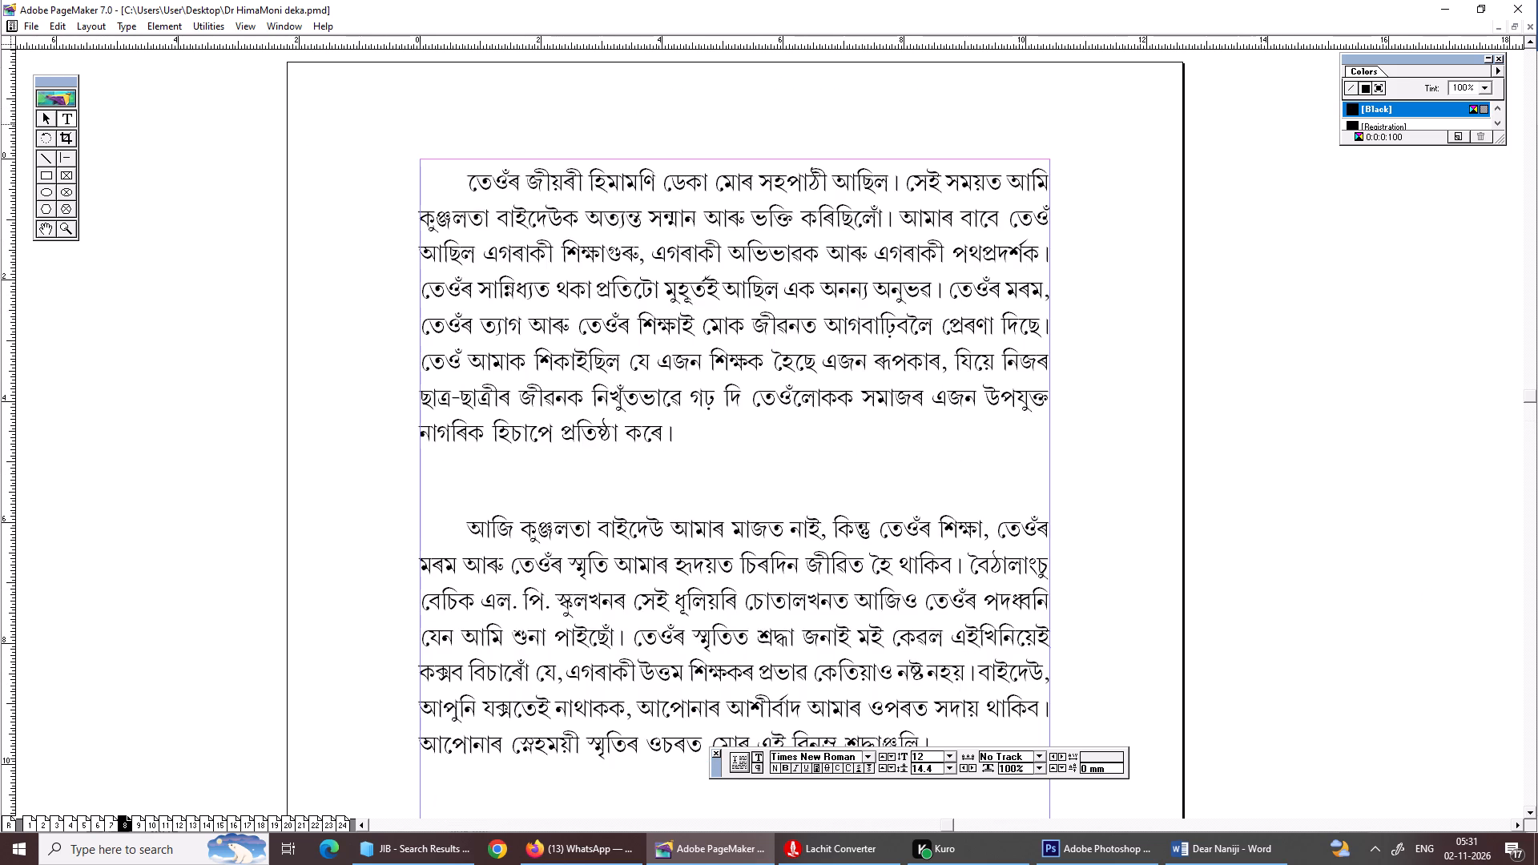
left_click(465, 183)
left_click_drag(481, 188, 433, 171)
key("BackSpace")
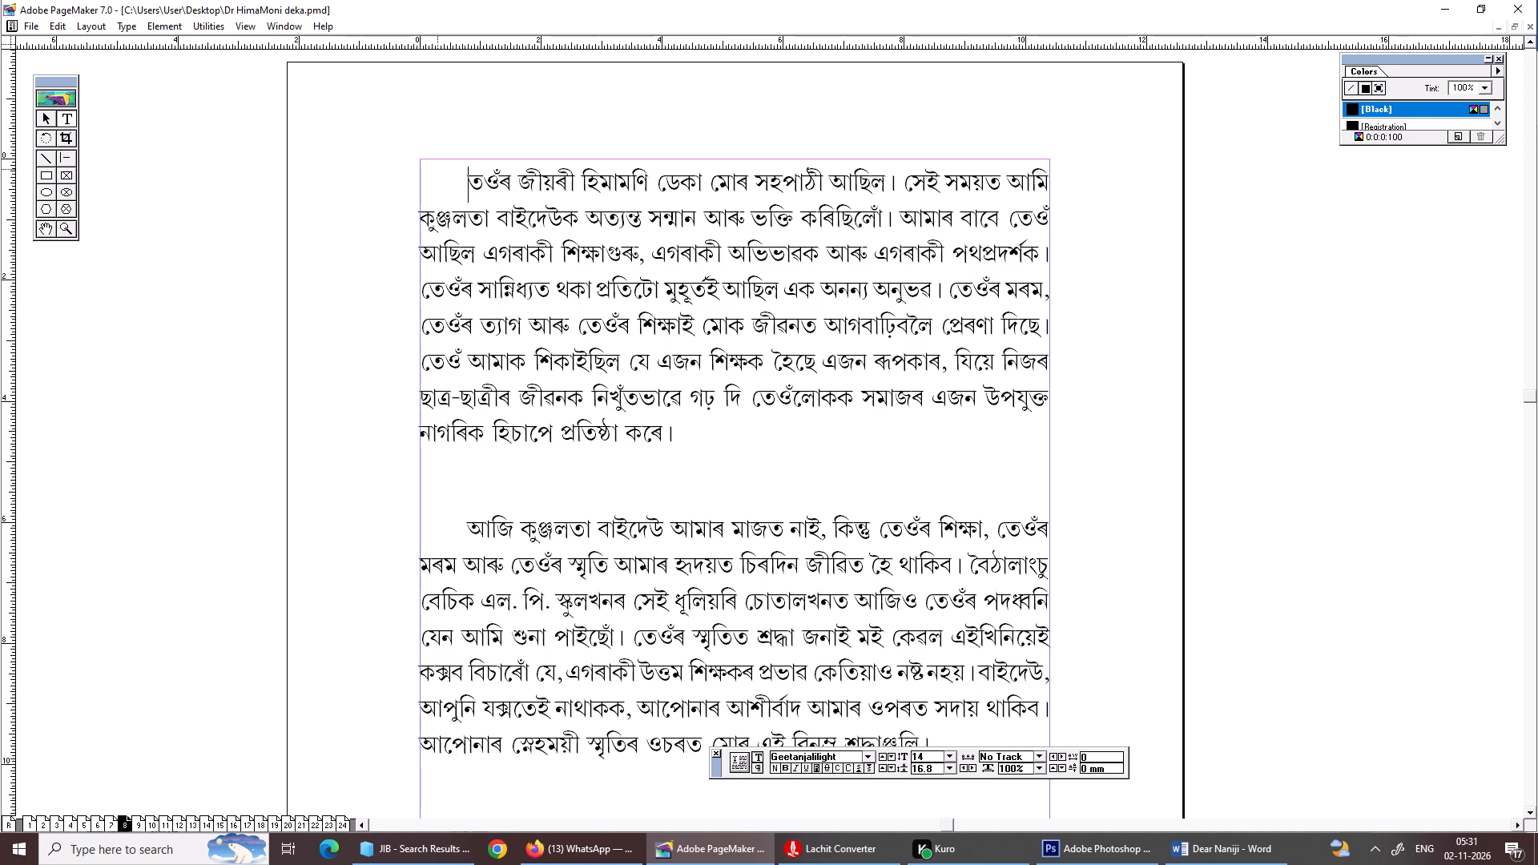
key("a")
key("ctrl+s")
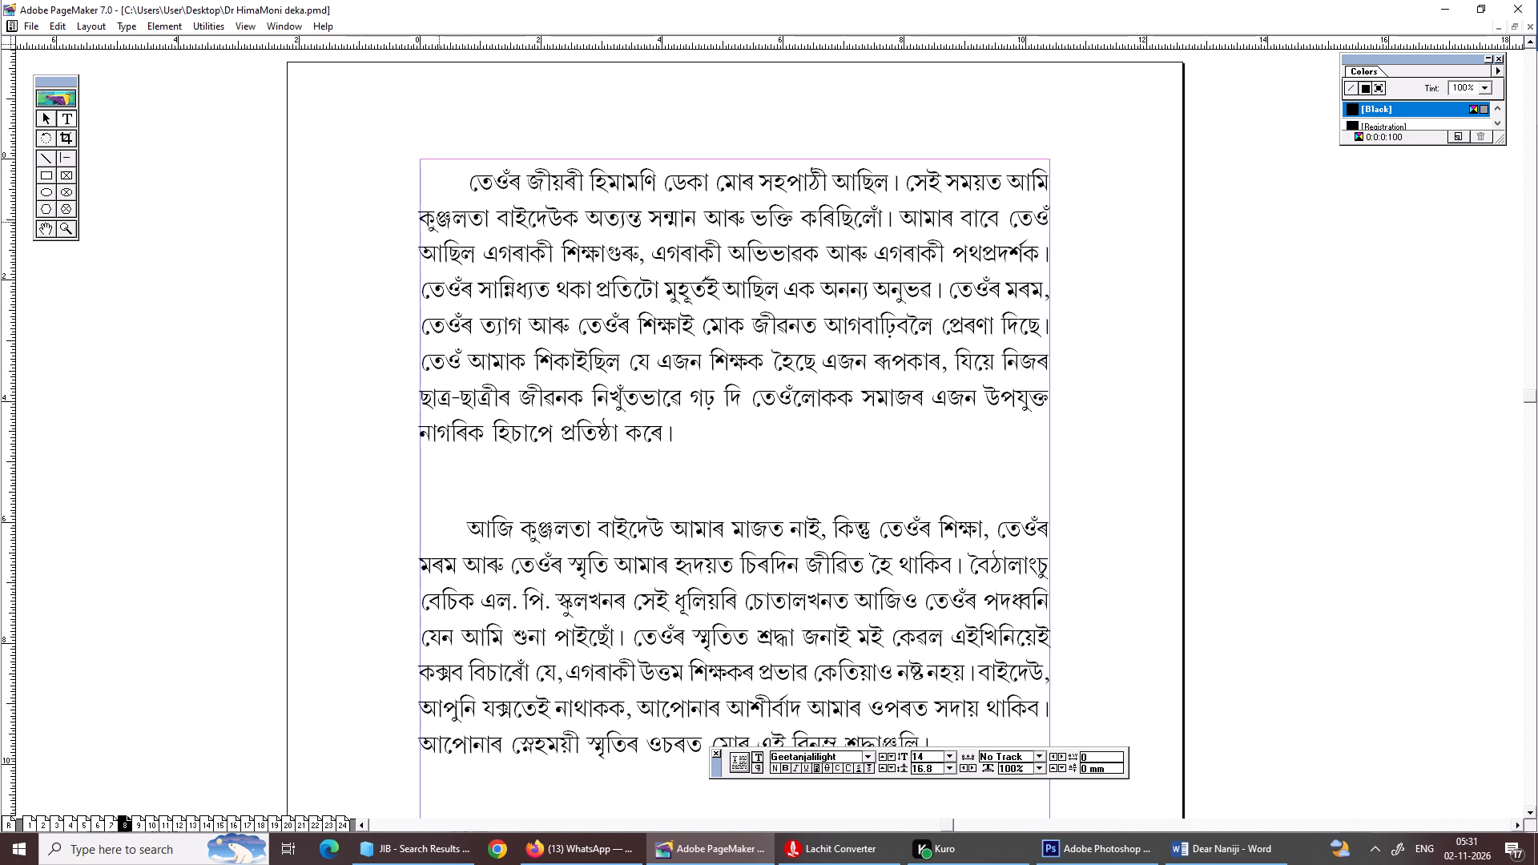
Paste the copied কু glyph over the first letter of কুঞ্জলতা in the second line of page 8.
left_click_drag(439, 223, 407, 225)
key("ctrl+v")
Delete the blank line above the paragraph starting "আজি কুঞ্জলতা" on page 8 and save.
left_click_drag(469, 534, 465, 490)
key("BackSpace")
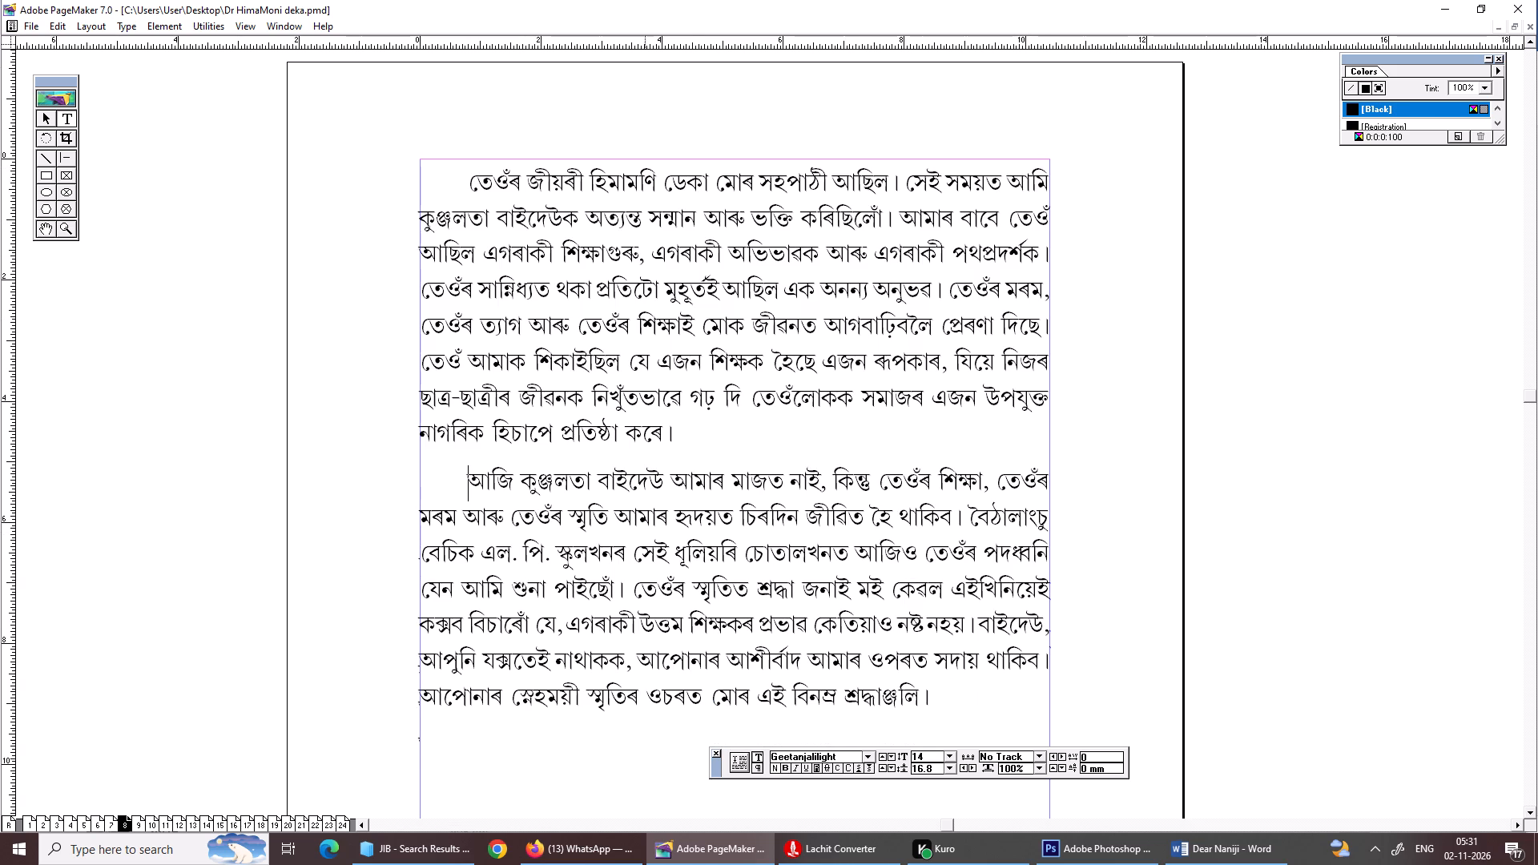
key("ctrl+s")
Paste the copied কু glyph over the first letter of কুঞ্জলতা in page 8's second paragraph and save.
left_click_drag(686, 529, 711, 366, "alt")
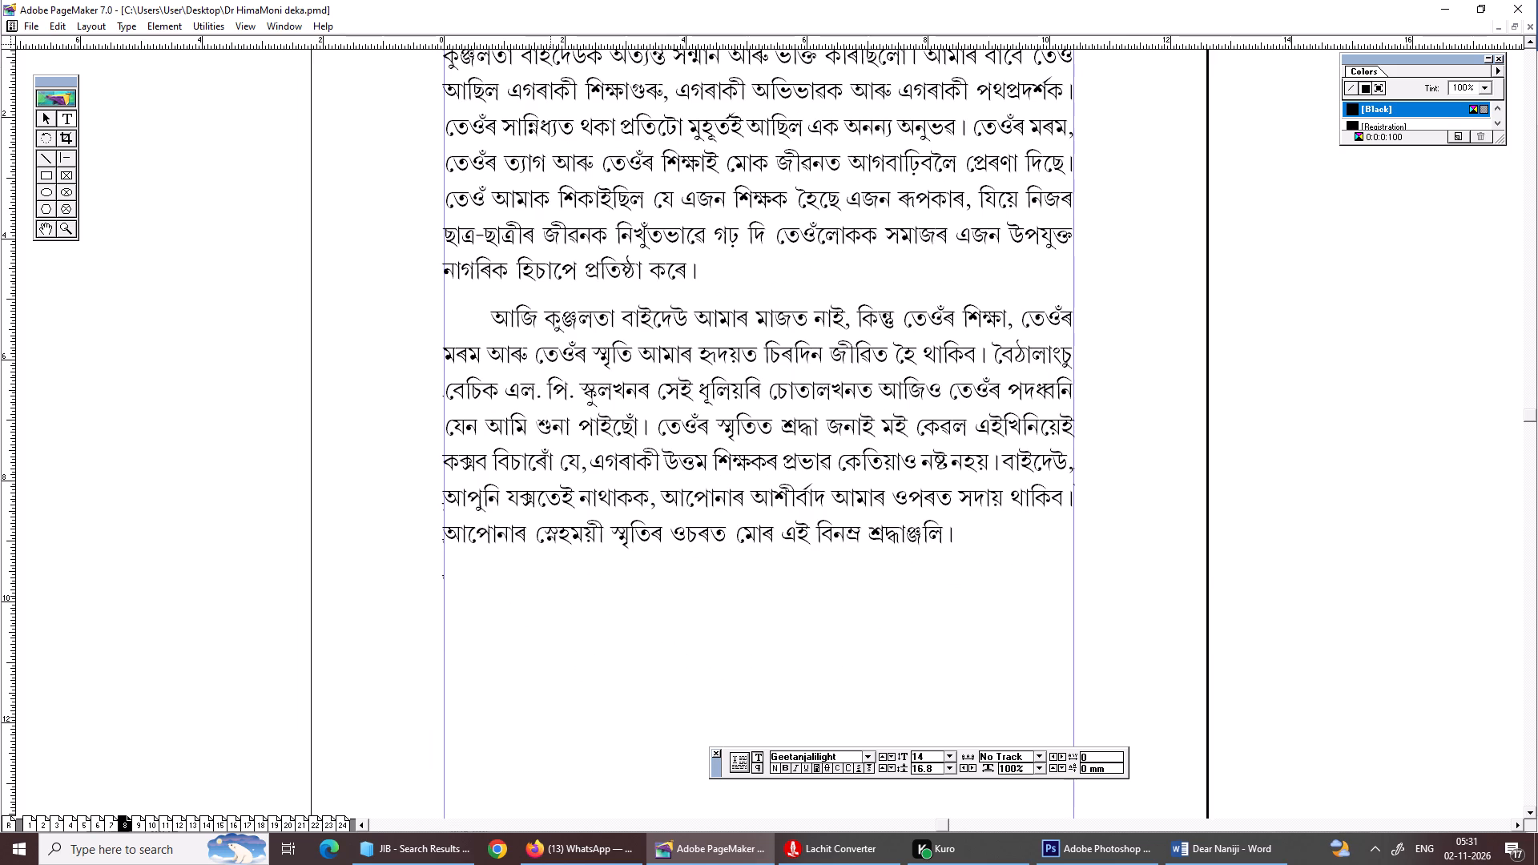
left_click(559, 331)
left_click_drag(563, 328, 551, 328)
key("ctrl+v")
key("ctrl+s")
left_click_drag(884, 432, 883, 374, "alt")
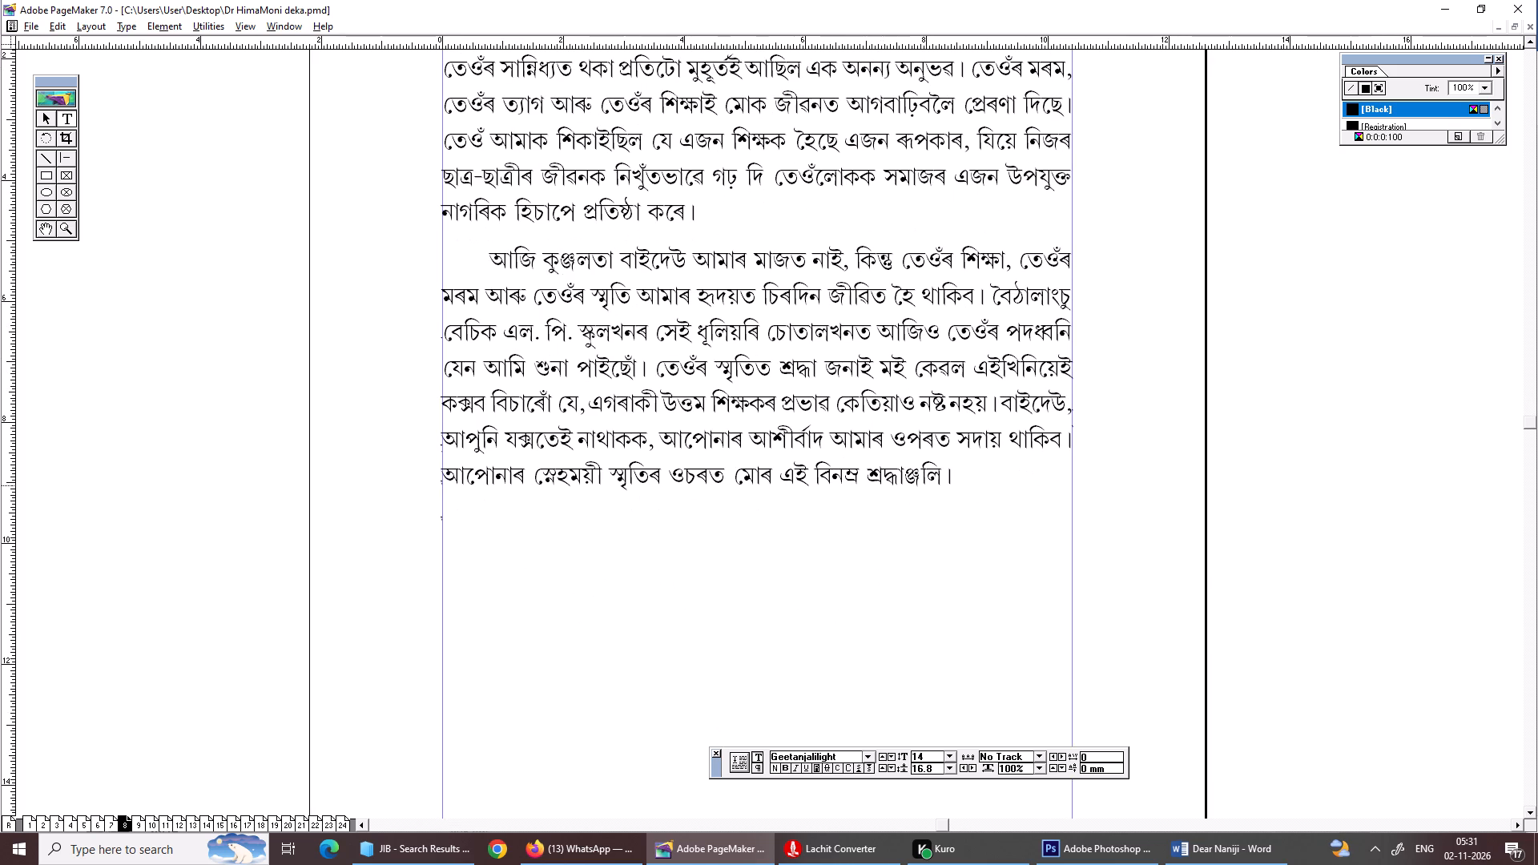
key("ctrl+s")
Remove the extra space before the danda after পথপ্ৰদৰ্শক in page 8's first paragraph and save the document.
left_click_drag(781, 276, 767, 445, "alt")
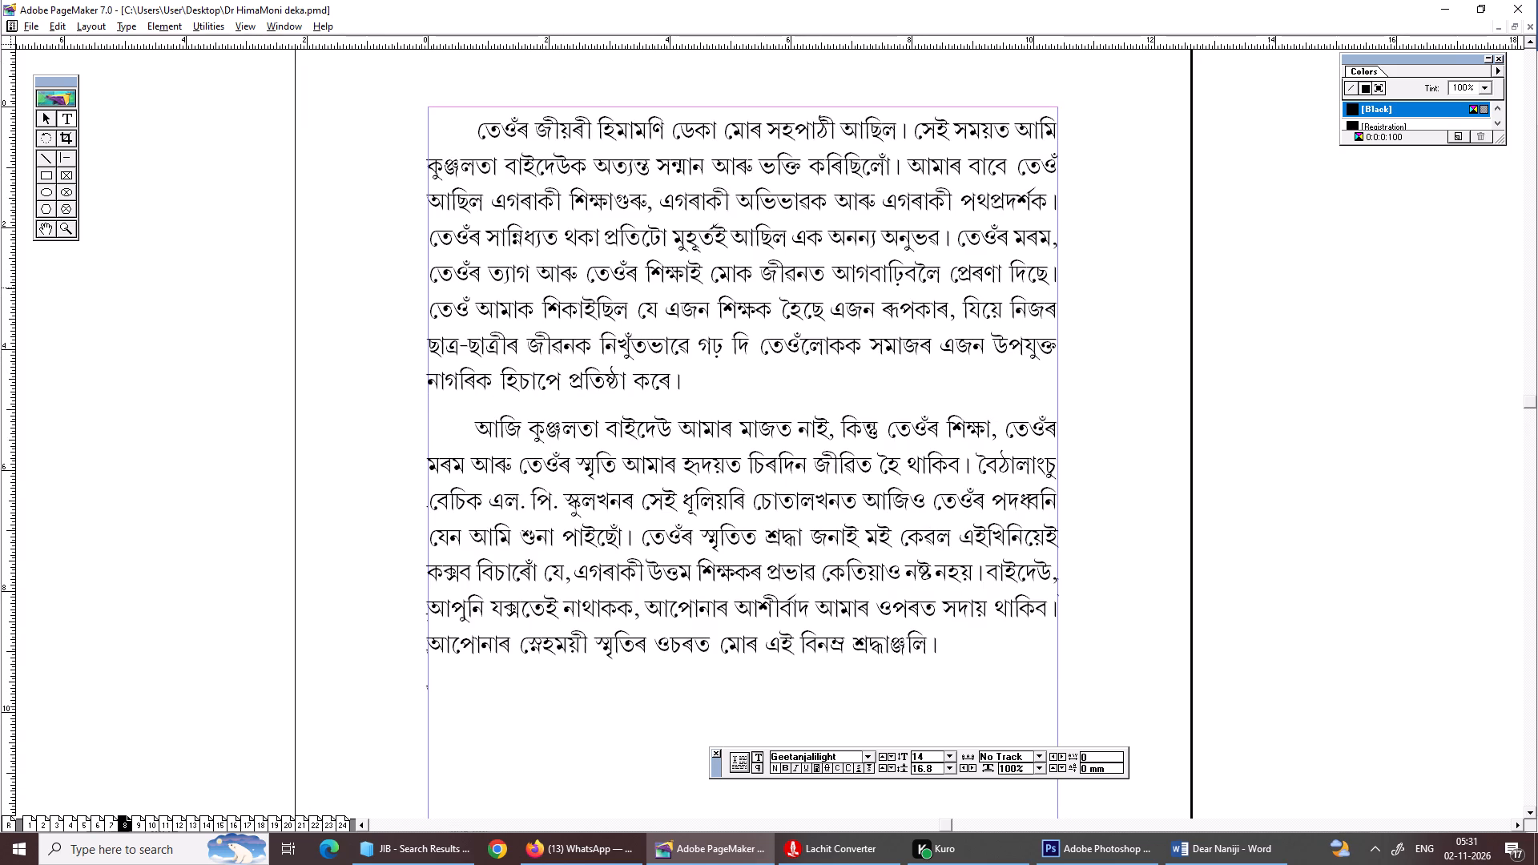
left_click(1045, 207)
left_click(1051, 205)
key("BackSpace")
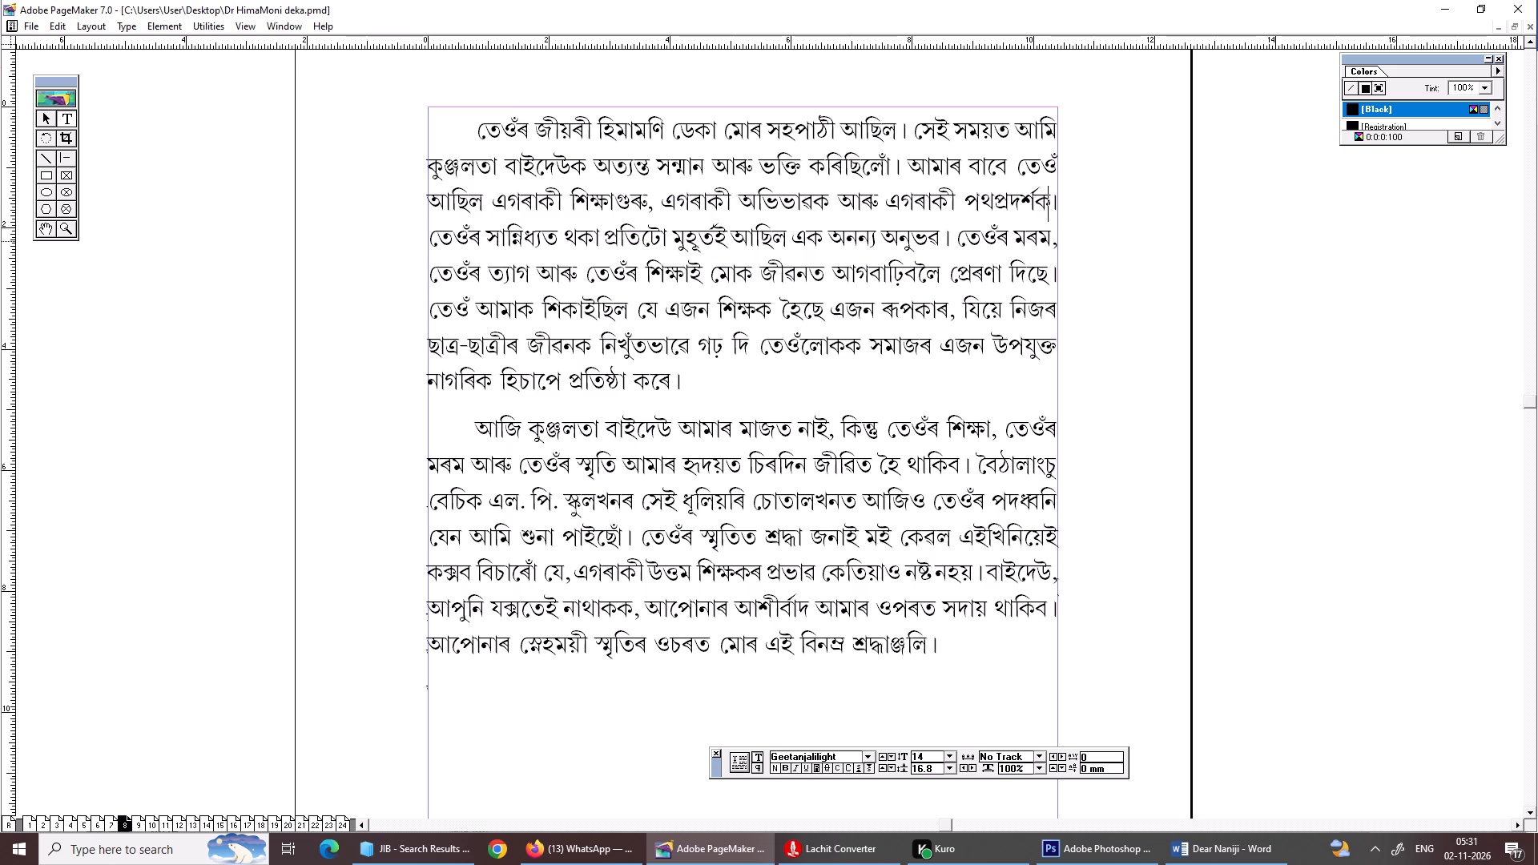
key("ctrl+s")
key("ctrl+s")
key("ctrl+s")
left_click(710, 400)
key("ctrl+s")
key("ctrl+s")
key("ctrl+0")
key("ctrl+s")
key("ctrl+s")
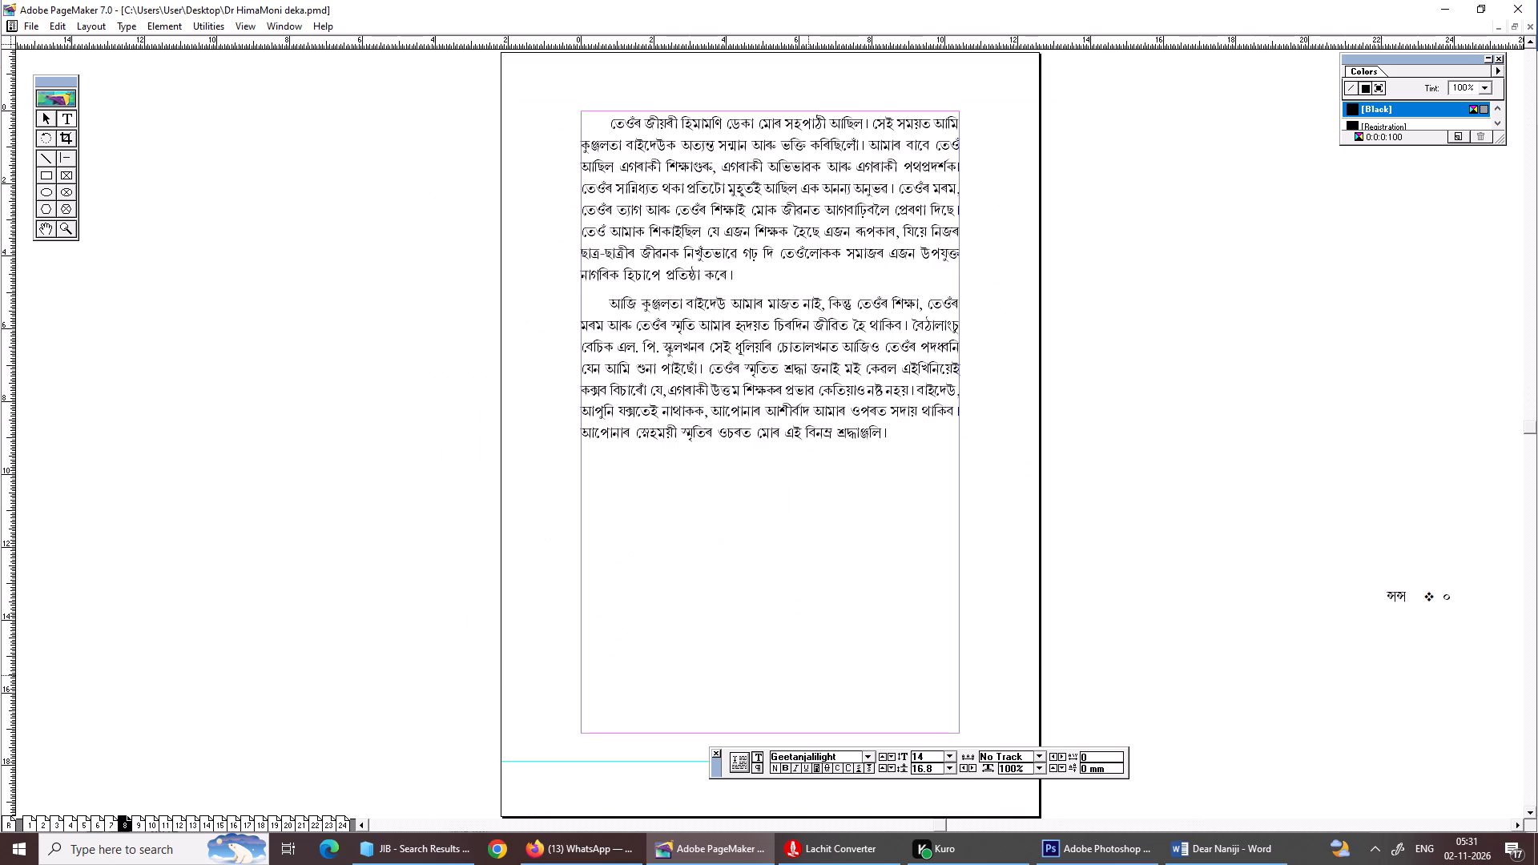
Lower the top edge of page 7's text block so its last two lines flow onto page 8, and check page 8.
key("Page_Up")
key("Page_Down")
key("Page_Down")
key("Page_Up")
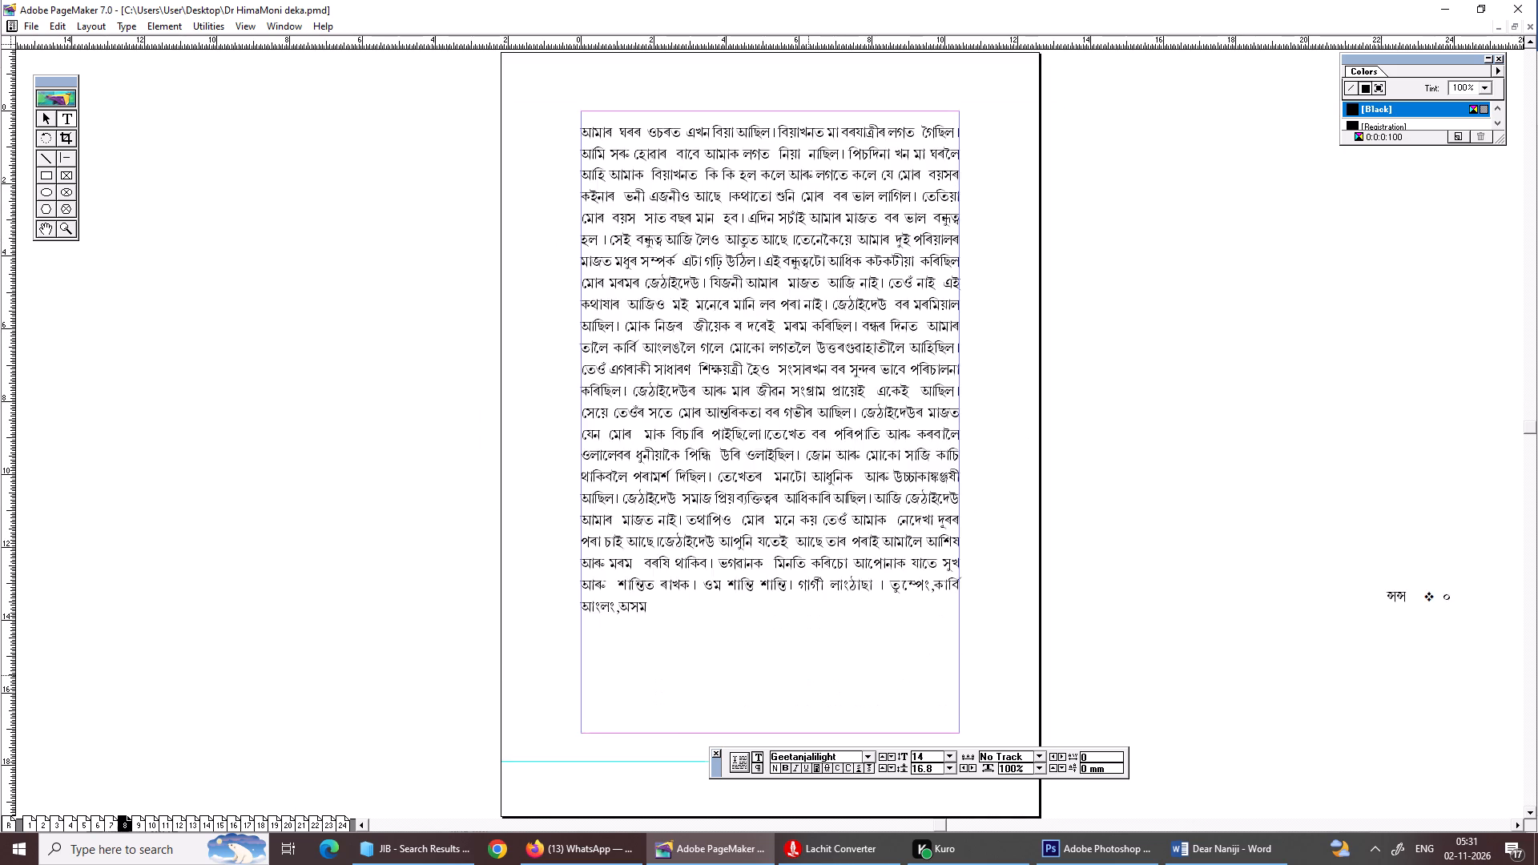
key("Page_Up")
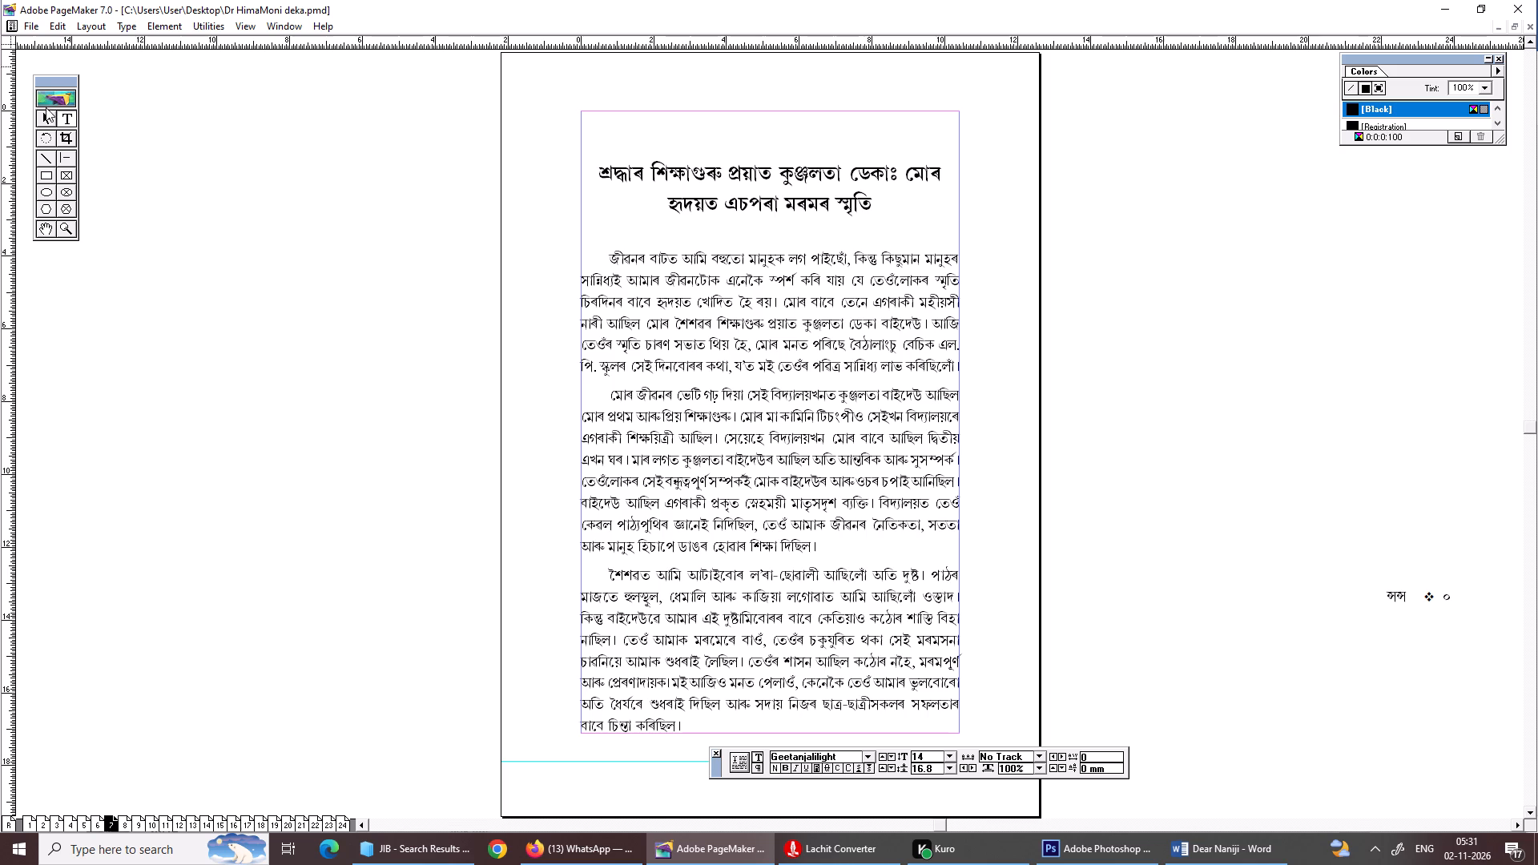
left_click(39, 113)
left_click(856, 288)
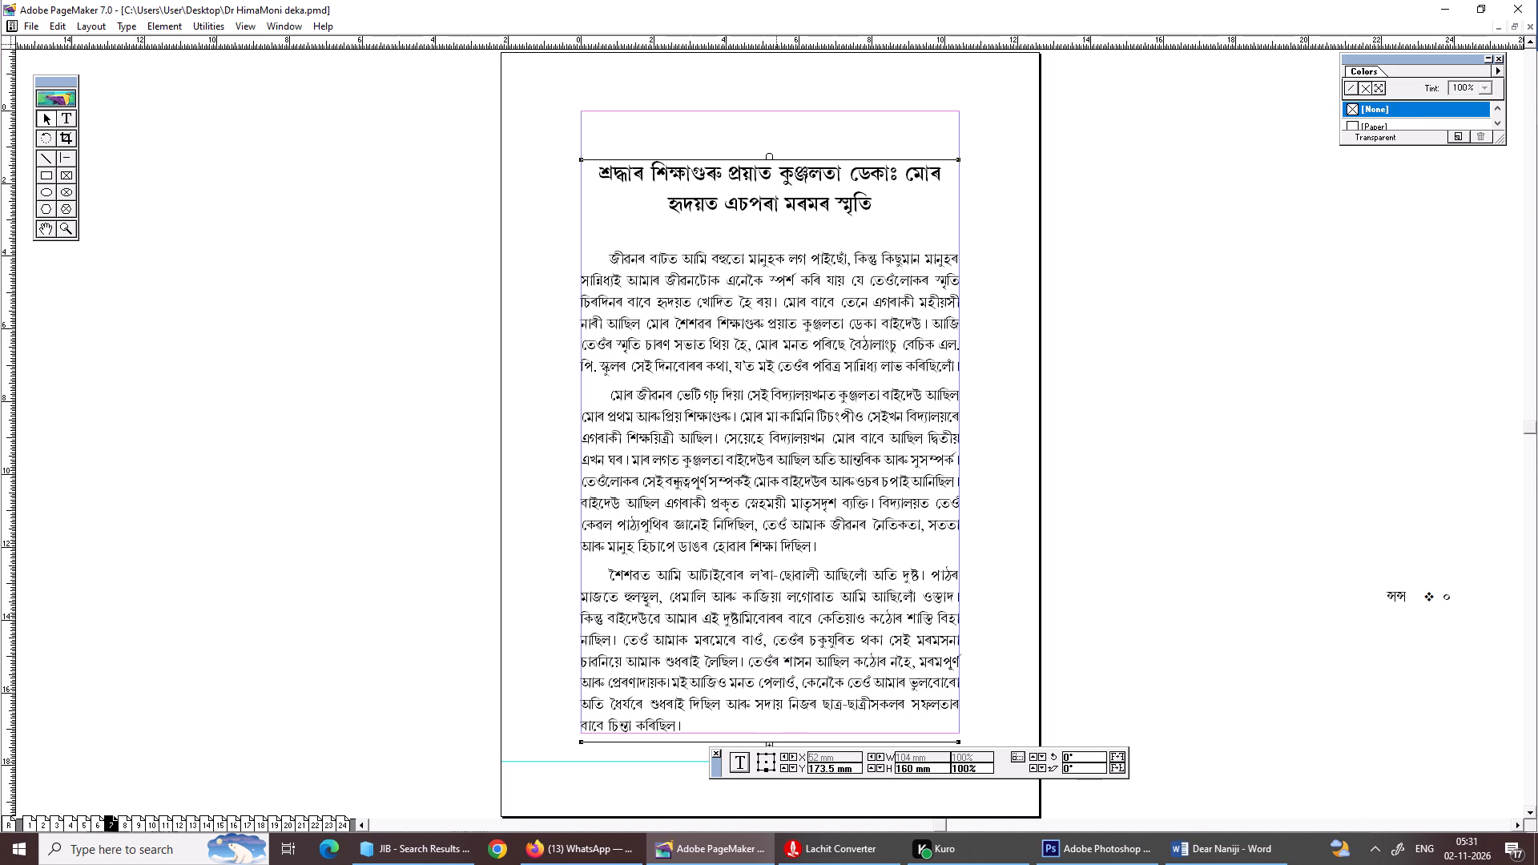
left_click_drag(774, 151, 775, 187)
key("Page_Down")
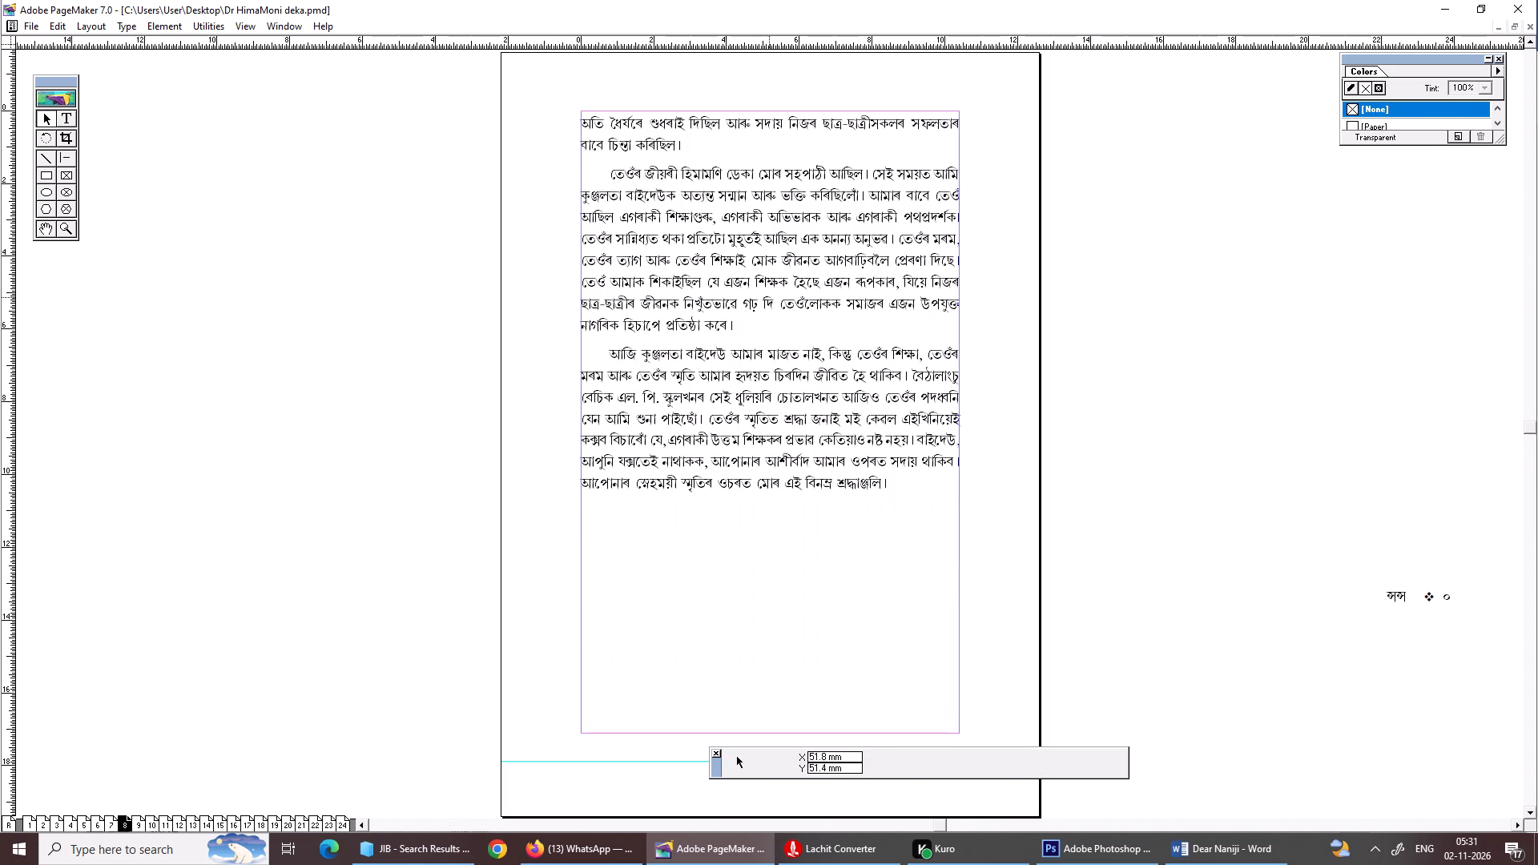
left_click(767, 295)
Select all the article text on page 9, justify it and check its character specifications.
key("Page_Down")
left_click(756, 315)
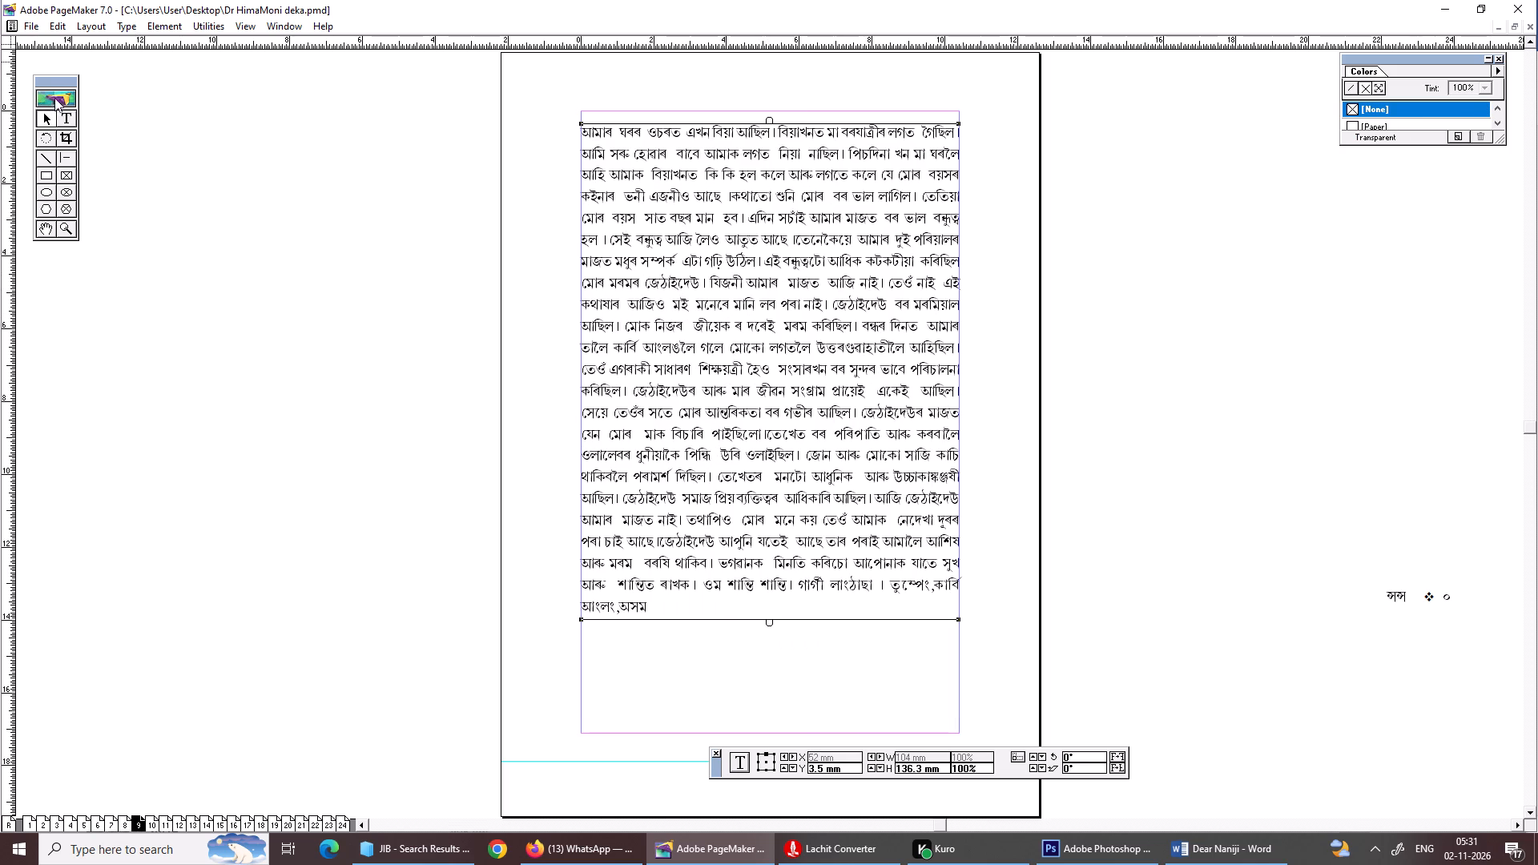
left_click(66, 117)
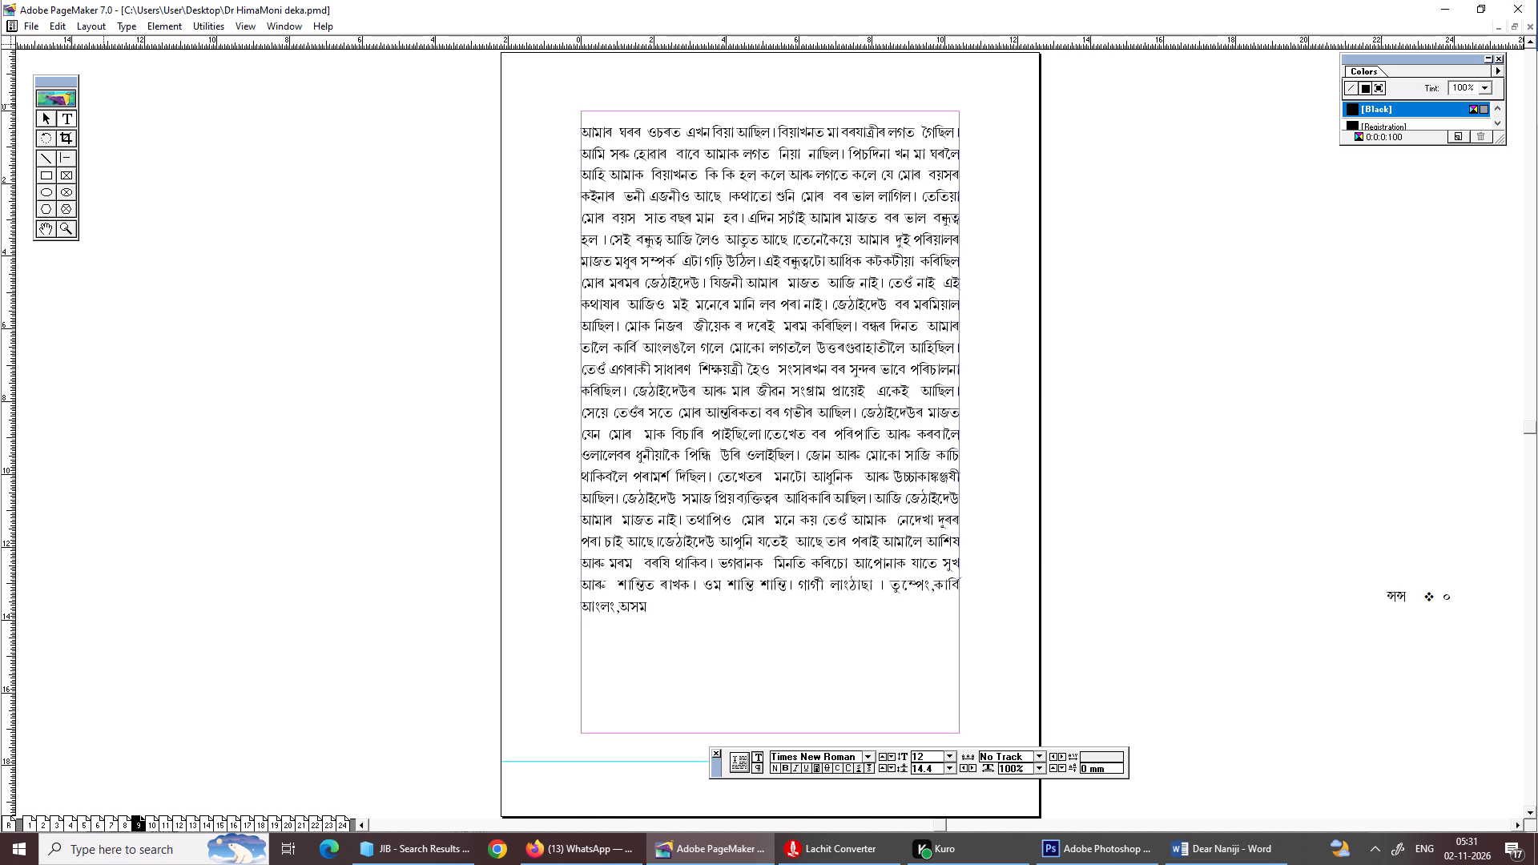
left_click(722, 264)
key("ctrl+a")
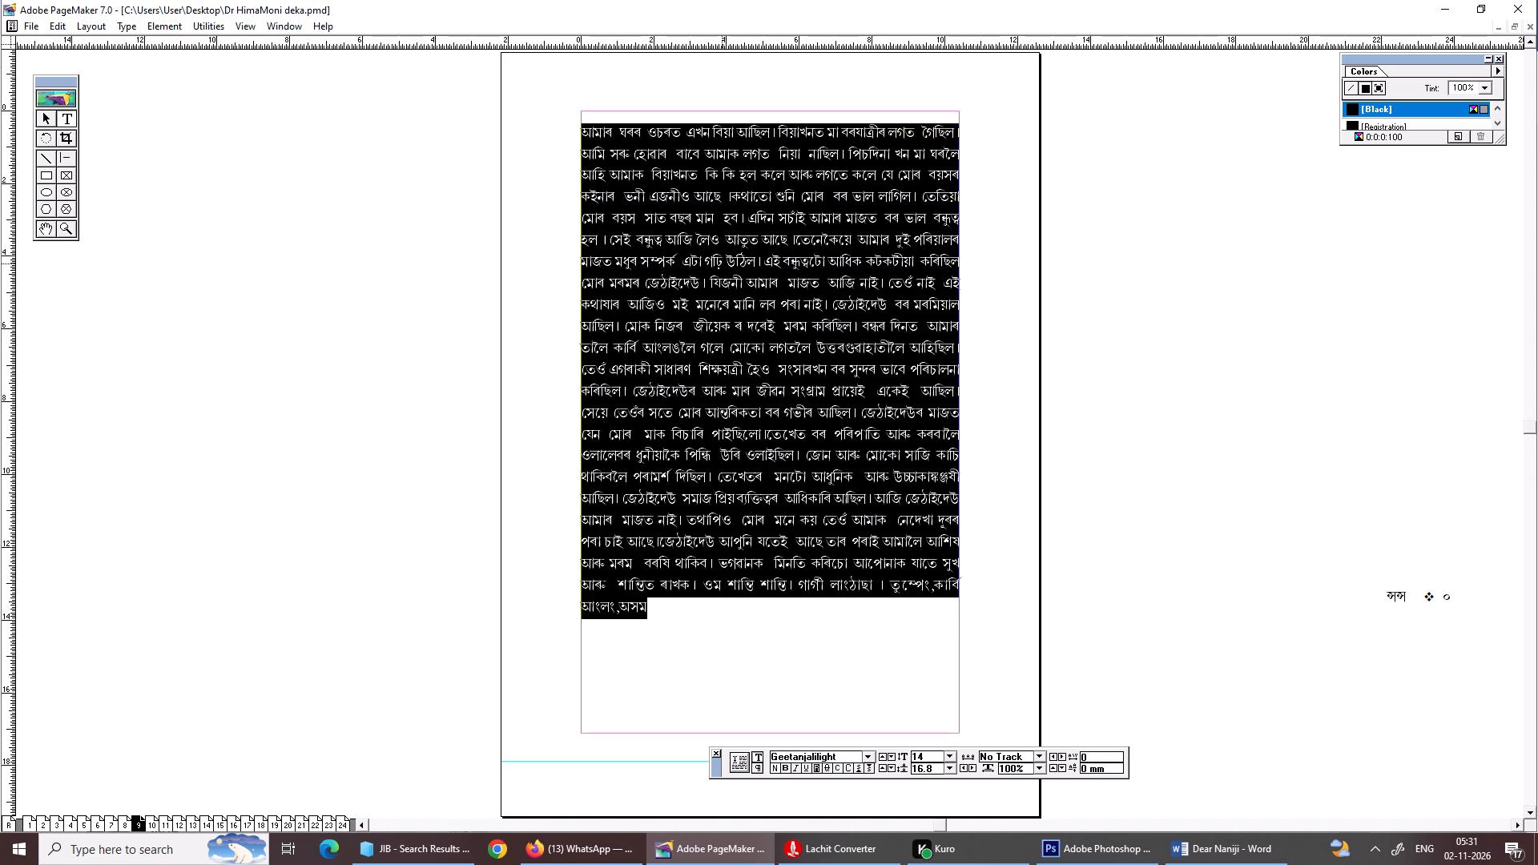
key("ctrl+shift+j")
key("ctrl+t")
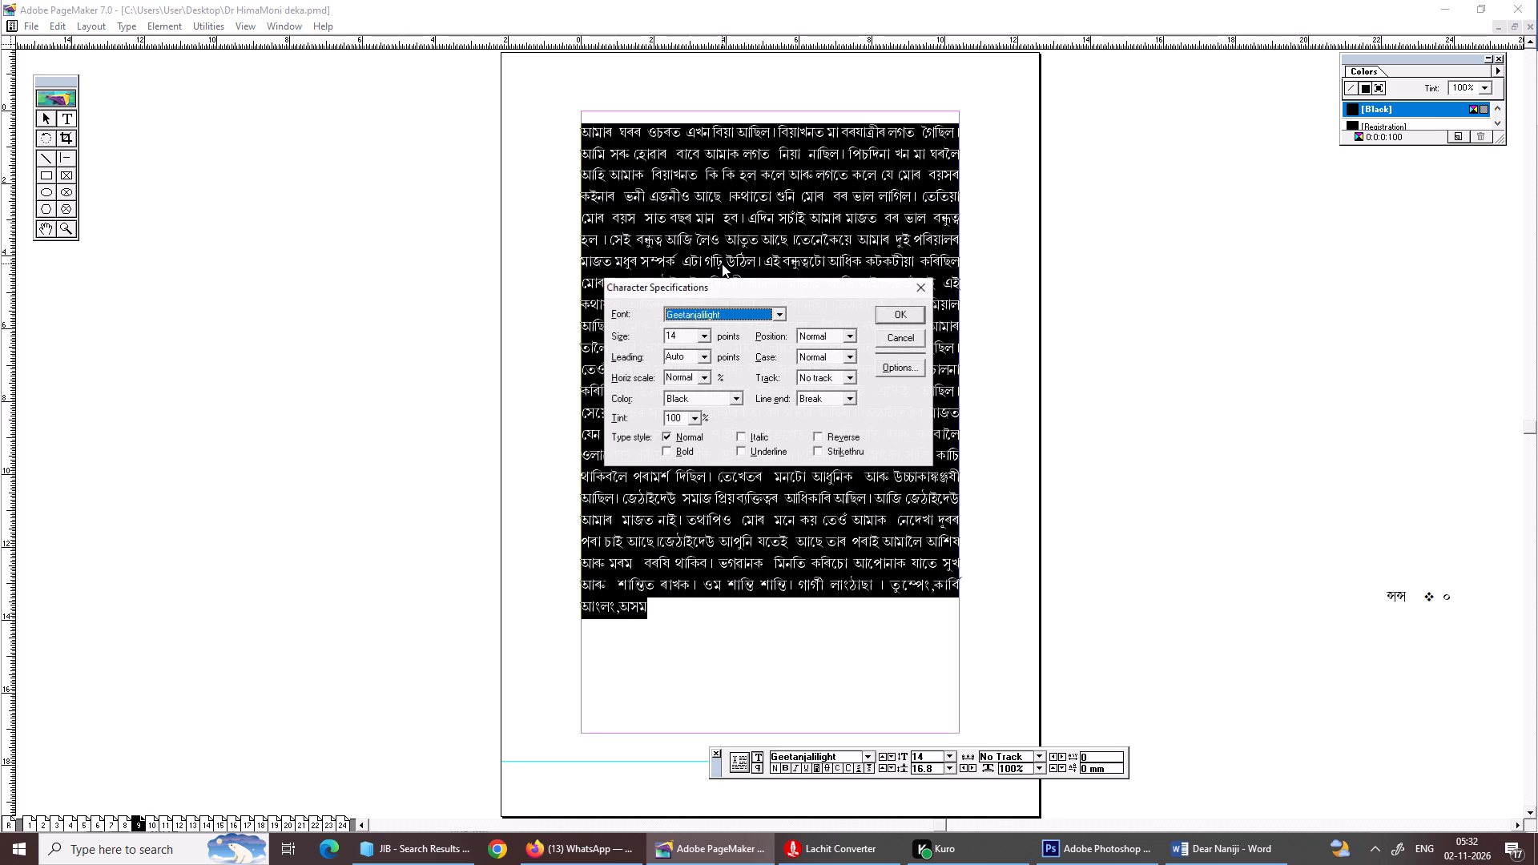
key("Return")
Give page 9's text an 8 mm first-line indent and 2 mm of space before each paragraph.
key("ctrl+m")
key("Tab")
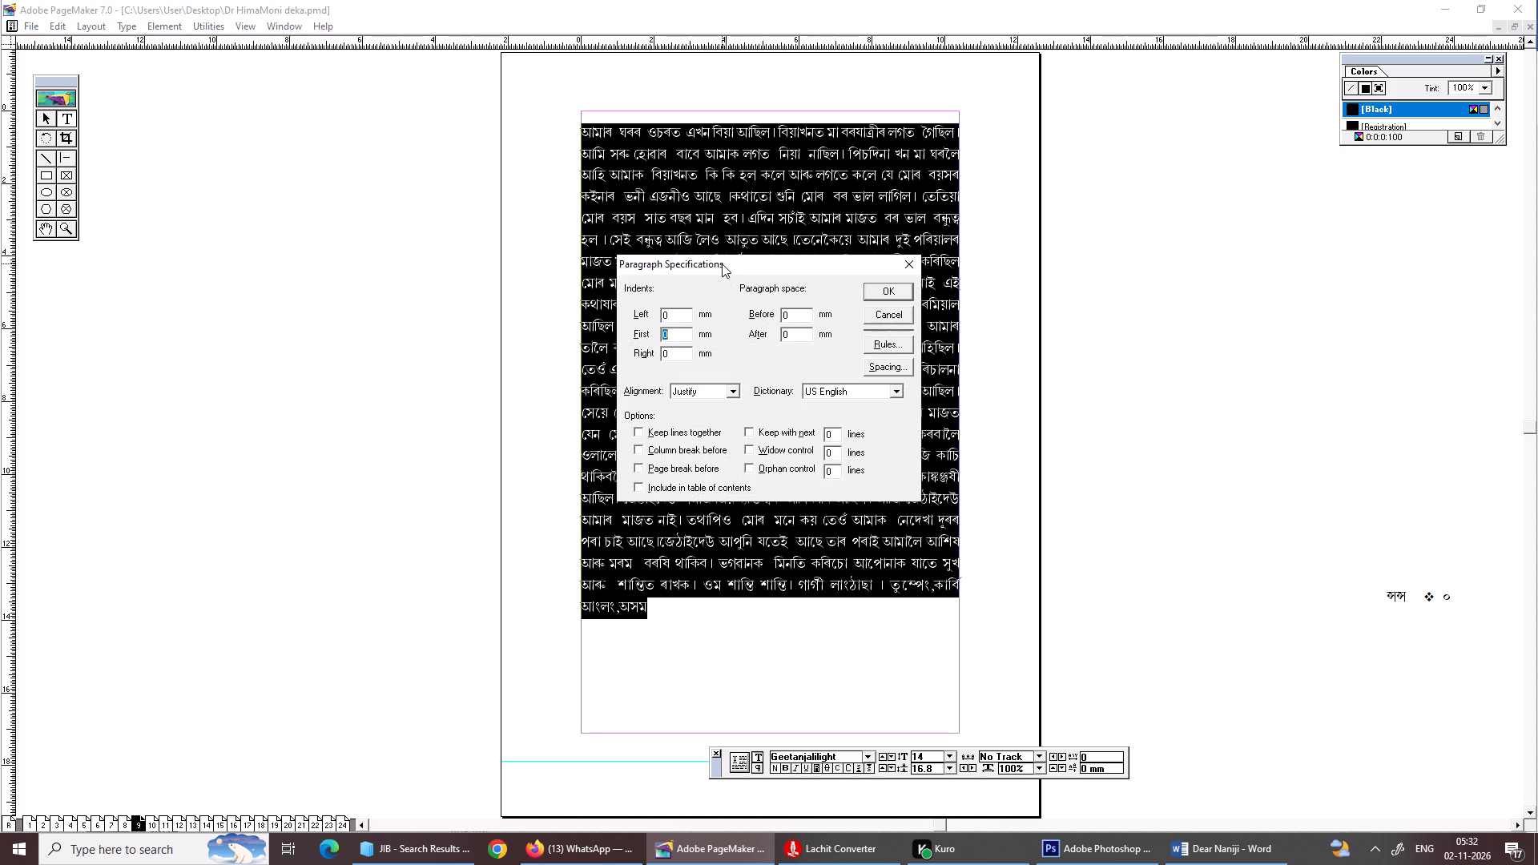
key("8")
key("Tab")
key("Tab")
type("2'")
key("BackSpace")
key("BackSpace")
key("Return")
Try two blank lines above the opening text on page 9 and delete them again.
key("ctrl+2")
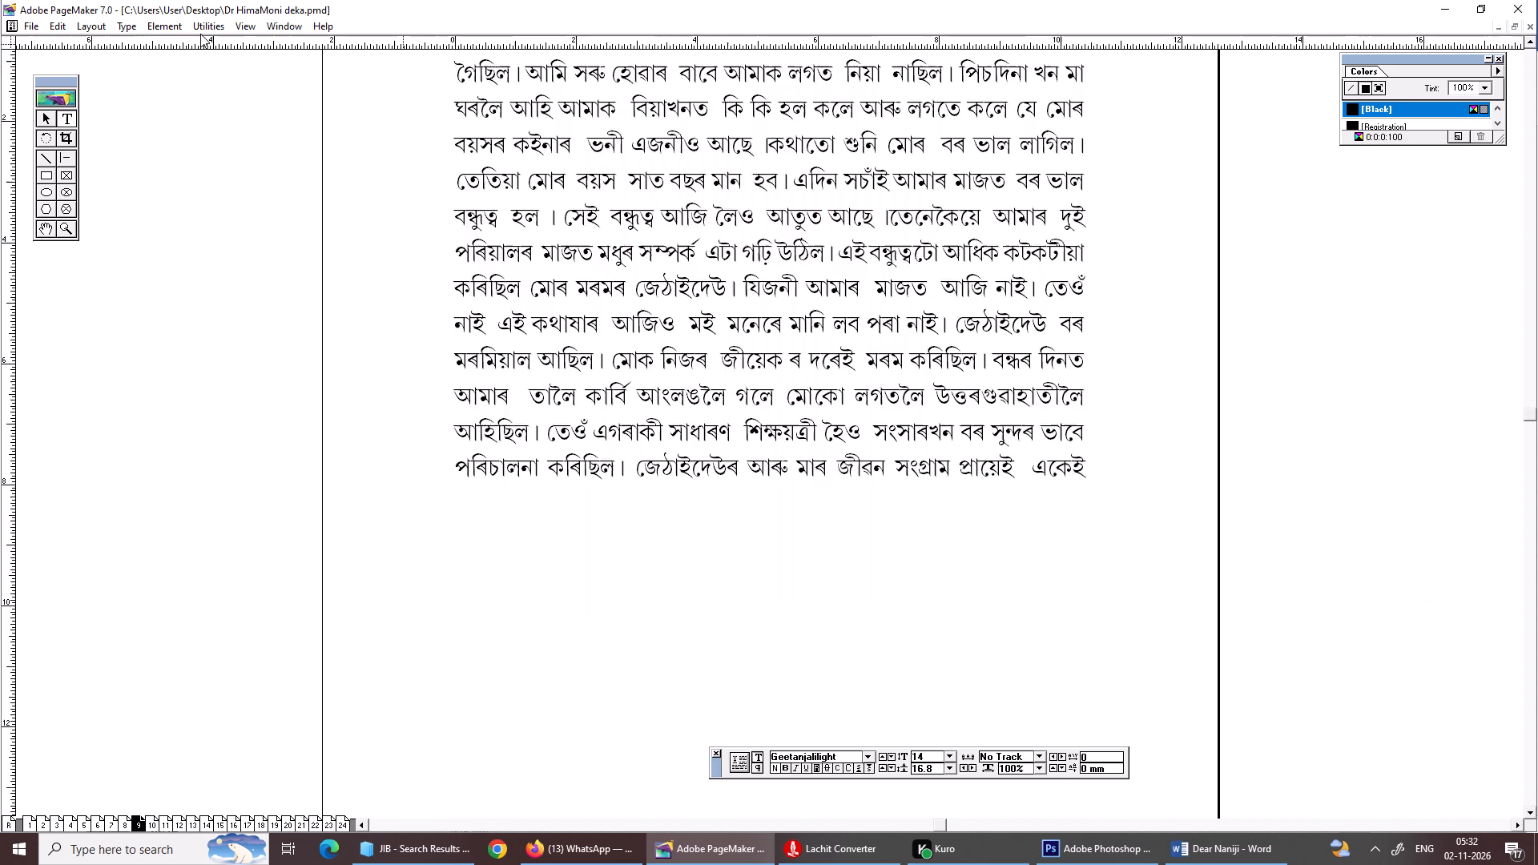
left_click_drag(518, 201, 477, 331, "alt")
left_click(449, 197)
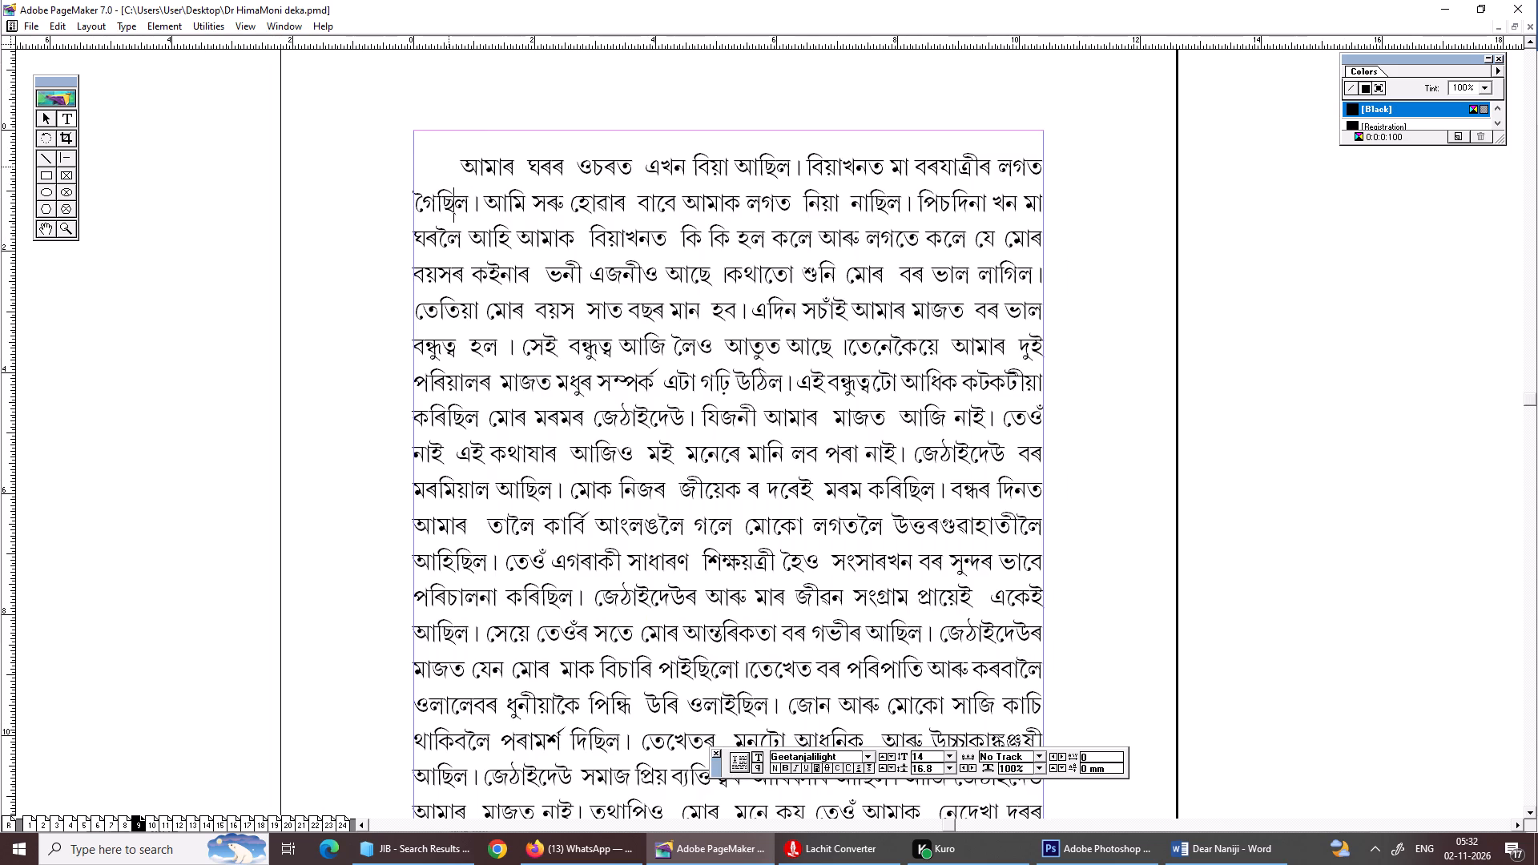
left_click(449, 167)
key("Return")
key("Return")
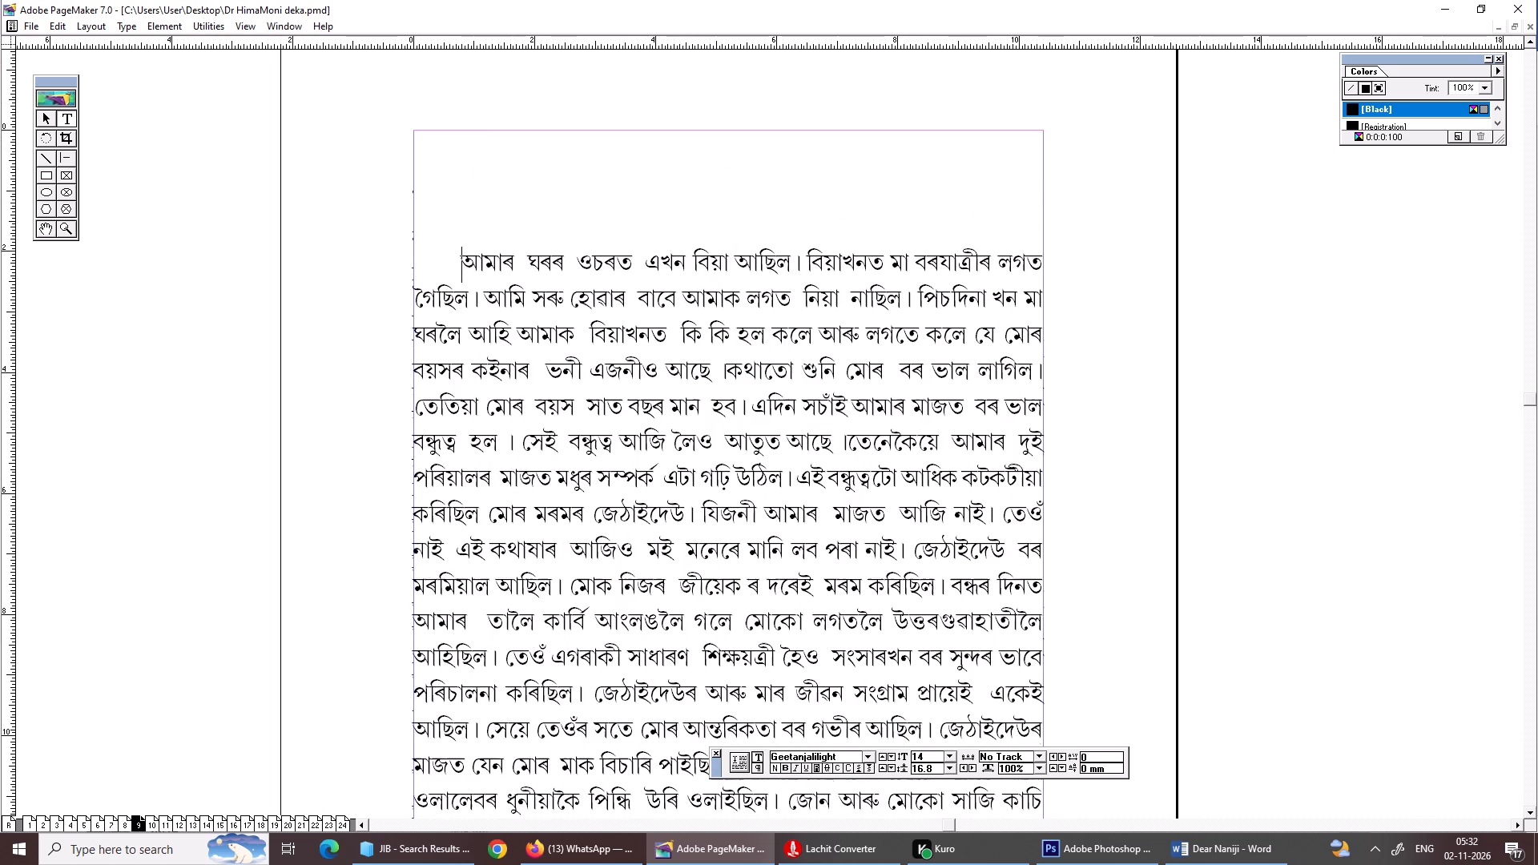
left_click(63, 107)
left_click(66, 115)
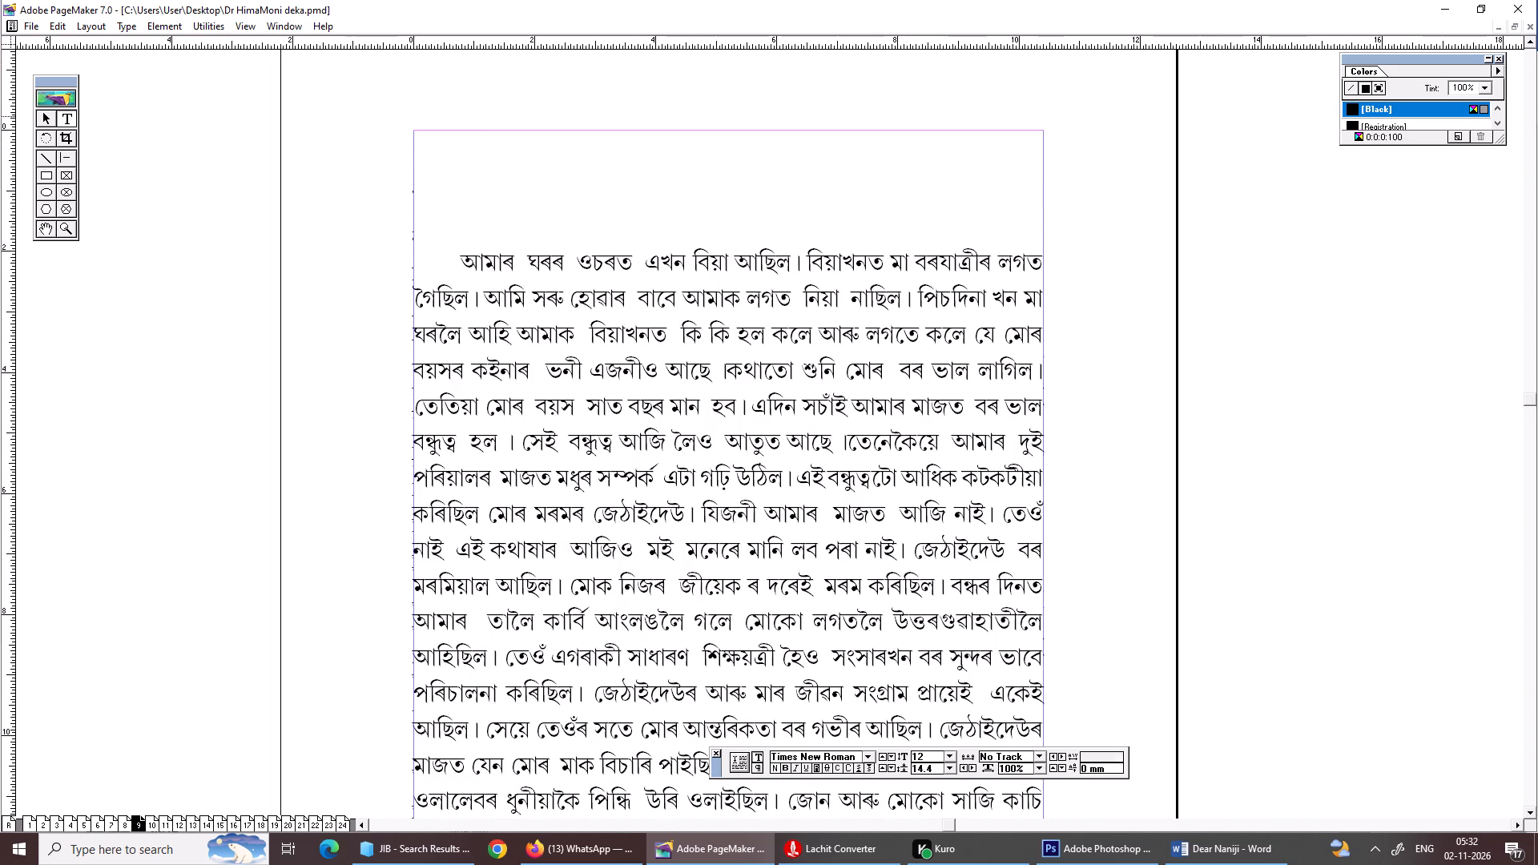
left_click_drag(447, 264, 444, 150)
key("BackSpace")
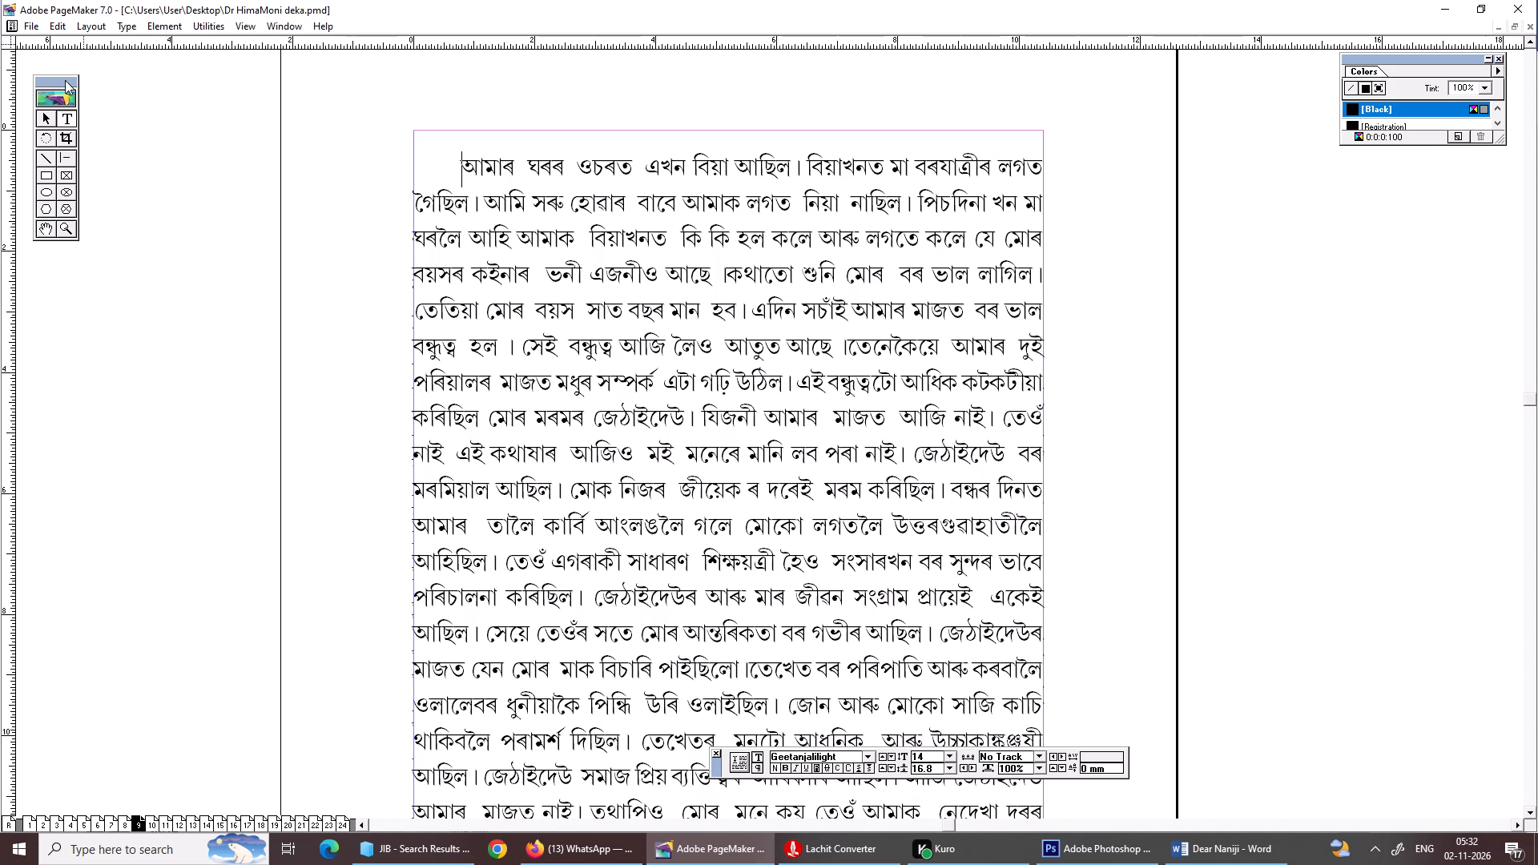
Move page 9's text block down to about Y 13.3 mm to leave space above the article.
left_click(46, 112)
left_click_drag(759, 396, 759, 449)
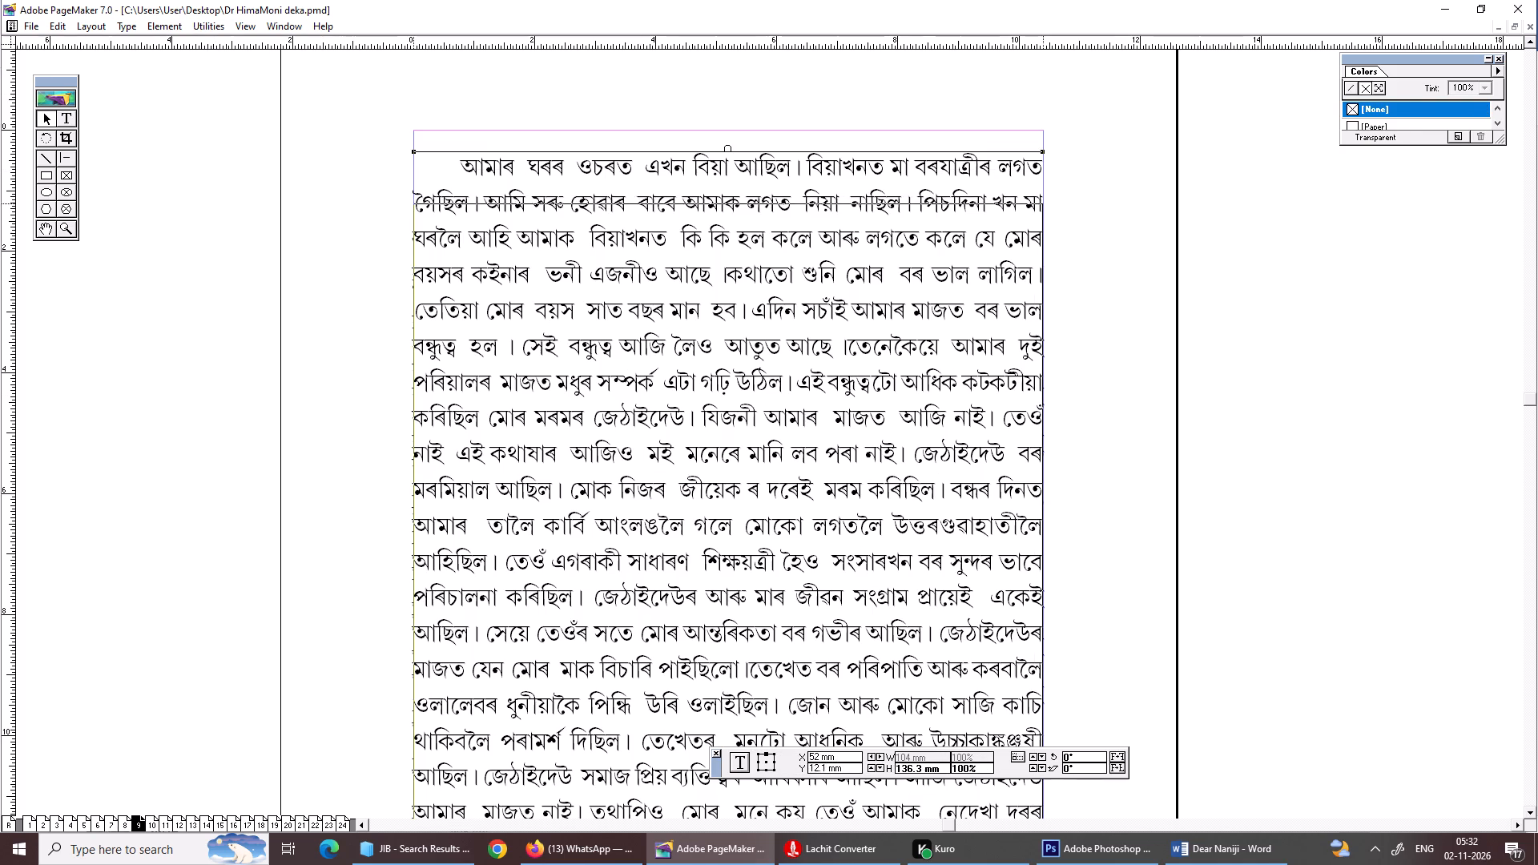
left_click_drag(759, 449, 759, 455)
Correct the sentence break before তেনেকৈয়ে on page 9 to "আছে। তেনেকৈয়ে", with the space after the danda and a word-initial vowel sign, and save.
left_click_drag(774, 453, 793, 305, "alt")
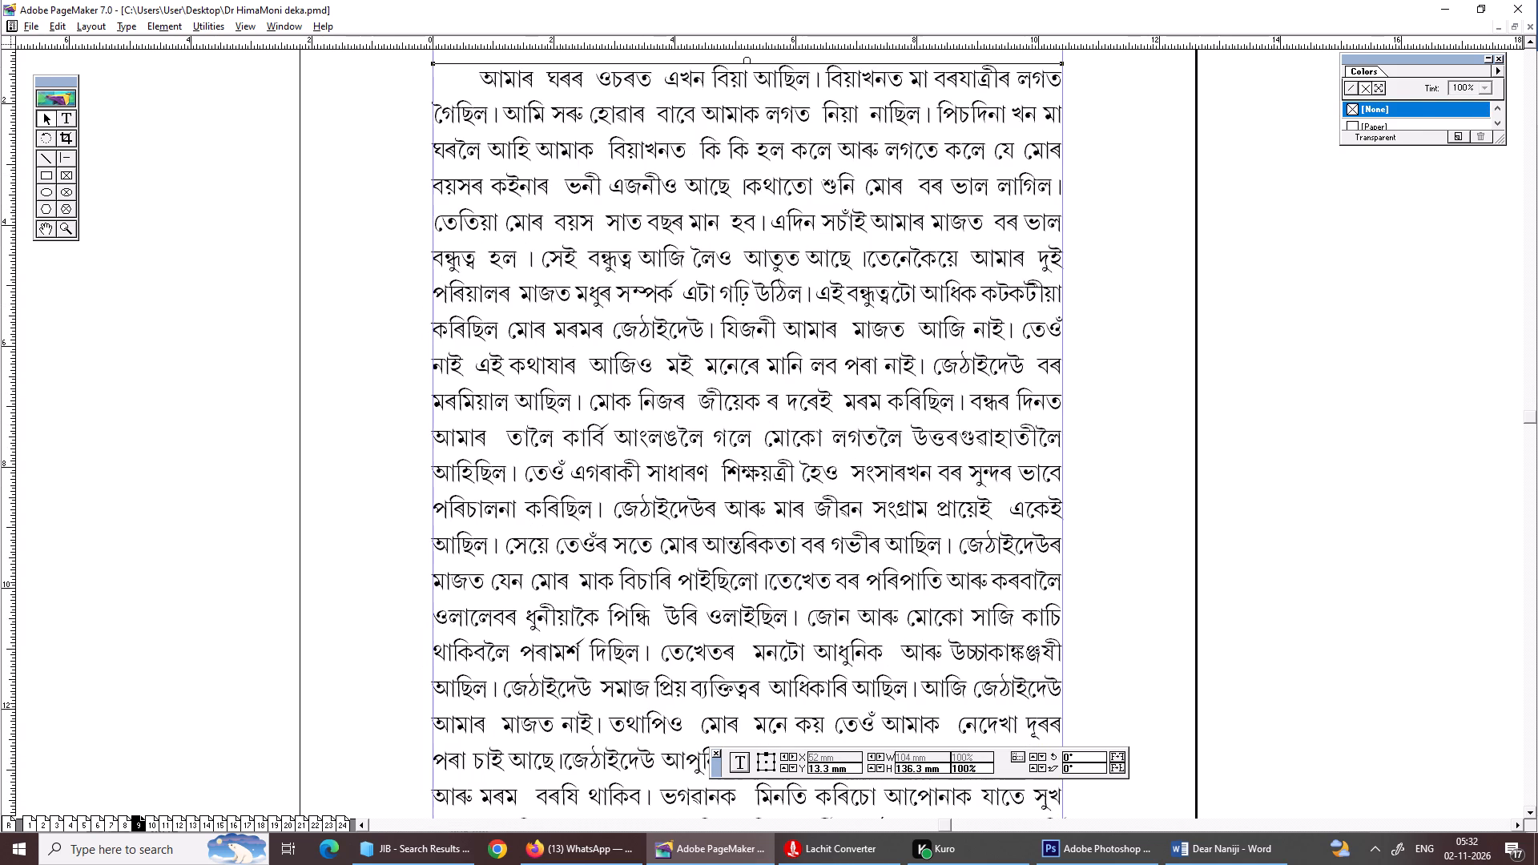
left_click(59, 123)
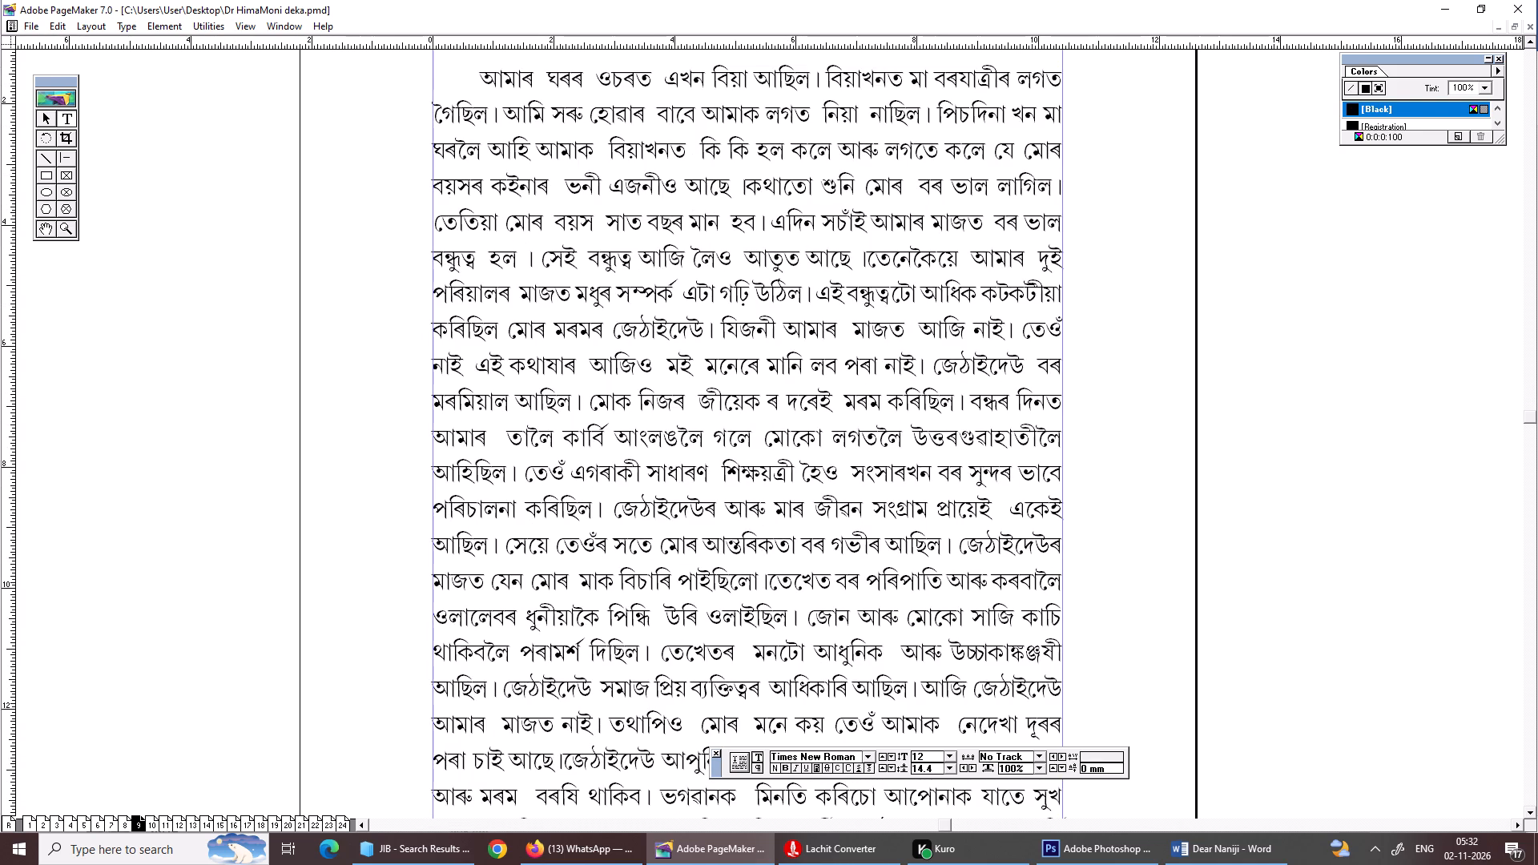
left_click(861, 257)
key("BackSpace")
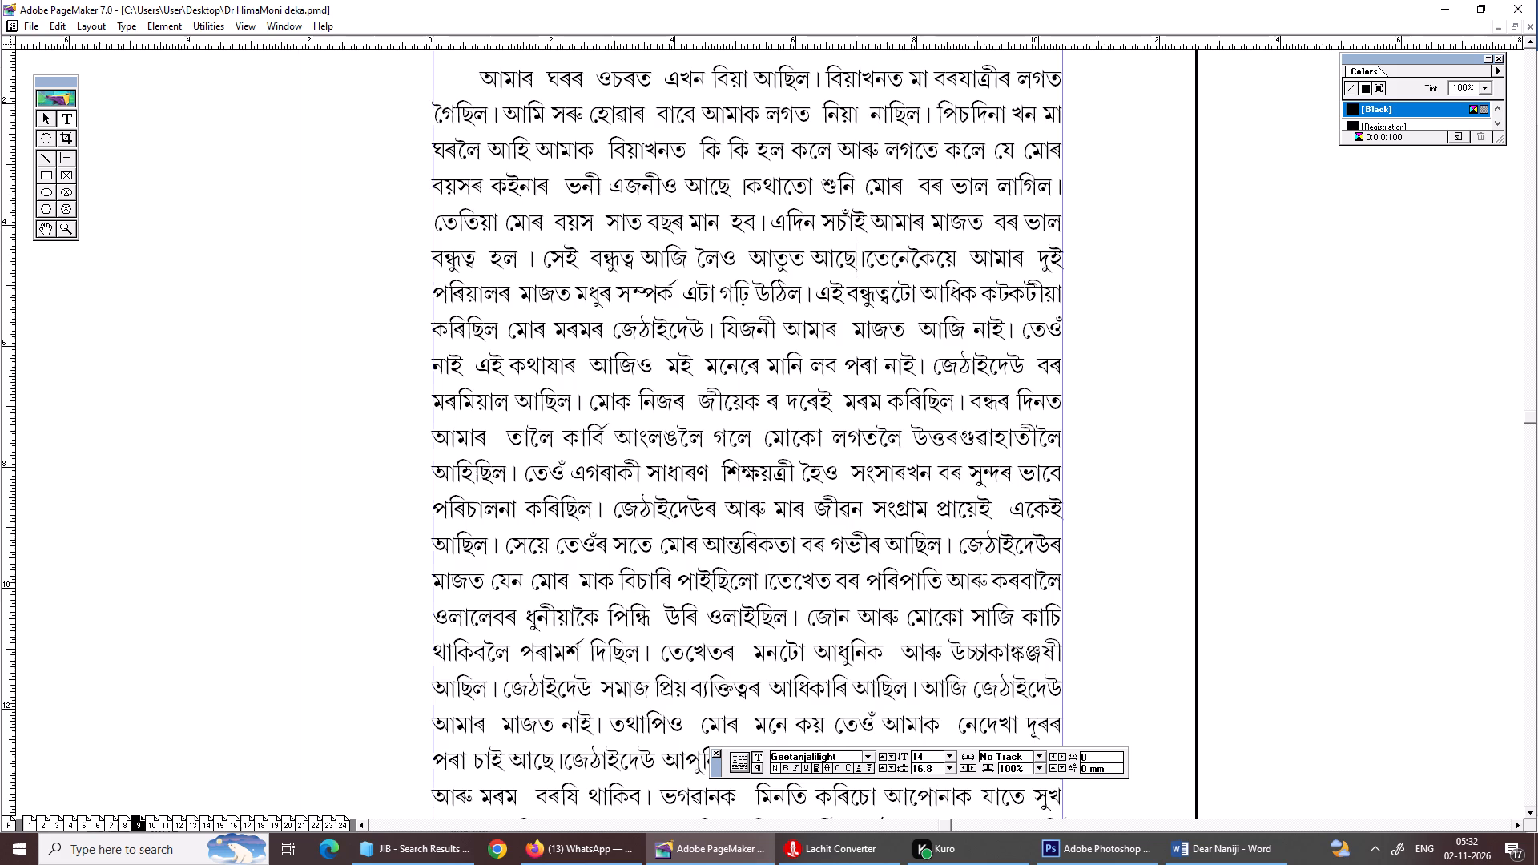
left_click(868, 255)
key("space")
left_click(872, 255)
key("a")
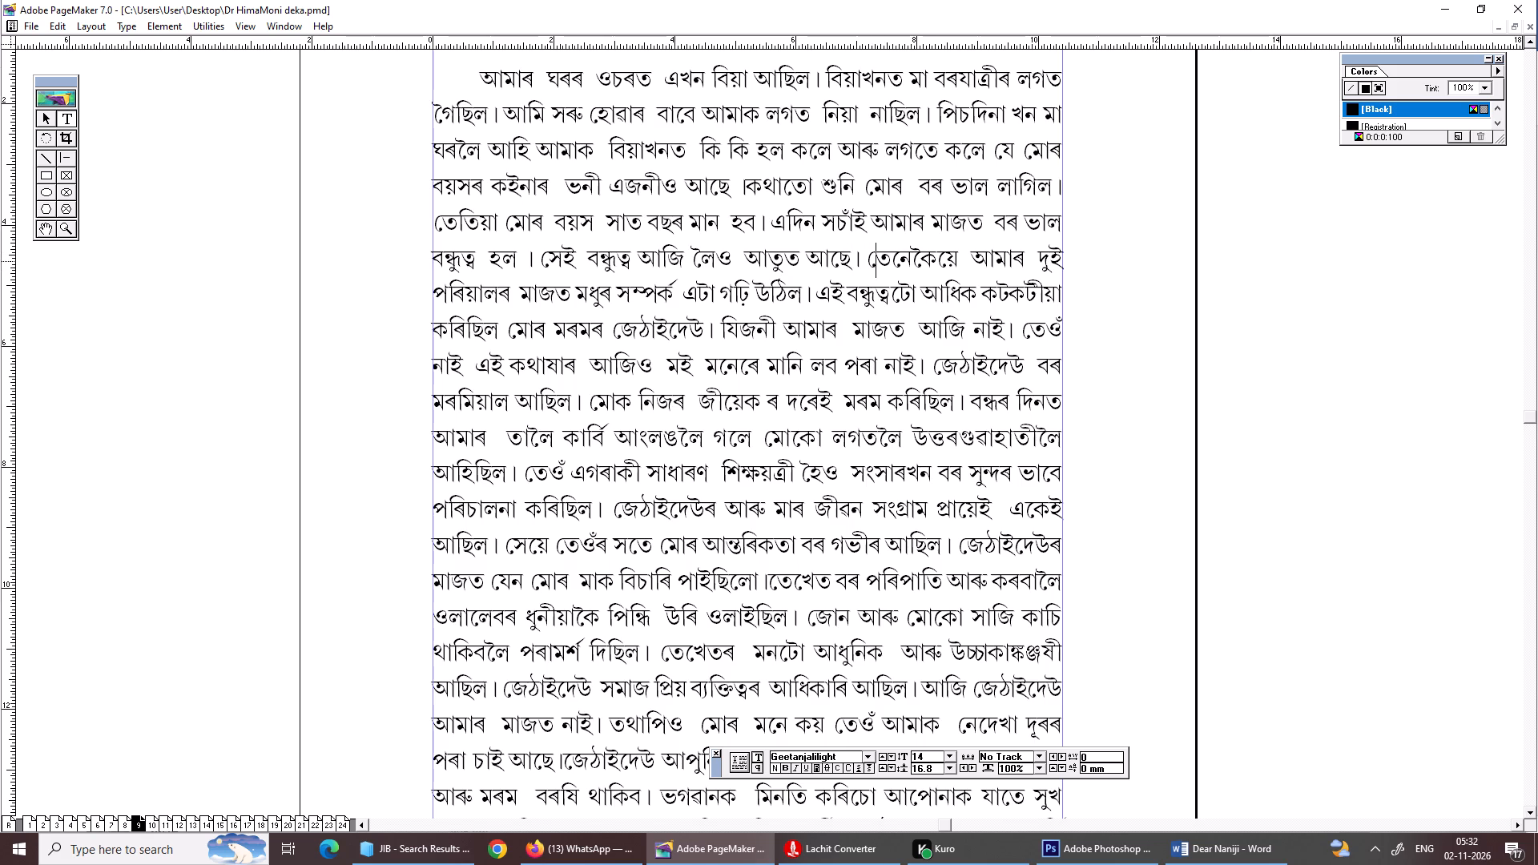
key("ctrl+s")
left_click_drag(747, 294, 749, 359, "alt")
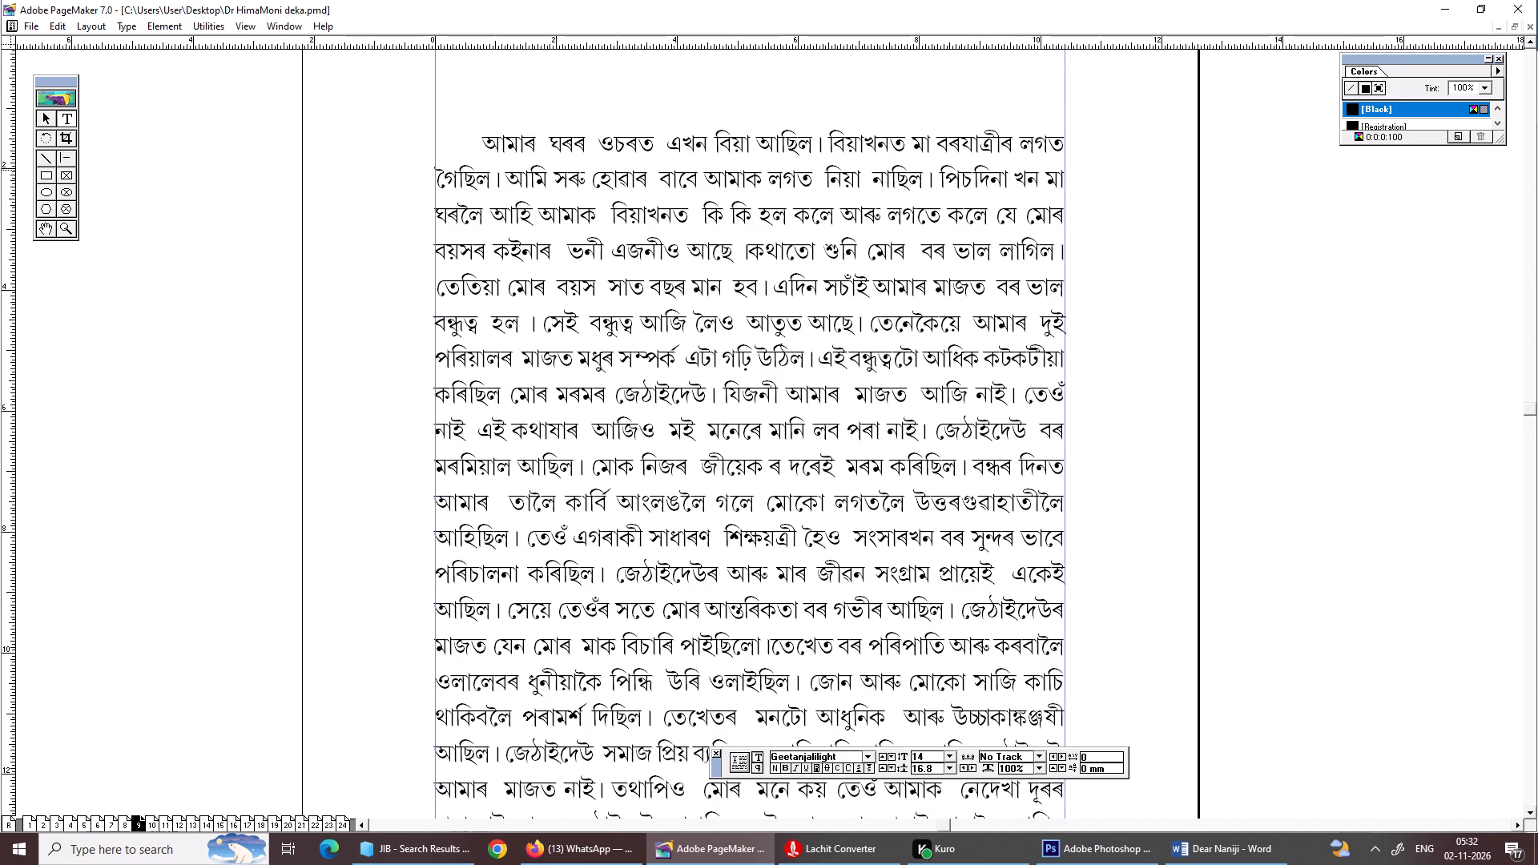
Close the gap in পিচদিনাখন and remove the extra space before ভনী on page 9, saving the file.
left_click(1014, 186)
key("BackSpace")
key("ctrl+s")
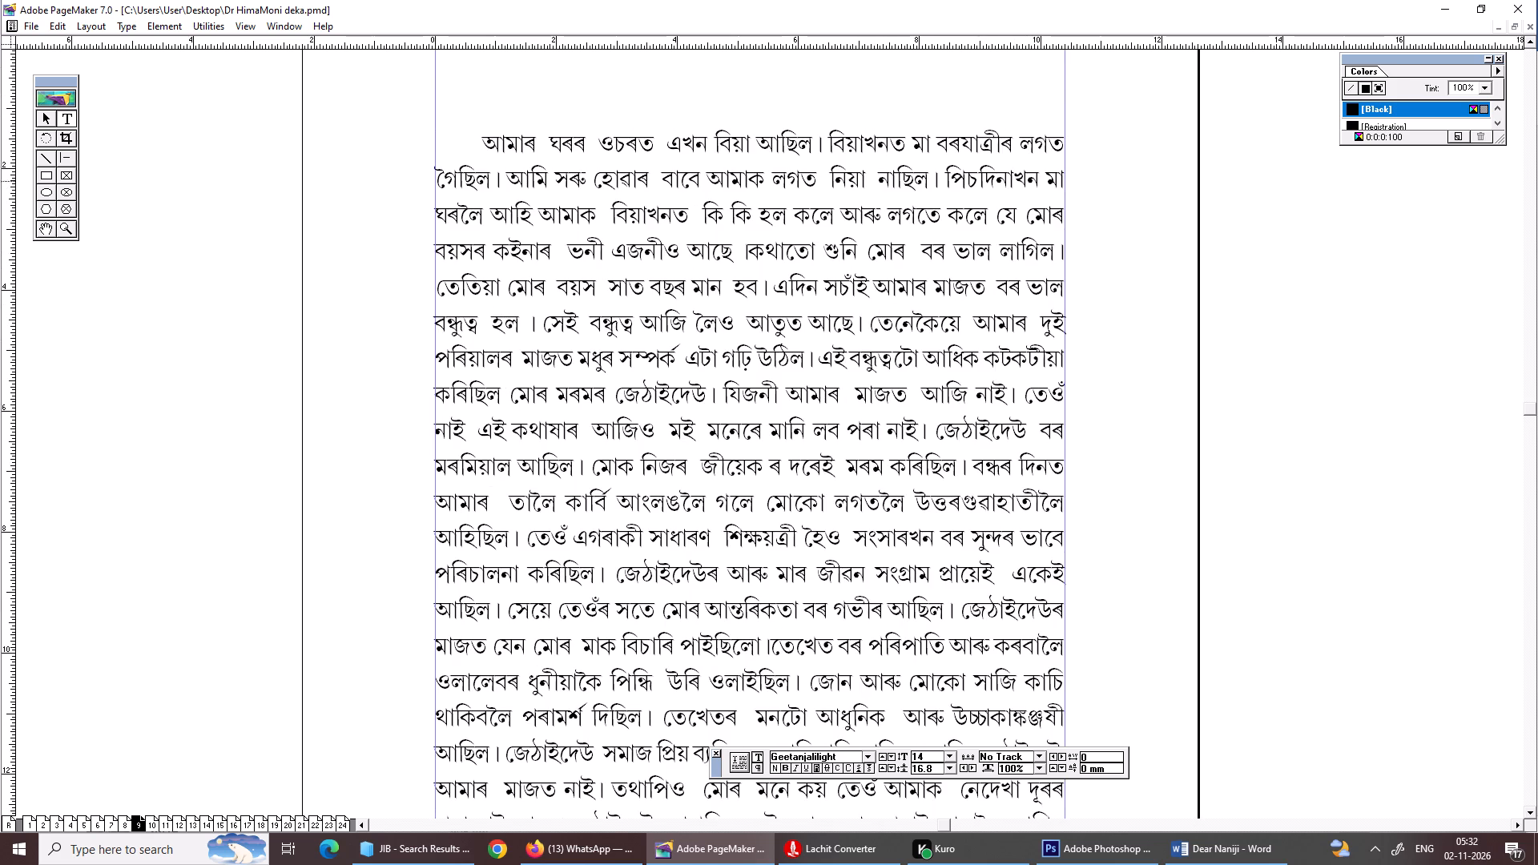
left_click(568, 264)
key("BackSpace")
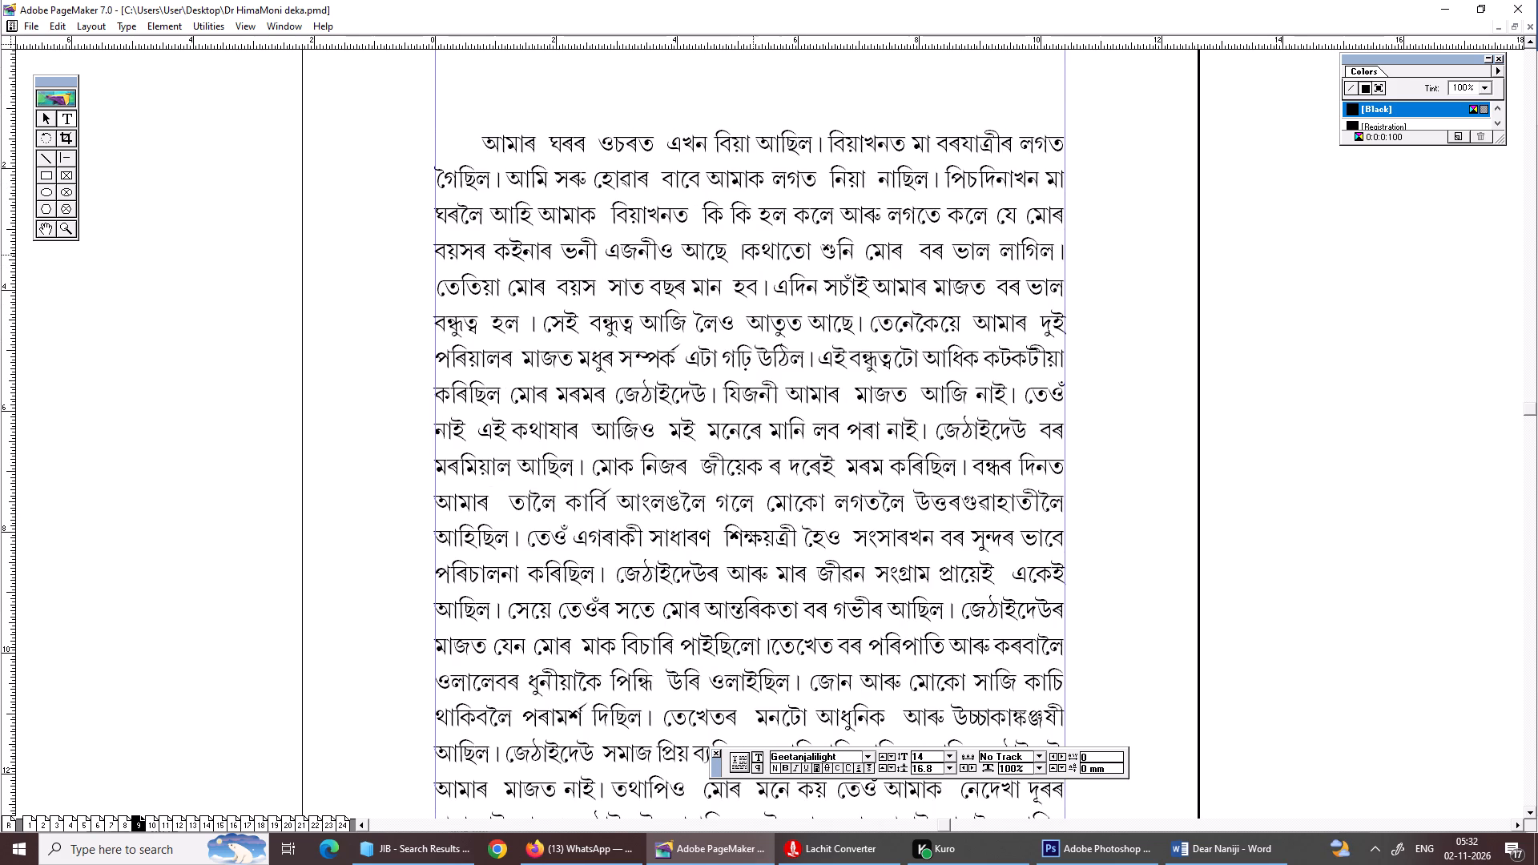
key("ctrl+s")
Correct the sentence break to "আছে। কথাতো", remove the extra space before বৰ in the same line, and save.
left_click(739, 255)
key("BackSpace")
left_click(743, 253)
key("space")
left_click(925, 249)
key("BackSpace")
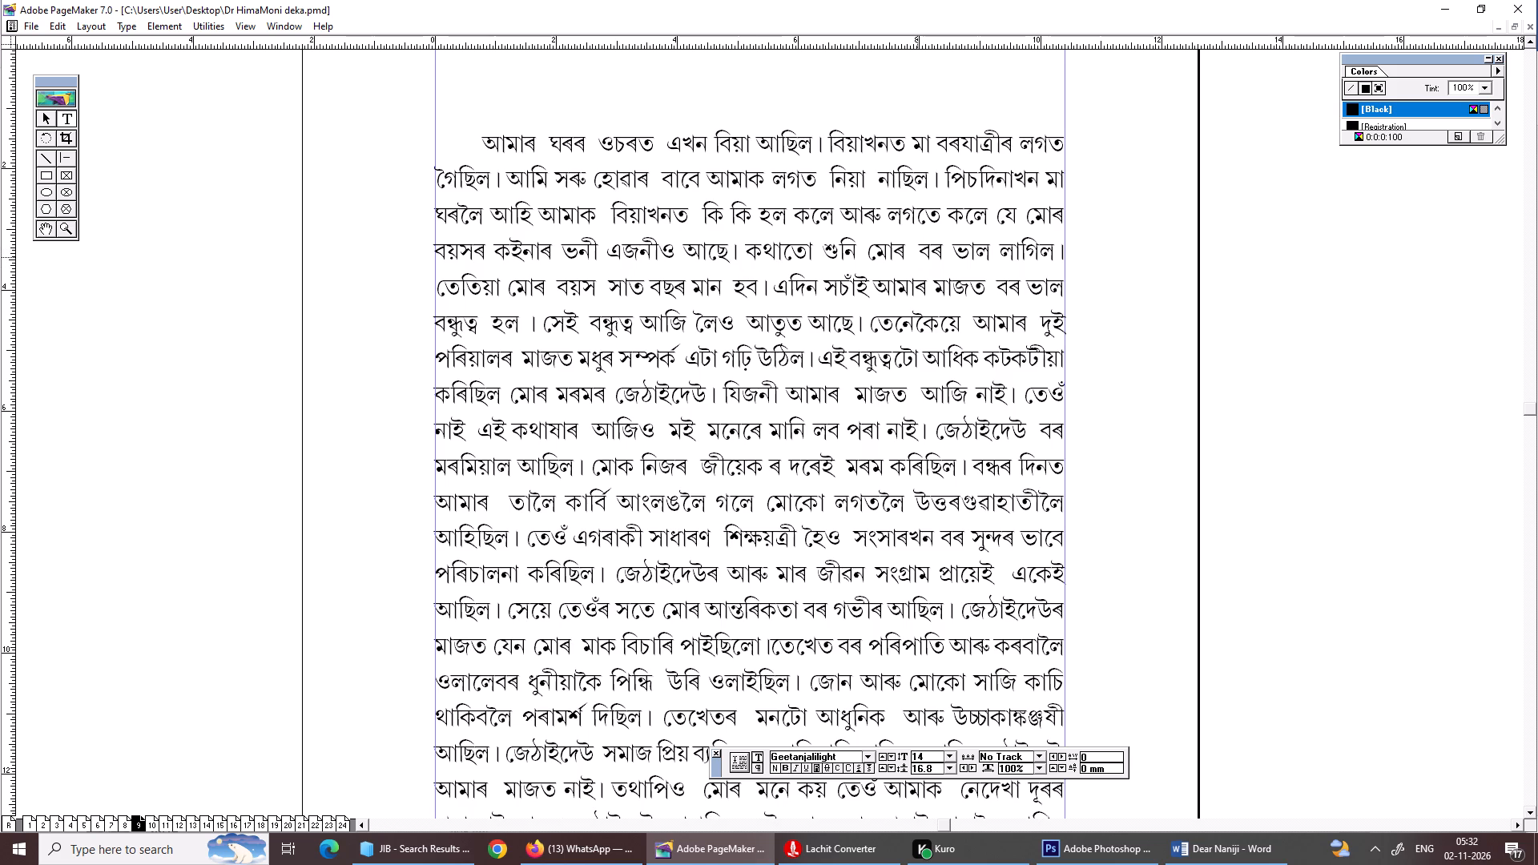
key("ctrl+s")
Delete the stray conjunct glyph before ষী in the word beginning উচ্চাকাঙ্ক in page 9's lower text, and save.
left_click_drag(745, 420, 762, 350, "alt")
left_click_drag(681, 453, 634, 249, "alt")
left_click_drag(716, 483, 712, 380, "alt")
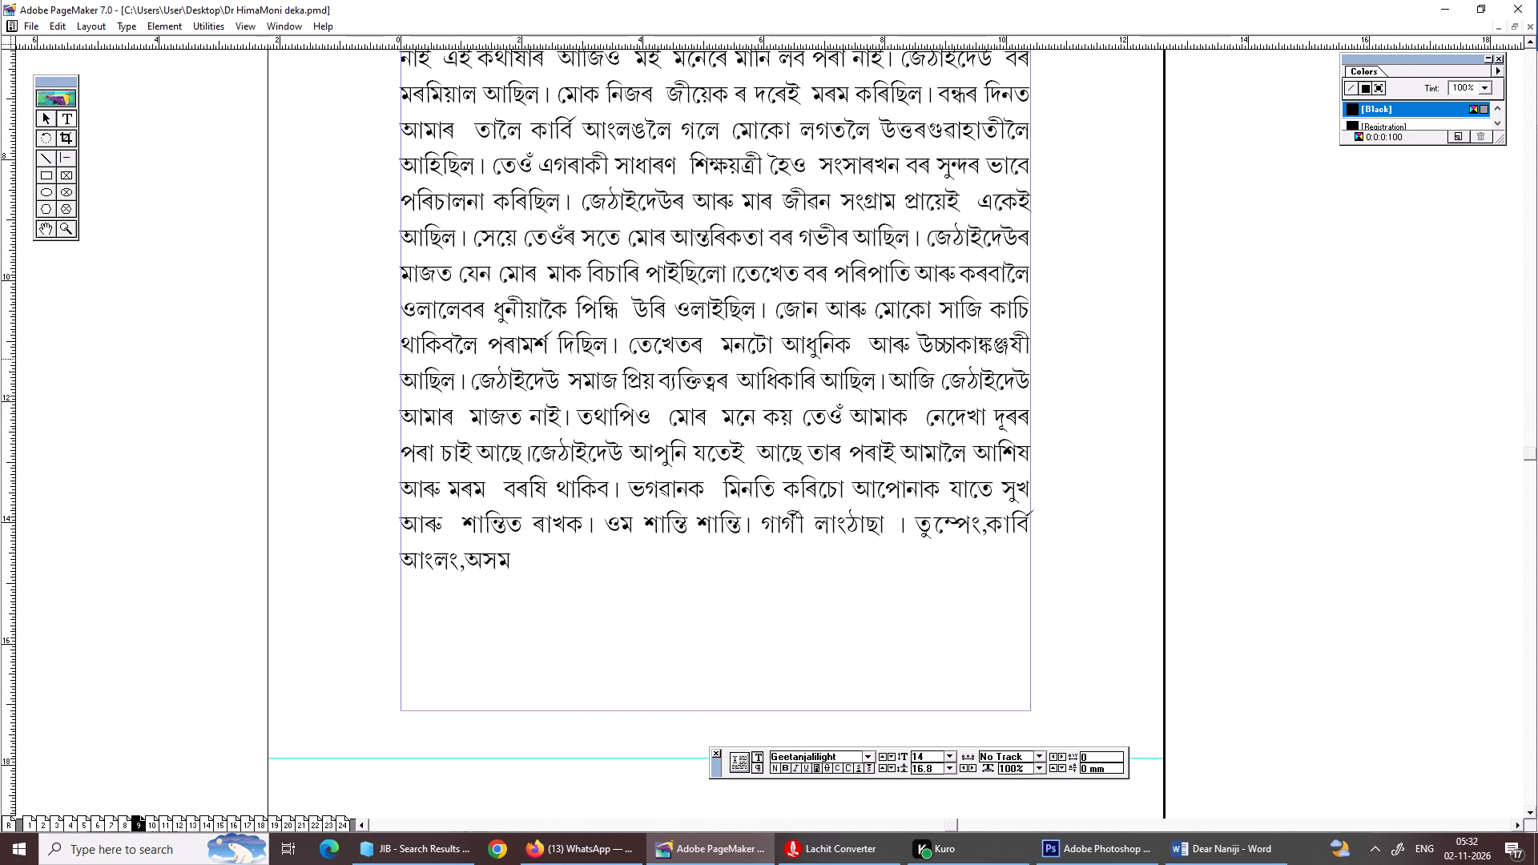
left_click(1009, 340)
key("BackSpace")
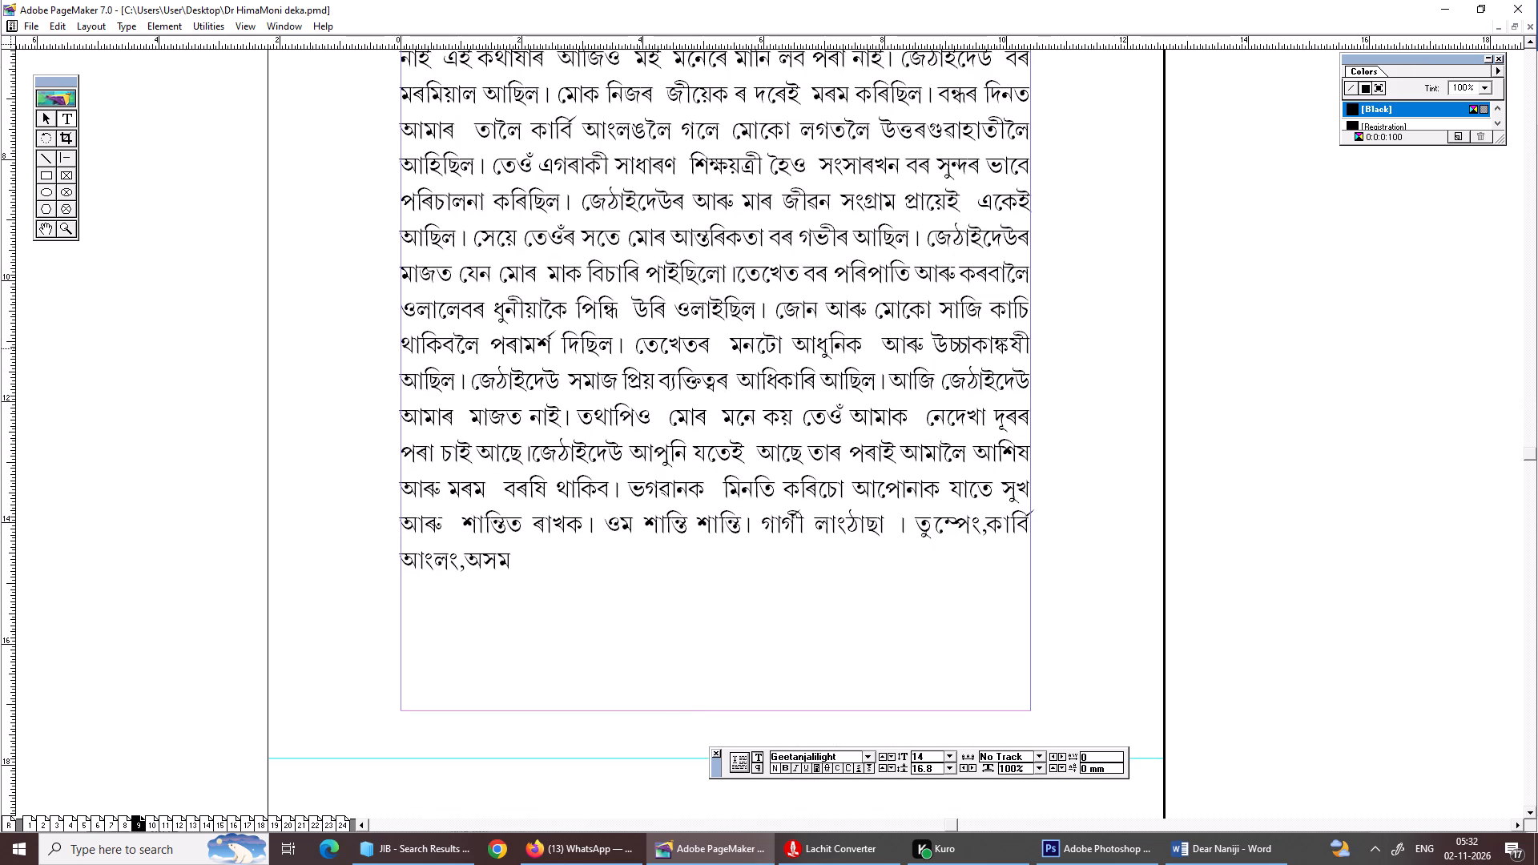
key("ctrl+s")
Insert a space after the danda before জেঠাইদেউ in the line beginning পৰা চাই আছে, and save.
left_click(528, 449)
key("space")
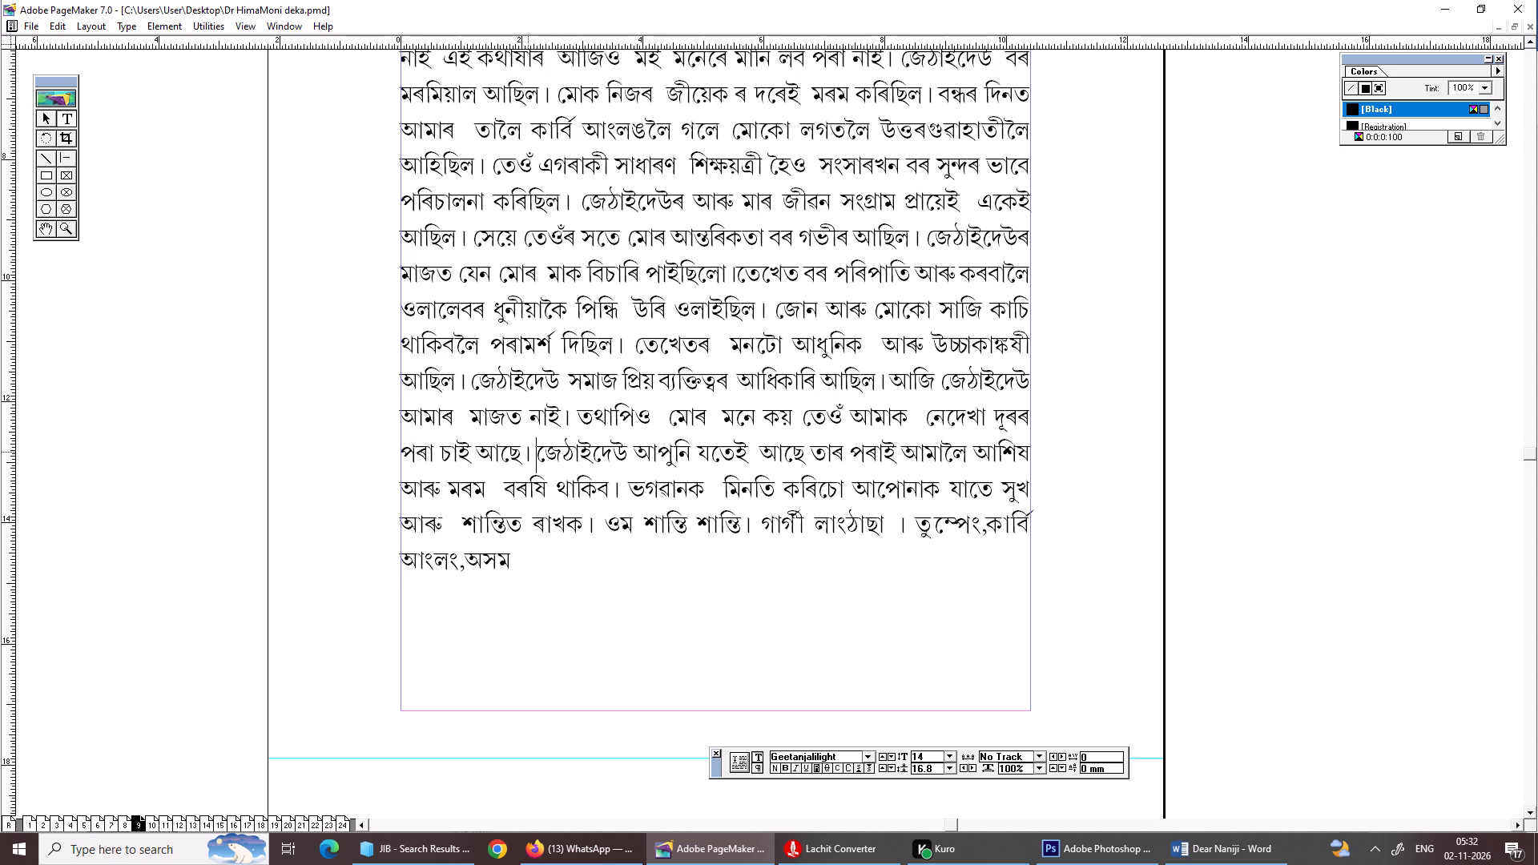
left_click_drag(528, 452, 542, 470)
key("a")
left_click(529, 461)
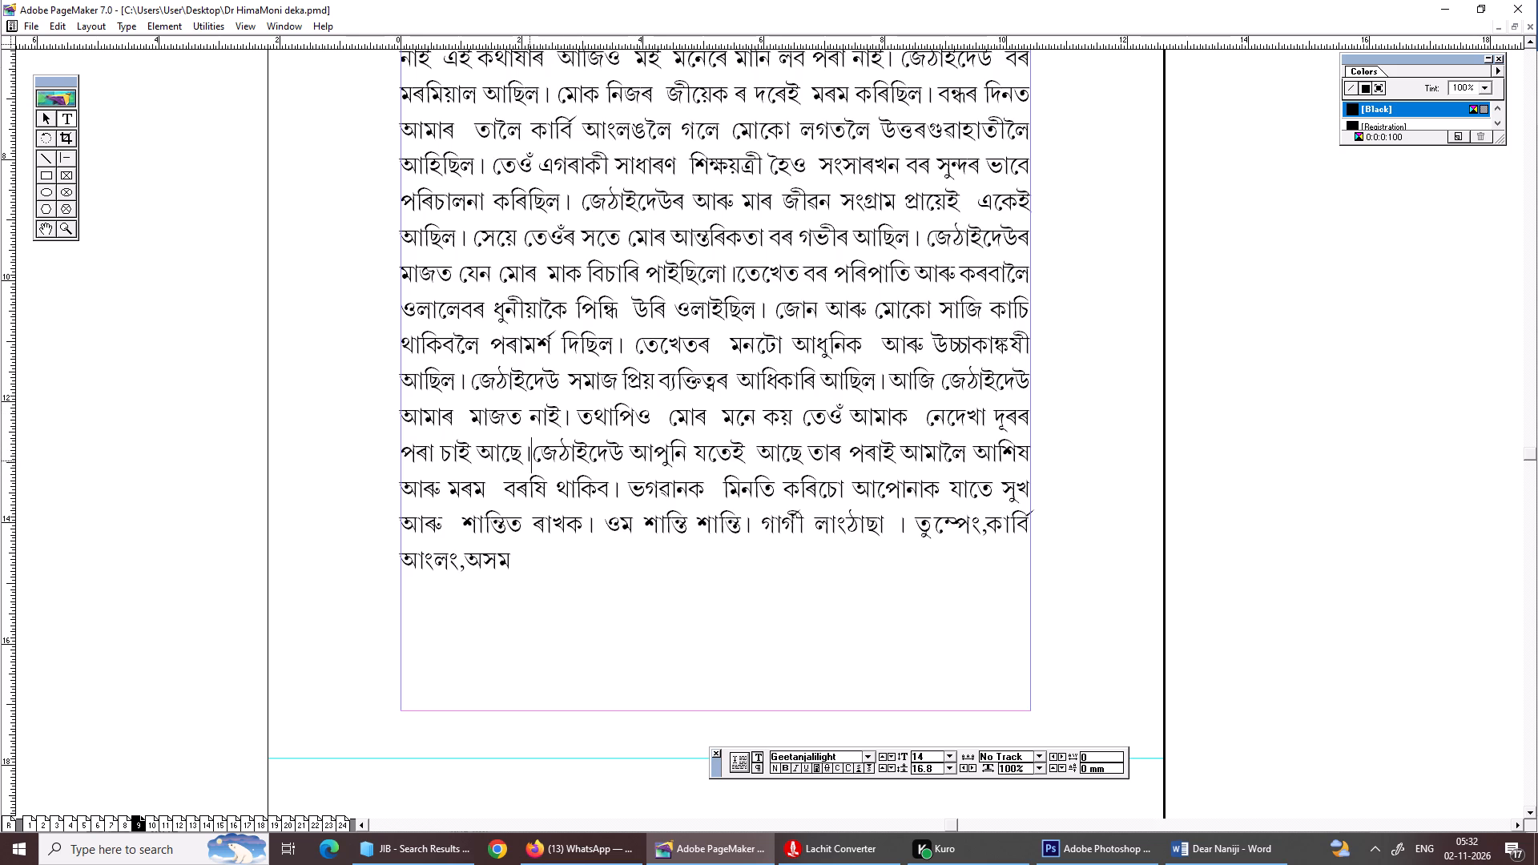
key("space")
key("ctrl+s")
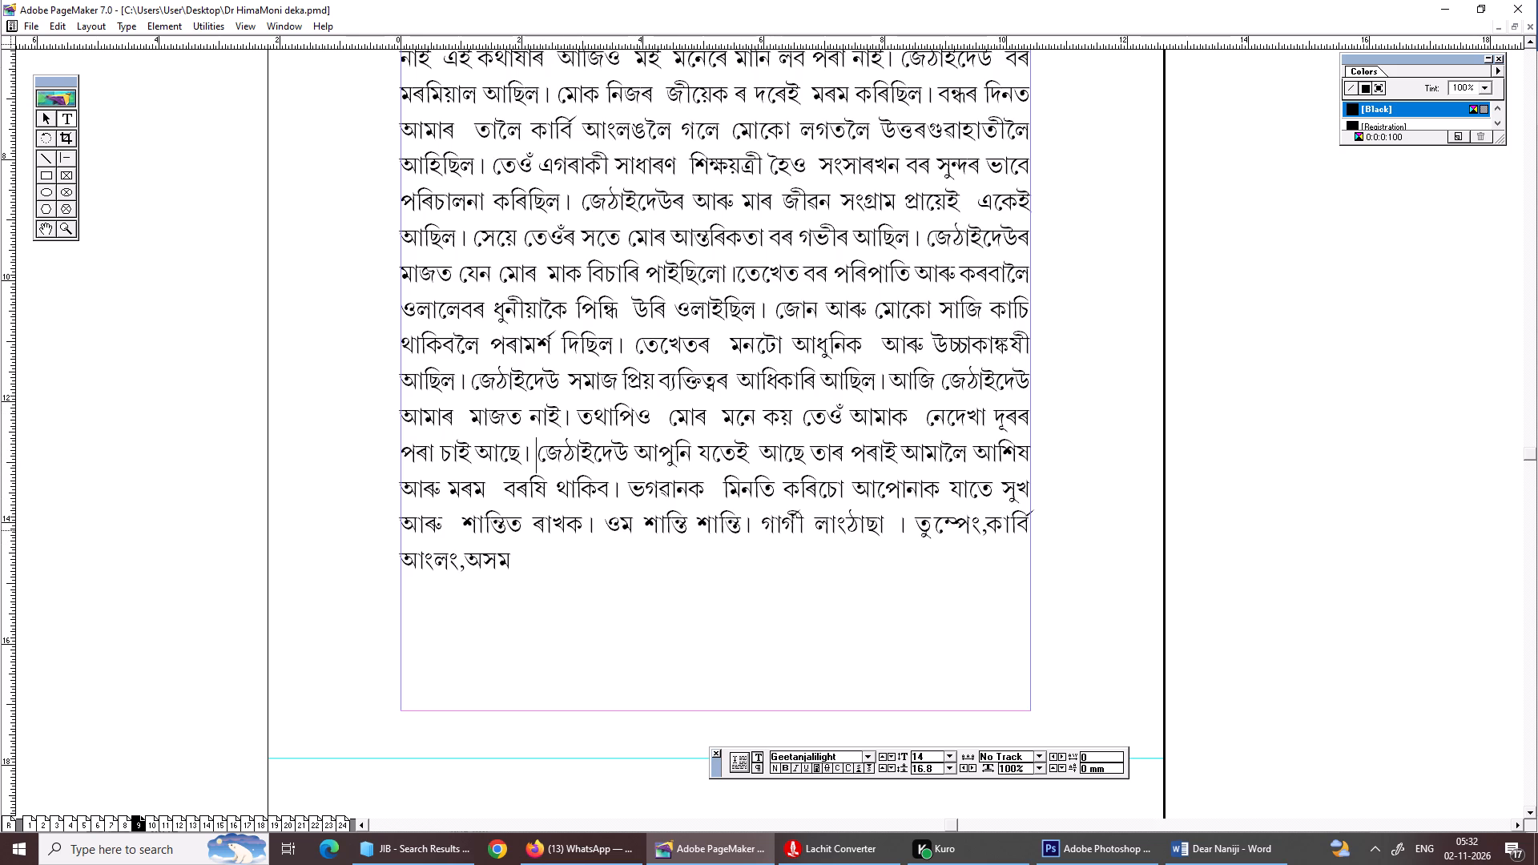
Move the author's name and place from the article's last sentence to below a blank line, each on its own line.
left_click_drag(759, 525, 956, 556)
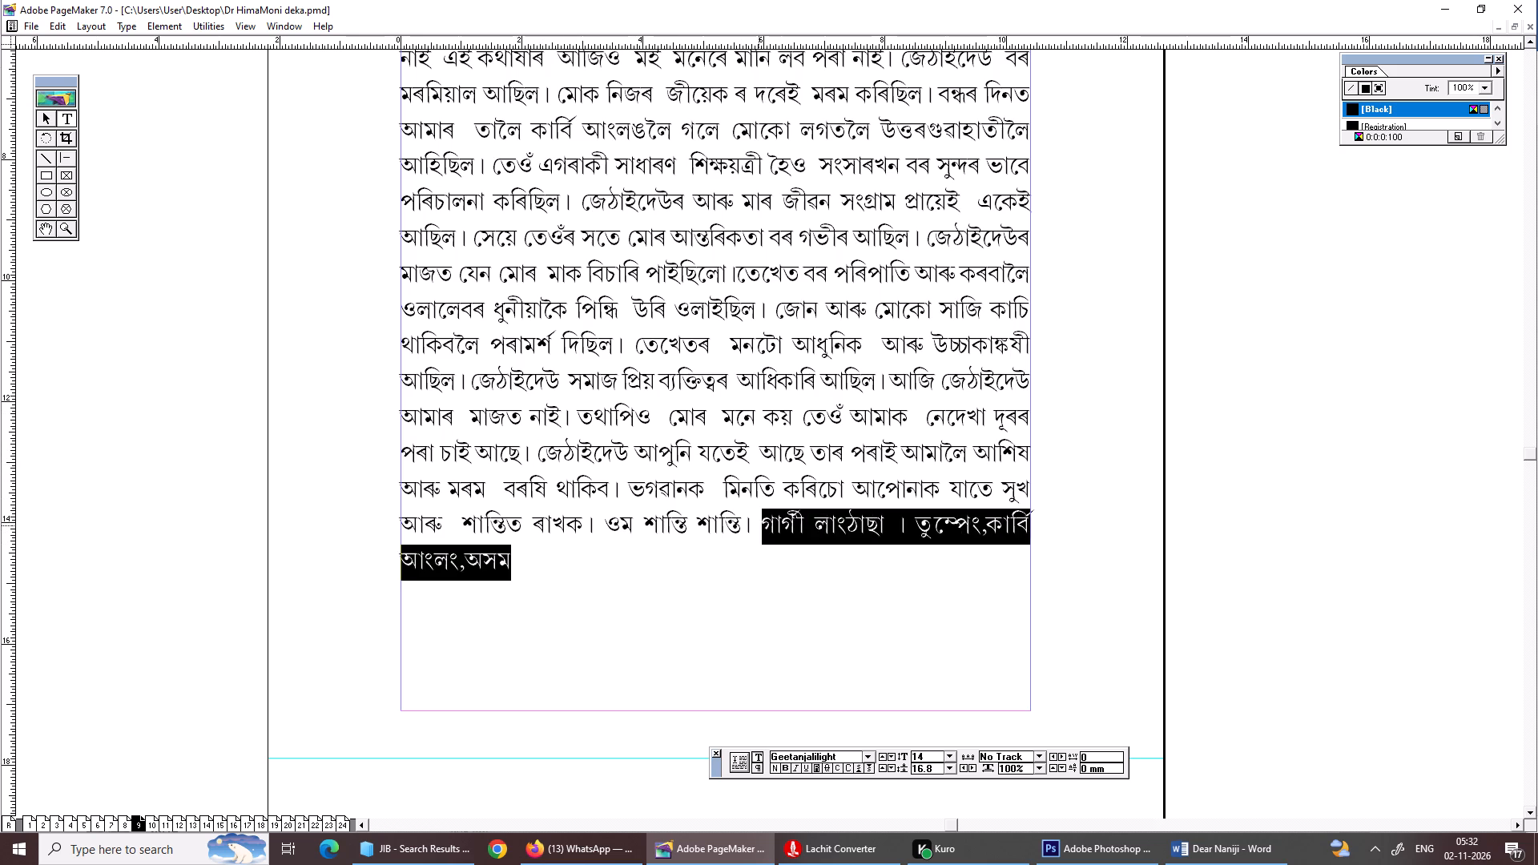
key("ctrl+x")
key("Return")
key("Return")
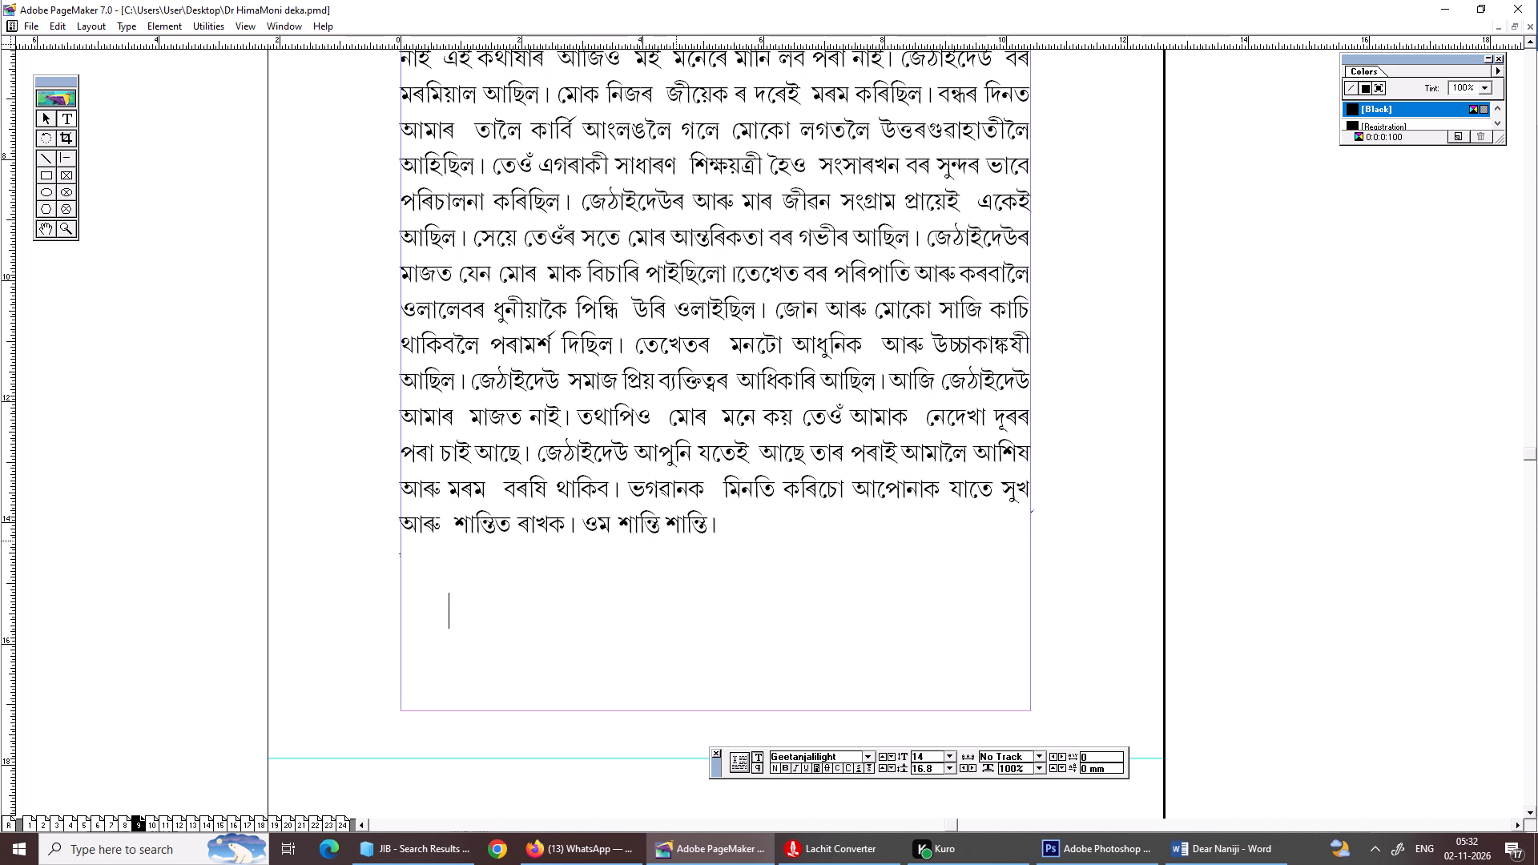
key("ctrl+v")
left_click(604, 609)
left_click(585, 618)
key("Return")
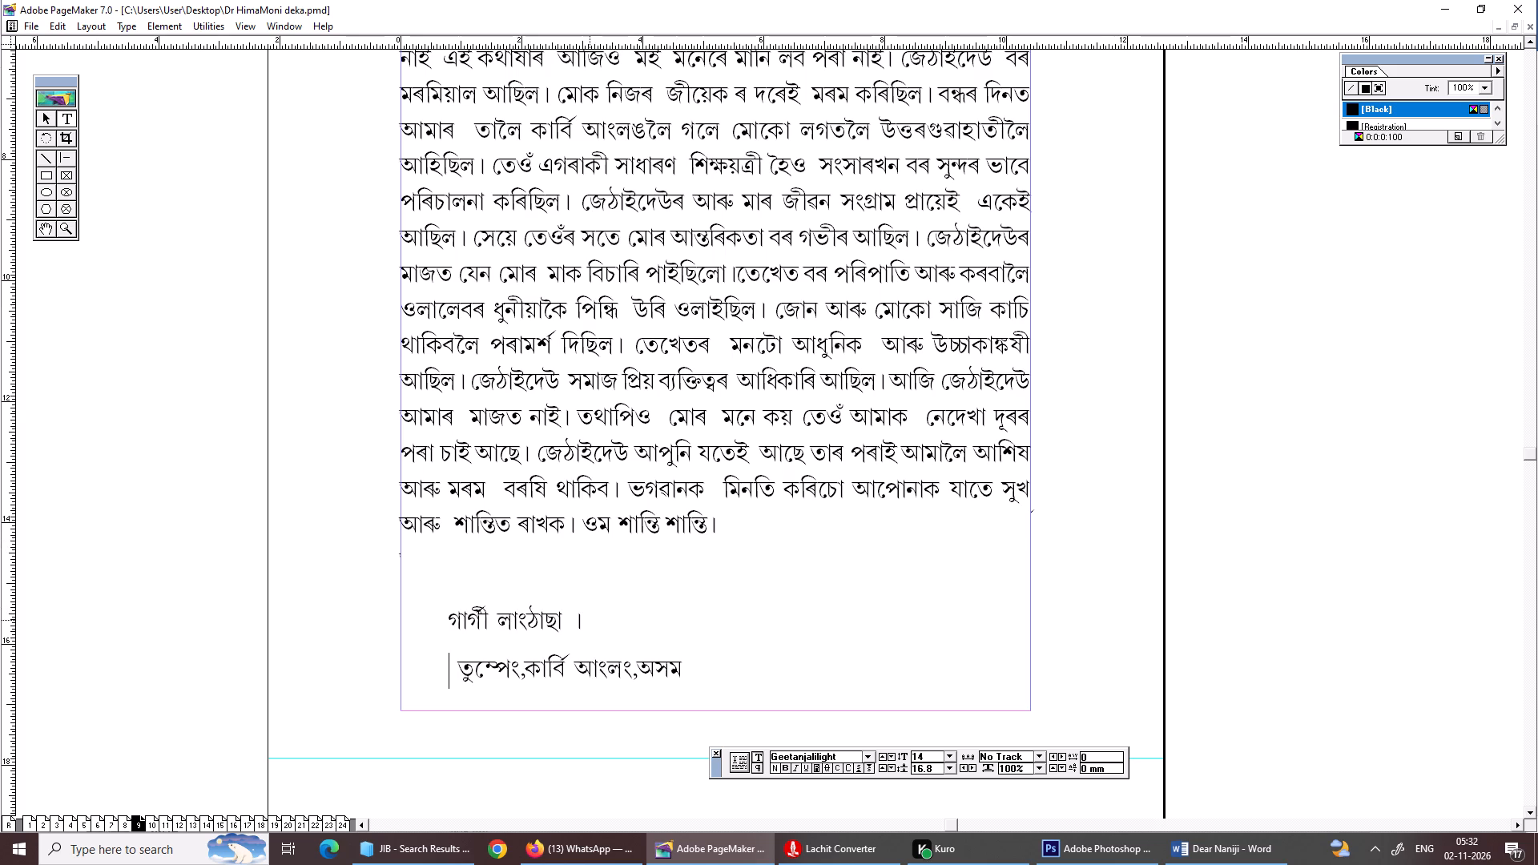
Remove the space before the danda after the author's name and the leading space on the place line.
left_click_drag(573, 619, 562, 621)
key("BackSpace")
left_click_drag(464, 673, 409, 667)
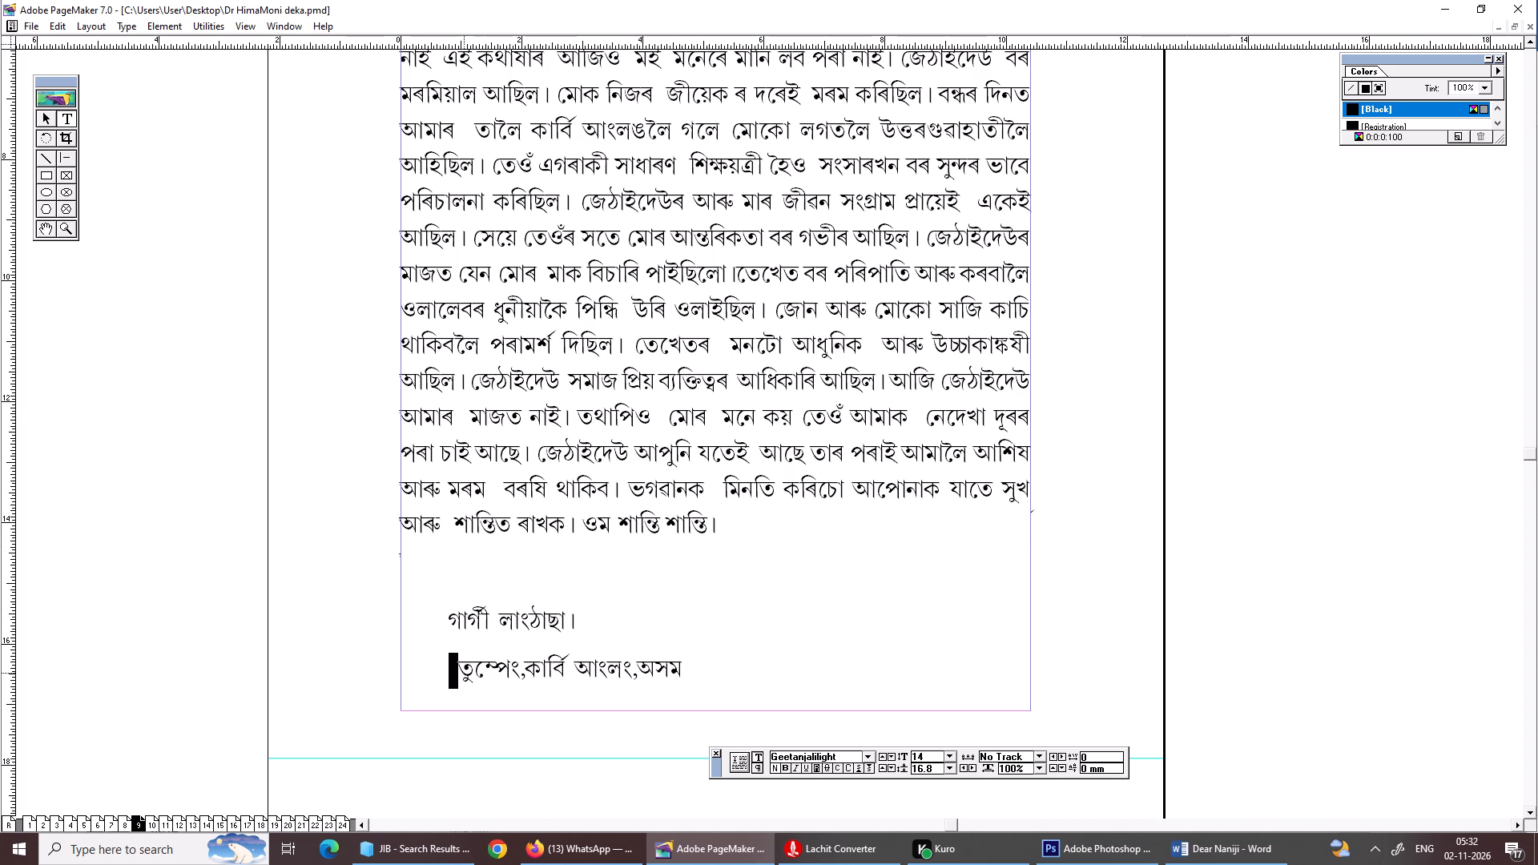
left_click_drag(409, 667, 361, 670)
key("BackSpace")
Set the first-line indent and the space before to 0 mm for the author name and place lines.
left_click_drag(678, 678, 439, 608)
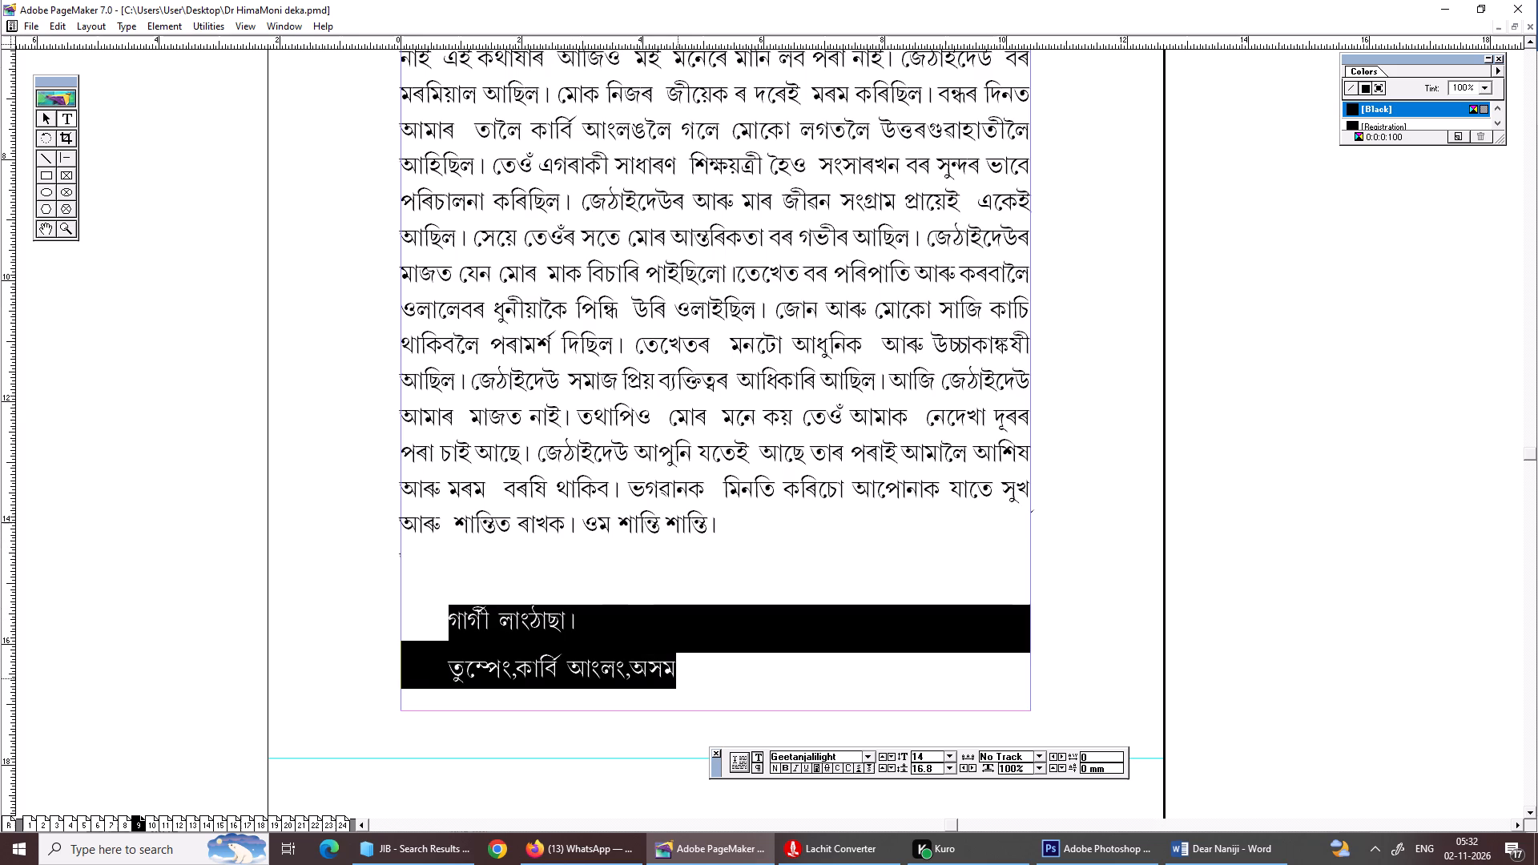
left_click_drag(439, 608, 441, 605)
key("ctrl+m")
key("Tab")
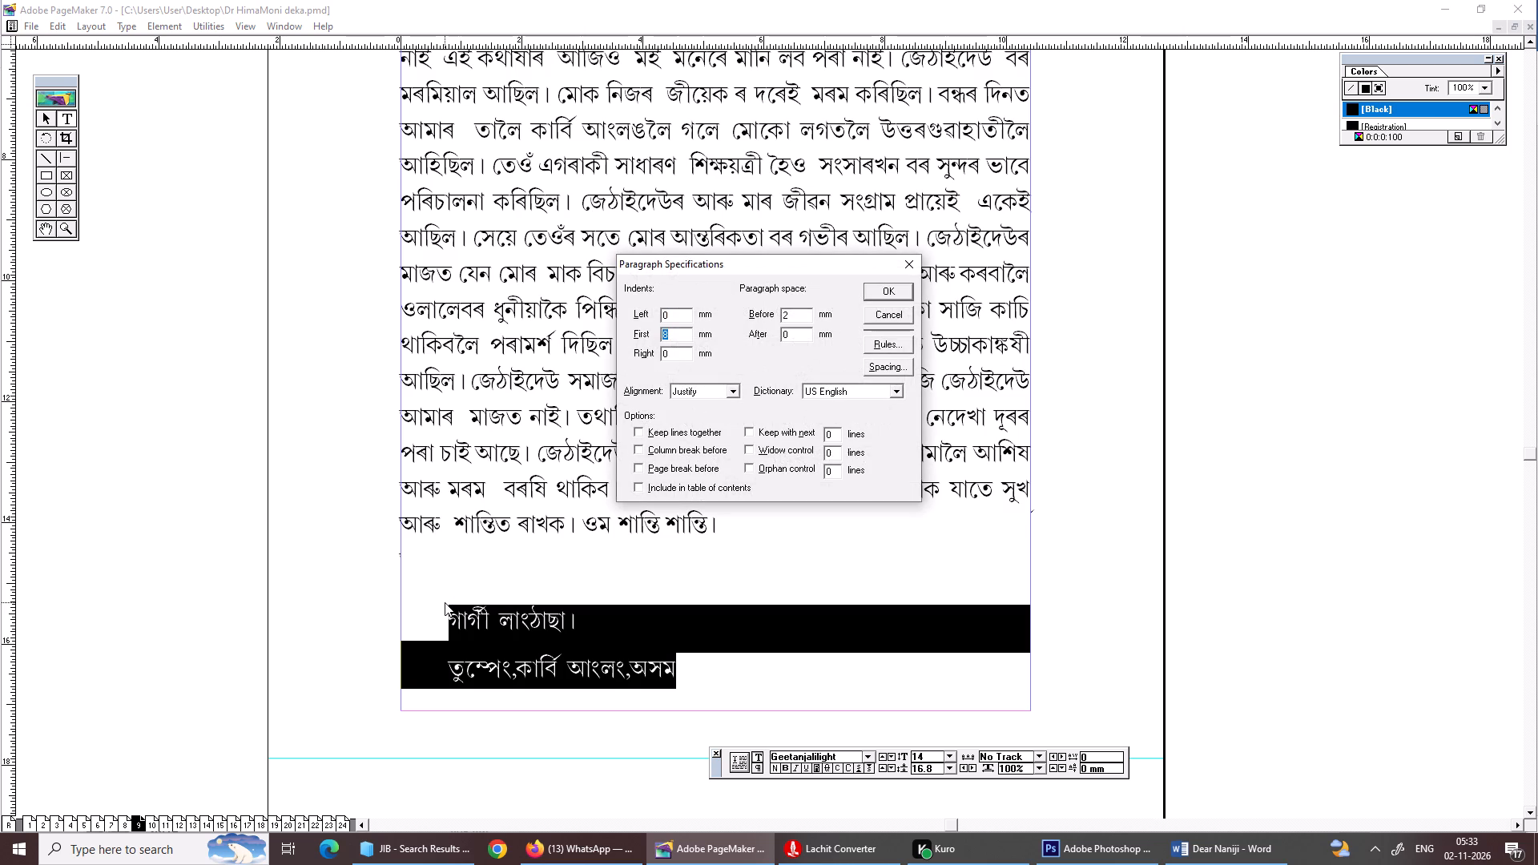
key("9")
key("Tab")
key("Tab")
key("0")
key("Return")
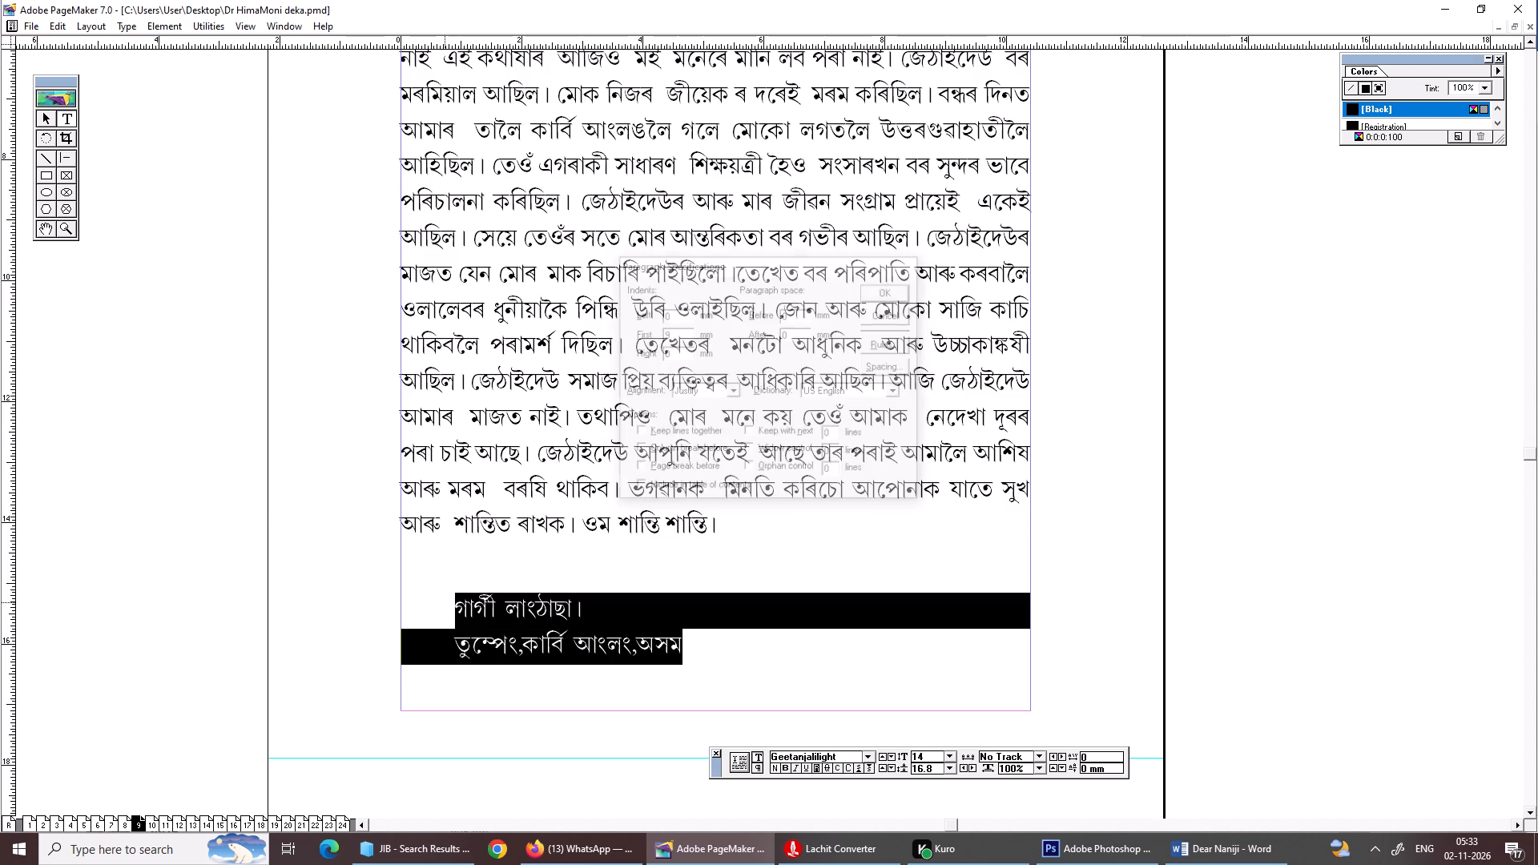
key("ctrl+m")
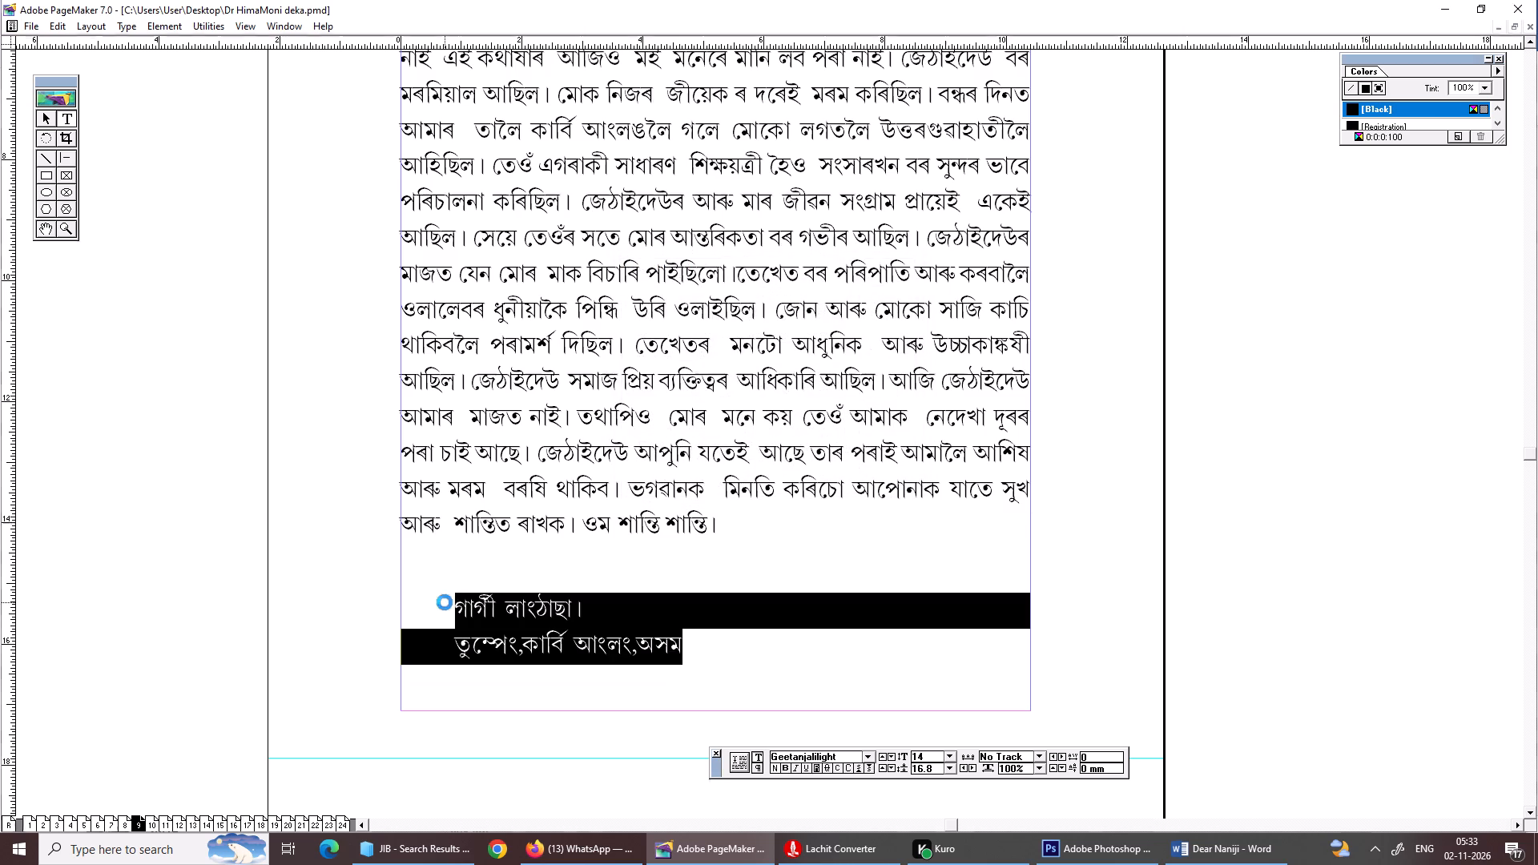
key("Tab")
key("0")
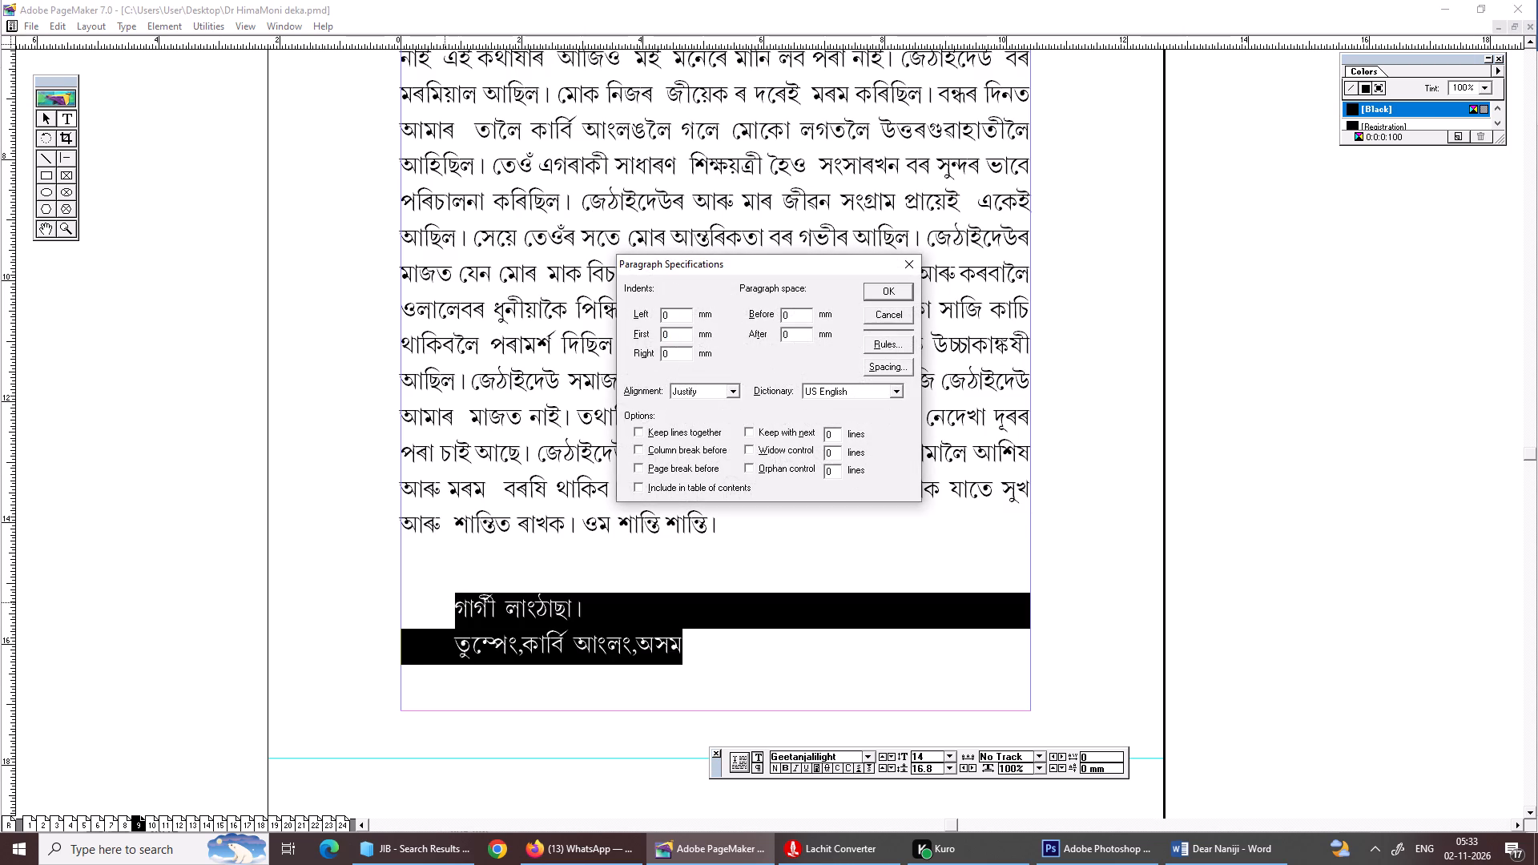
key("Return")
Right-align and italicise the author name and place lines, and view the whole page.
key("ctrl+shift+r")
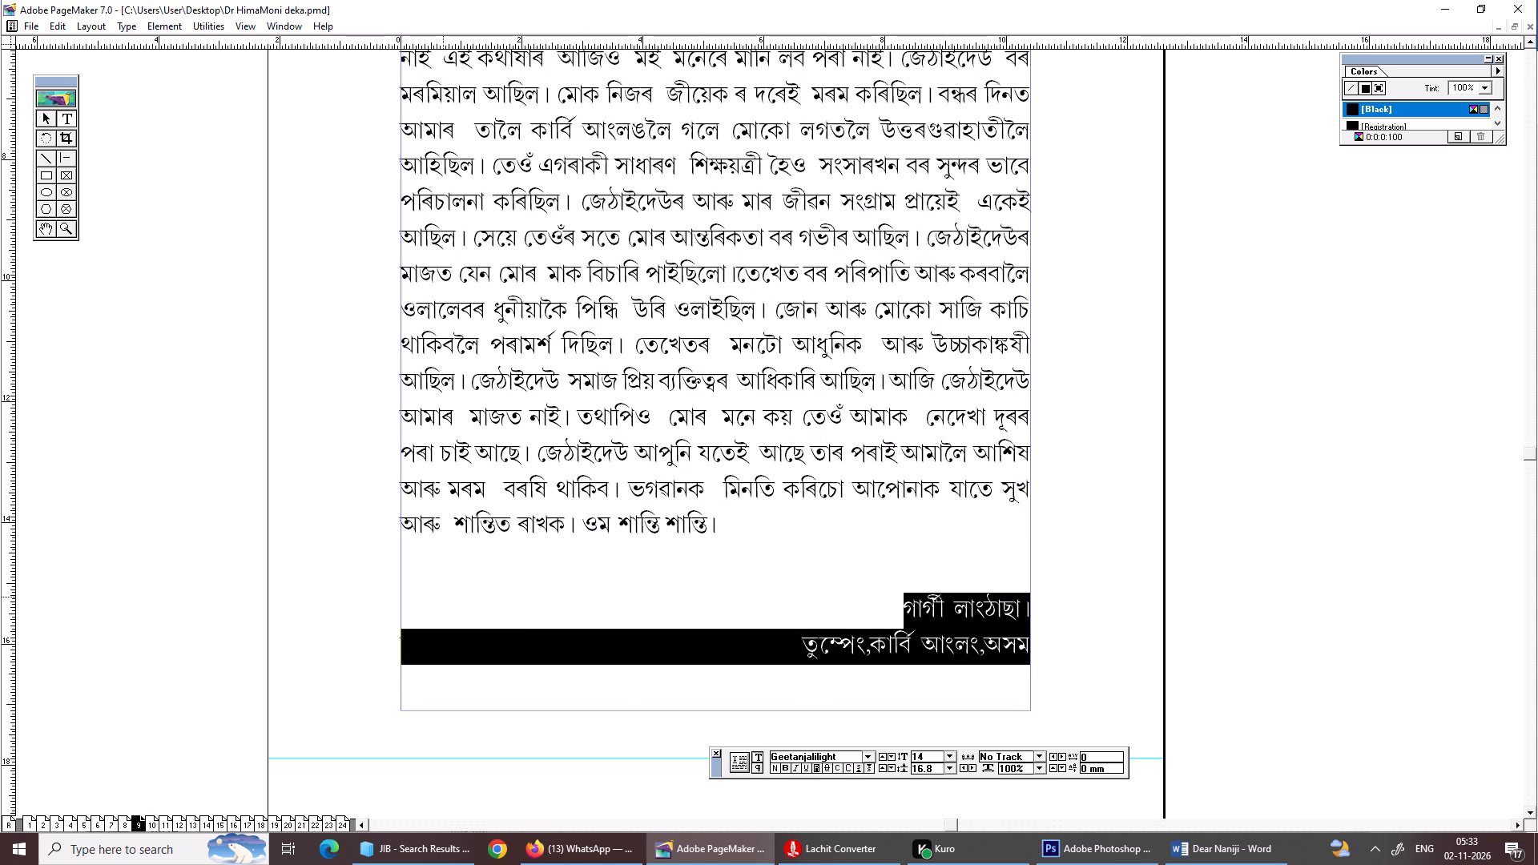
key("ctrl+shift+i")
key("ctrl+0")
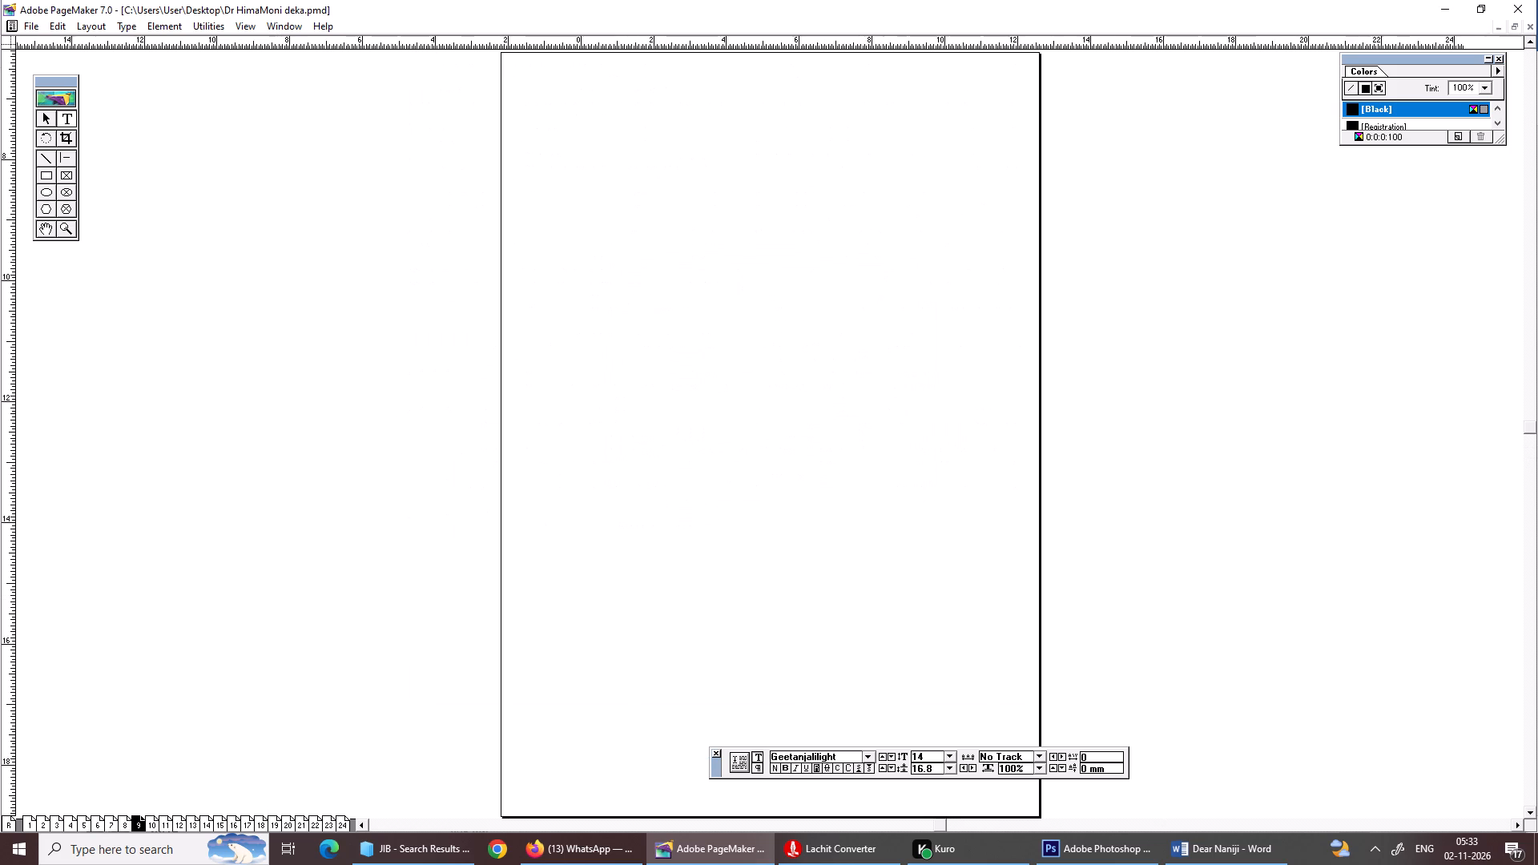
left_click(642, 529)
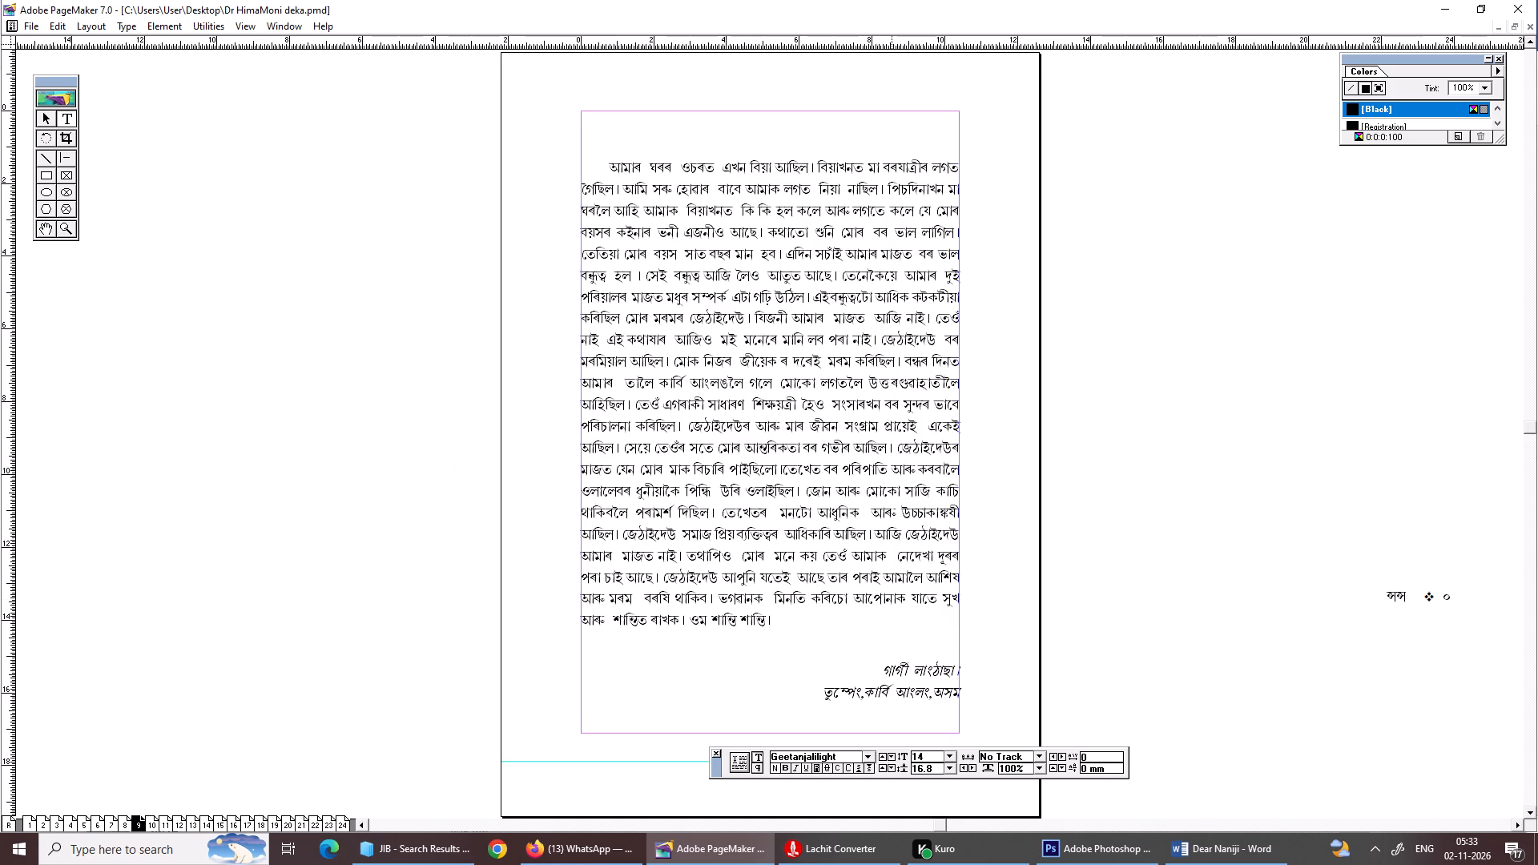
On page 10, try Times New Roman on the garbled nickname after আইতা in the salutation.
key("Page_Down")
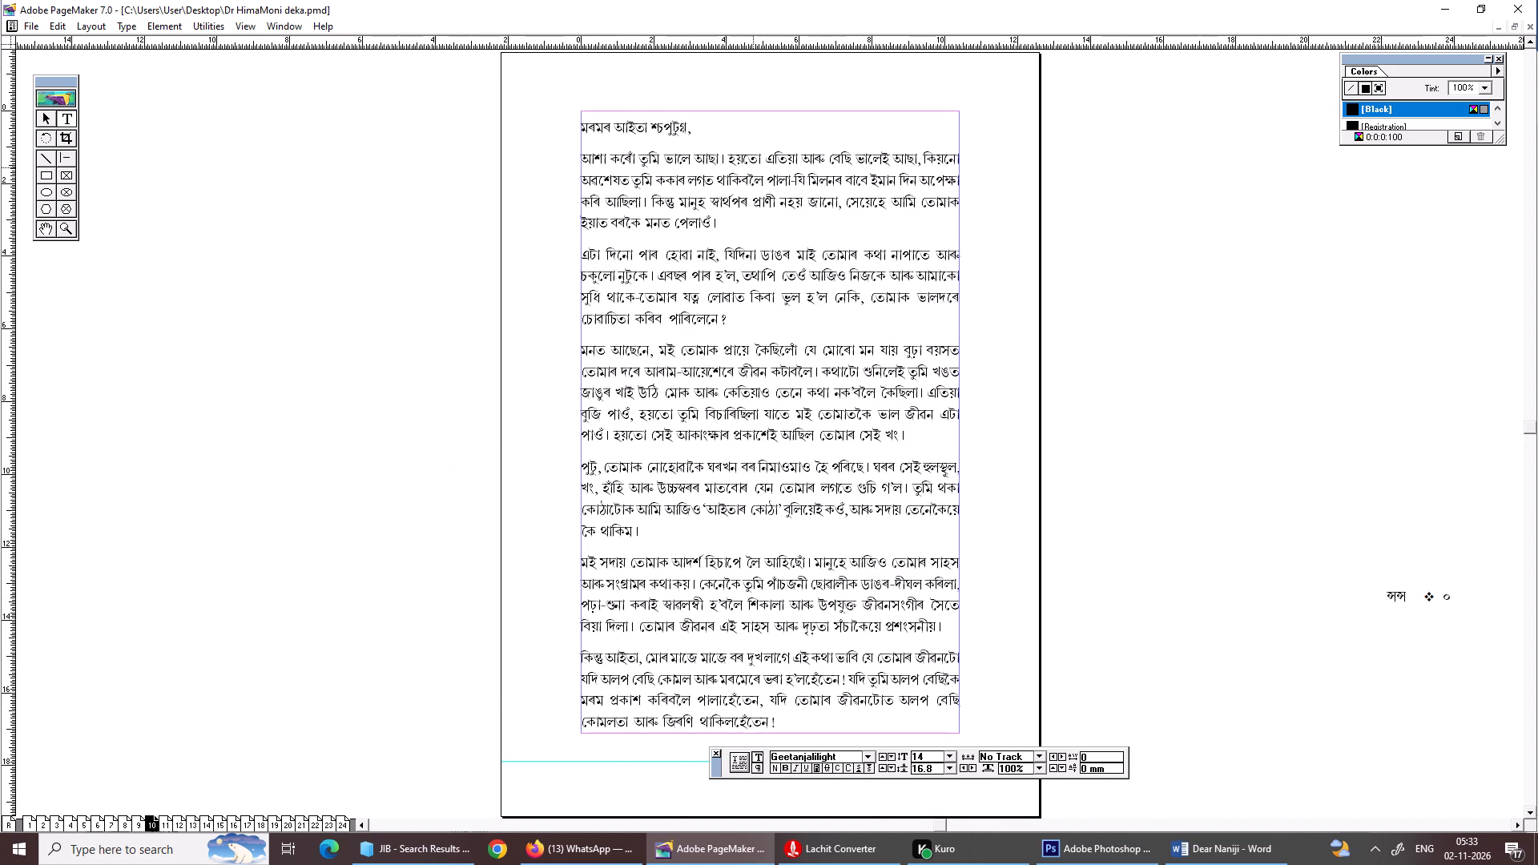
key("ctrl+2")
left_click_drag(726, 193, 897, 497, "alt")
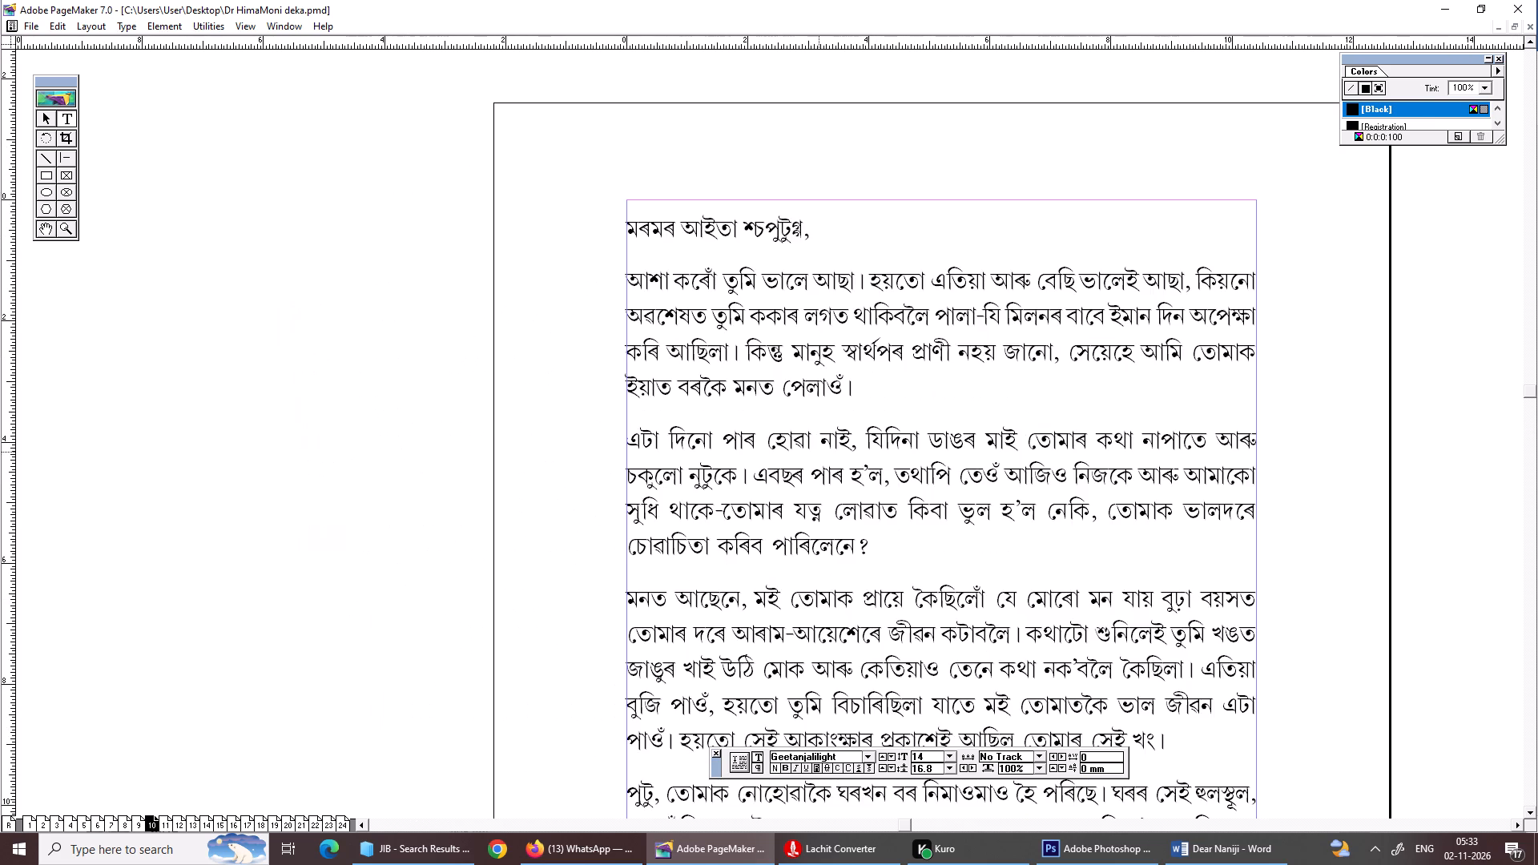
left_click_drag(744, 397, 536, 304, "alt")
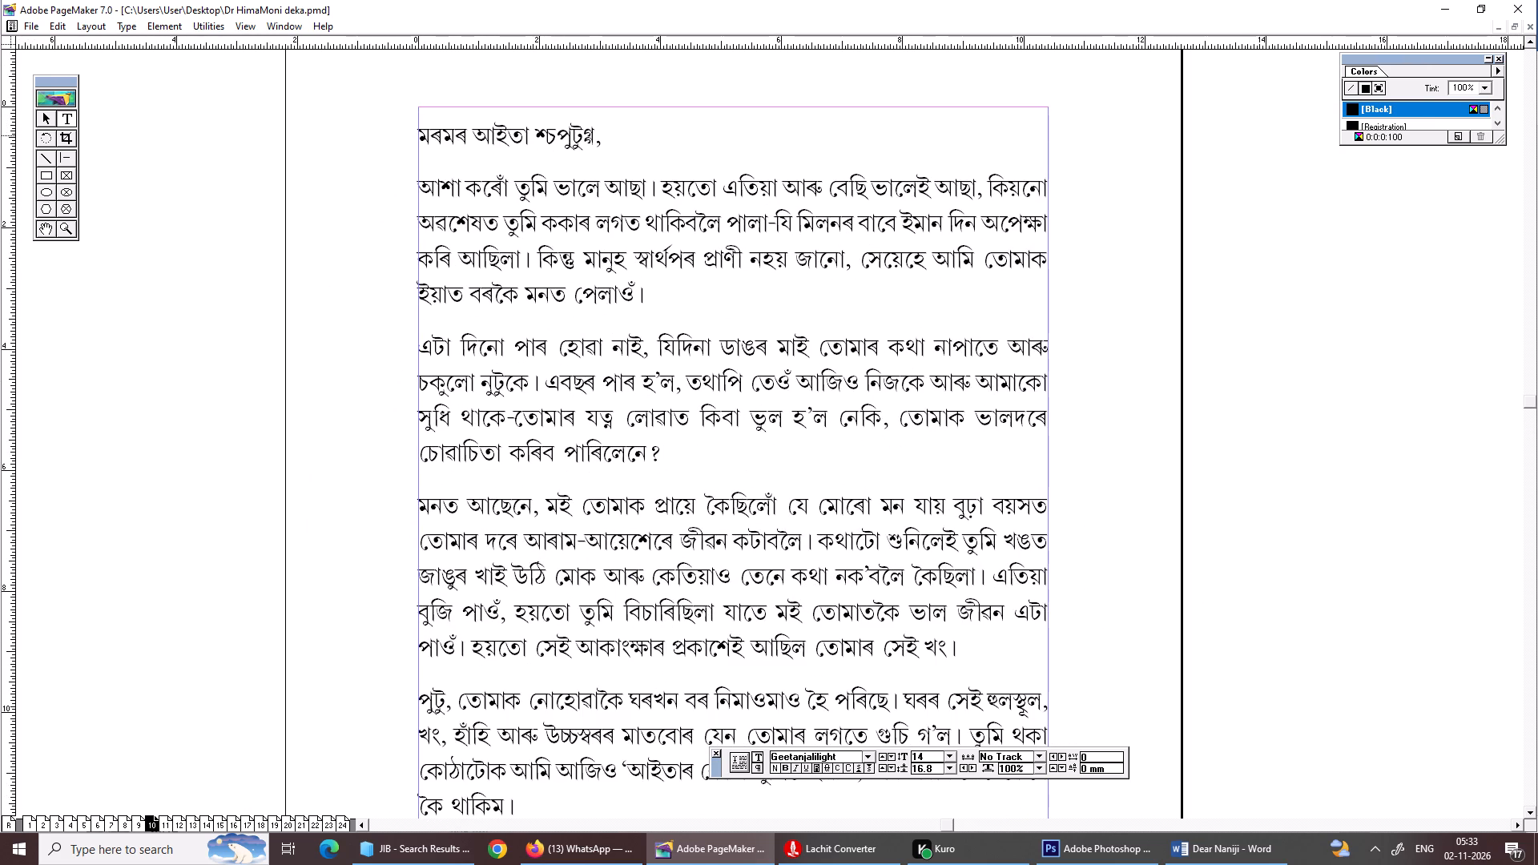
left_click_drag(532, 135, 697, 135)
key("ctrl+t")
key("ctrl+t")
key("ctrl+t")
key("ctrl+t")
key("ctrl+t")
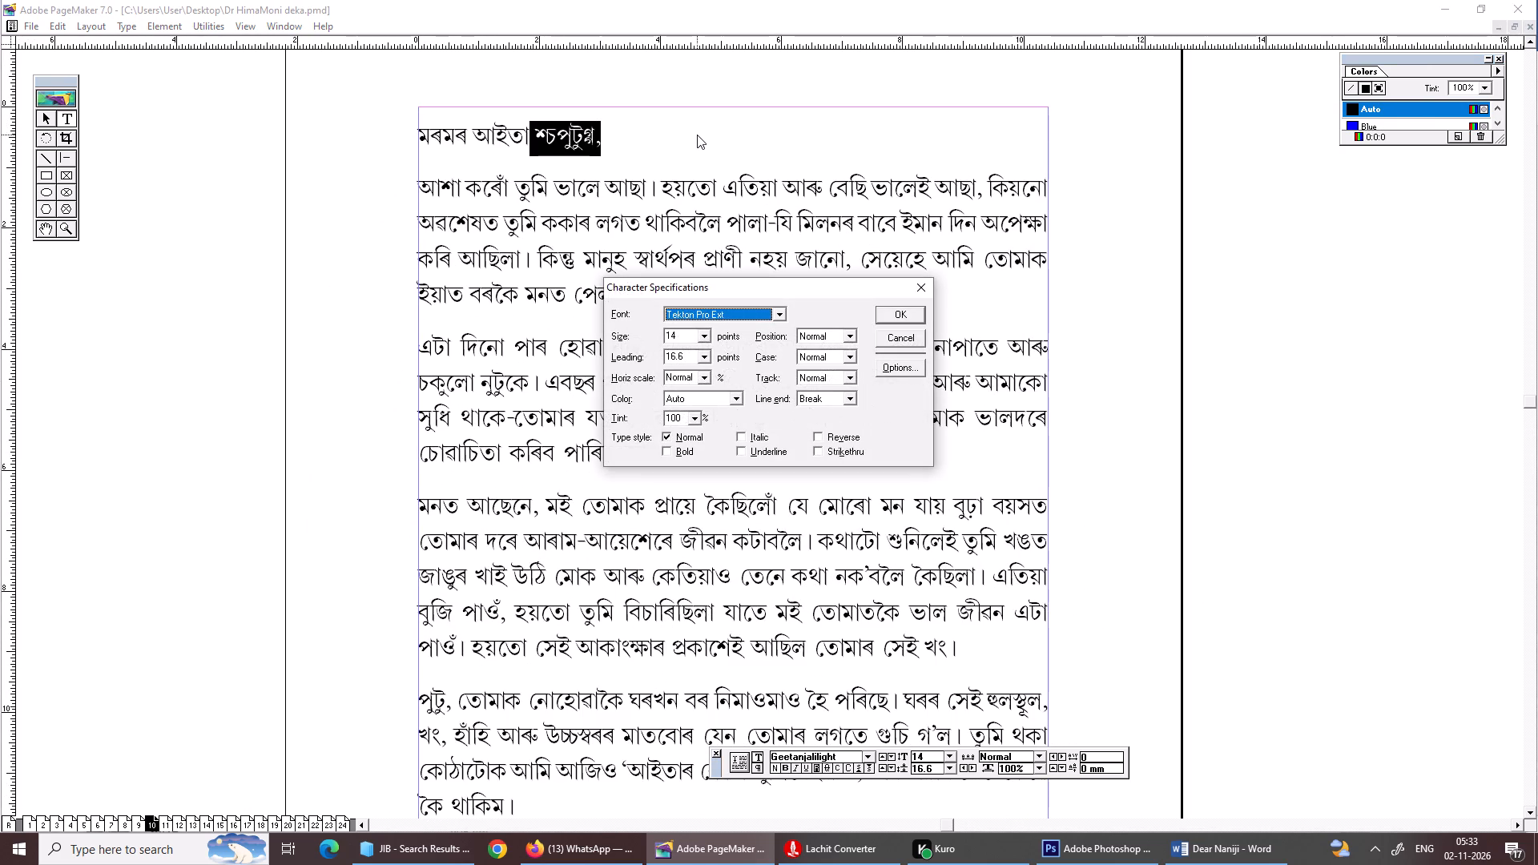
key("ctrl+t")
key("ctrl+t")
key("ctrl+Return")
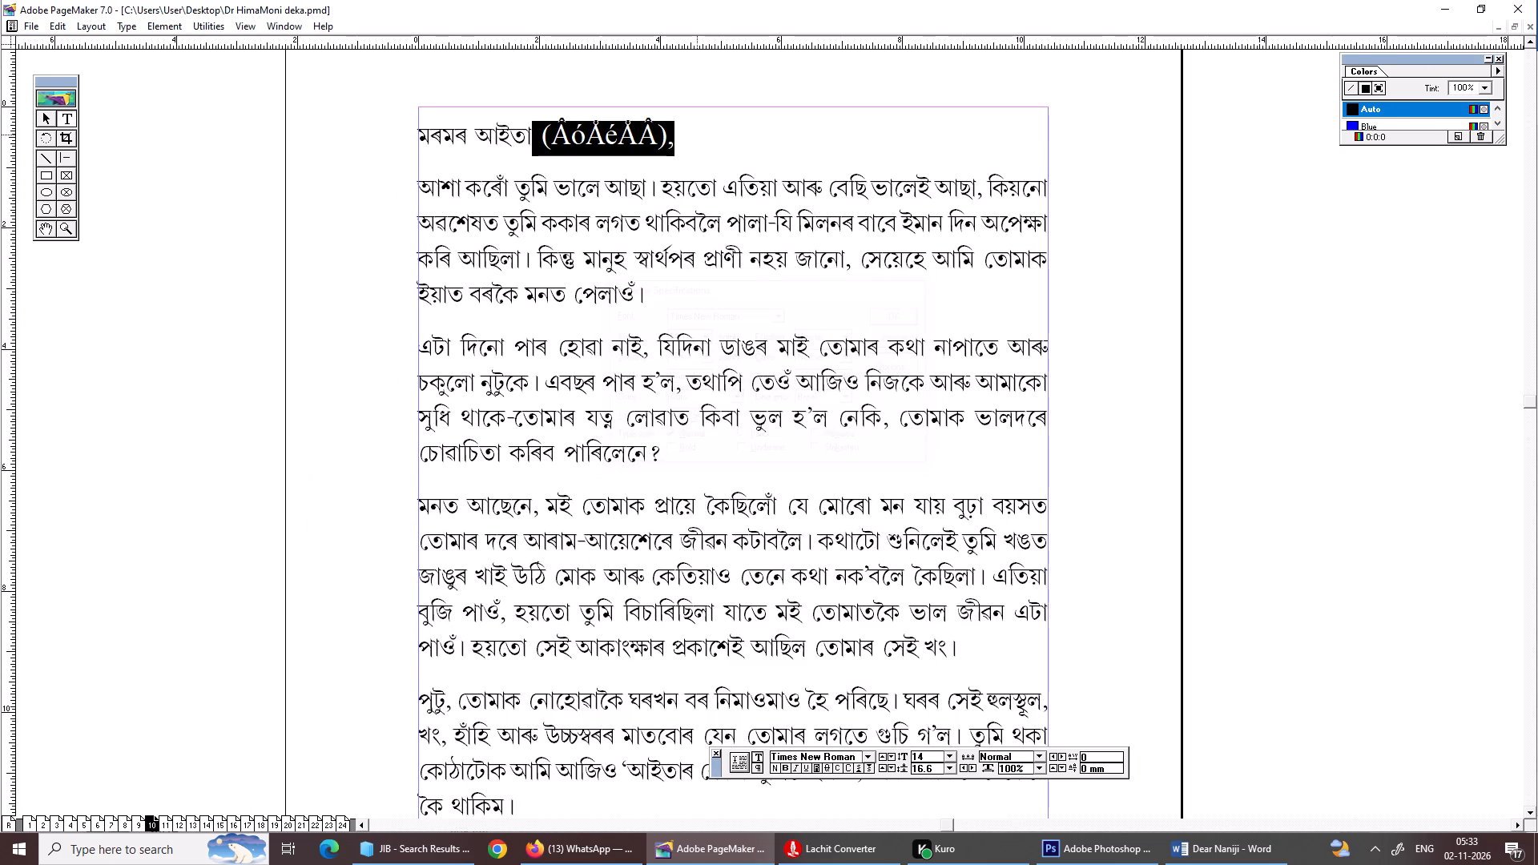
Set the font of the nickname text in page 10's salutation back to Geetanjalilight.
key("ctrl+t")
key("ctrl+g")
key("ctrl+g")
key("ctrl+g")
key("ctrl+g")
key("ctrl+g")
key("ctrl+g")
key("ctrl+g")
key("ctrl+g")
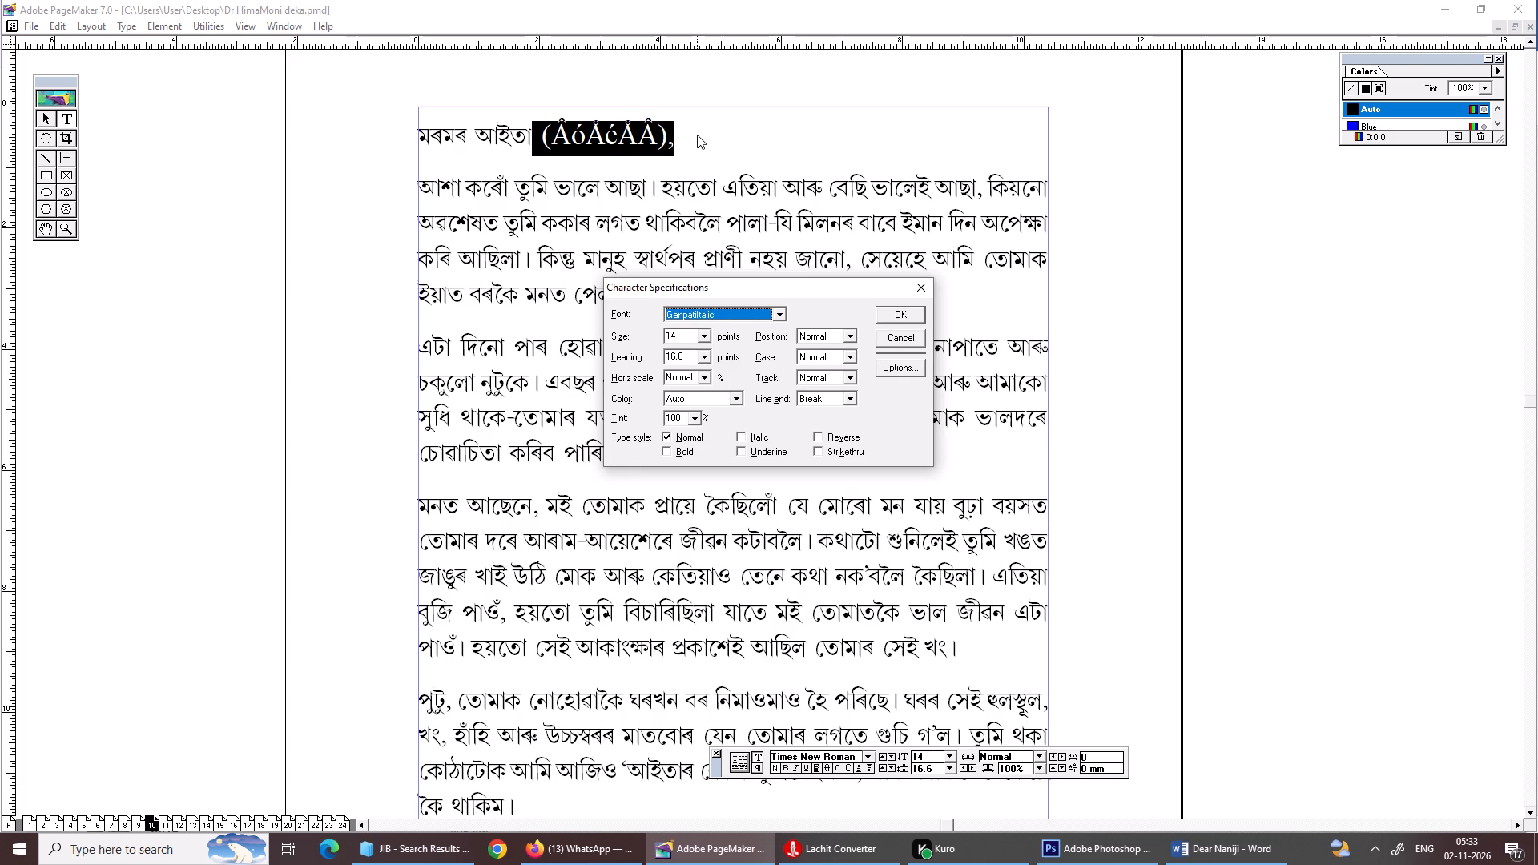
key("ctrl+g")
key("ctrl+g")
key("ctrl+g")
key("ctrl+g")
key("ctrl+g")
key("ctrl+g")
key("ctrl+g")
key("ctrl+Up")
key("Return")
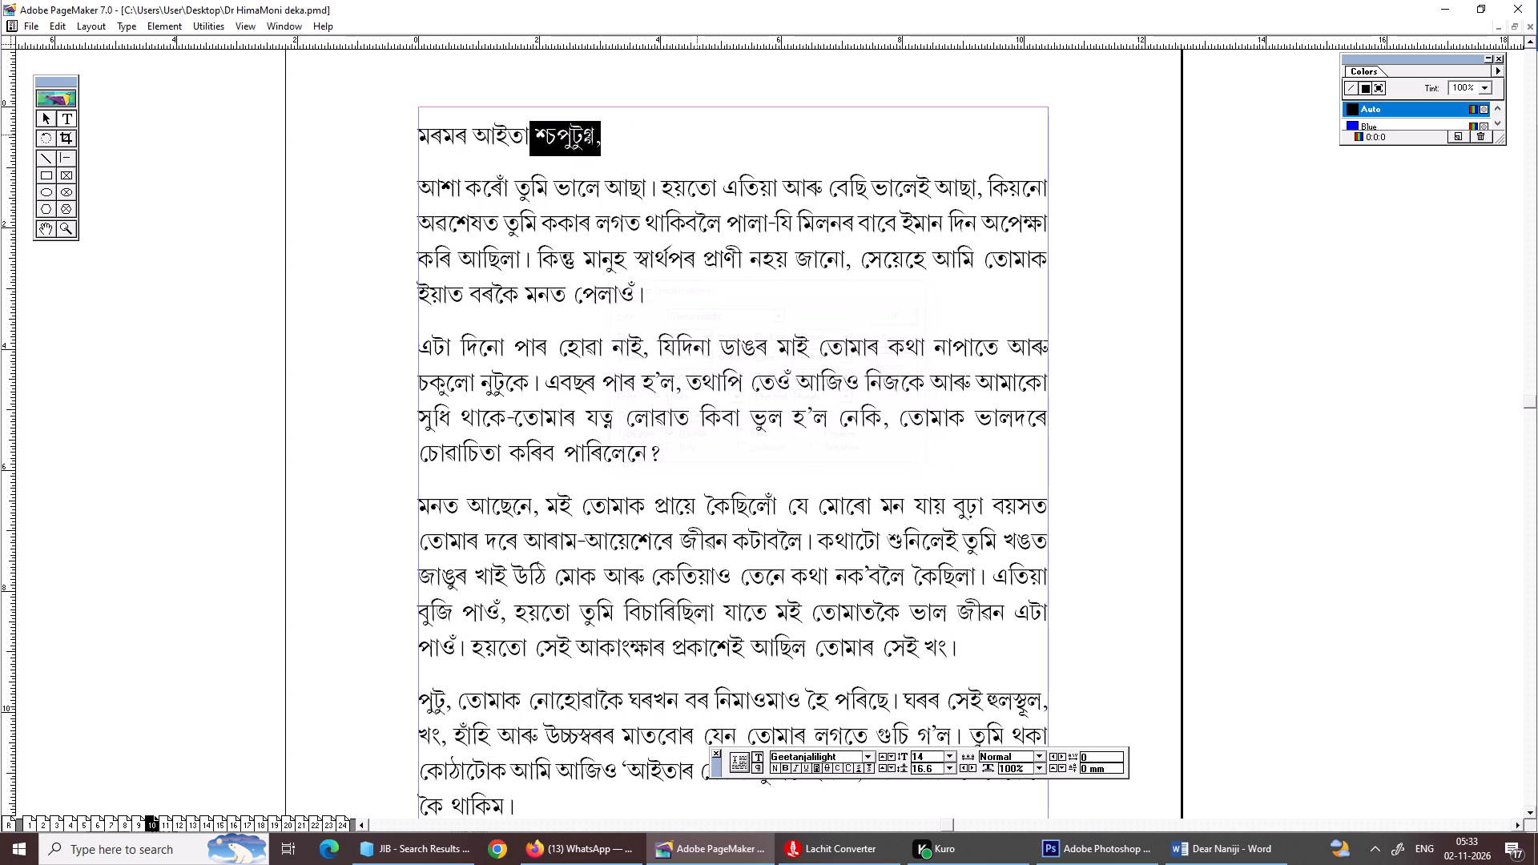
Replace the garbled glyphs around পুটু in page 10's salutation with opening and closing single quotation marks.
left_click(549, 139)
key("BackSpace")
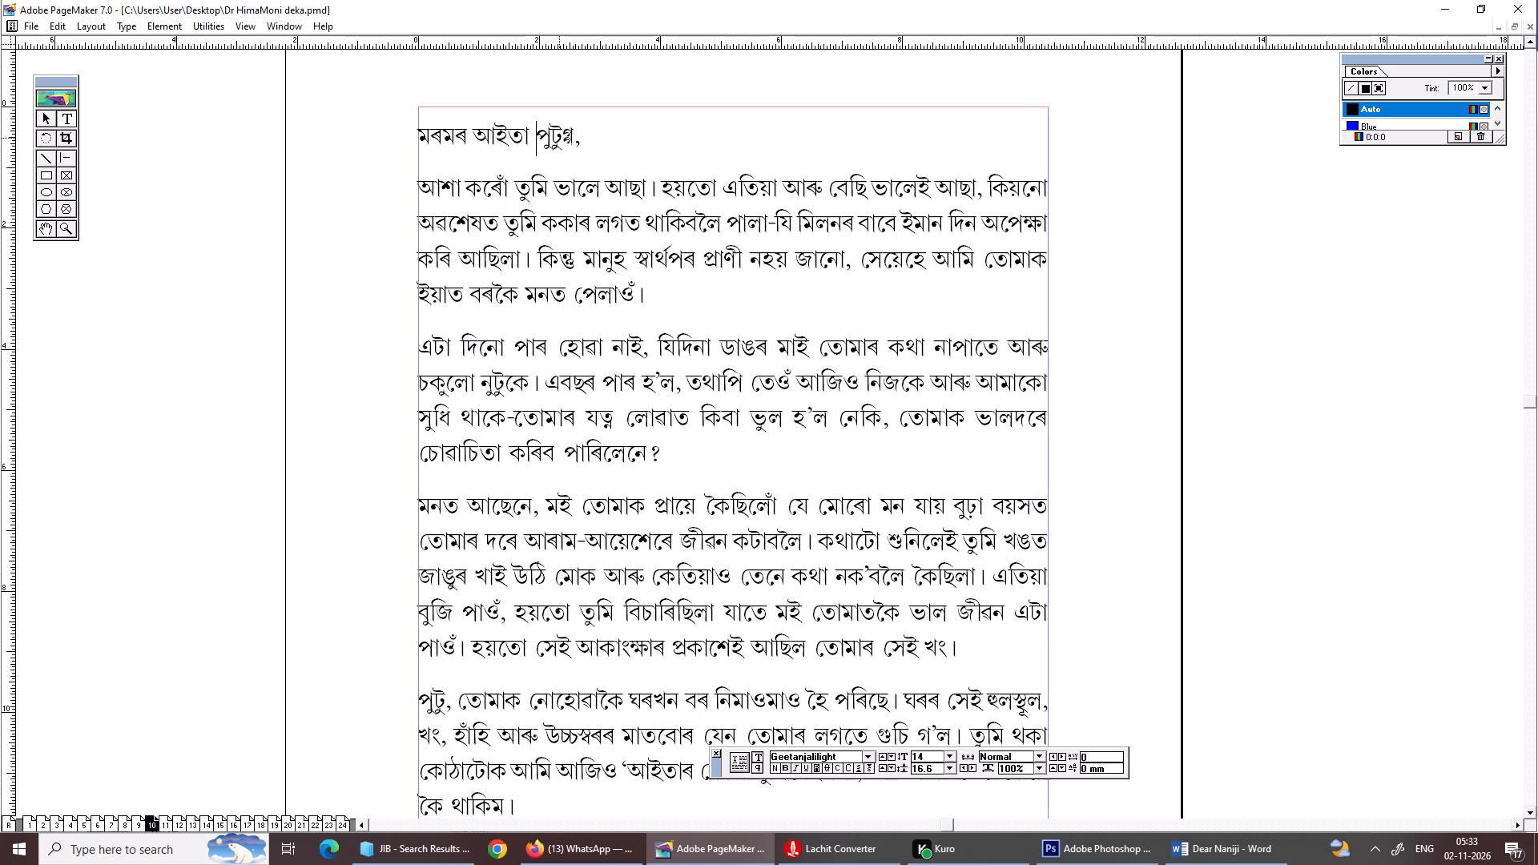
key("shift+asciitilde")
left_click_drag(578, 134, 567, 136)
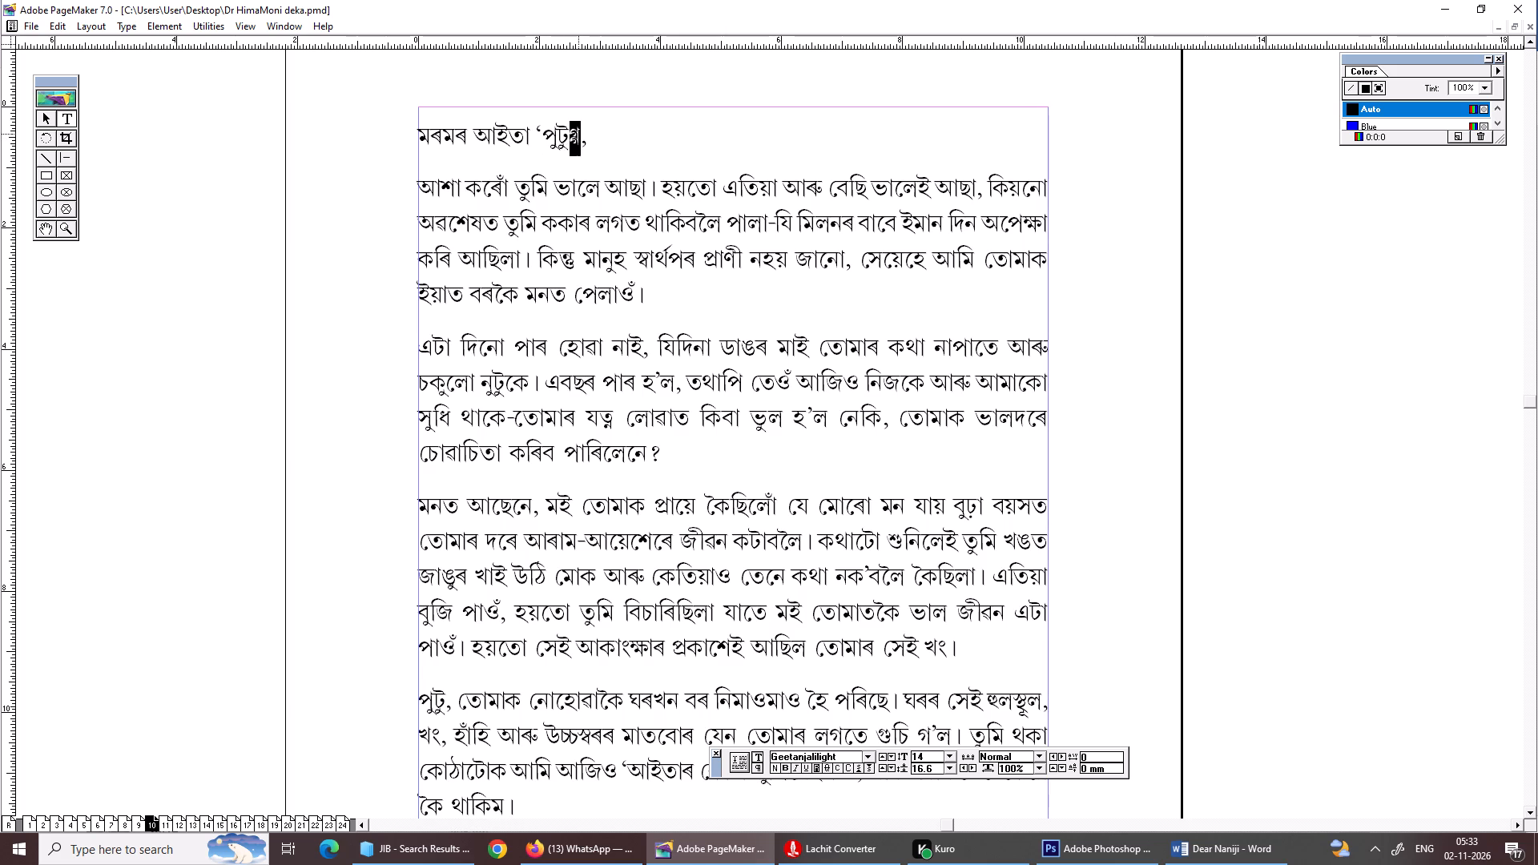
left_click_drag(567, 136, 566, 136)
key("shift+at")
Set page 10's whole salutation line in the Geetanjalibold font.
left_click_drag(588, 136, 378, 119)
key("ctrl+t")
key("ctrl+Up")
key("ctrl+Up")
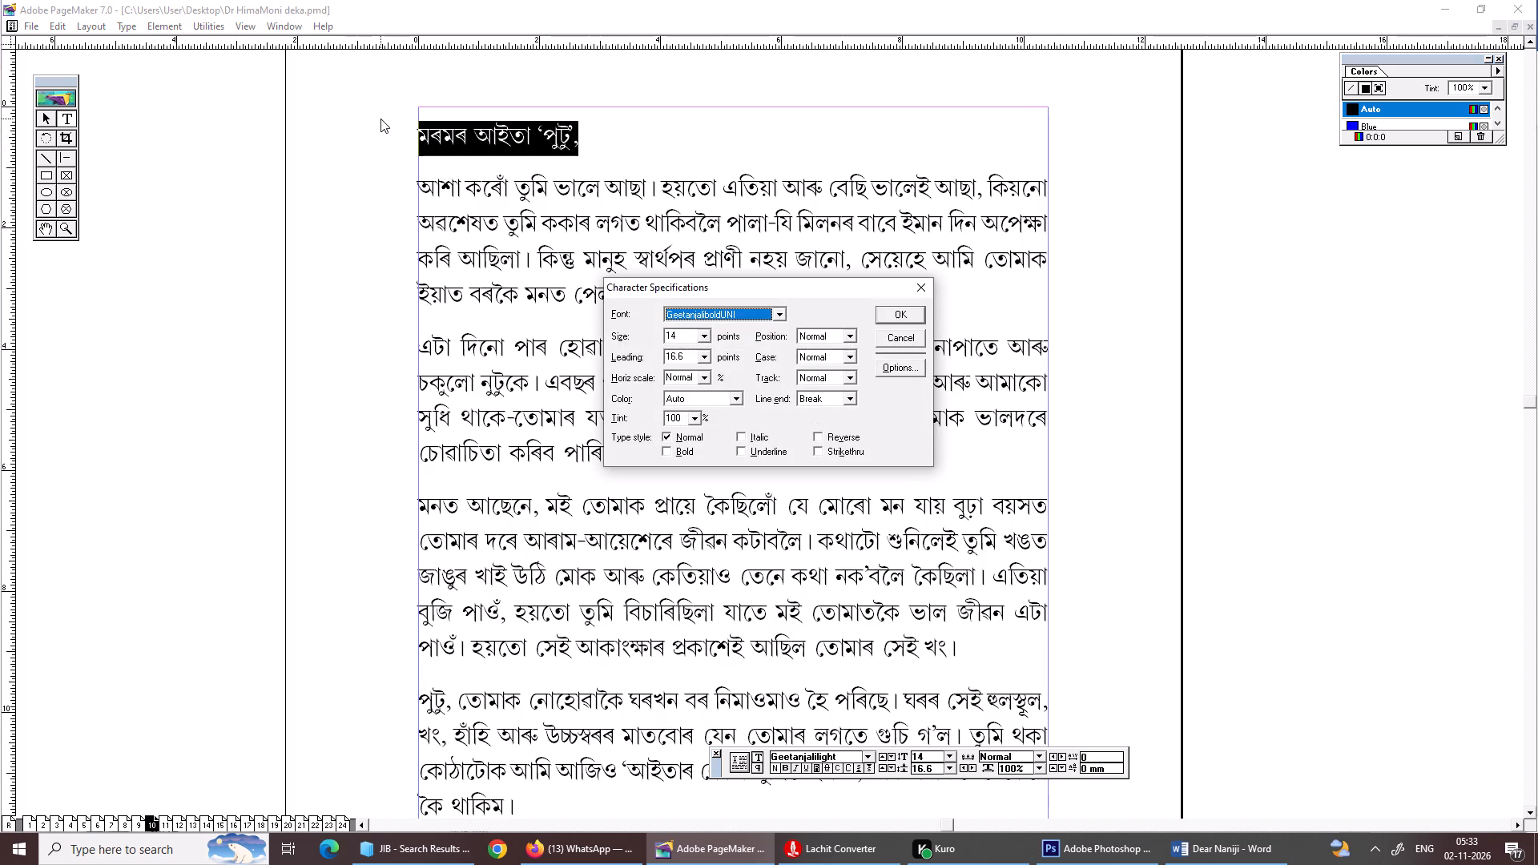
key("ctrl+Return")
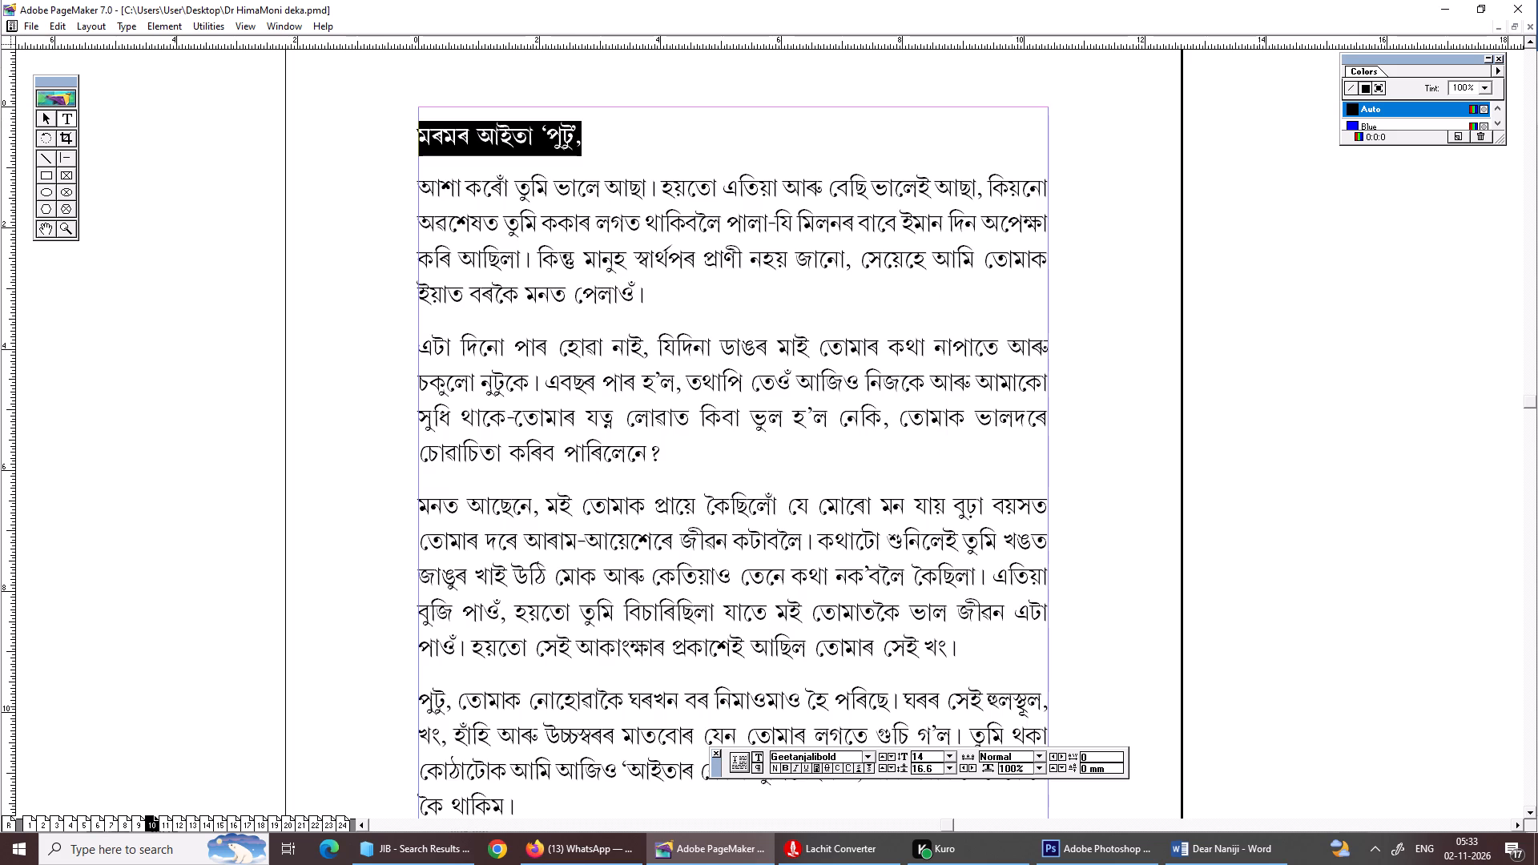
Insert a blank line above the salutation at the start of page 10.
left_click(515, 132)
left_click(432, 130)
double_click(427, 131)
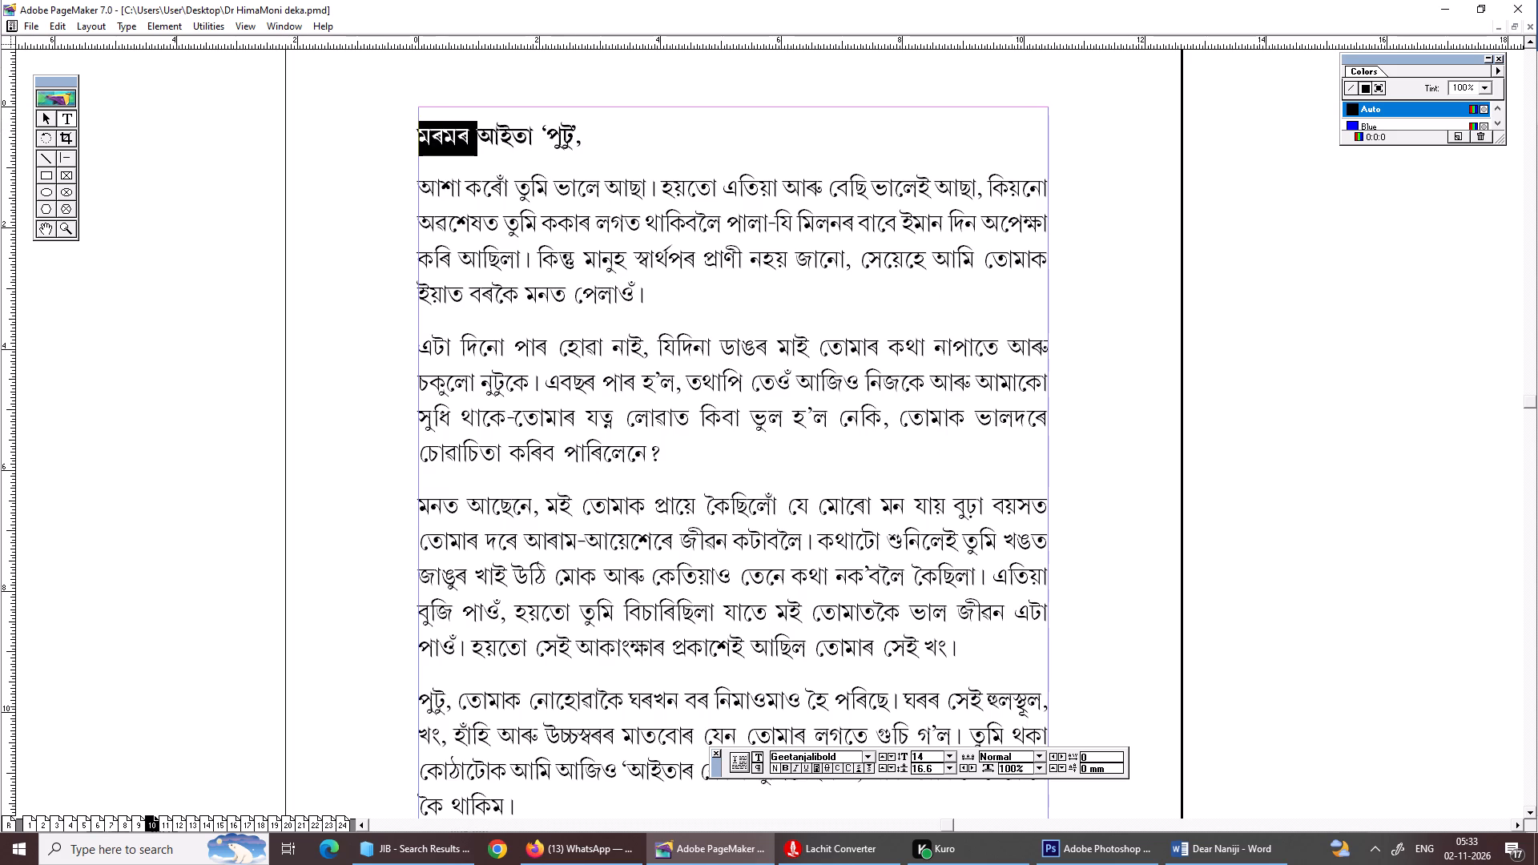
left_click(417, 140)
key("Return")
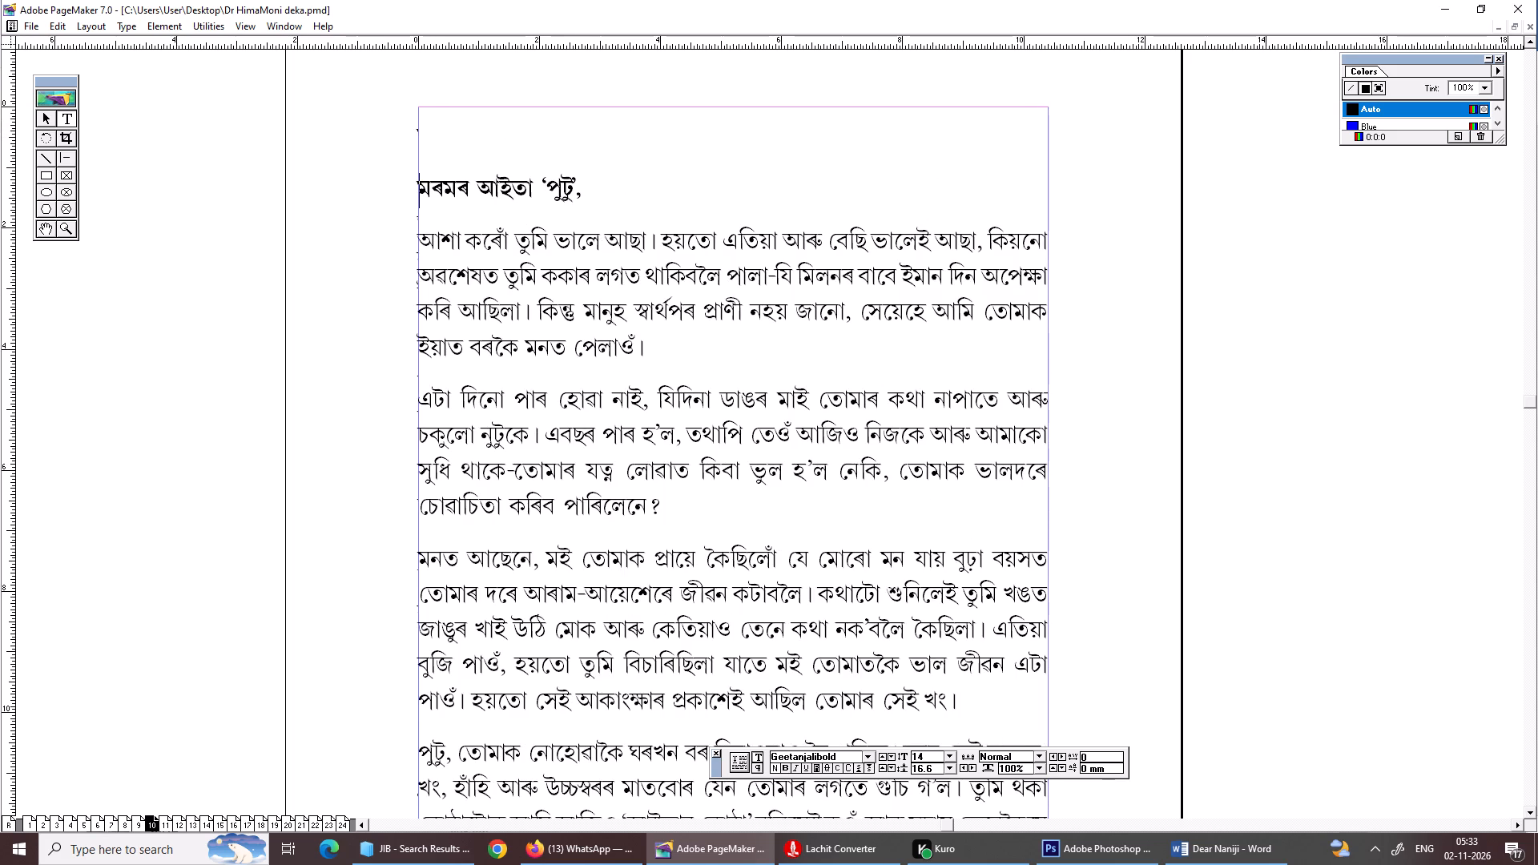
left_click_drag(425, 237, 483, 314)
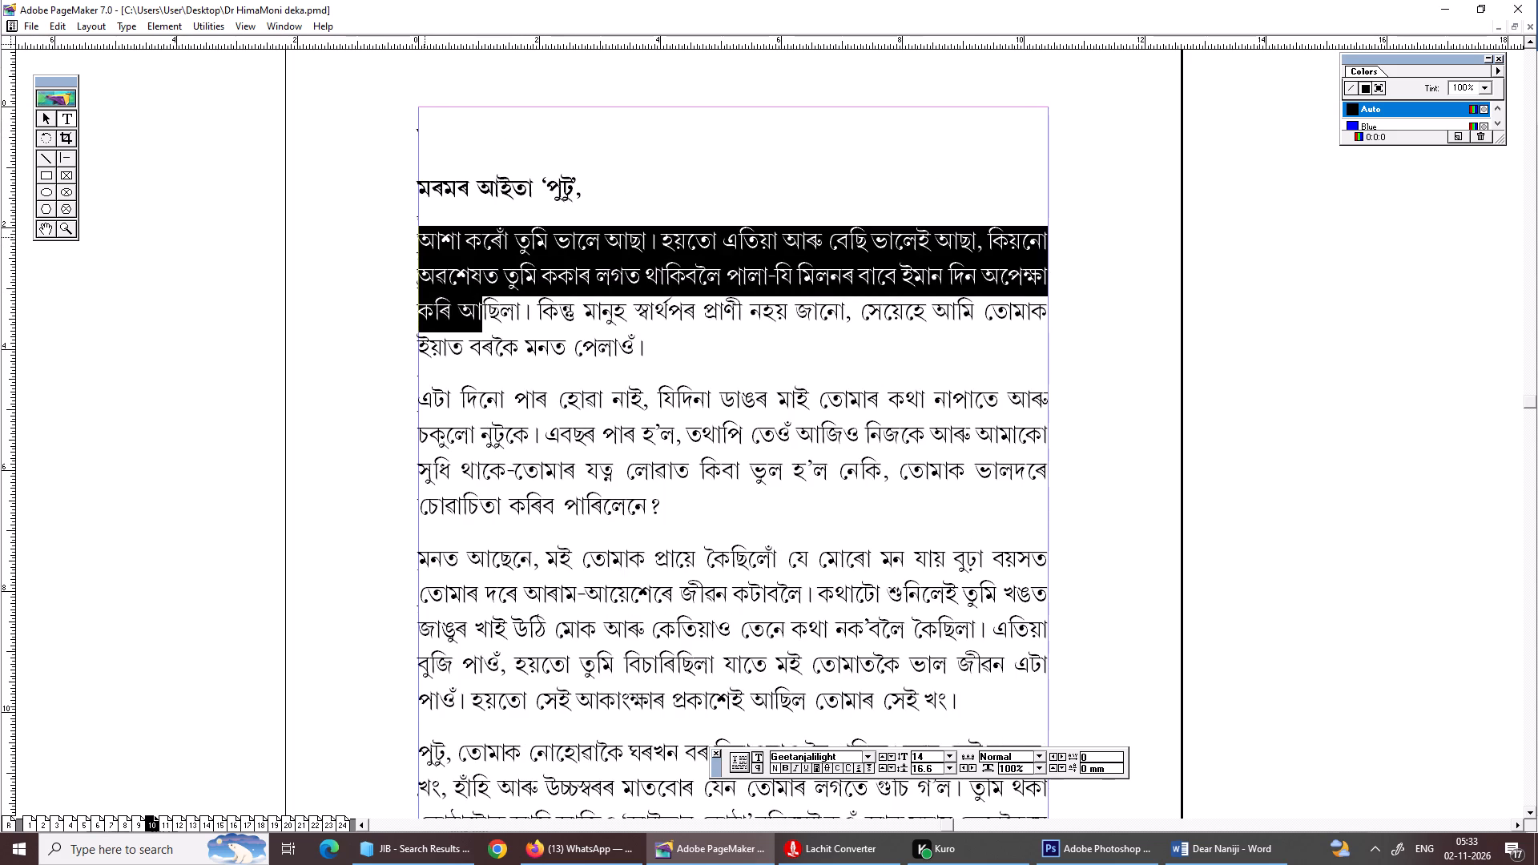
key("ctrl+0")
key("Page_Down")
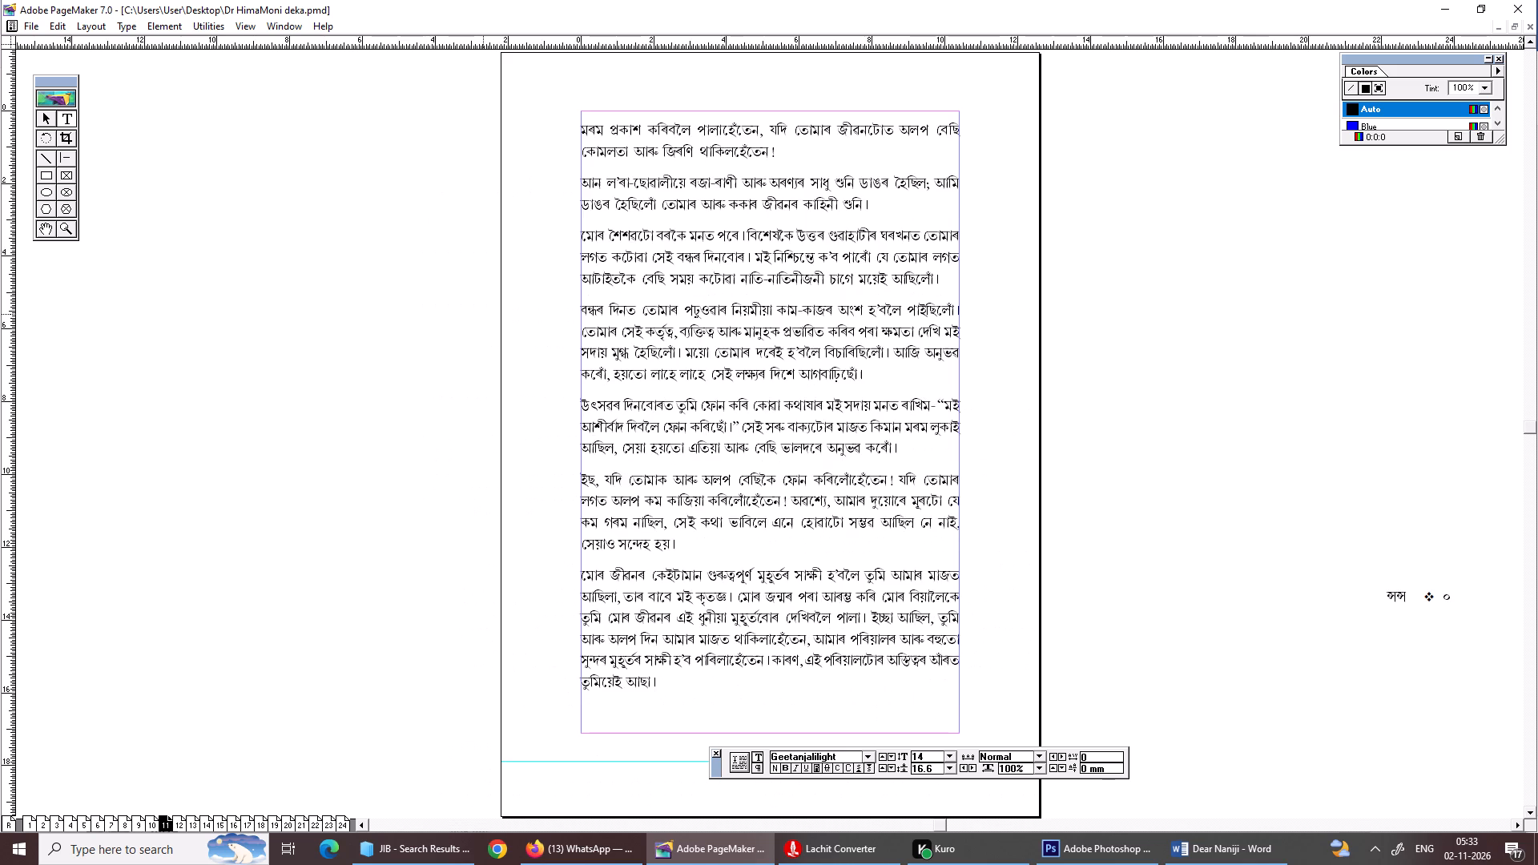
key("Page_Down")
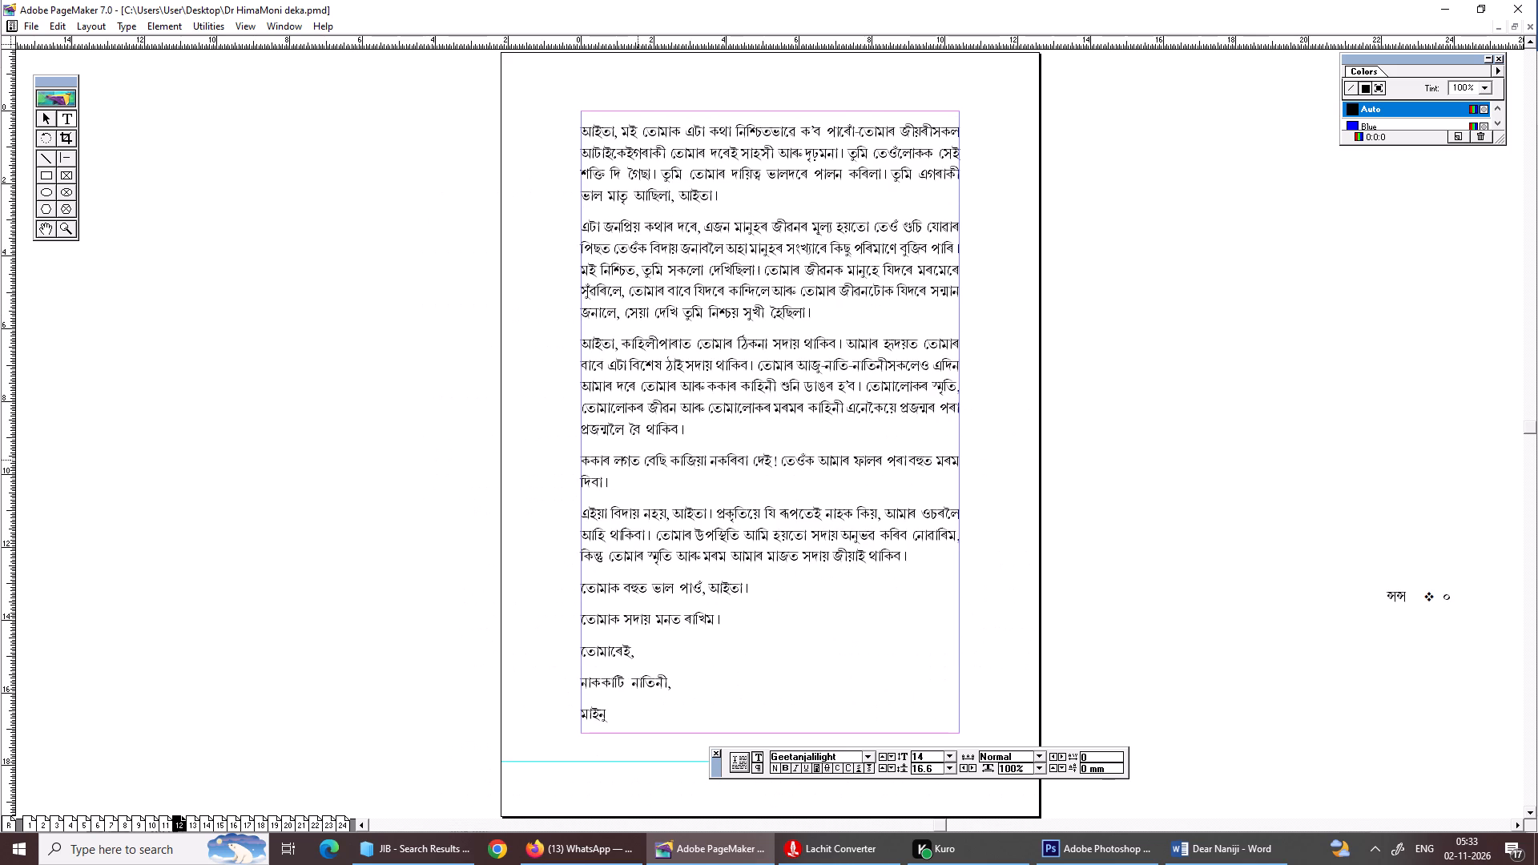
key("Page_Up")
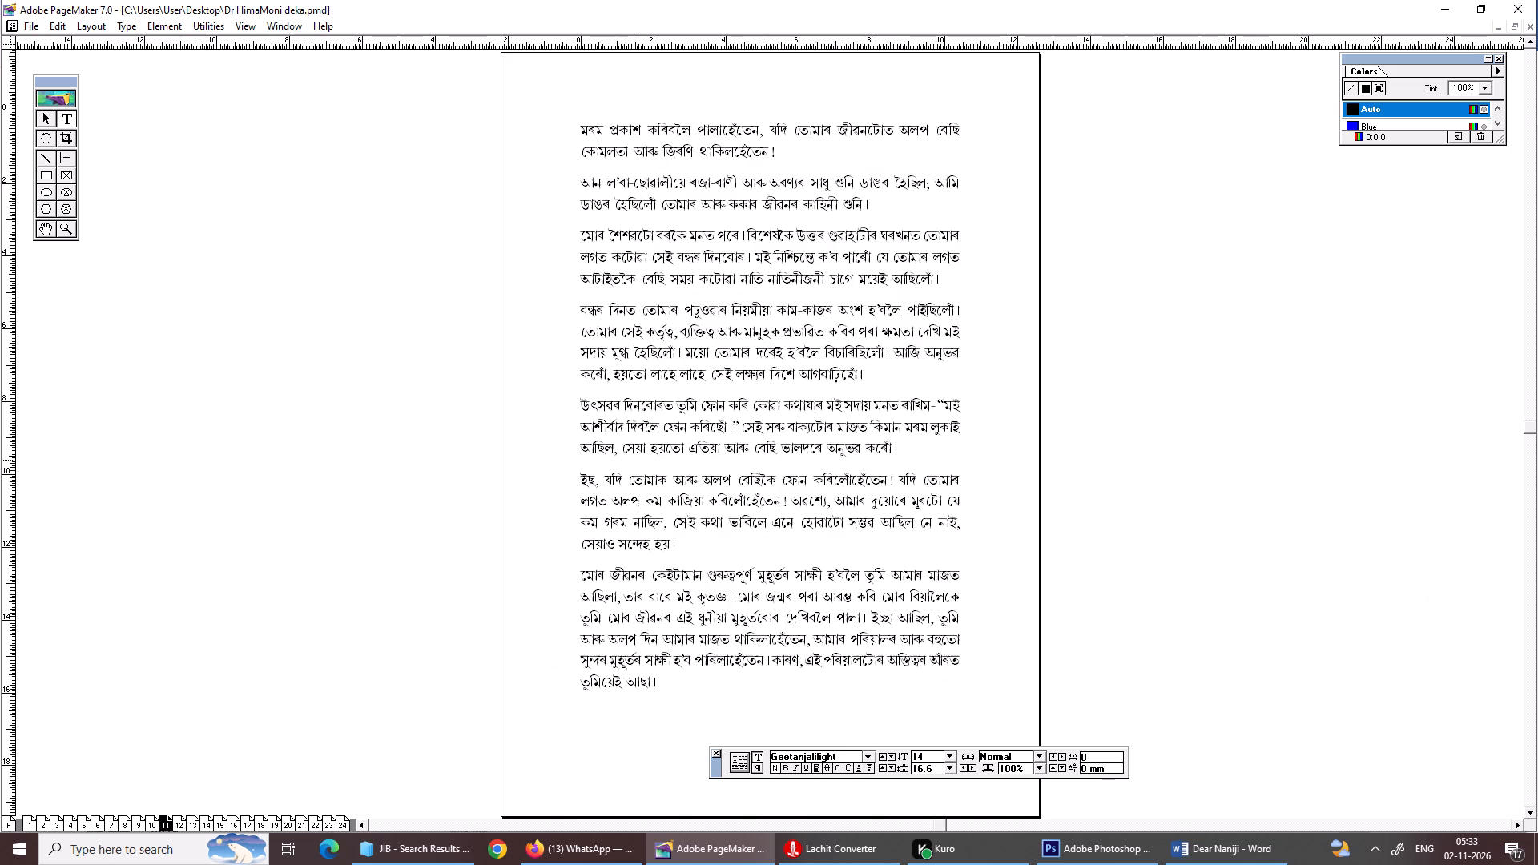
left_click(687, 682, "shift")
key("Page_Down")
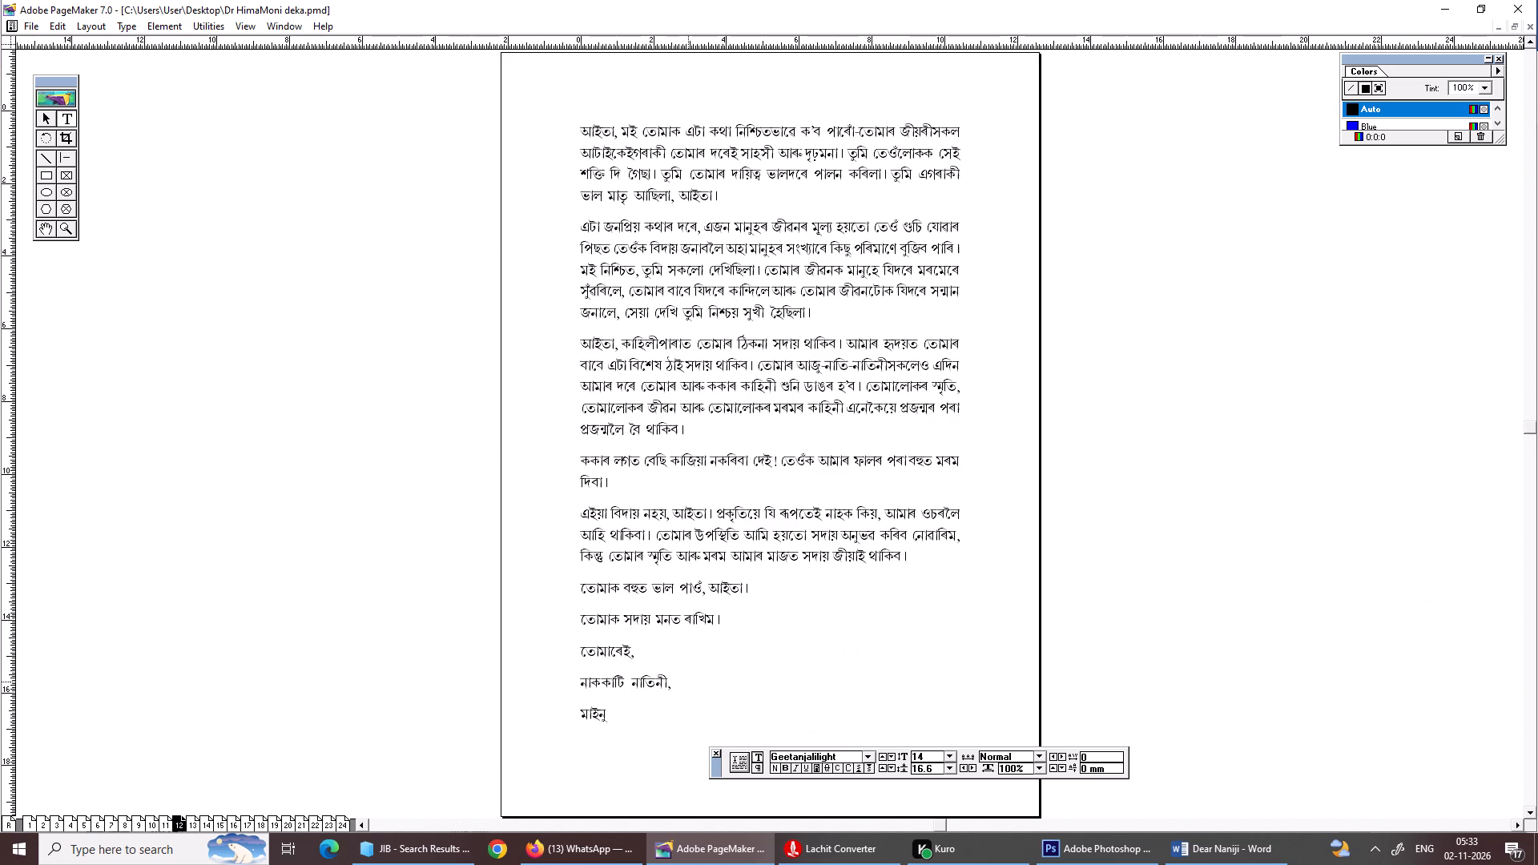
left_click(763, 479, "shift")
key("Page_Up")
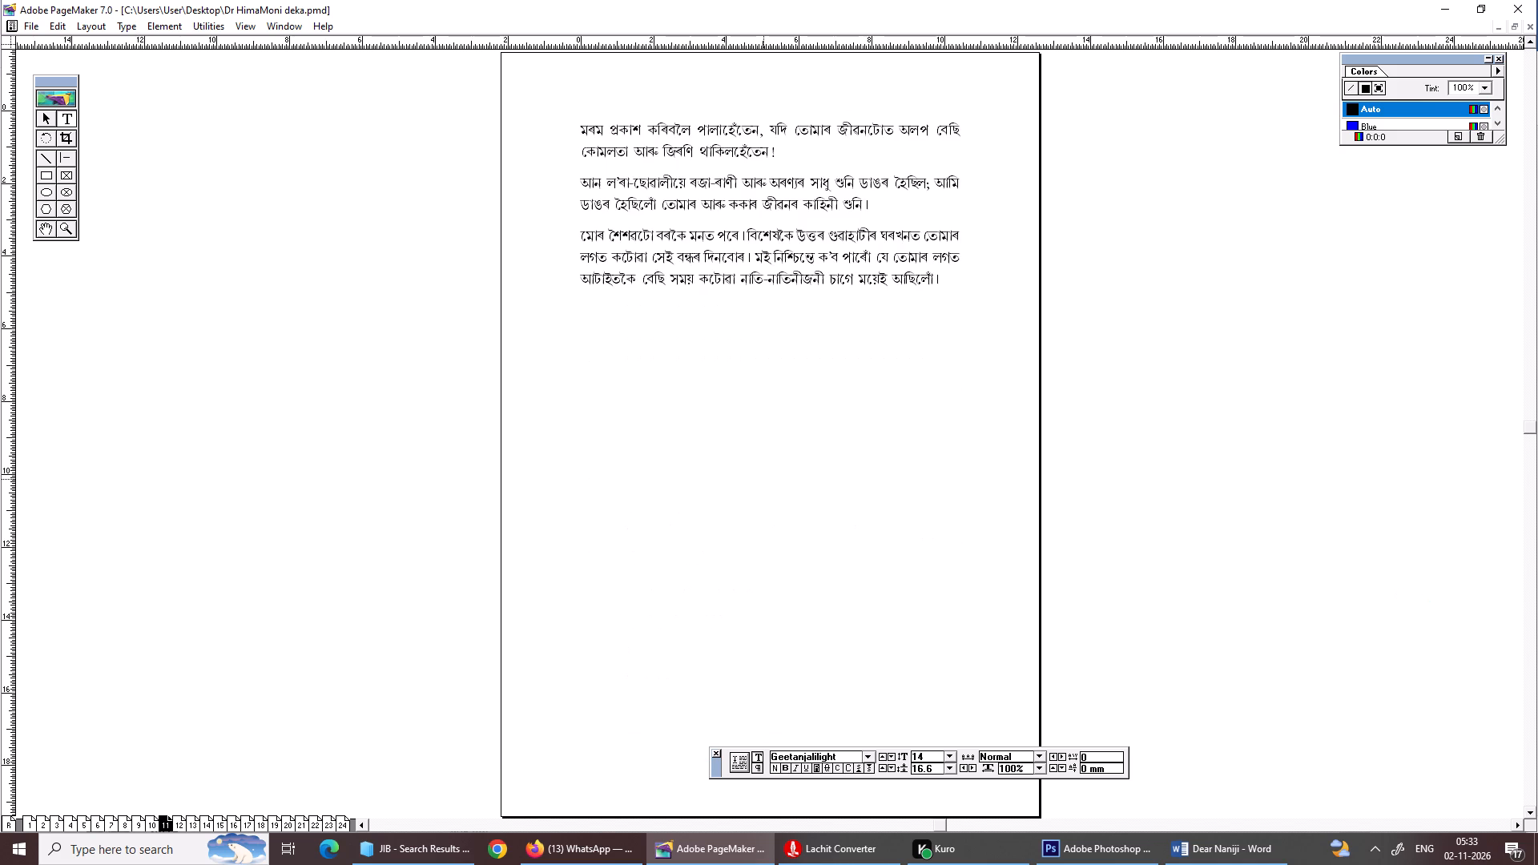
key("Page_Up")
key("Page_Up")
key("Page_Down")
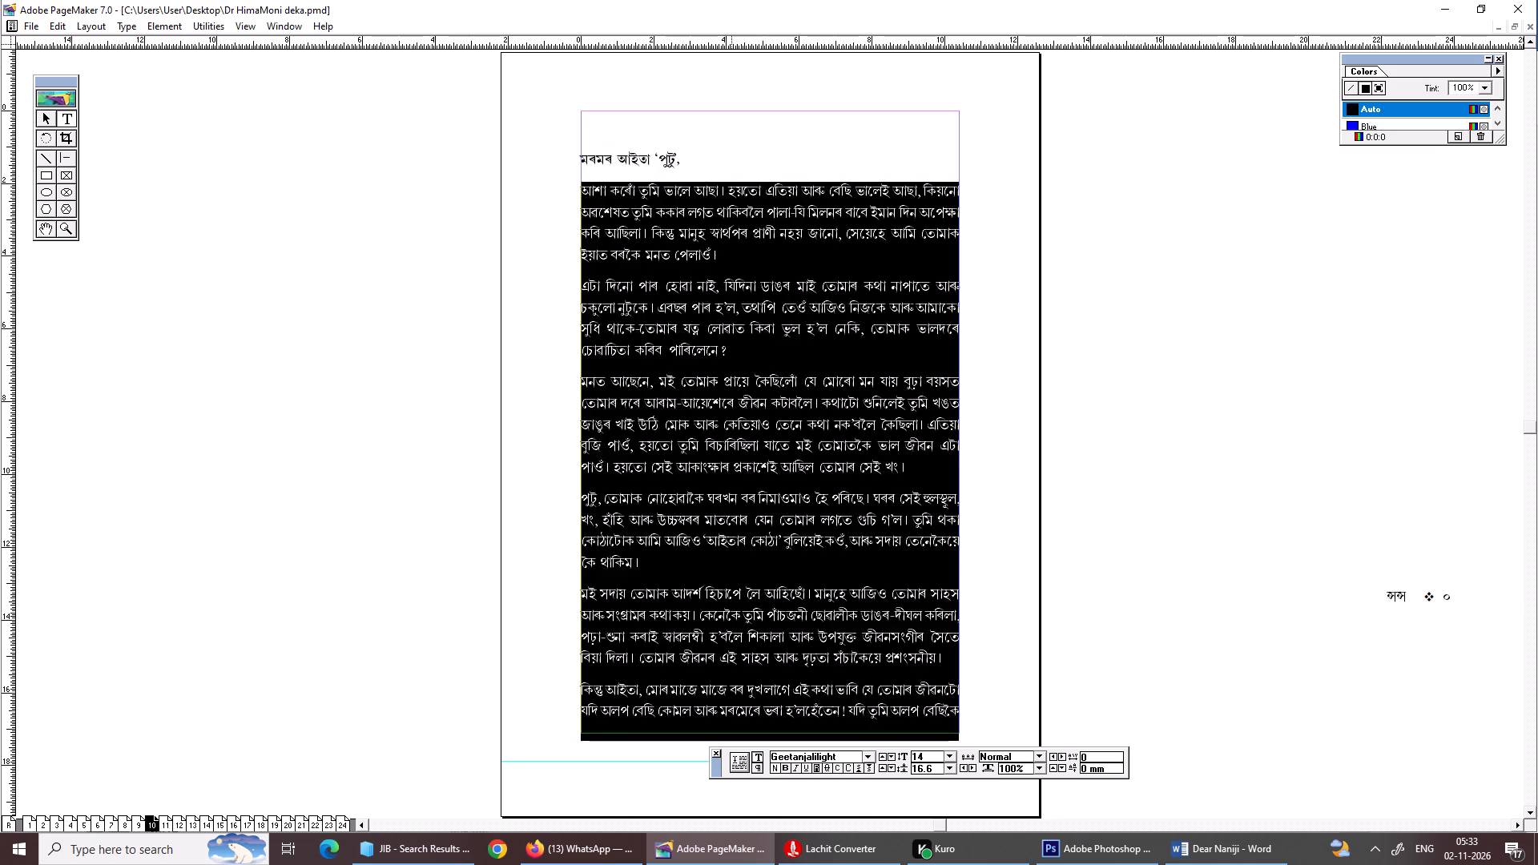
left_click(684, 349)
Give the letter's body text, from below page 10's salutation through page 12, an 8 mm first-line indent and paragraph spacing of 2 mm before, 0 after.
left_click_drag(582, 184, 809, 565)
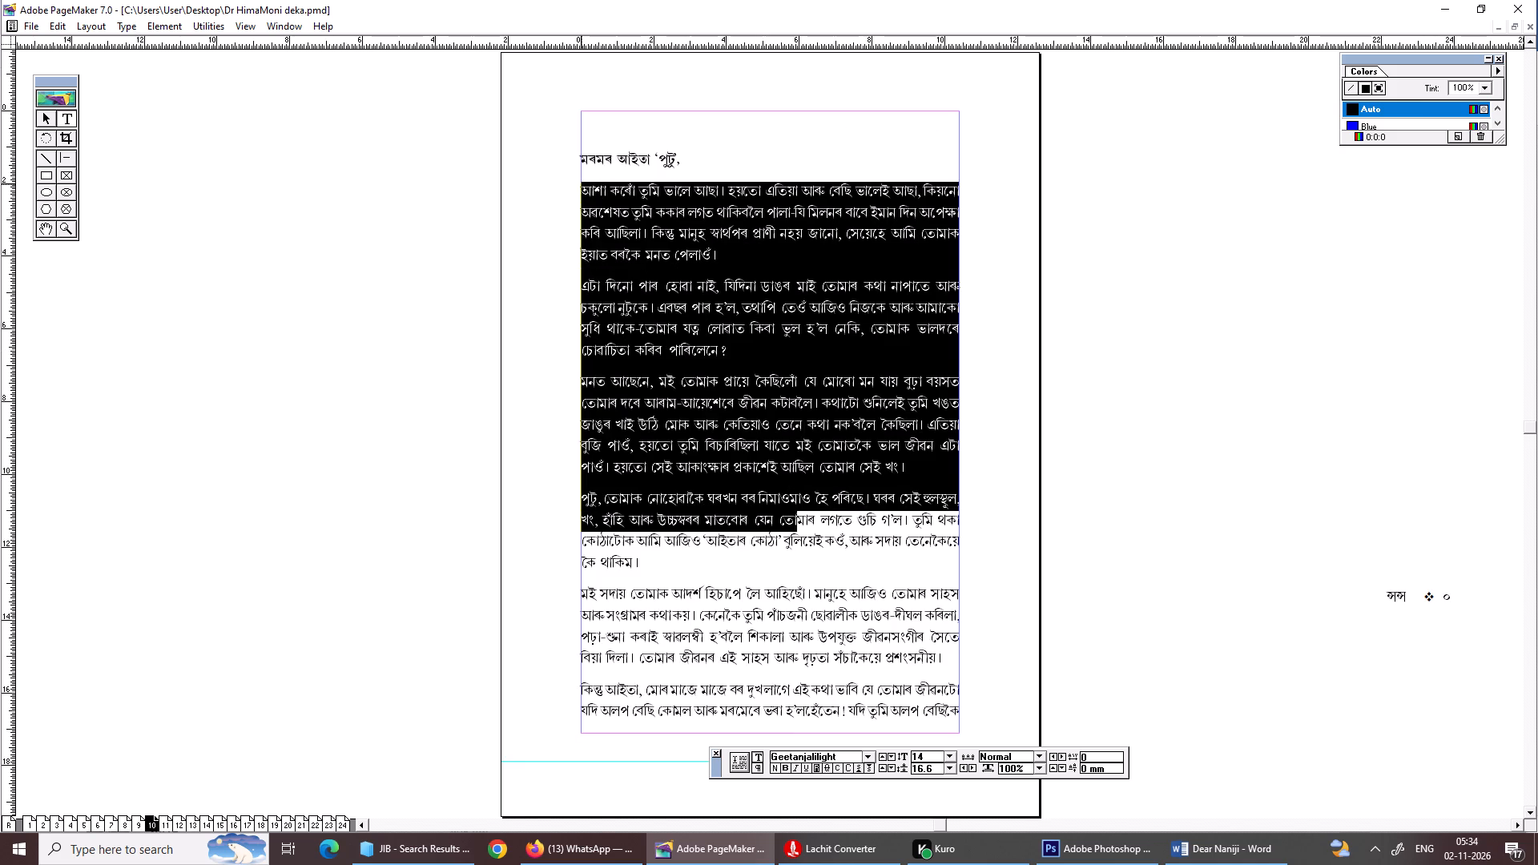
left_click_drag(809, 565, 860, 730)
key("Page_Down")
key("Page_Down")
key("Page_Down")
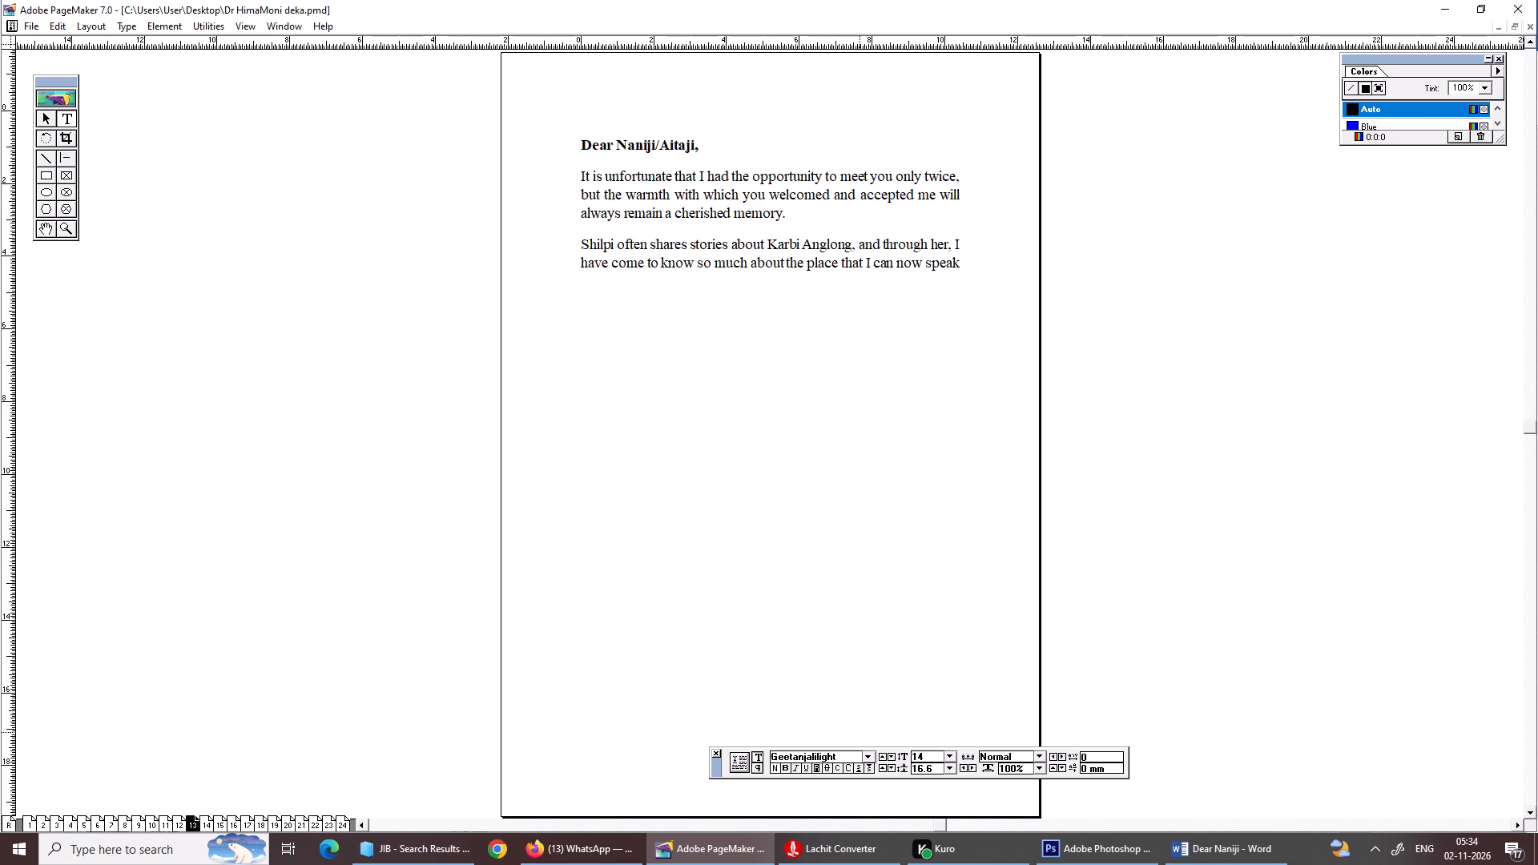
key("Page_Up")
left_click(657, 713, "shift")
key("Page_Up")
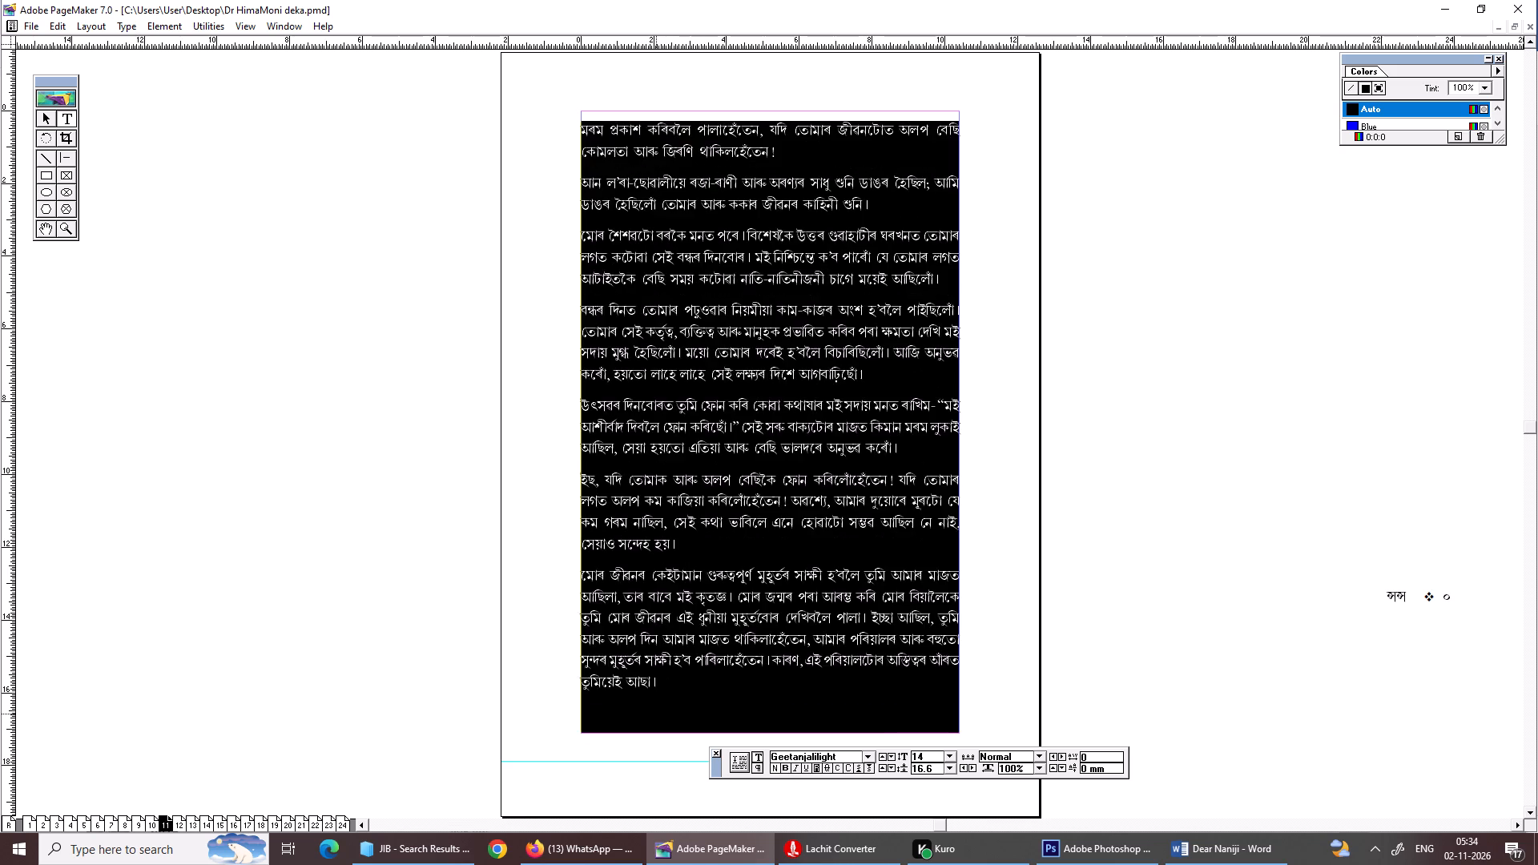
key("Page_Up")
key("Page_Down")
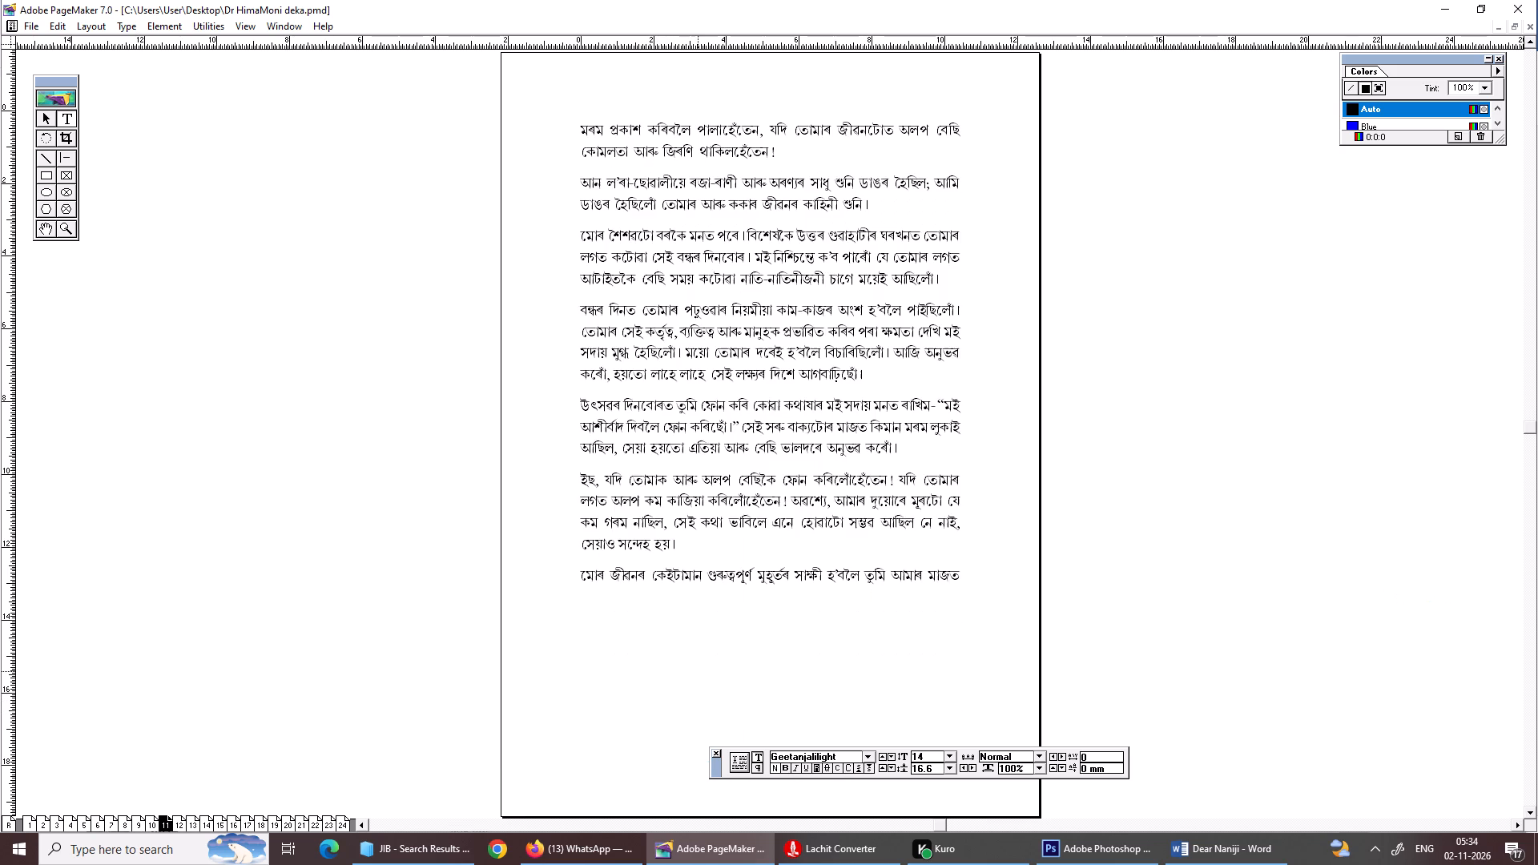
key("Page_Down")
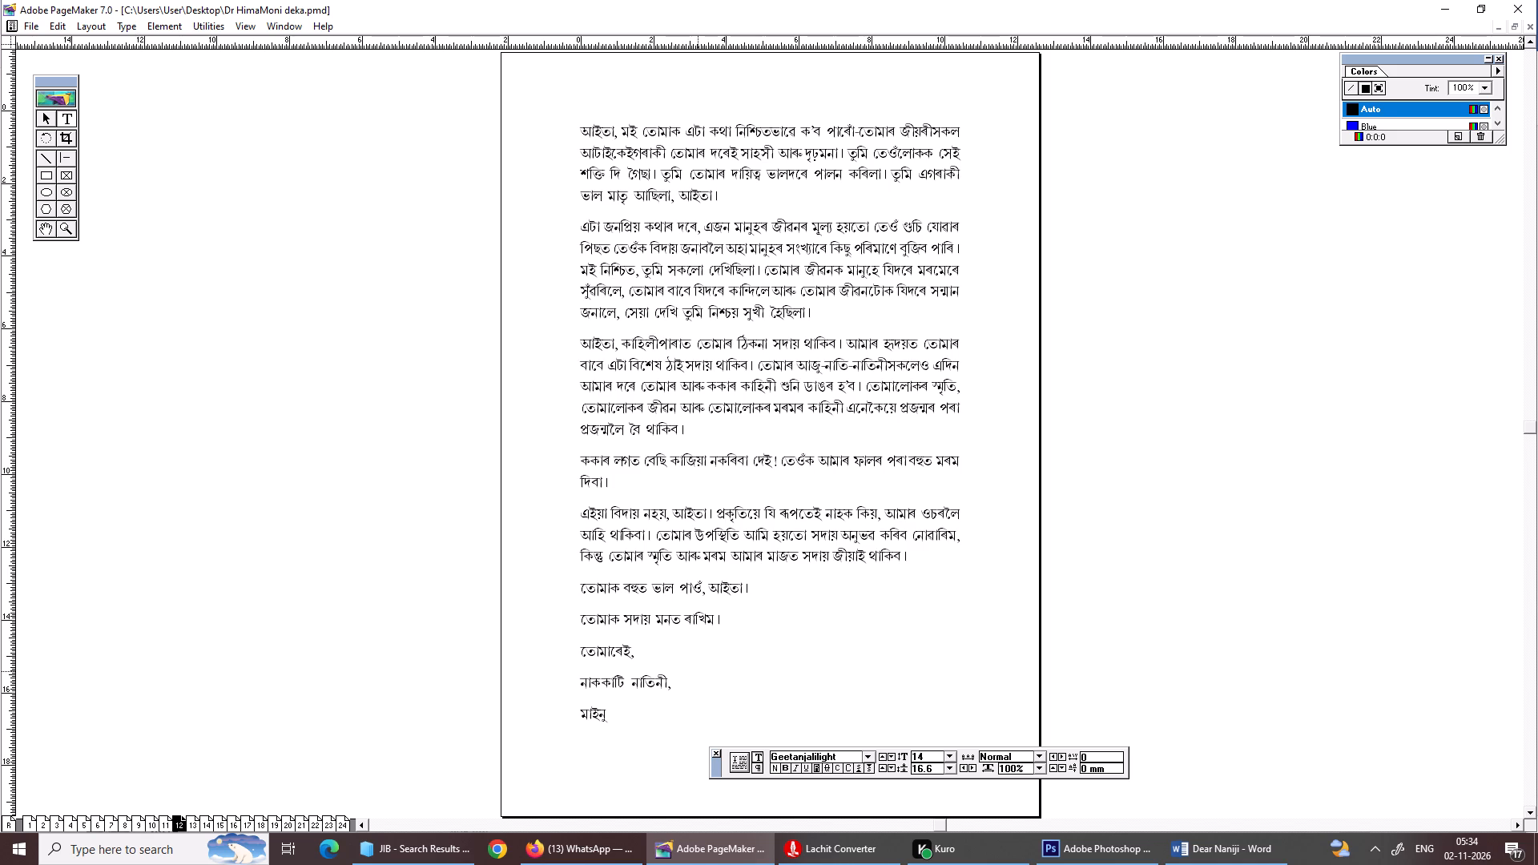
key("Page_Up")
key("Page_Up")
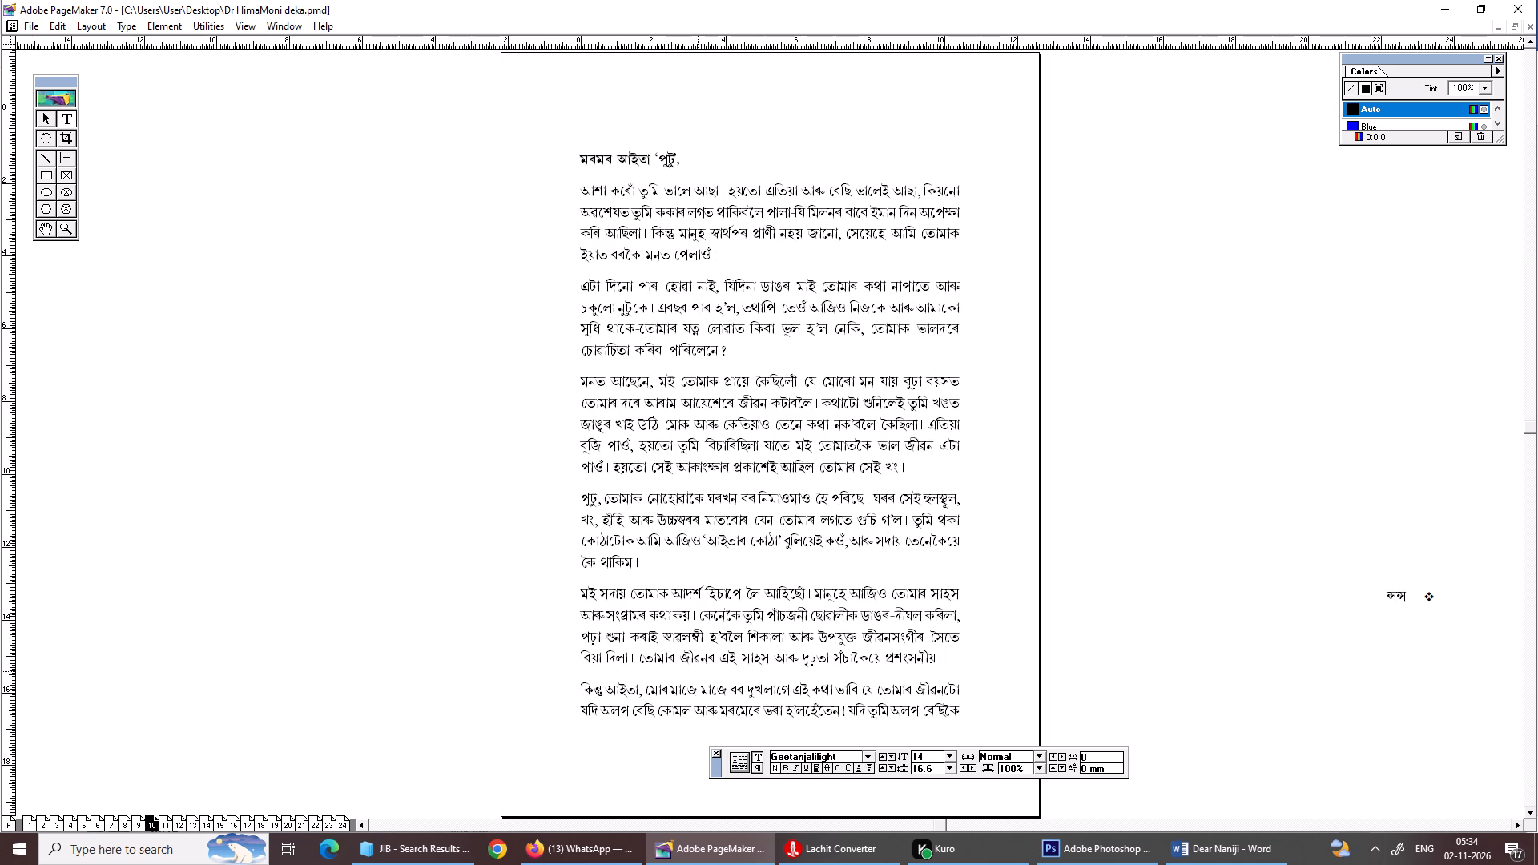
key("ctrl+m")
key("Tab")
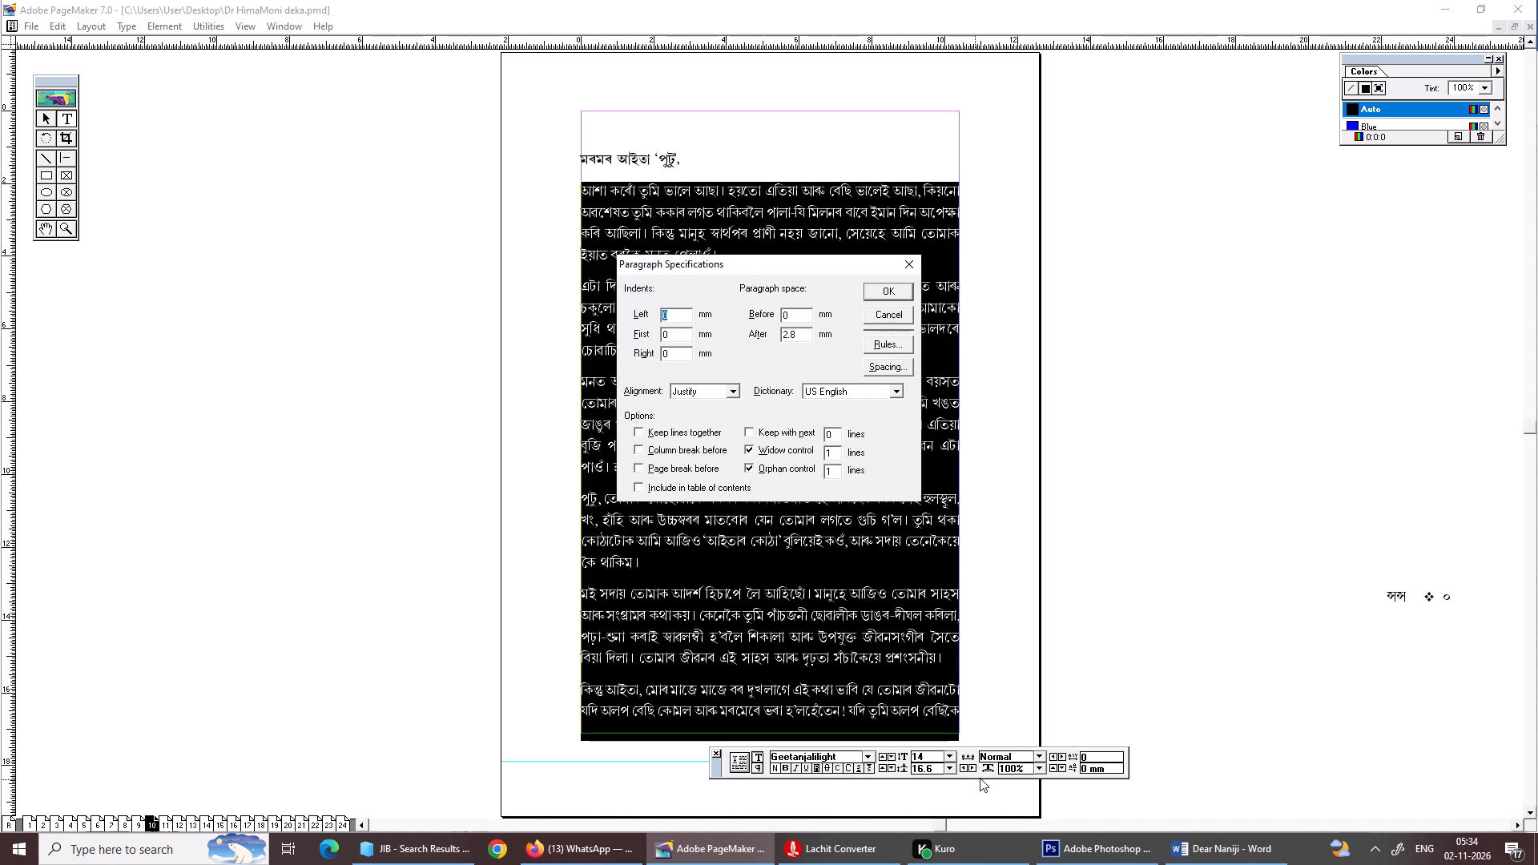
key("8")
key("Tab")
key("Tab")
key("2")
key("Tab")
key("0")
key("Return")
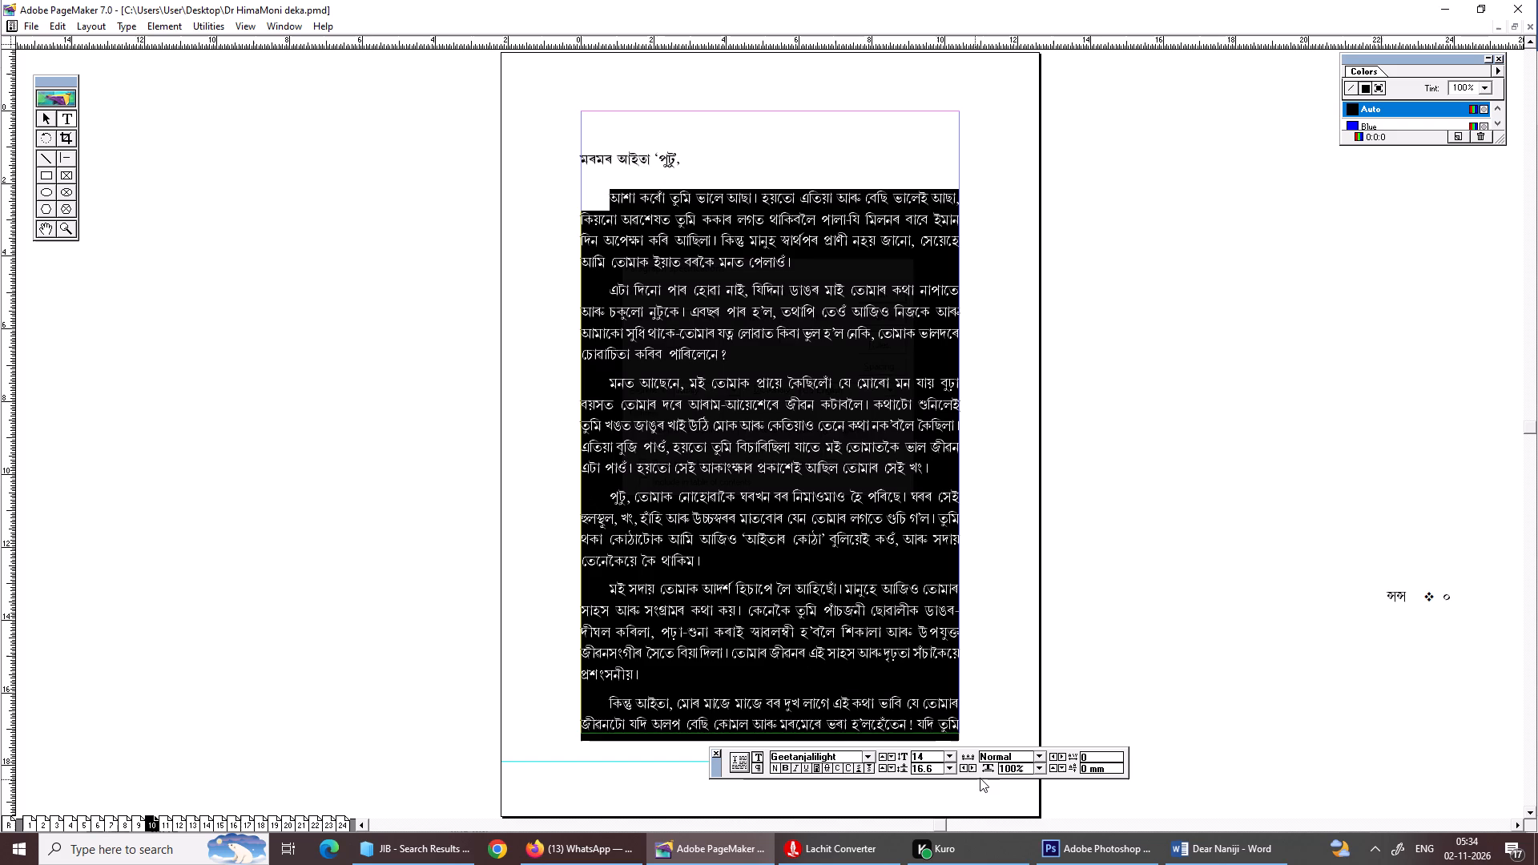
Set the leading of the selected body text to Auto.
left_click(949, 764)
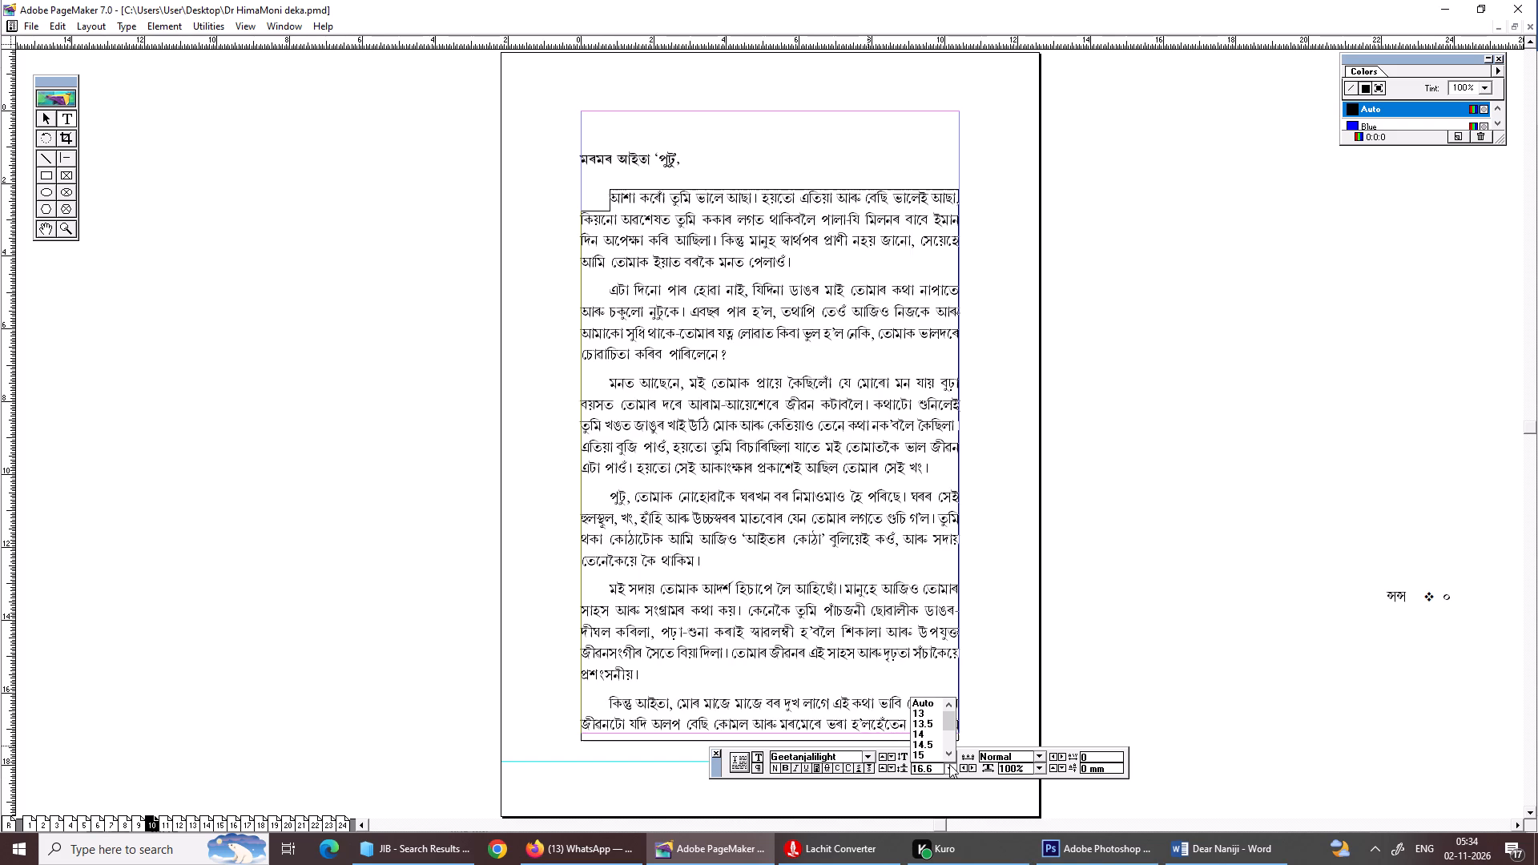
left_click(923, 699)
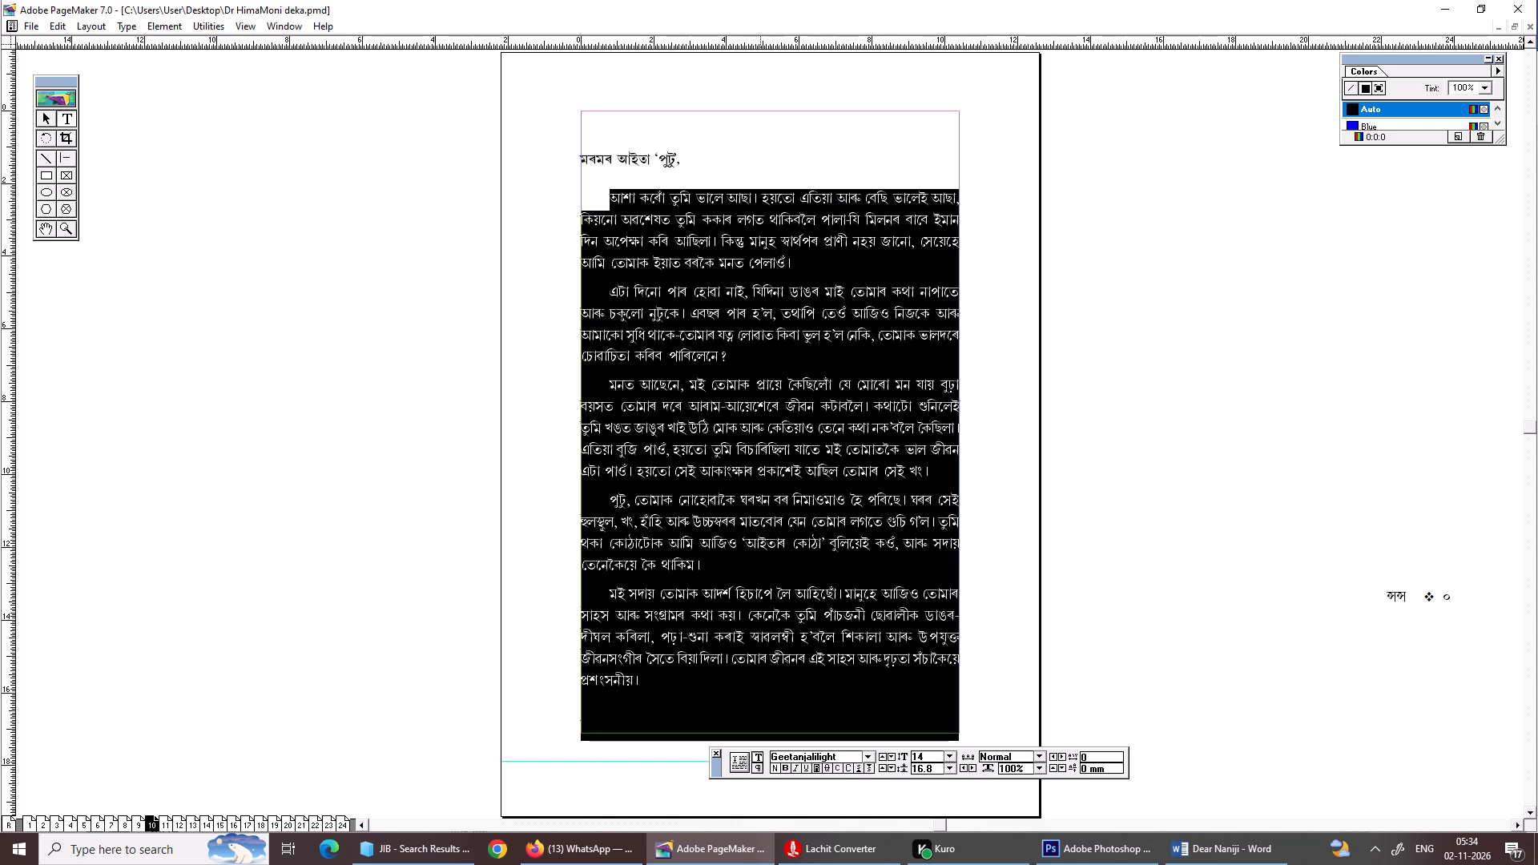
left_click(755, 491)
left_click(703, 699)
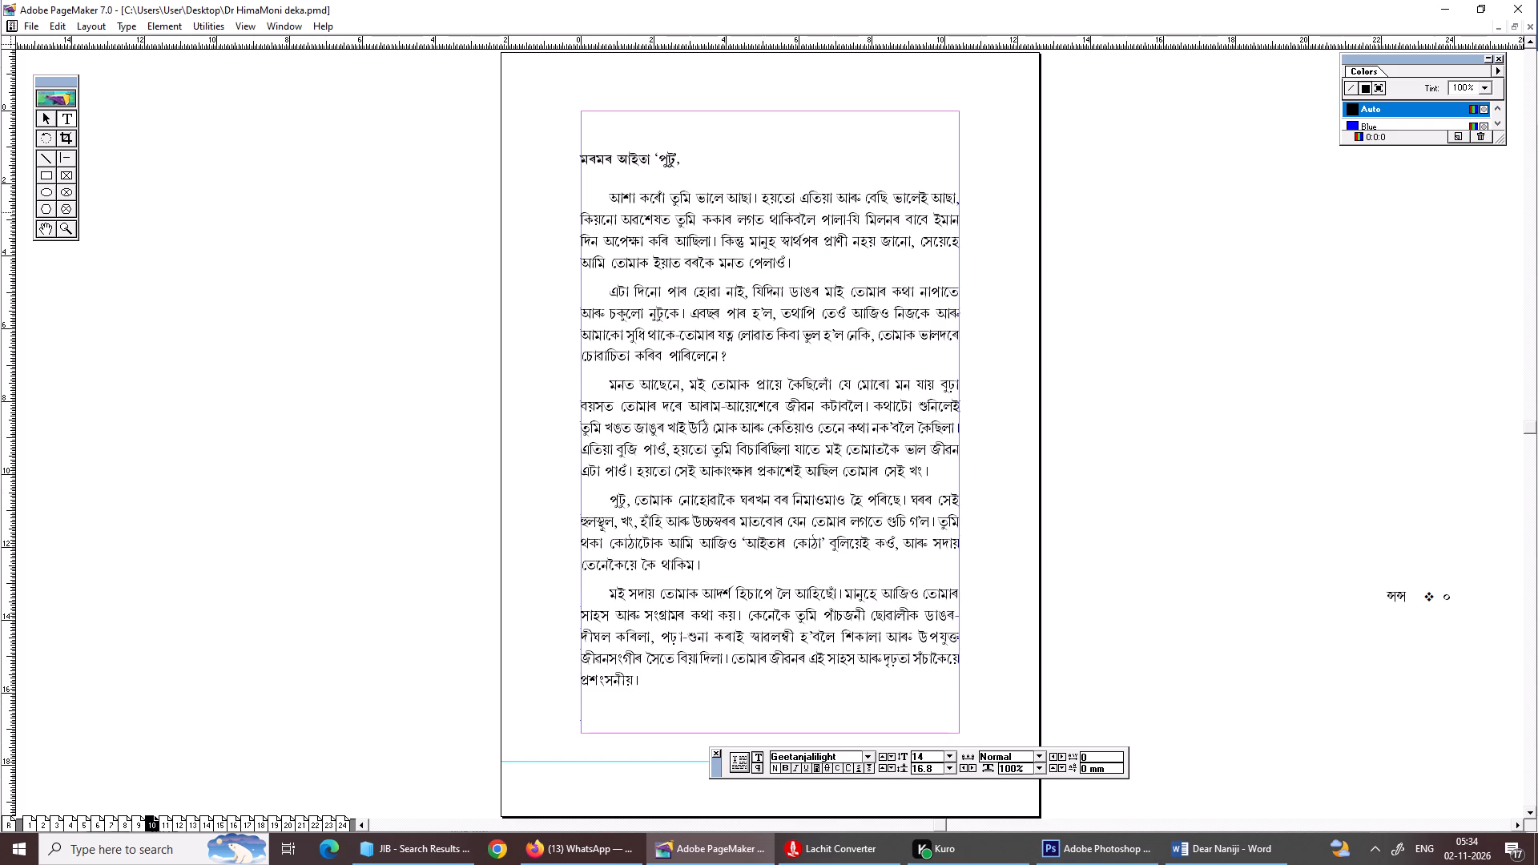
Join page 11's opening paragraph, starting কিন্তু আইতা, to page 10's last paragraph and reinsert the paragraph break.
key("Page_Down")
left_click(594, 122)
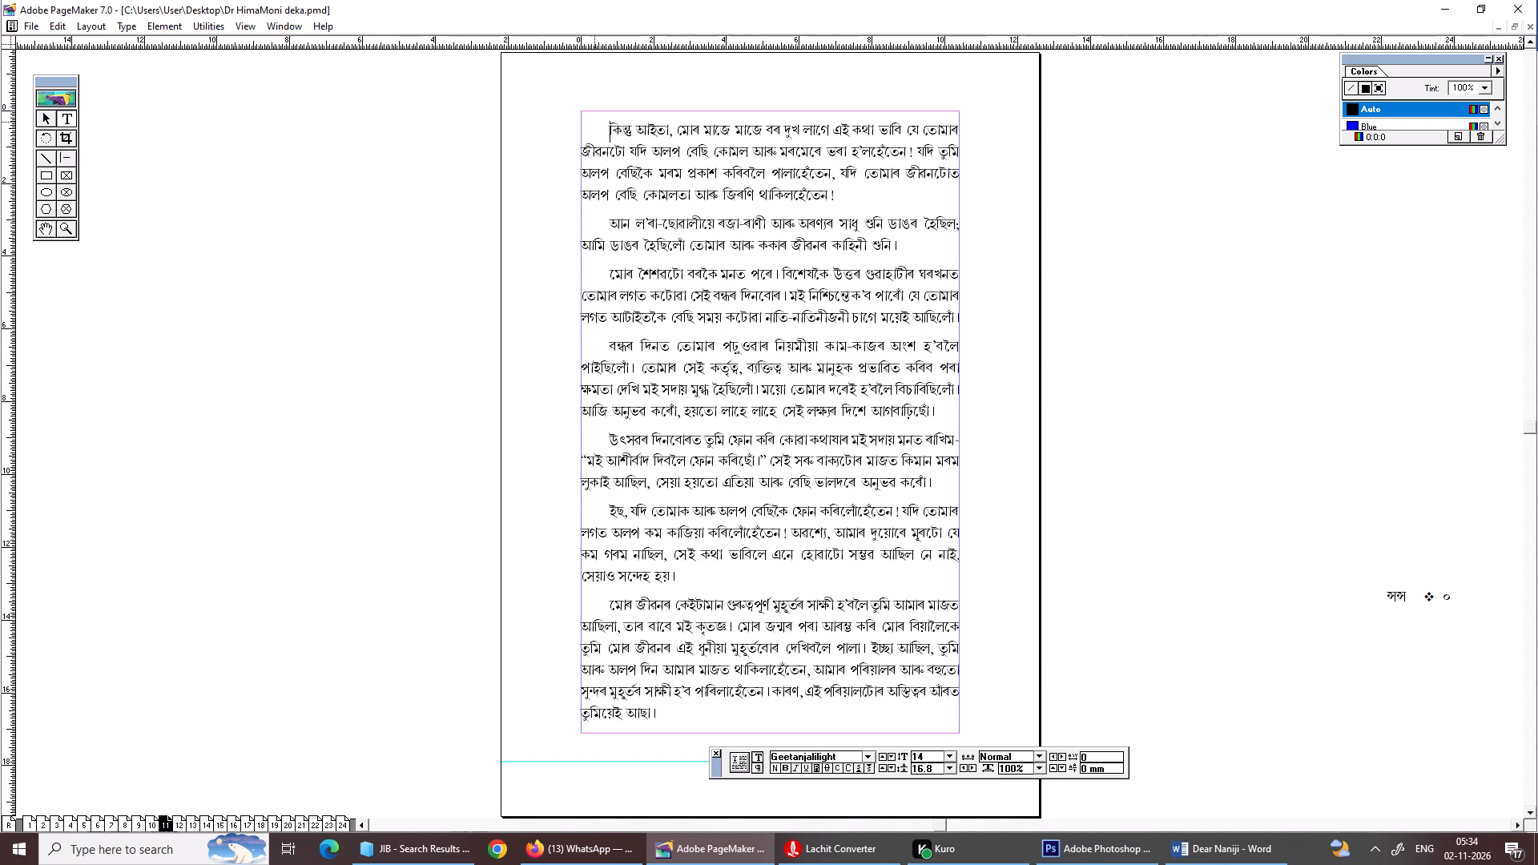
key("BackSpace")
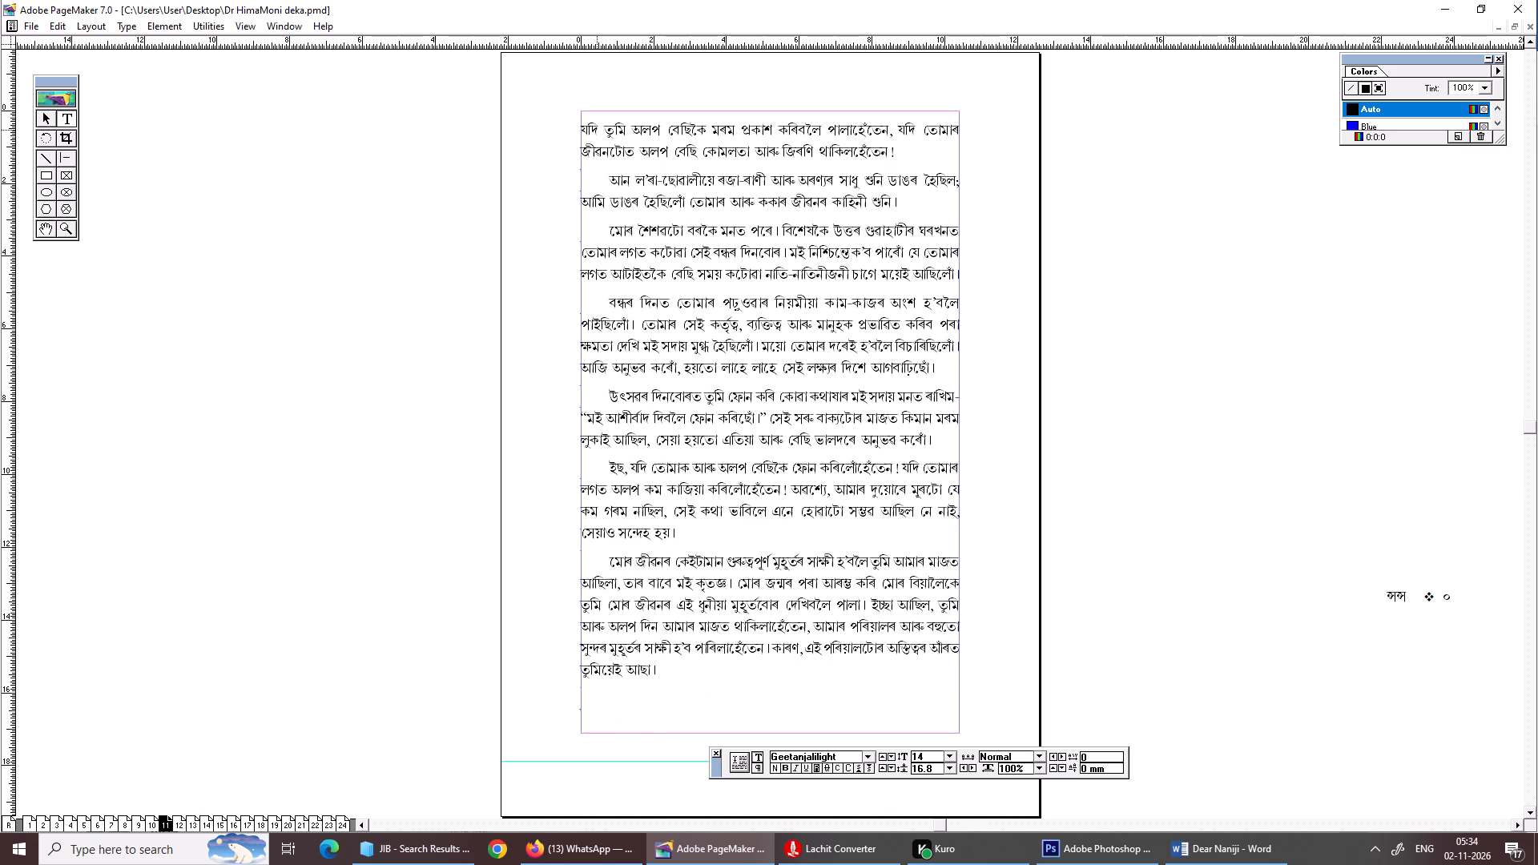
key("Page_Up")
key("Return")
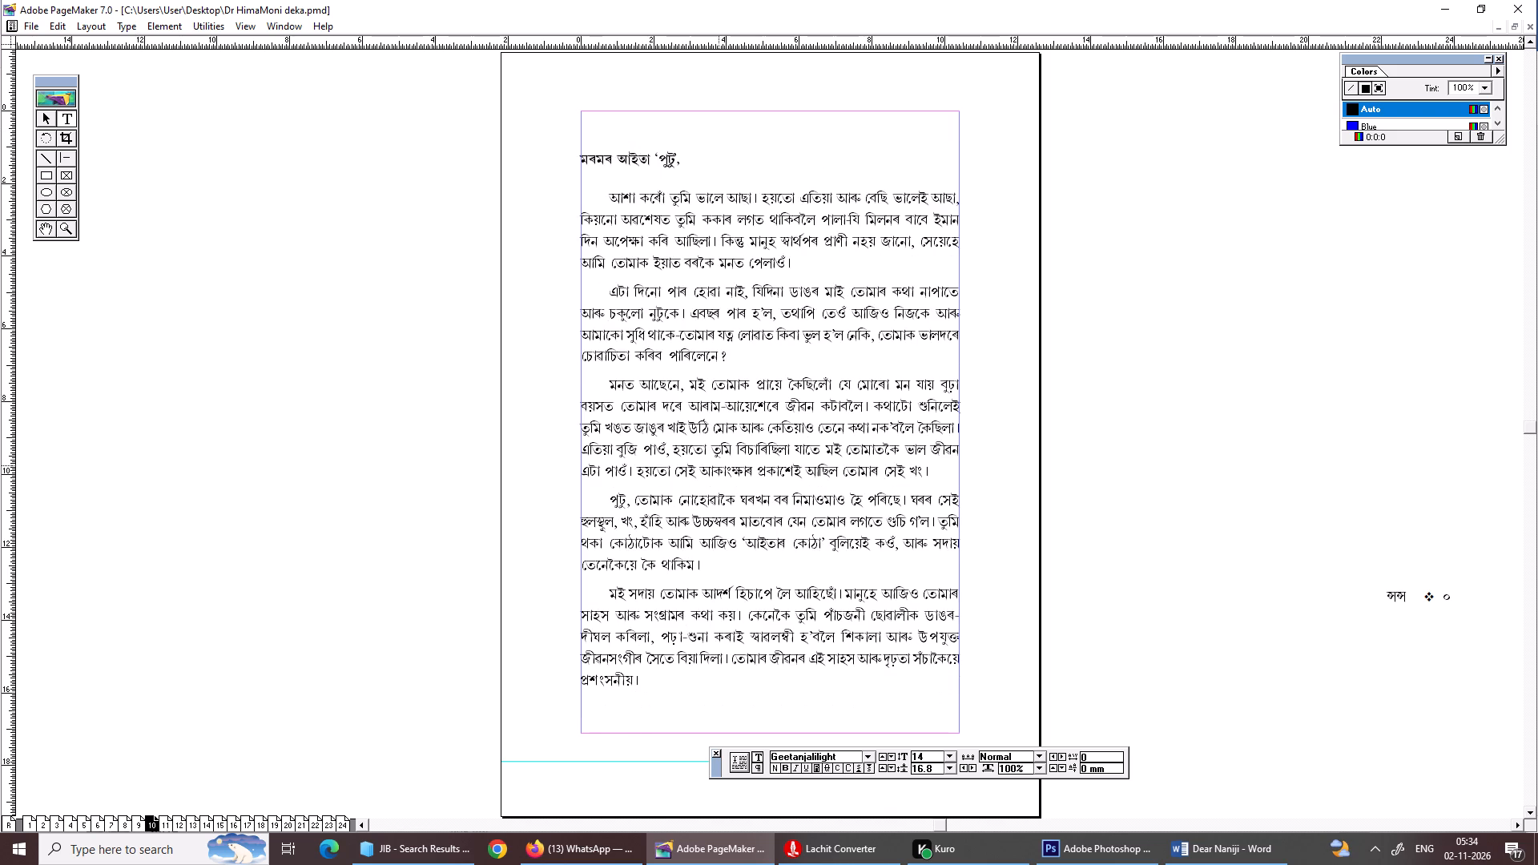
Move page 10's text block down to about Y 9.4 mm, keeping its sides on the margin guides.
left_click(44, 119)
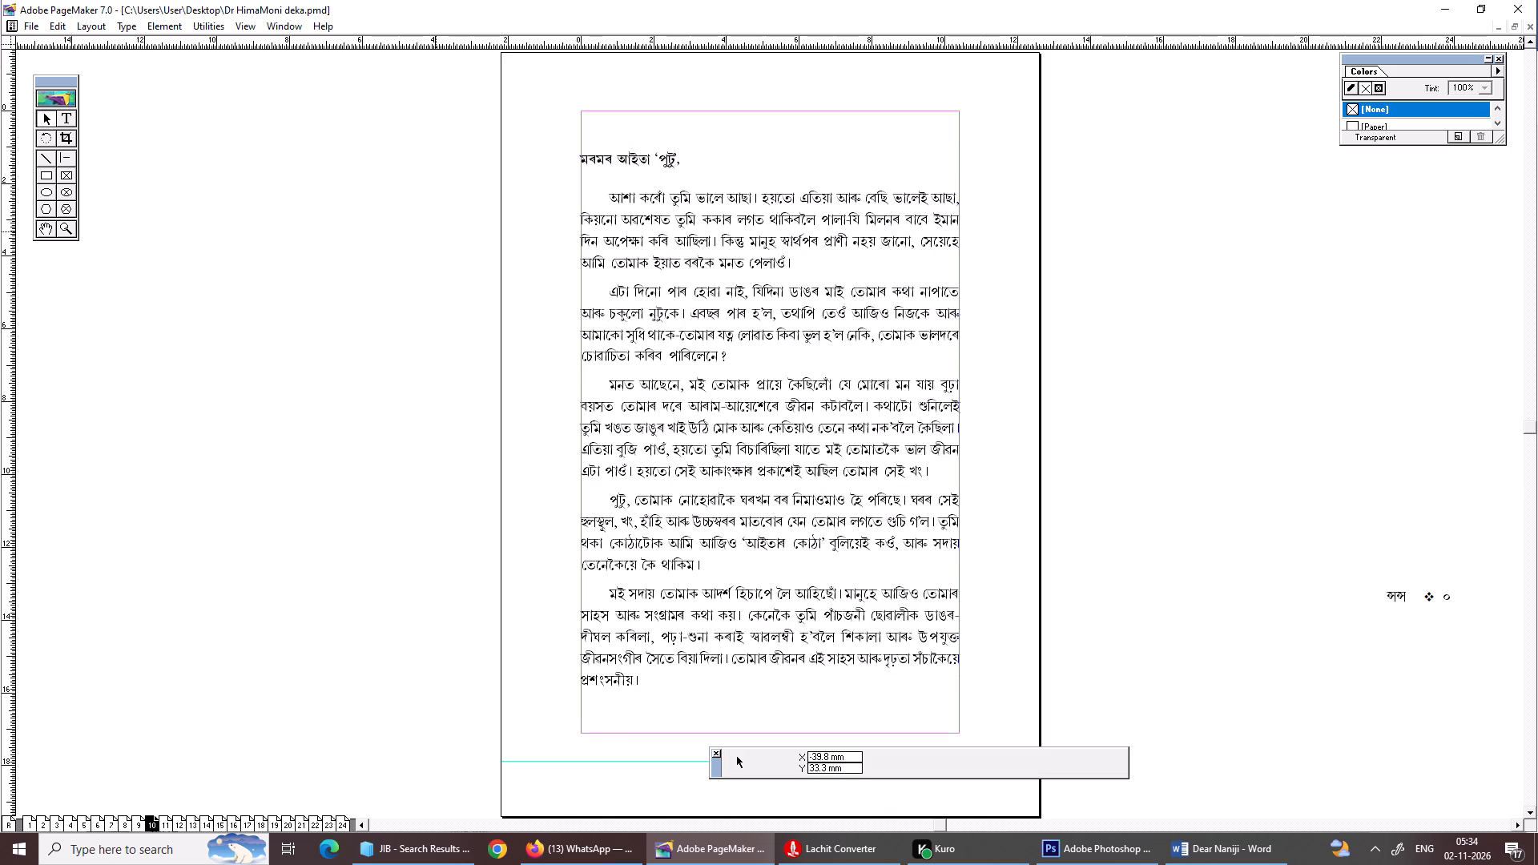
left_click(864, 467)
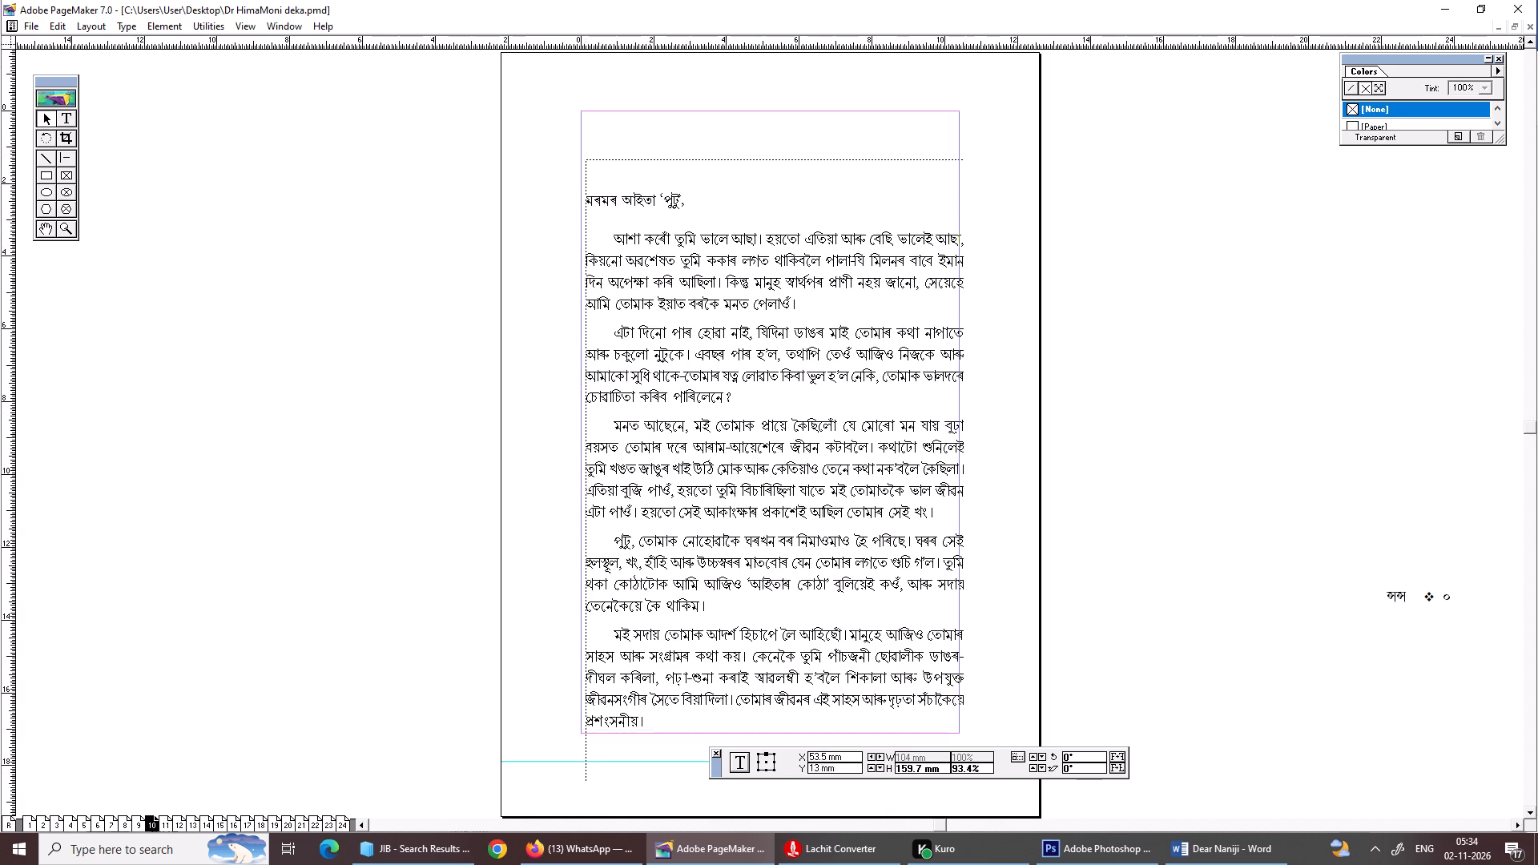
left_click_drag(856, 464, 855, 469)
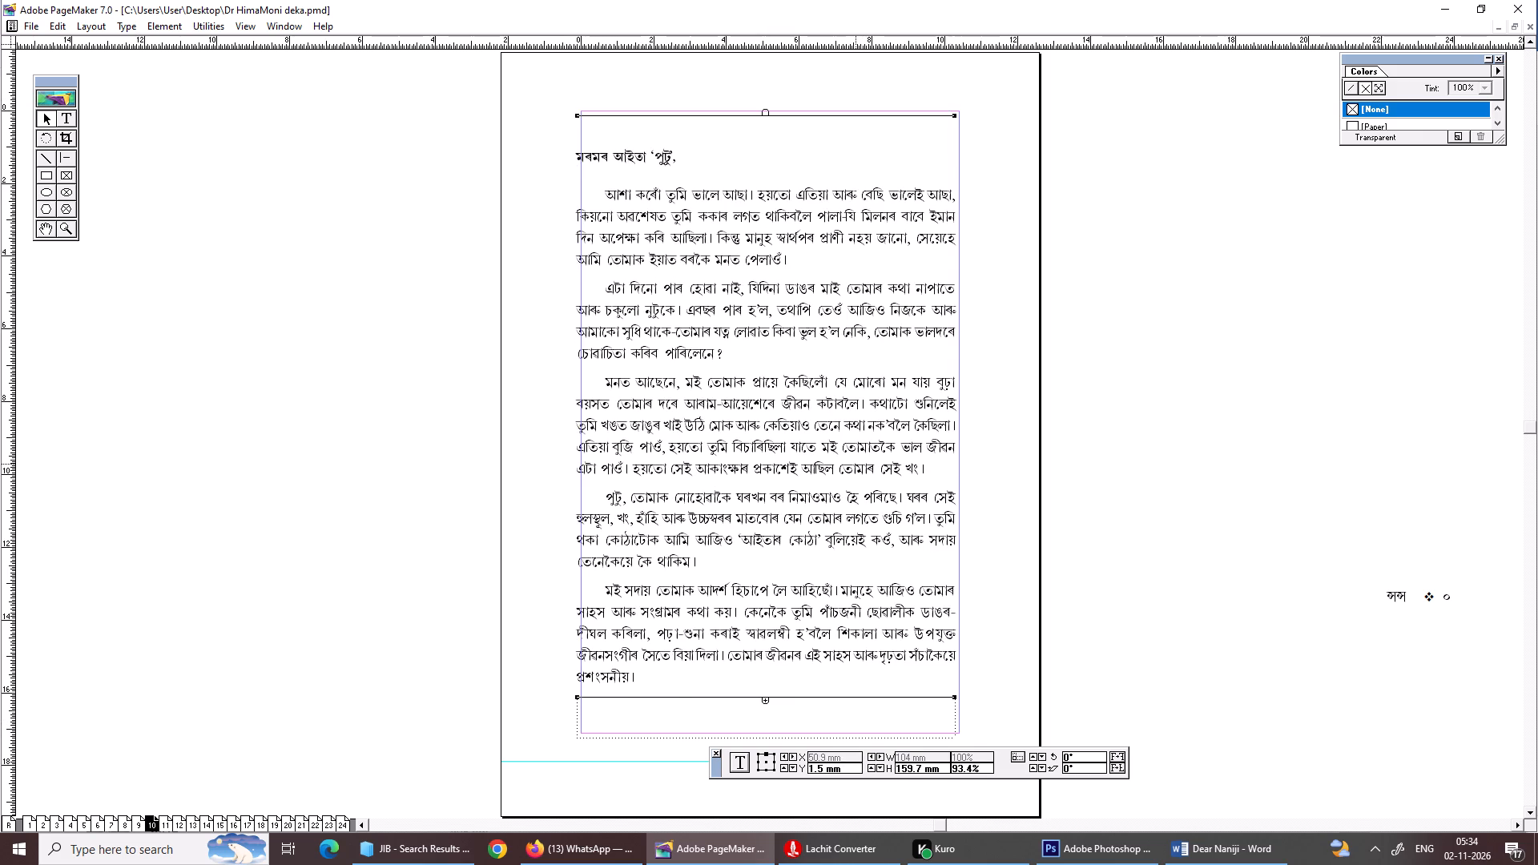
left_click_drag(855, 469, 860, 494)
left_click_drag(860, 493, 860, 484)
left_click(858, 483)
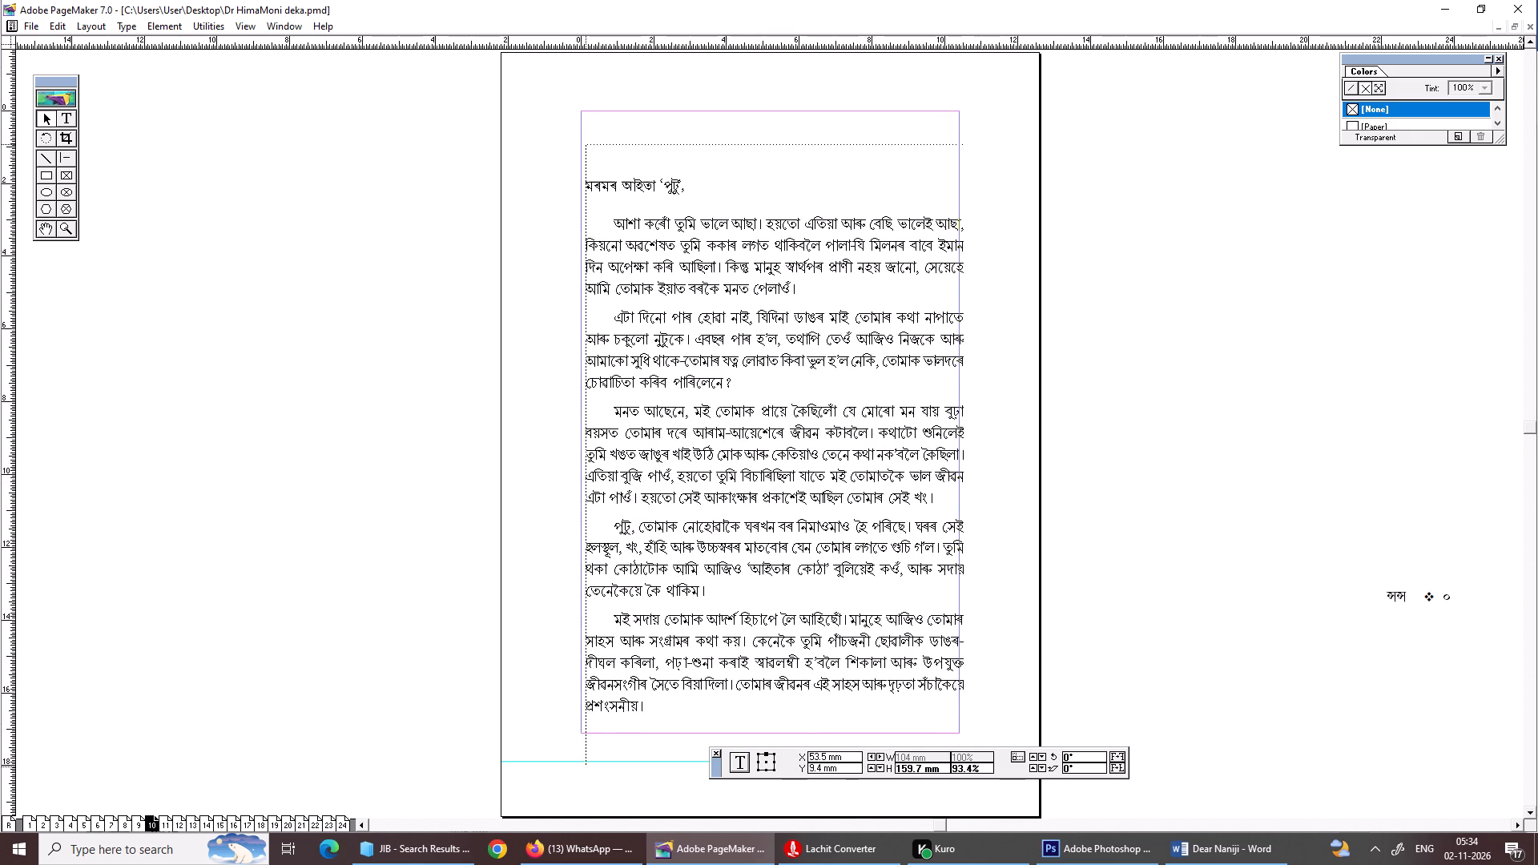
left_click_drag(854, 489, 847, 489)
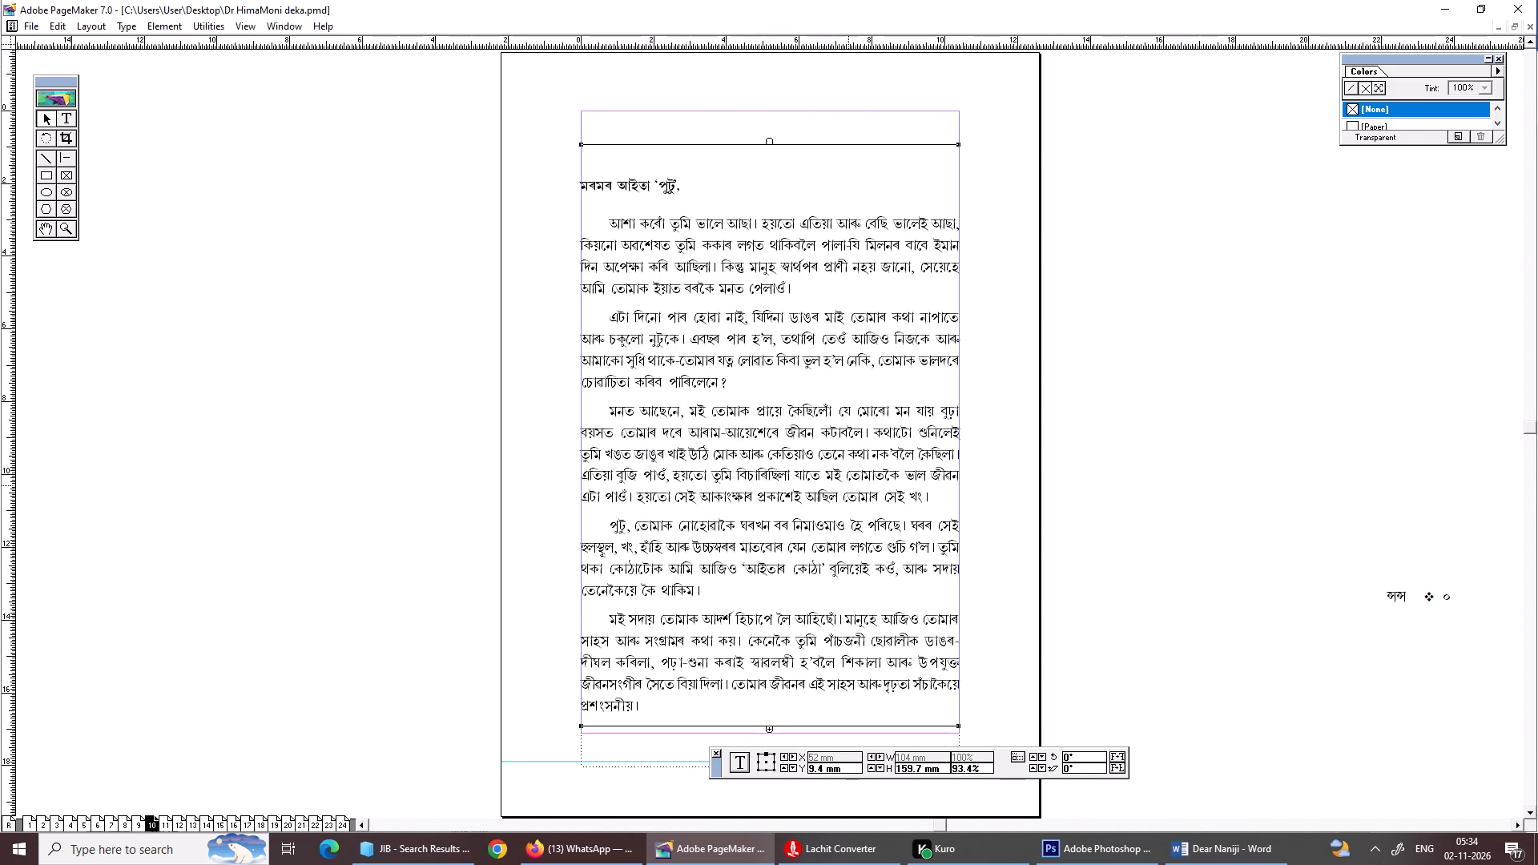
Retype the কু of the word চকুলো in page 10's second body paragraph and save the publication.
key("ctrl+2")
left_click_drag(580, 307, 509, 585, "alt")
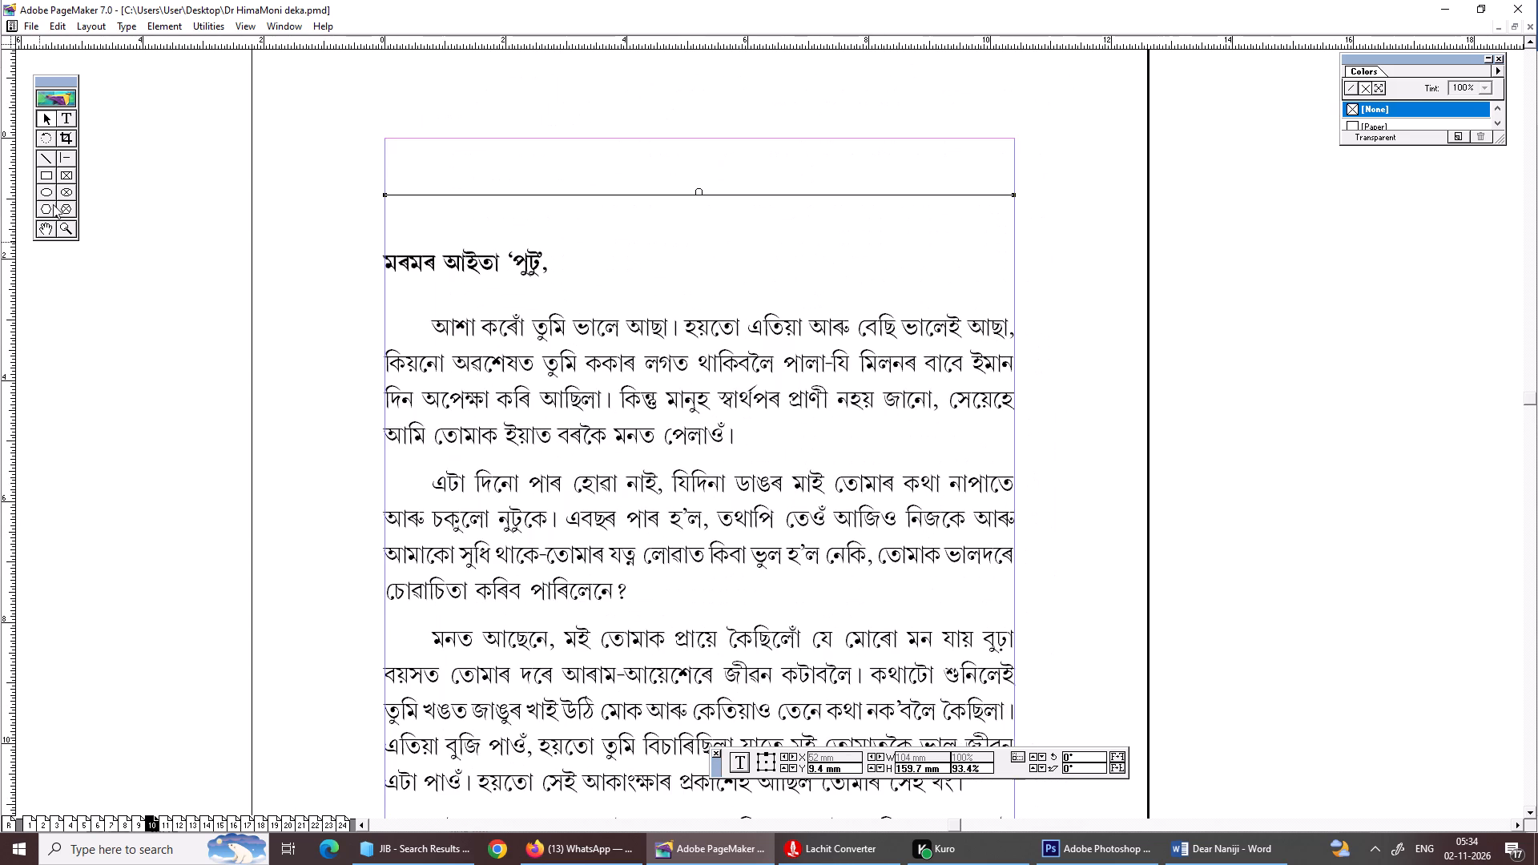
left_click(66, 119)
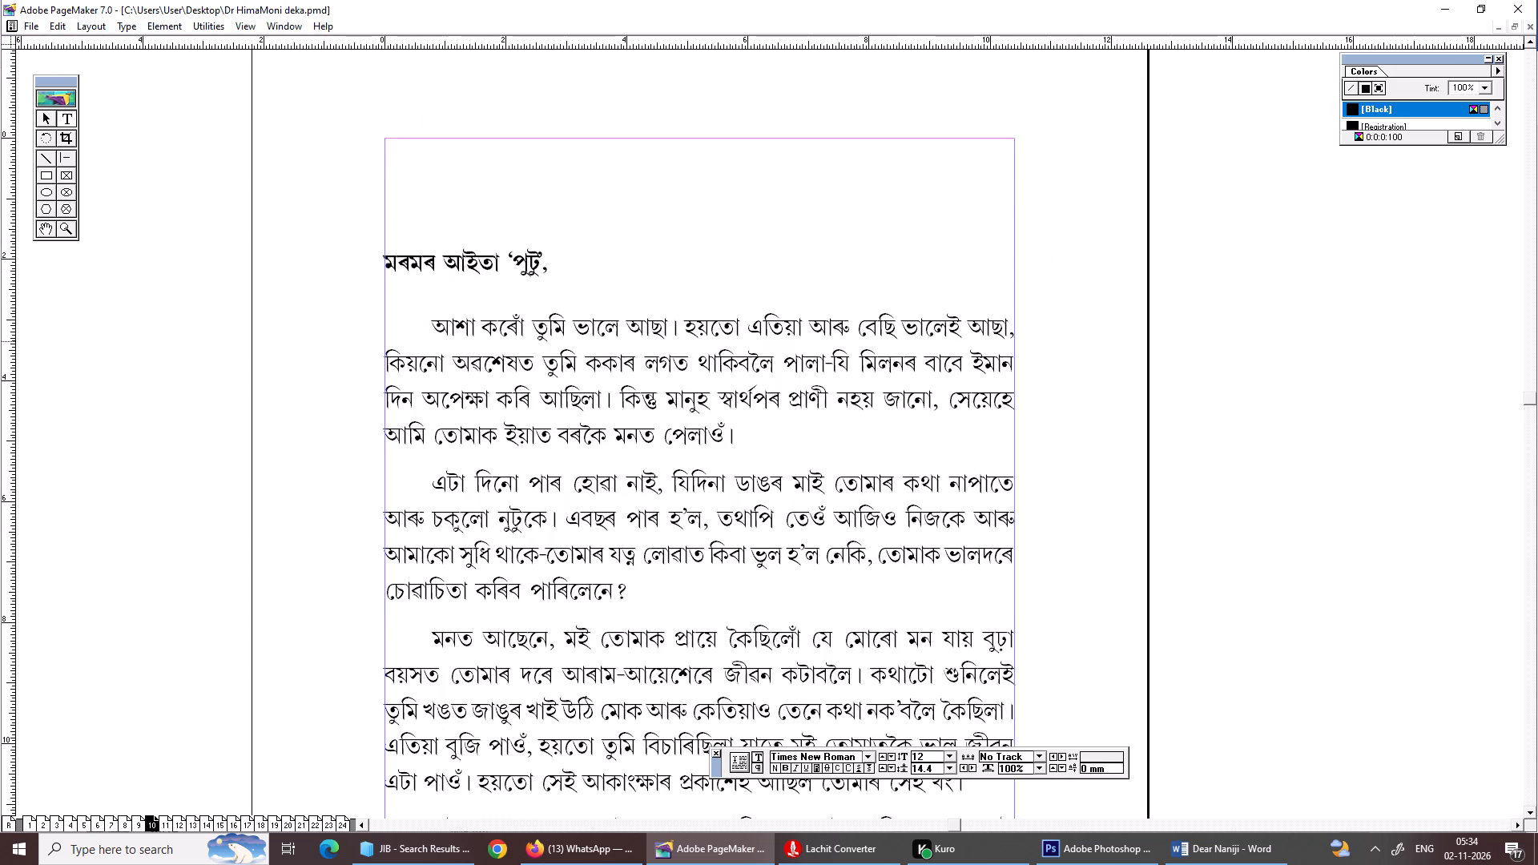
left_click_drag(440, 341, 302, 330)
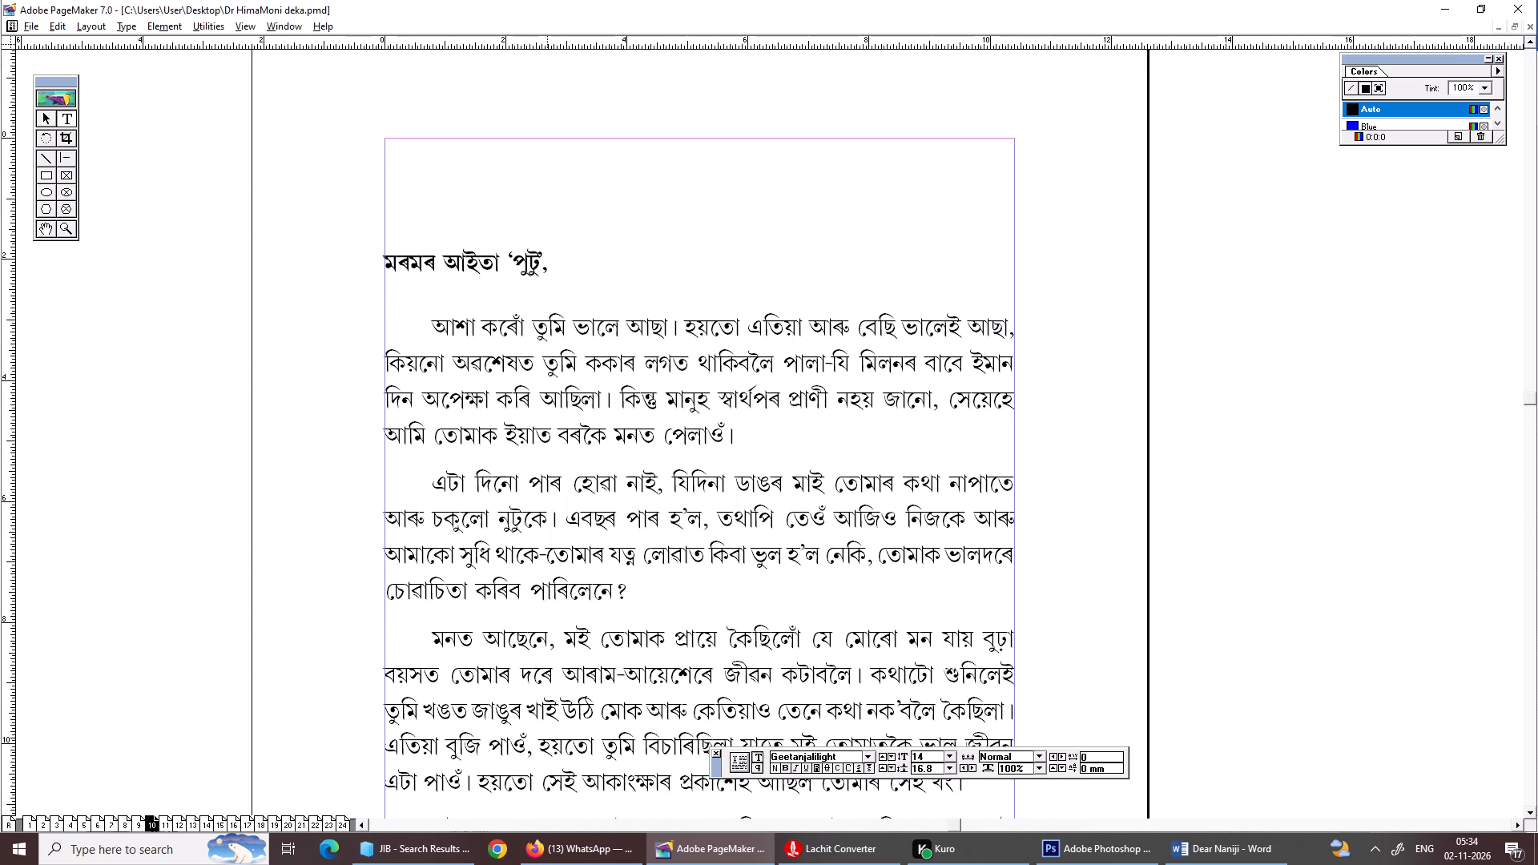
left_click_drag(544, 510, 544, 362, "alt")
left_click(465, 376)
left_click(461, 376)
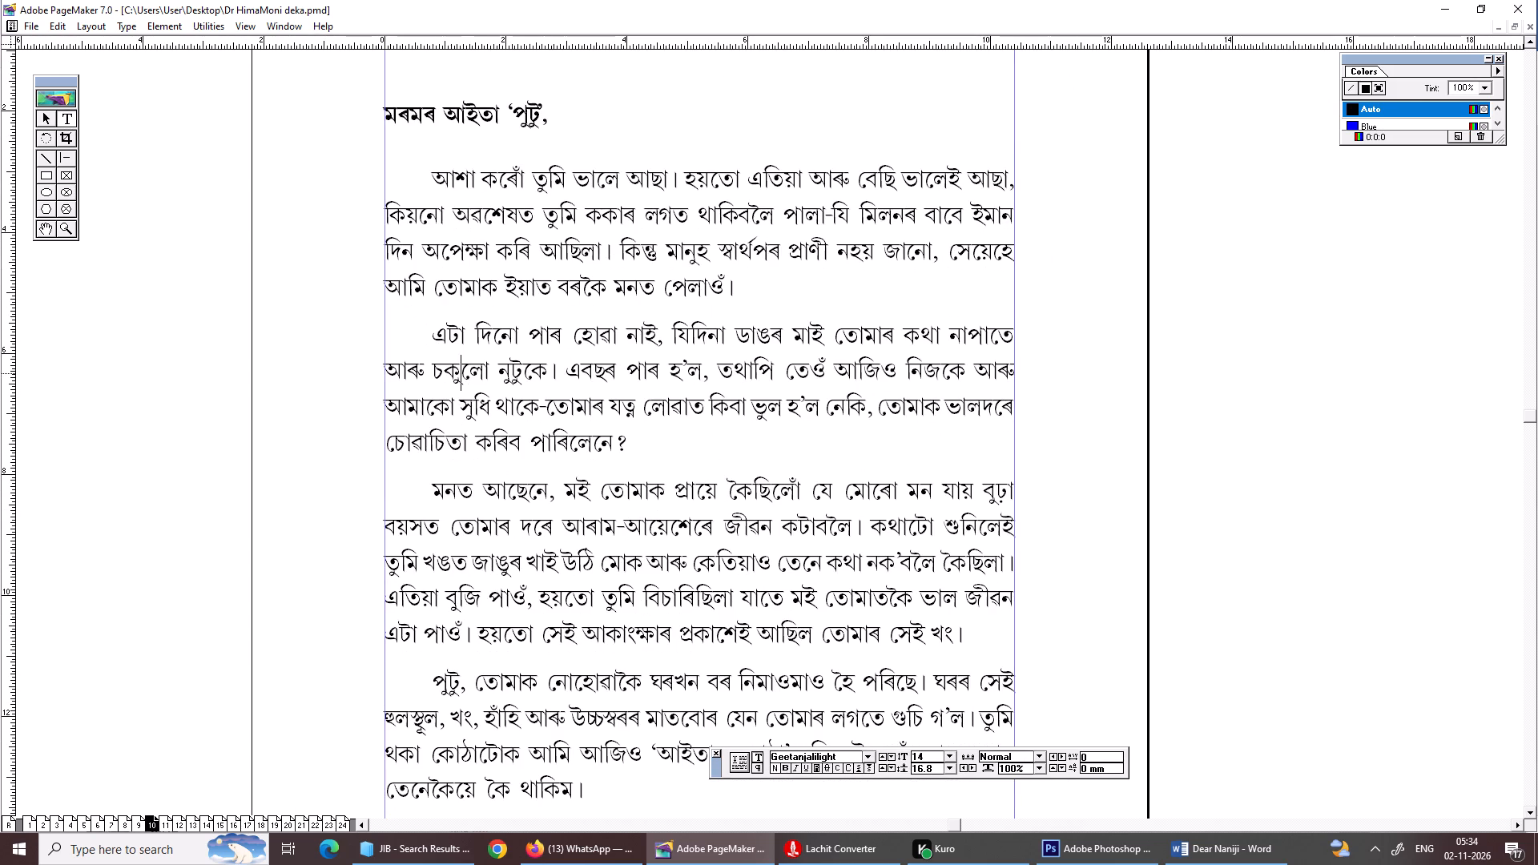
key("BackSpace")
key("BackSpace")
key("Right")
key("BackSpace")
key("ctrl+v")
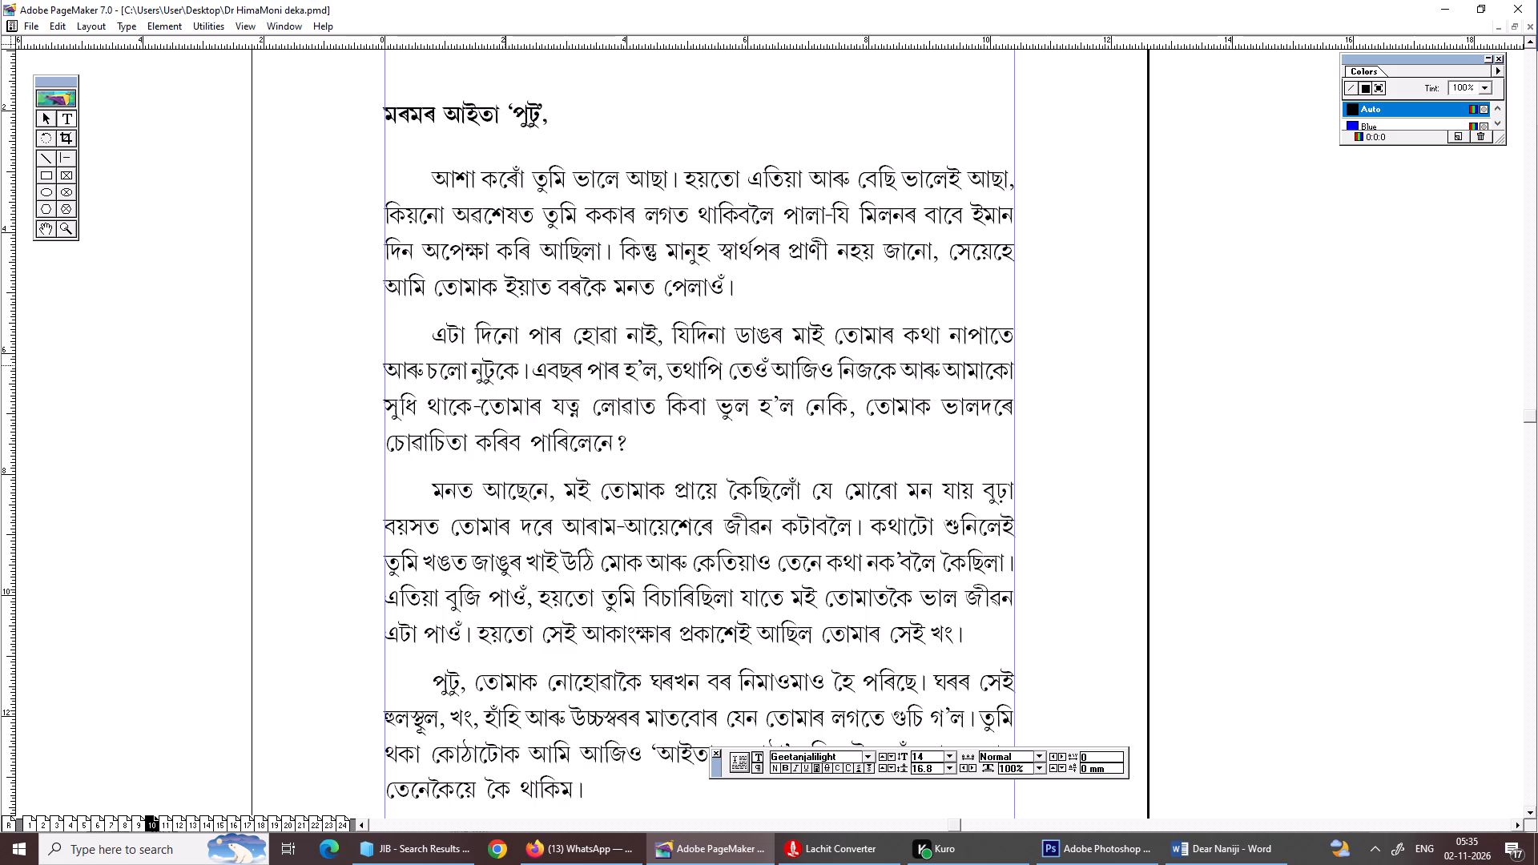
key("ctrl+z")
key("BackSpace")
key("BackSpace")
key("semicolon")
type("kg")
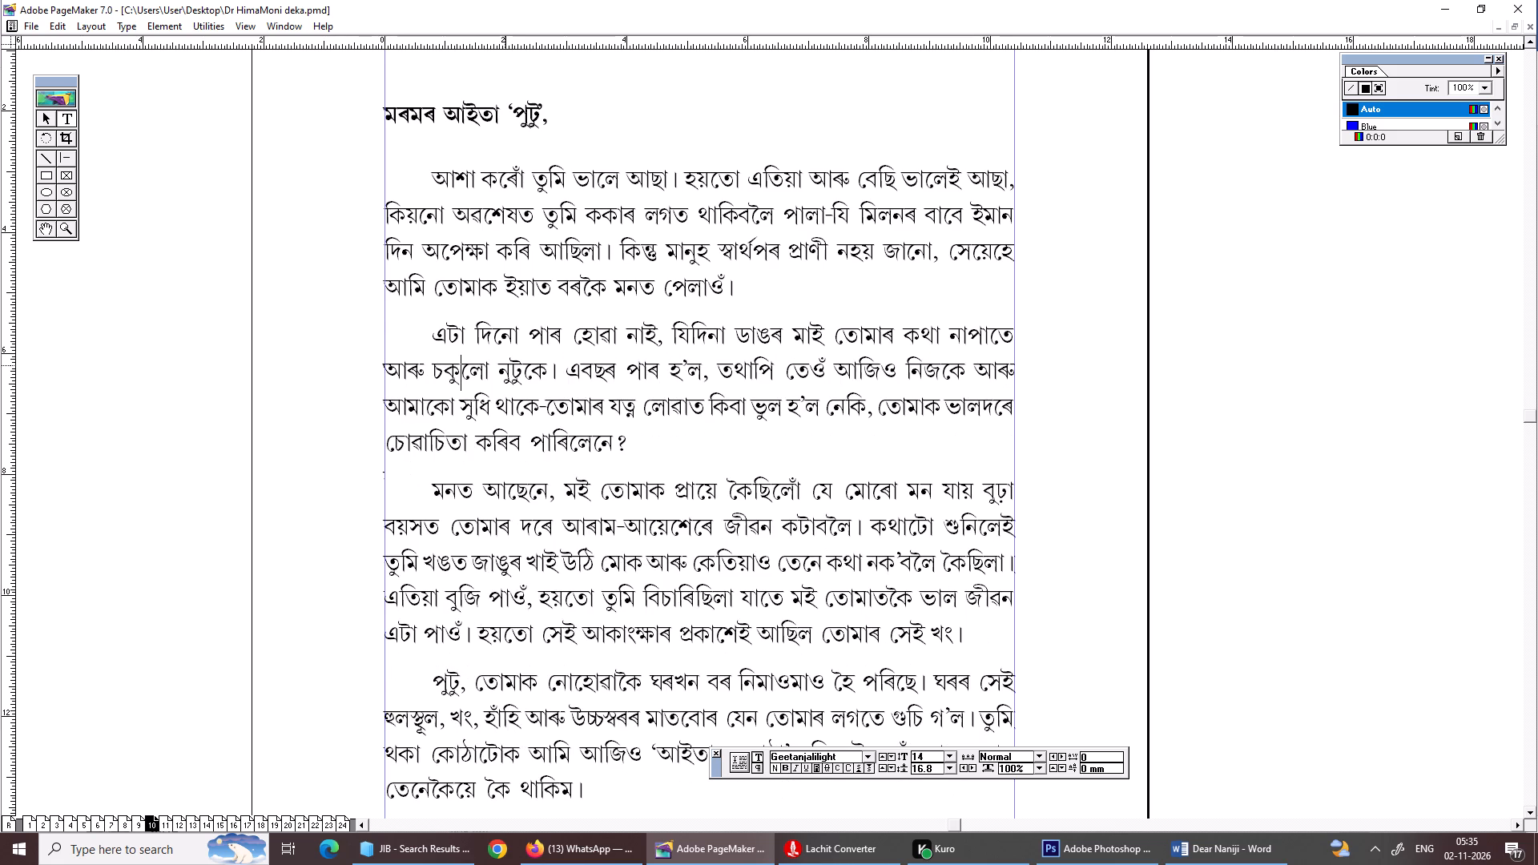
key("ctrl+s")
Copy the কু of চকুলো in page 10's second body paragraph and save the publication.
left_click_drag(444, 367, 462, 383)
key("ctrl+c")
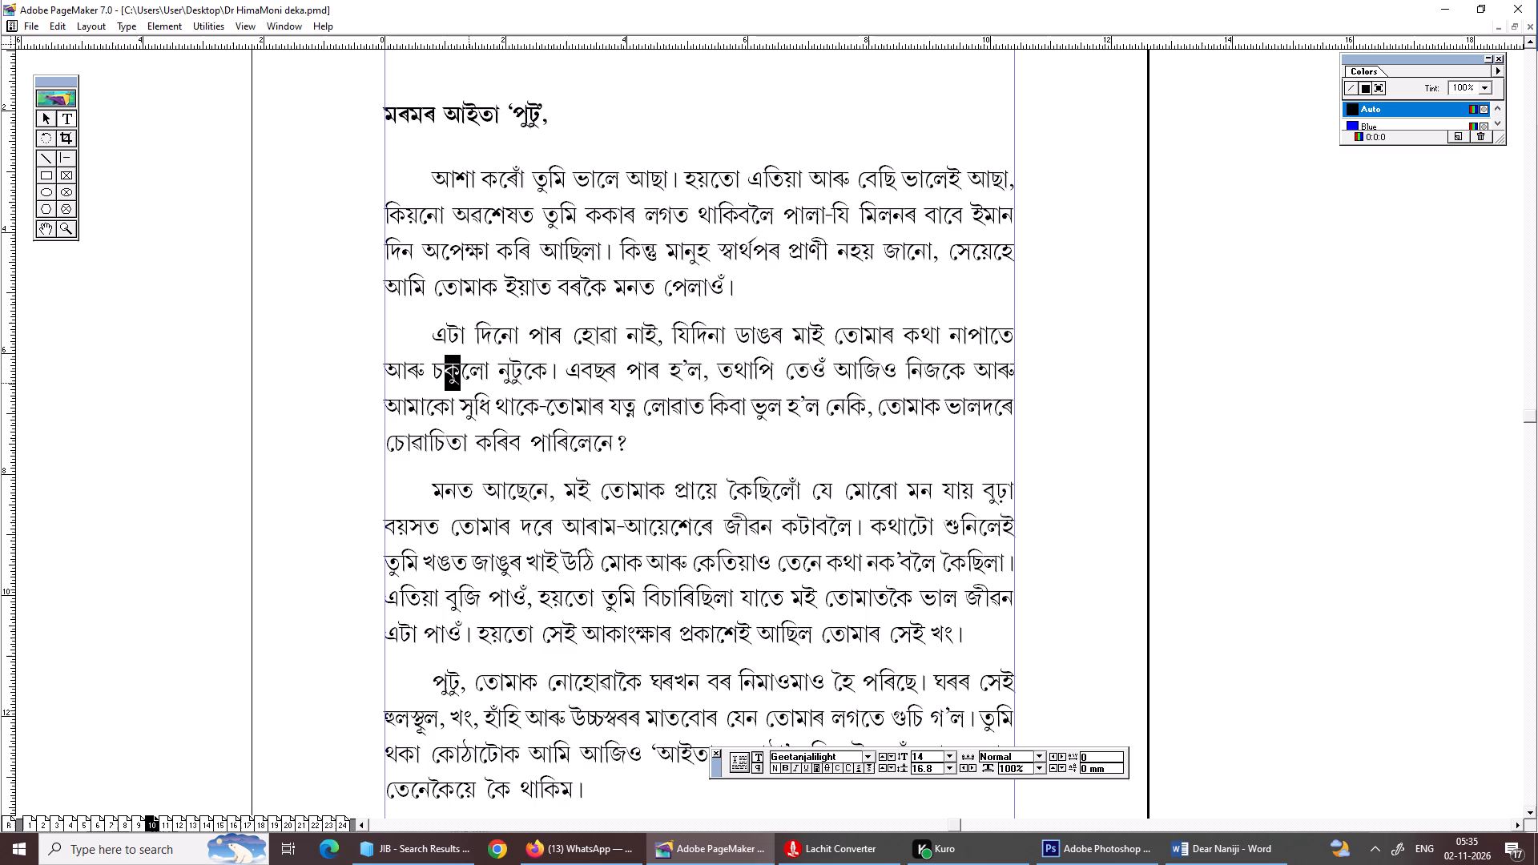
left_click_drag(634, 502, 640, 412, "alt")
left_click_drag(630, 460, 614, 364, "alt")
left_click_drag(461, 369, 453, 308, "alt")
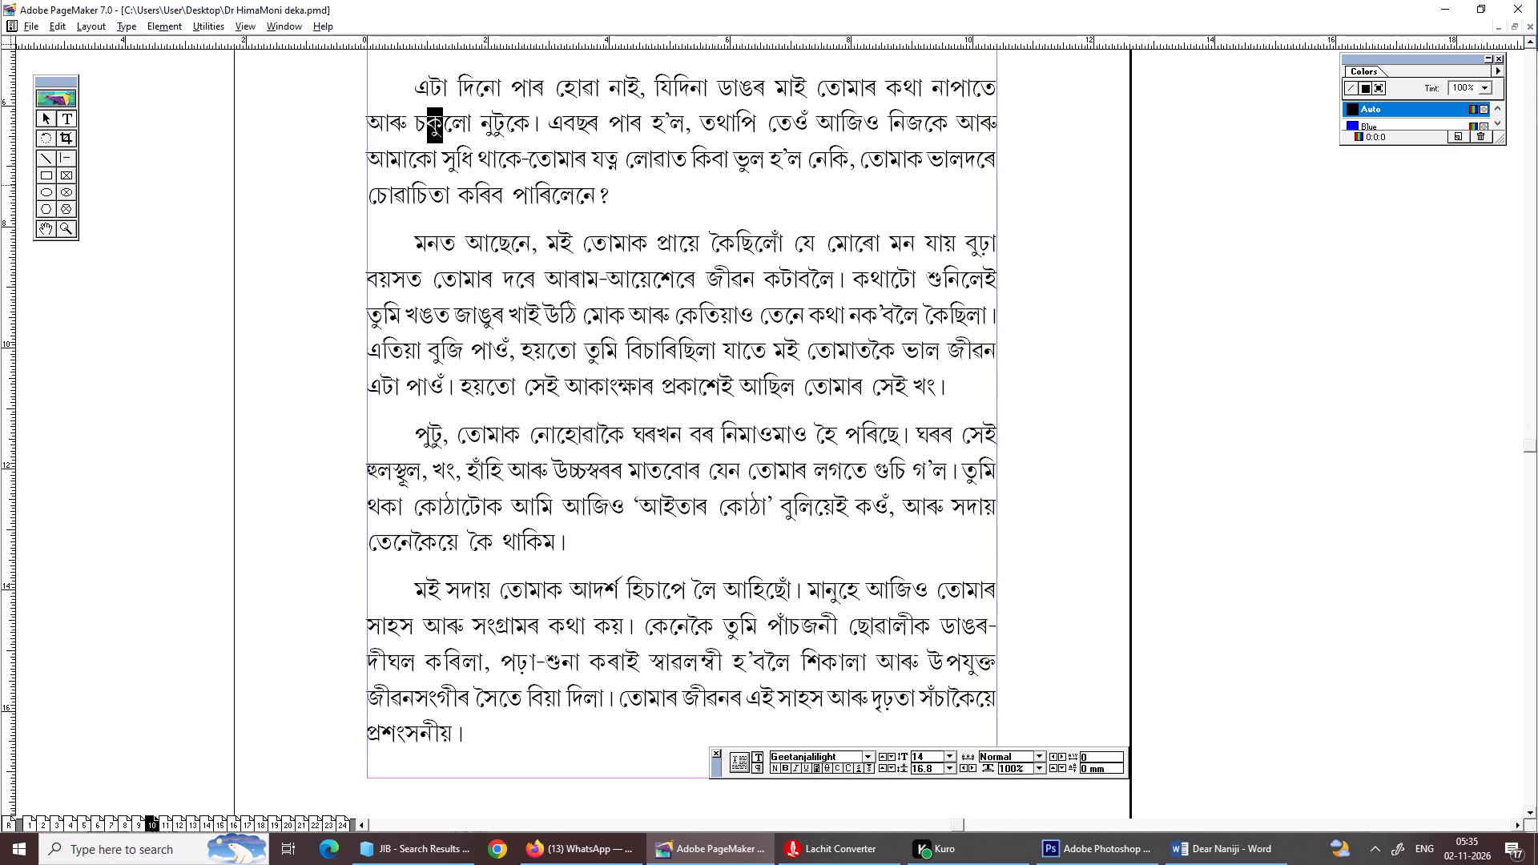
key("ctrl+s")
Replace the opening ে sign of ছোৱালীয়ে in page 11's second paragraph with its word-initial form and save.
left_click_drag(533, 377, 534, 336, "alt")
left_click_drag(678, 411, 686, 364, "alt")
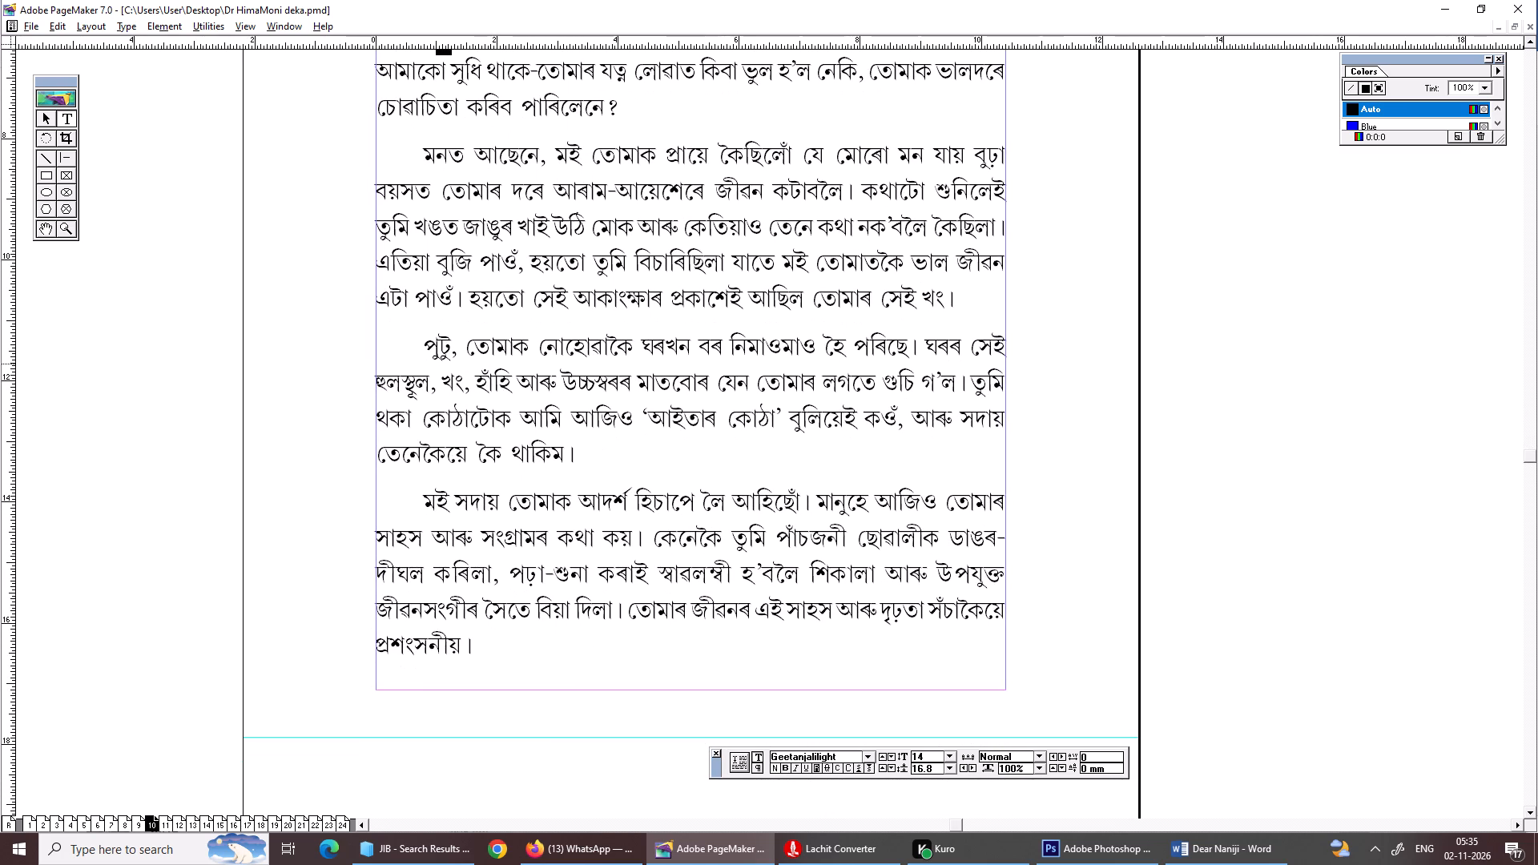
left_click(405, 497)
key("ctrl+0")
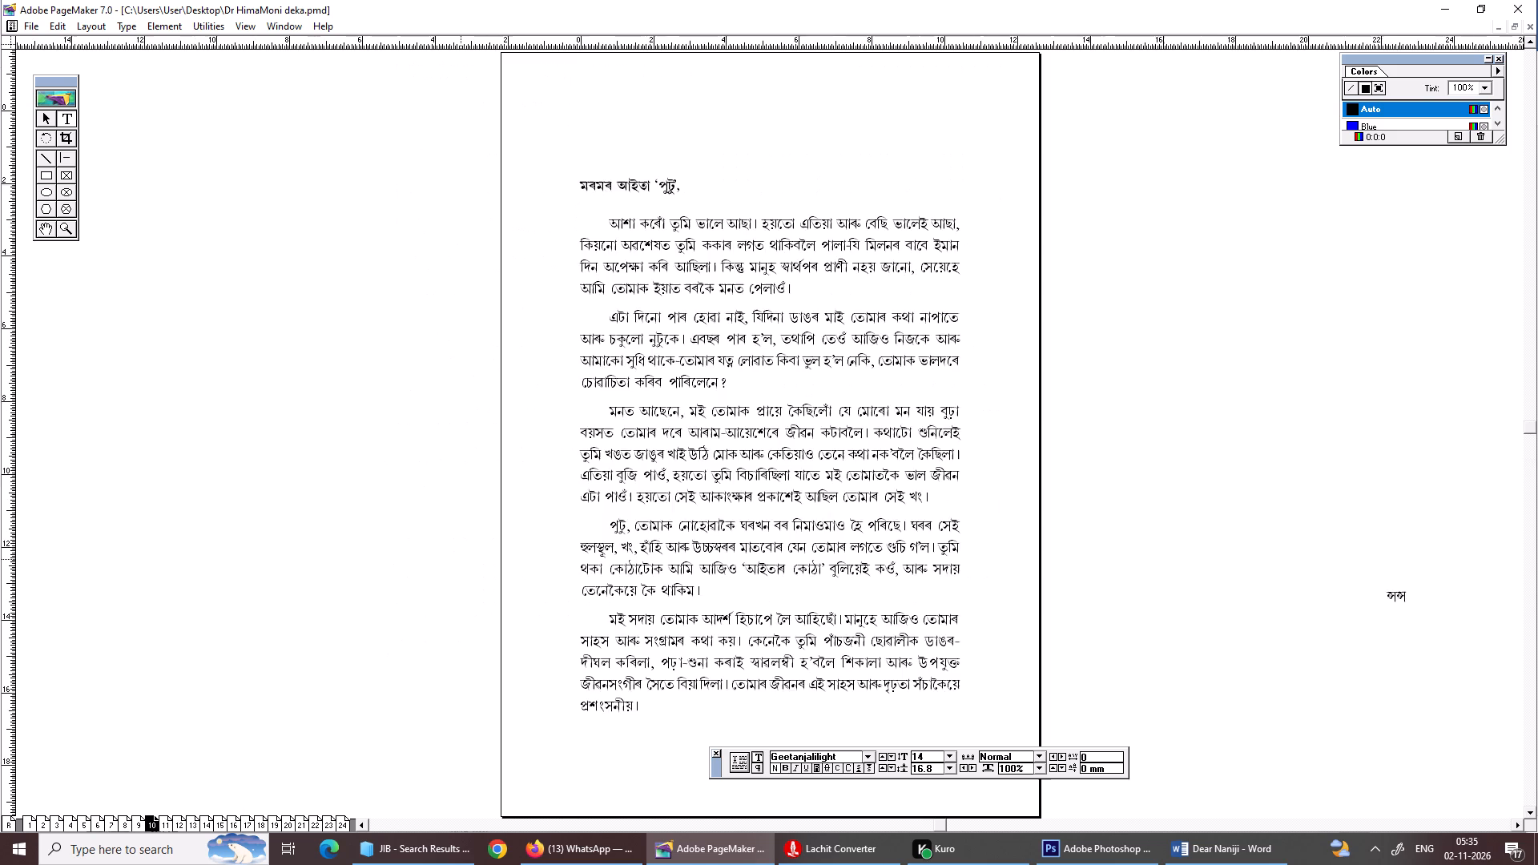
key("Page_Down")
key("ctrl+2")
left_click_drag(467, 333, 302, 860, "alt")
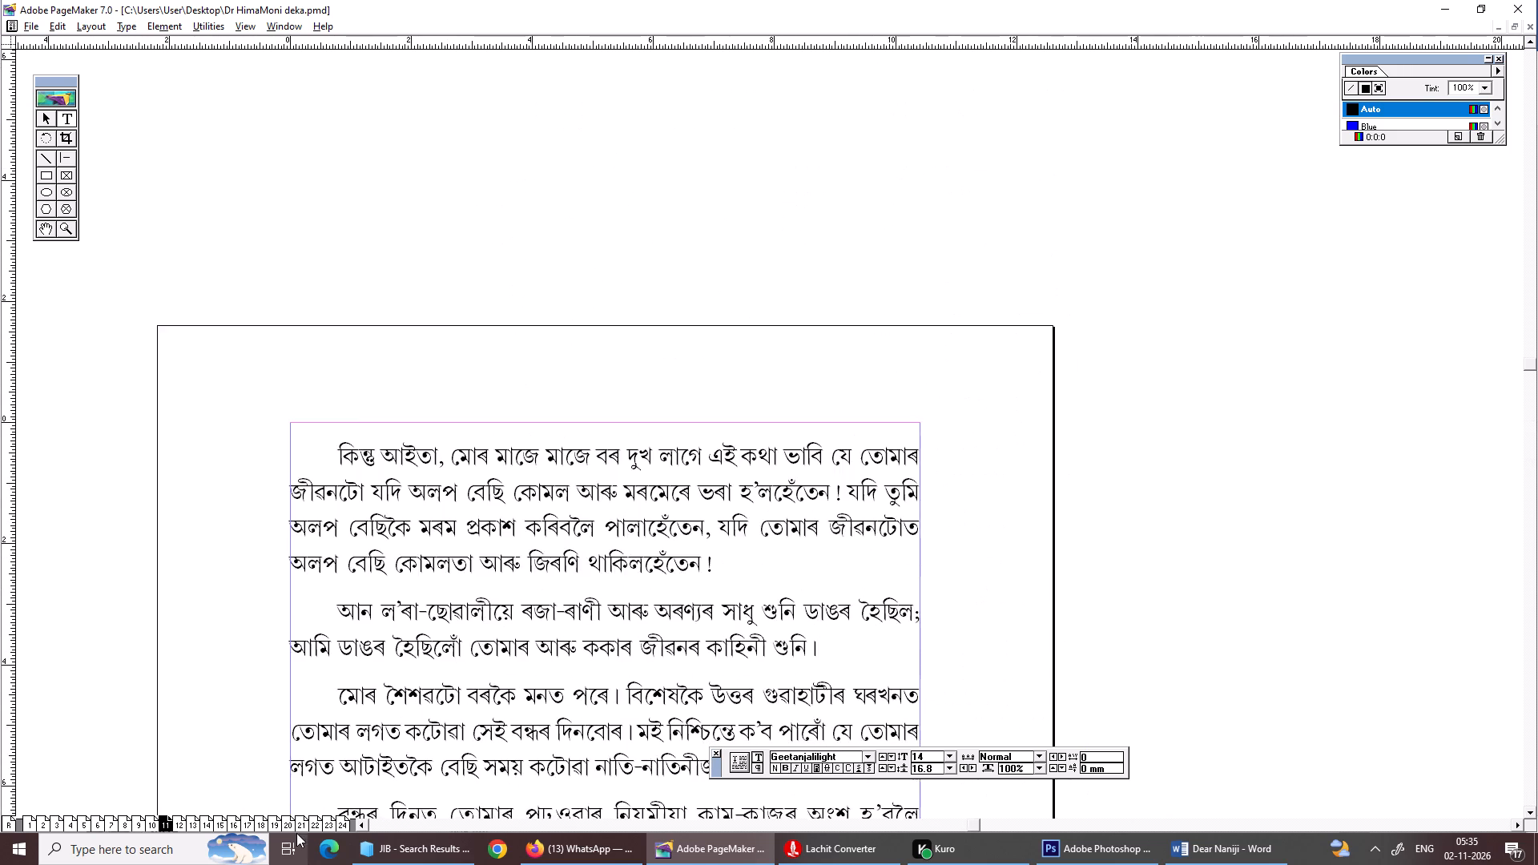
left_click_drag(336, 646, 372, 412, "alt")
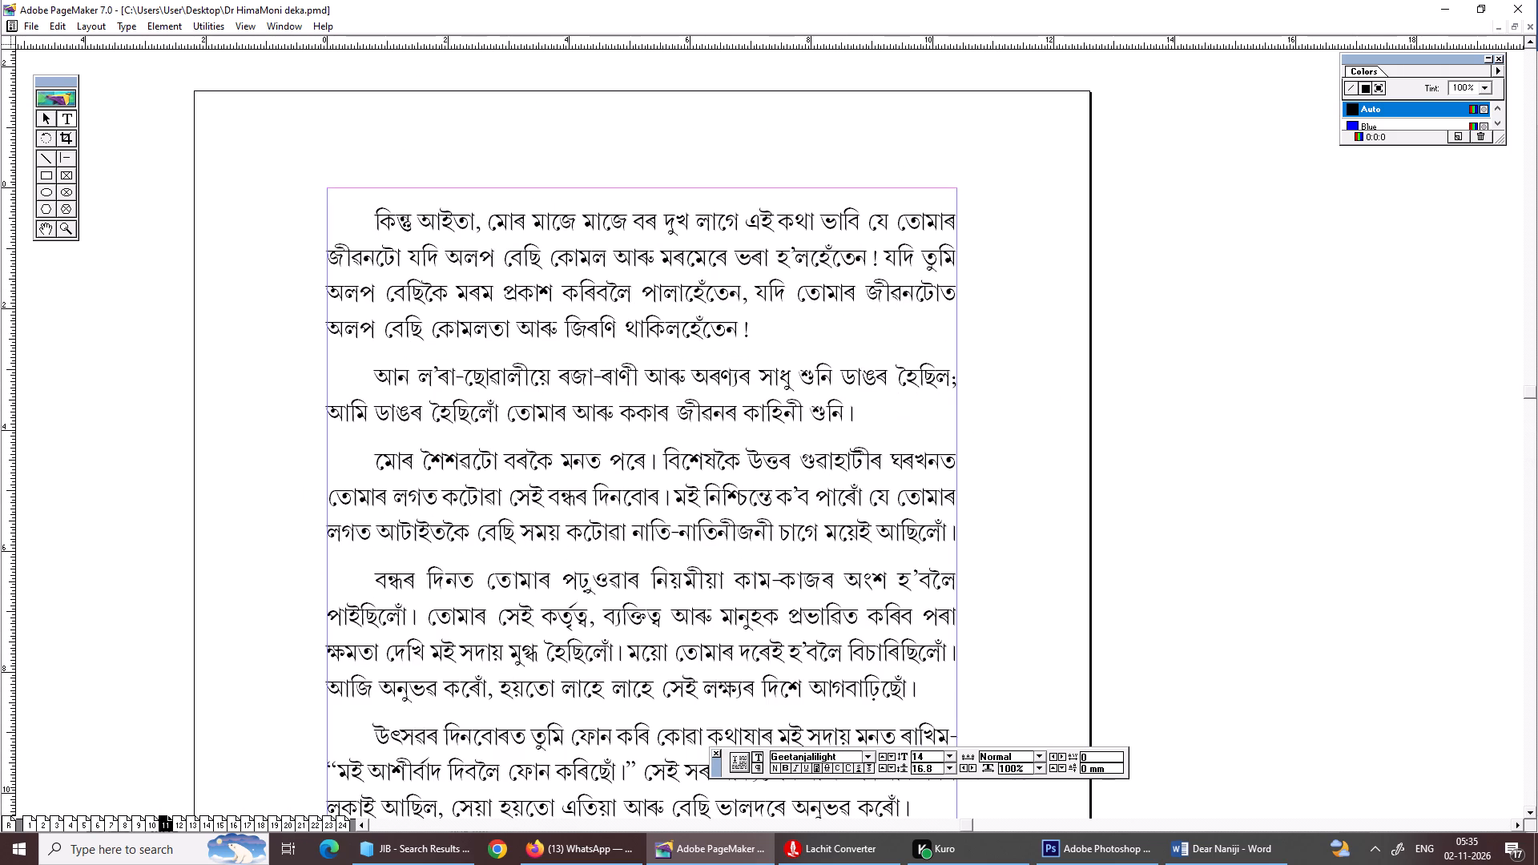
left_click(465, 373)
key("z")
key("BackSpace")
key("a")
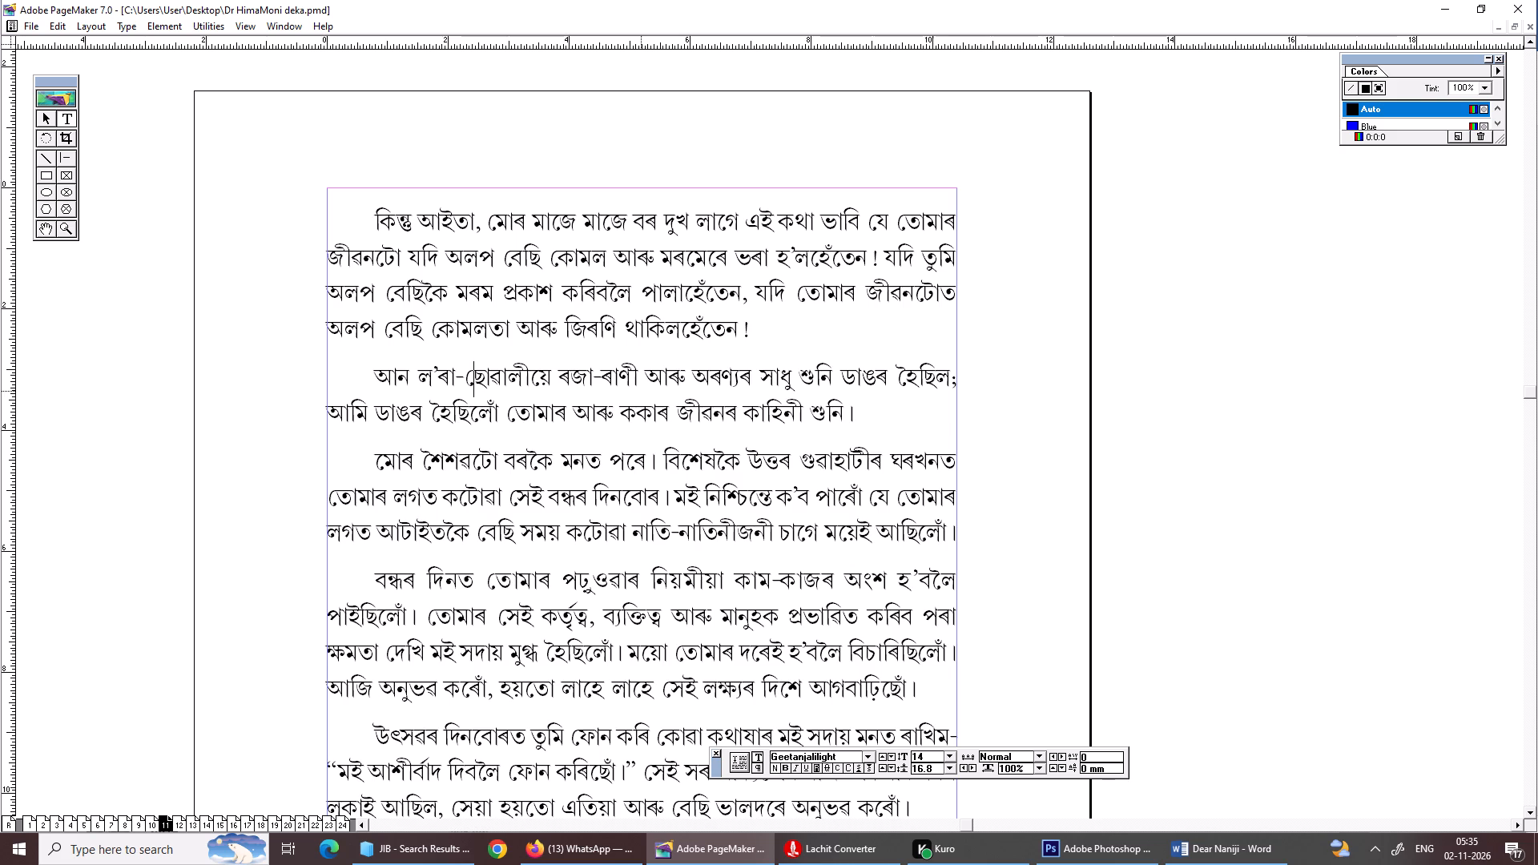
key("ctrl+s")
Replace the opening ে sign of মোৰ at the start of page 11's third paragraph with its word-initial form and save.
left_click_drag(598, 437, 586, 357, "alt")
left_click_drag(372, 384, 346, 391)
key("a")
key("ctrl+s")
Replace the opening ে sign of মোৰ at the start of page 11's last paragraph with its word-initial form and save.
left_click_drag(542, 498, 526, 373, "alt")
left_click_drag(464, 441, 467, 426, "alt")
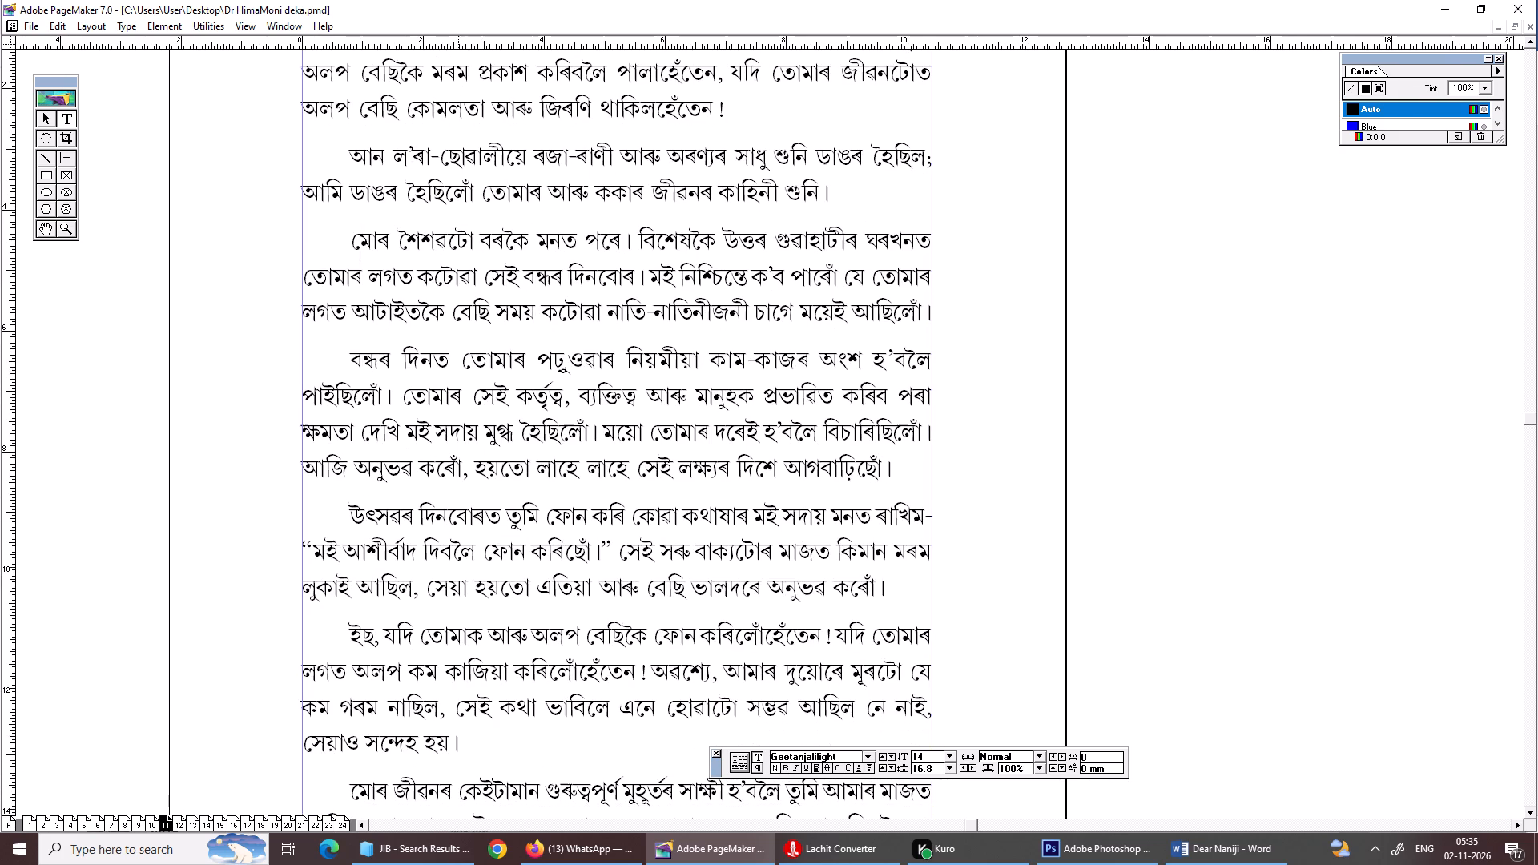
key("ctrl+s")
left_click_drag(631, 524, 623, 416, "alt")
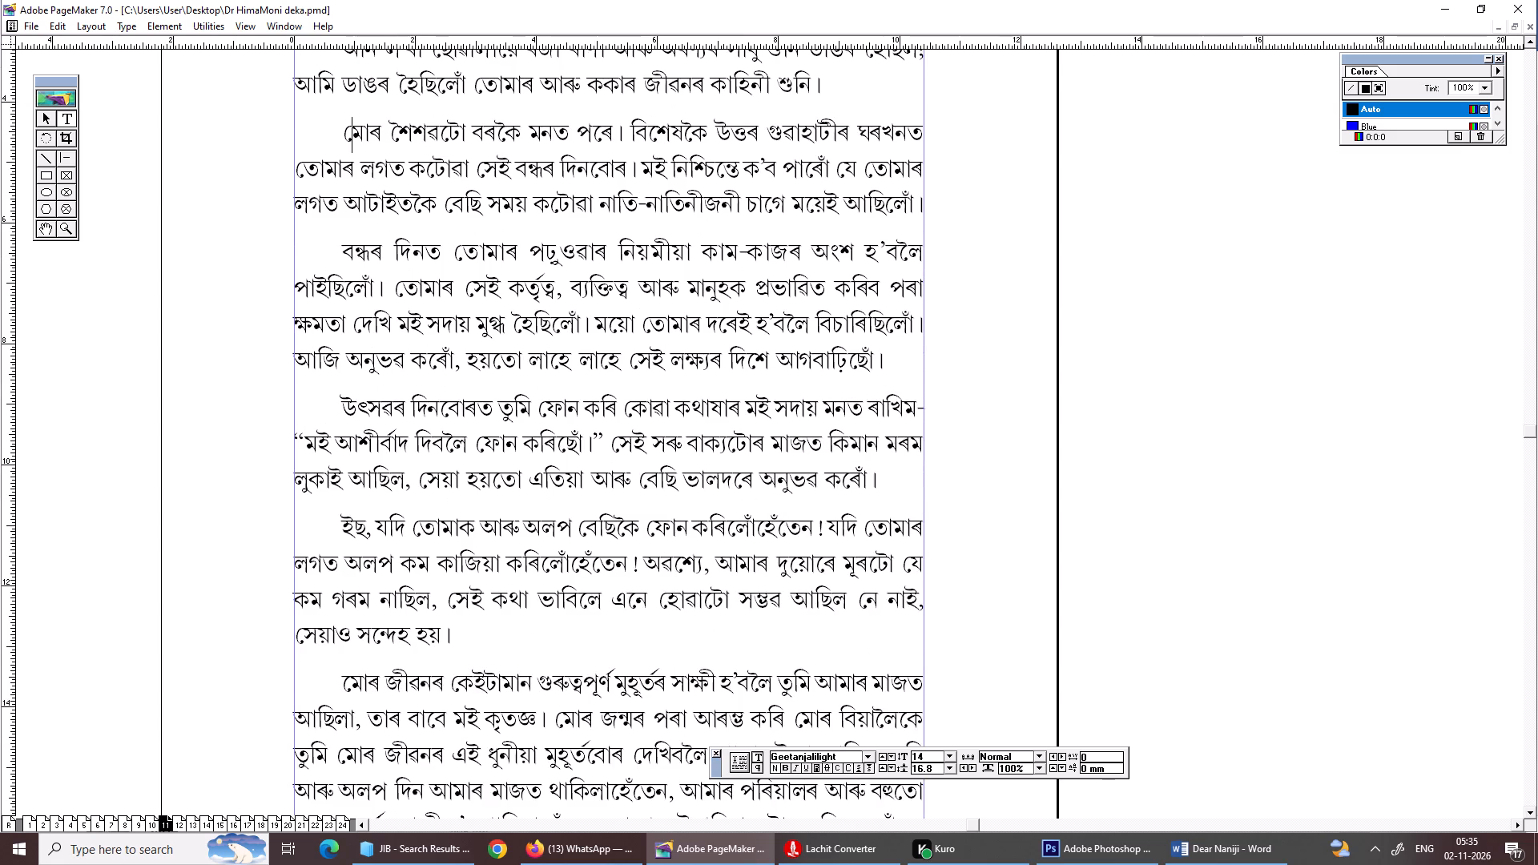
left_click(456, 513)
key("ctrl+s")
left_click_drag(482, 587, 474, 461, "alt")
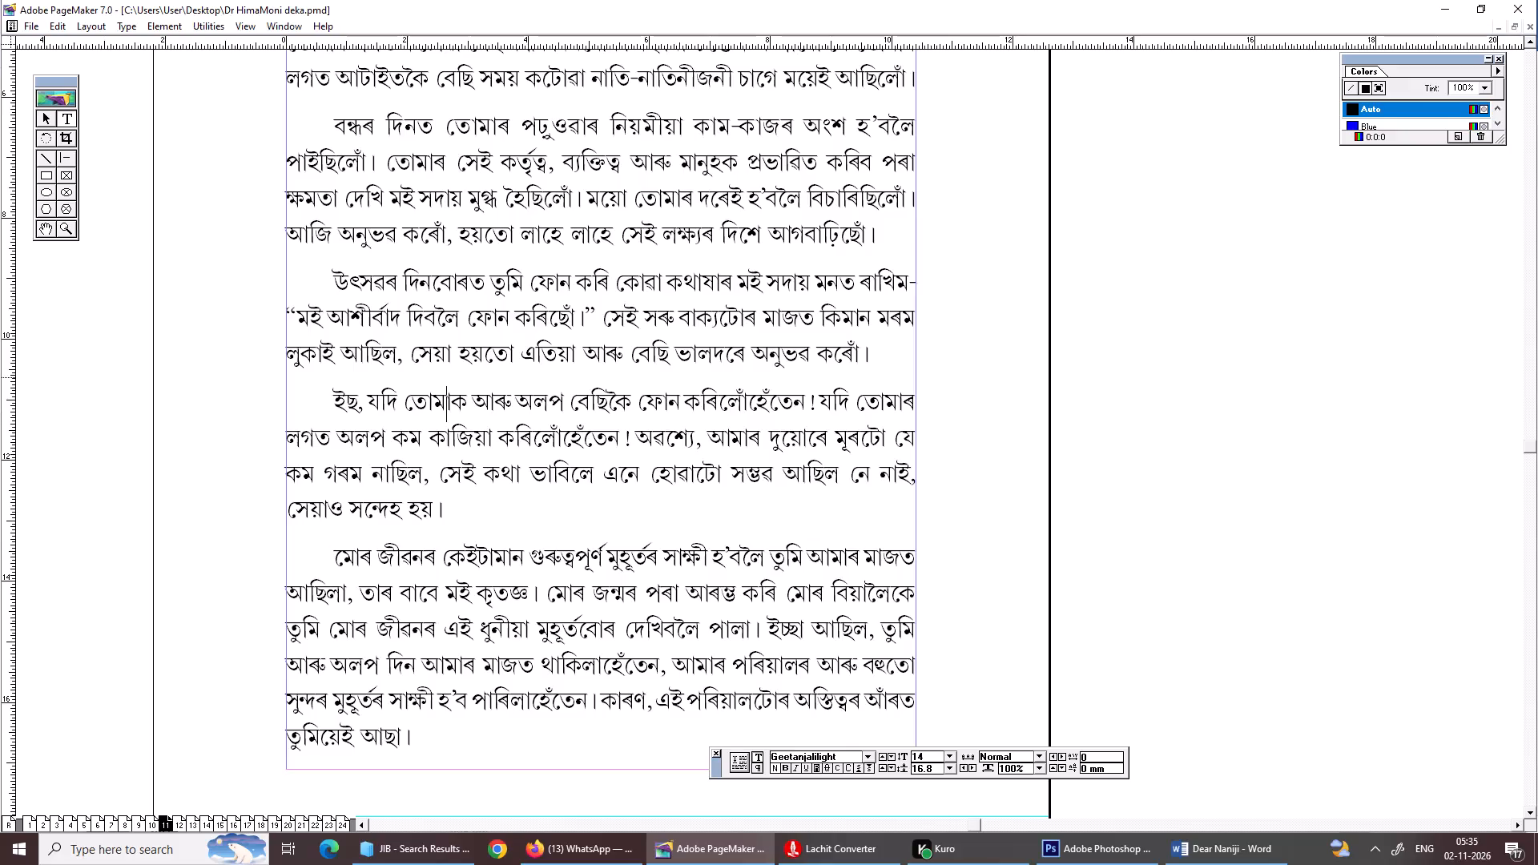
key("ctrl+s")
left_click_drag(597, 553, 594, 404, "alt")
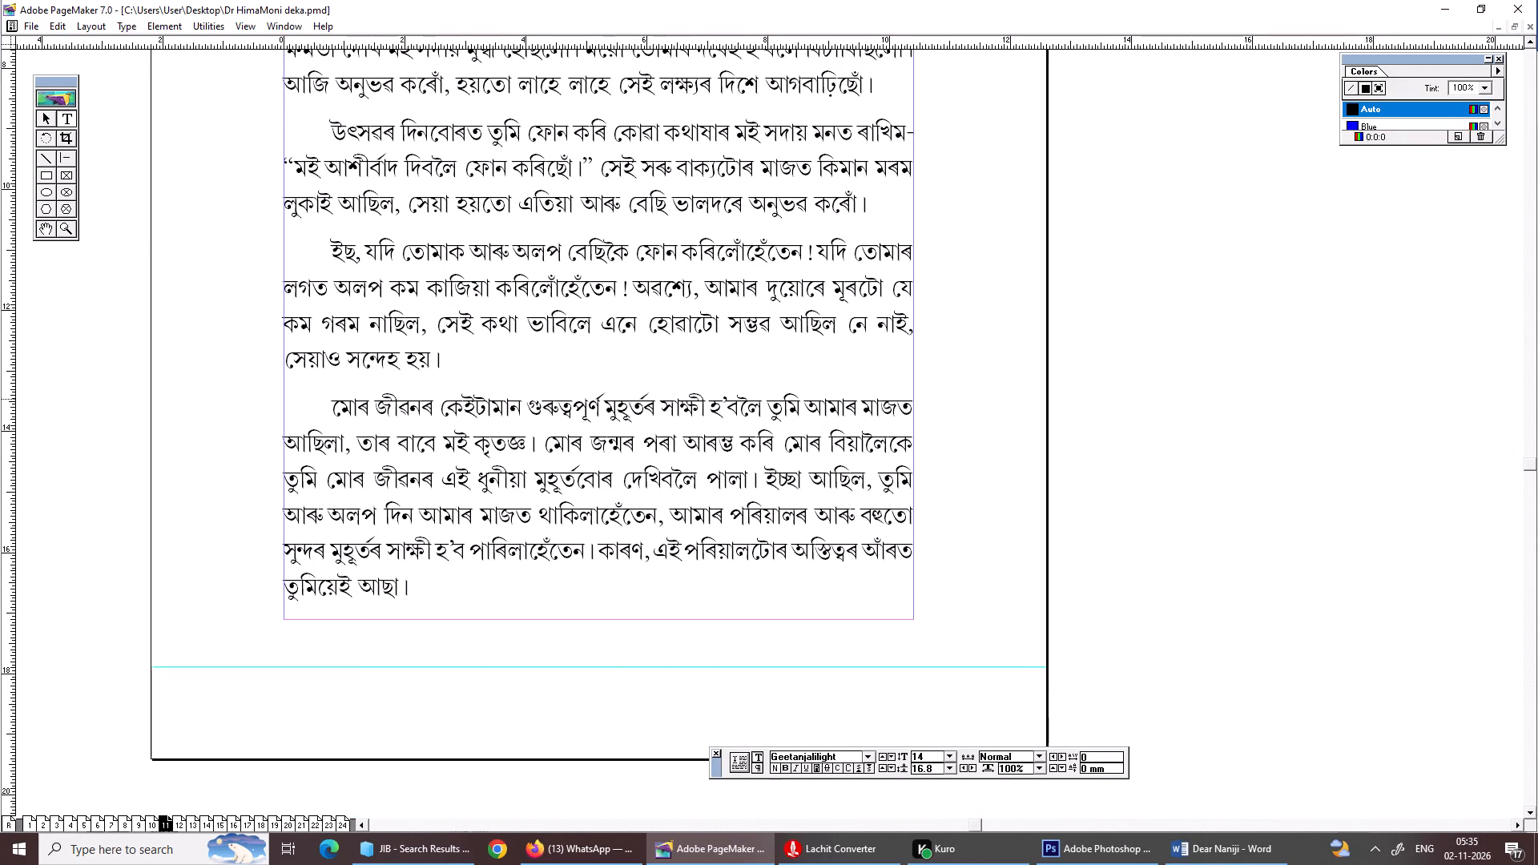
left_click_drag(341, 409, 276, 402)
key("a")
key("ctrl+s")
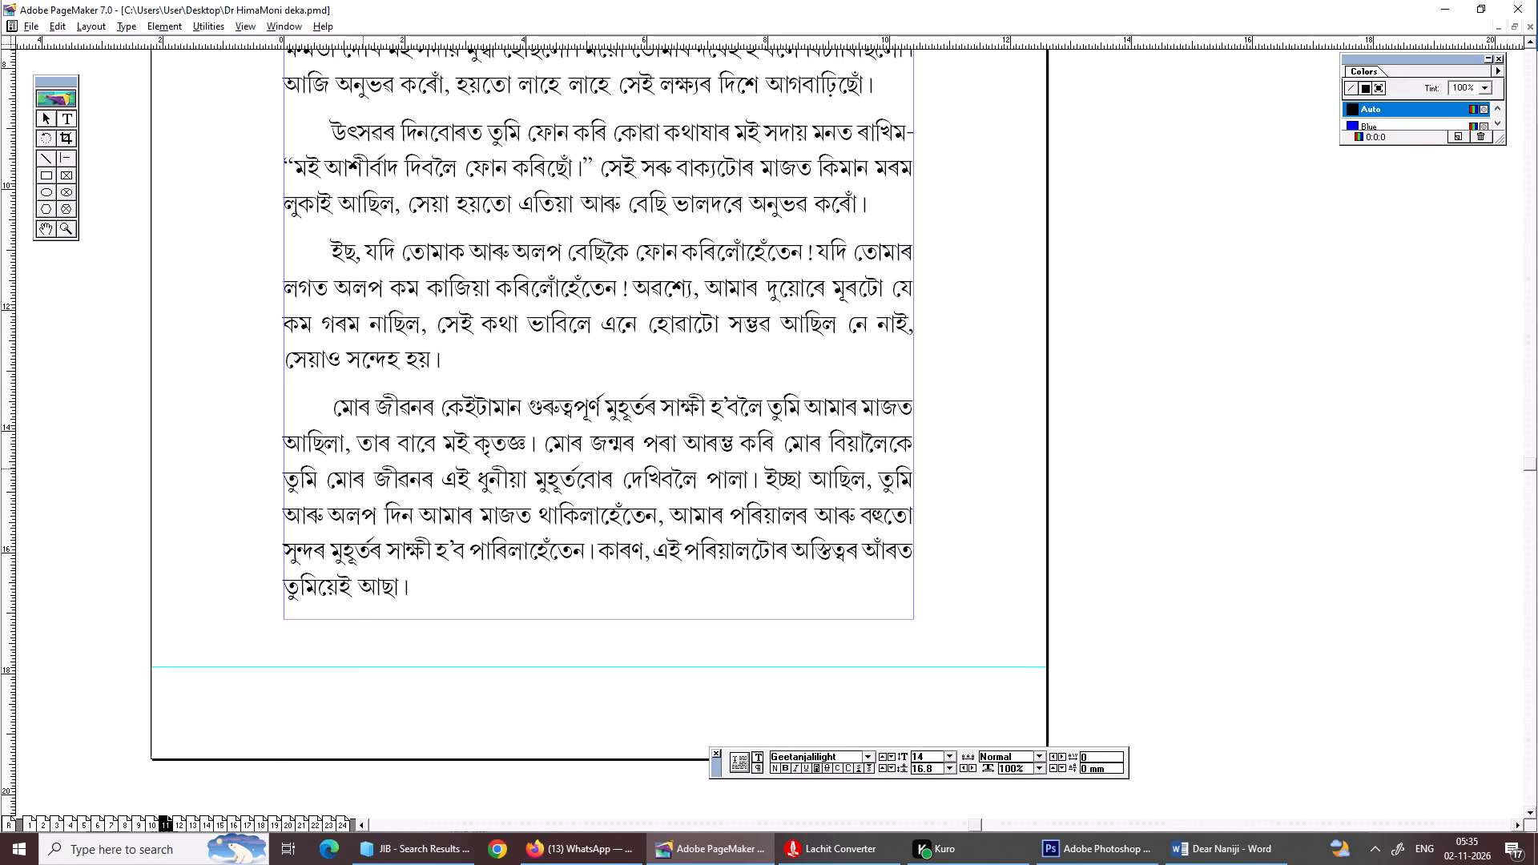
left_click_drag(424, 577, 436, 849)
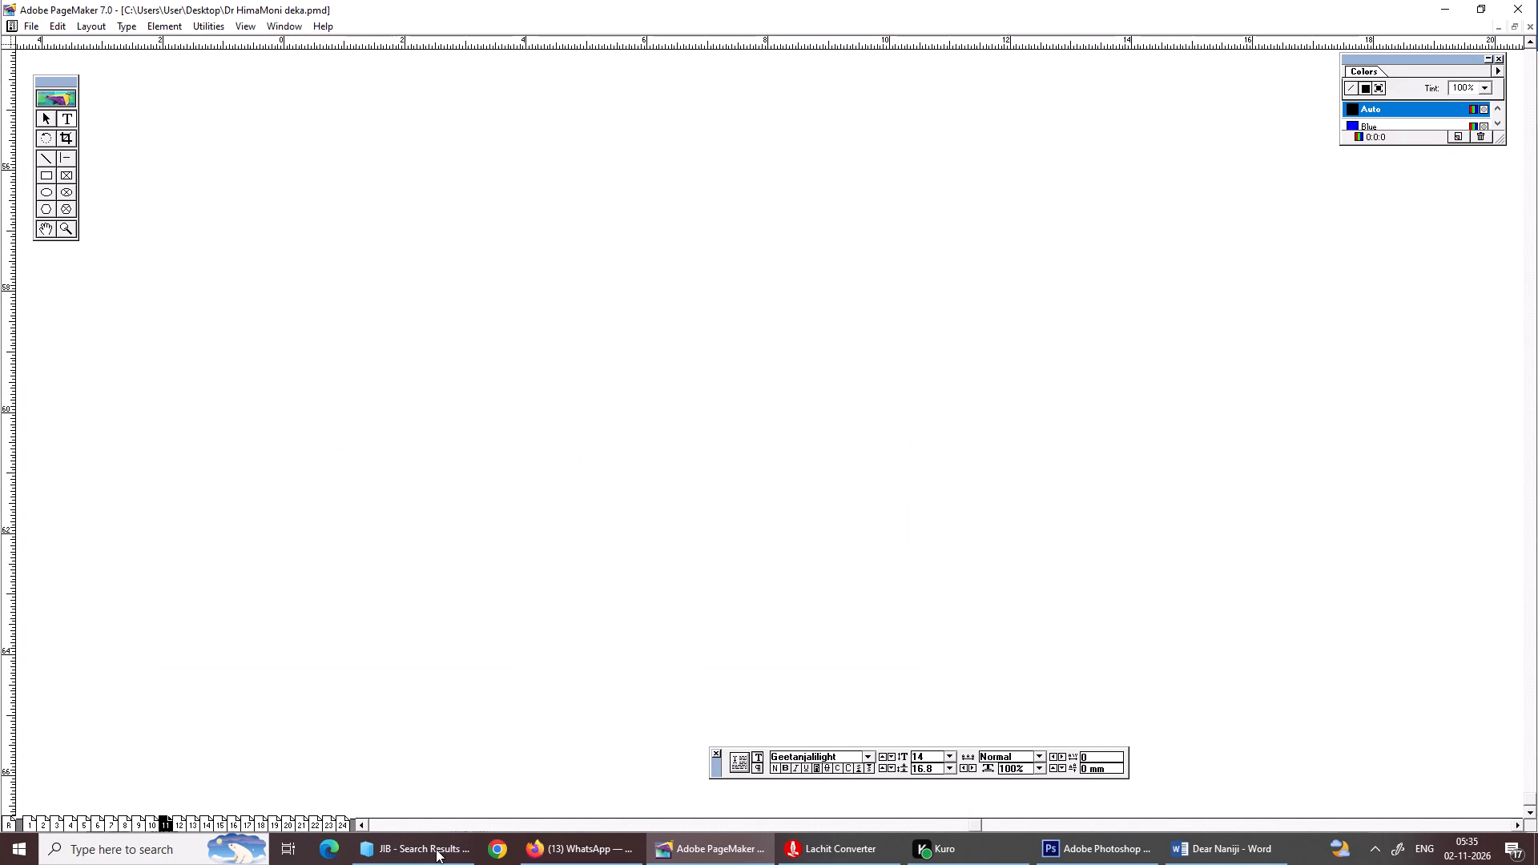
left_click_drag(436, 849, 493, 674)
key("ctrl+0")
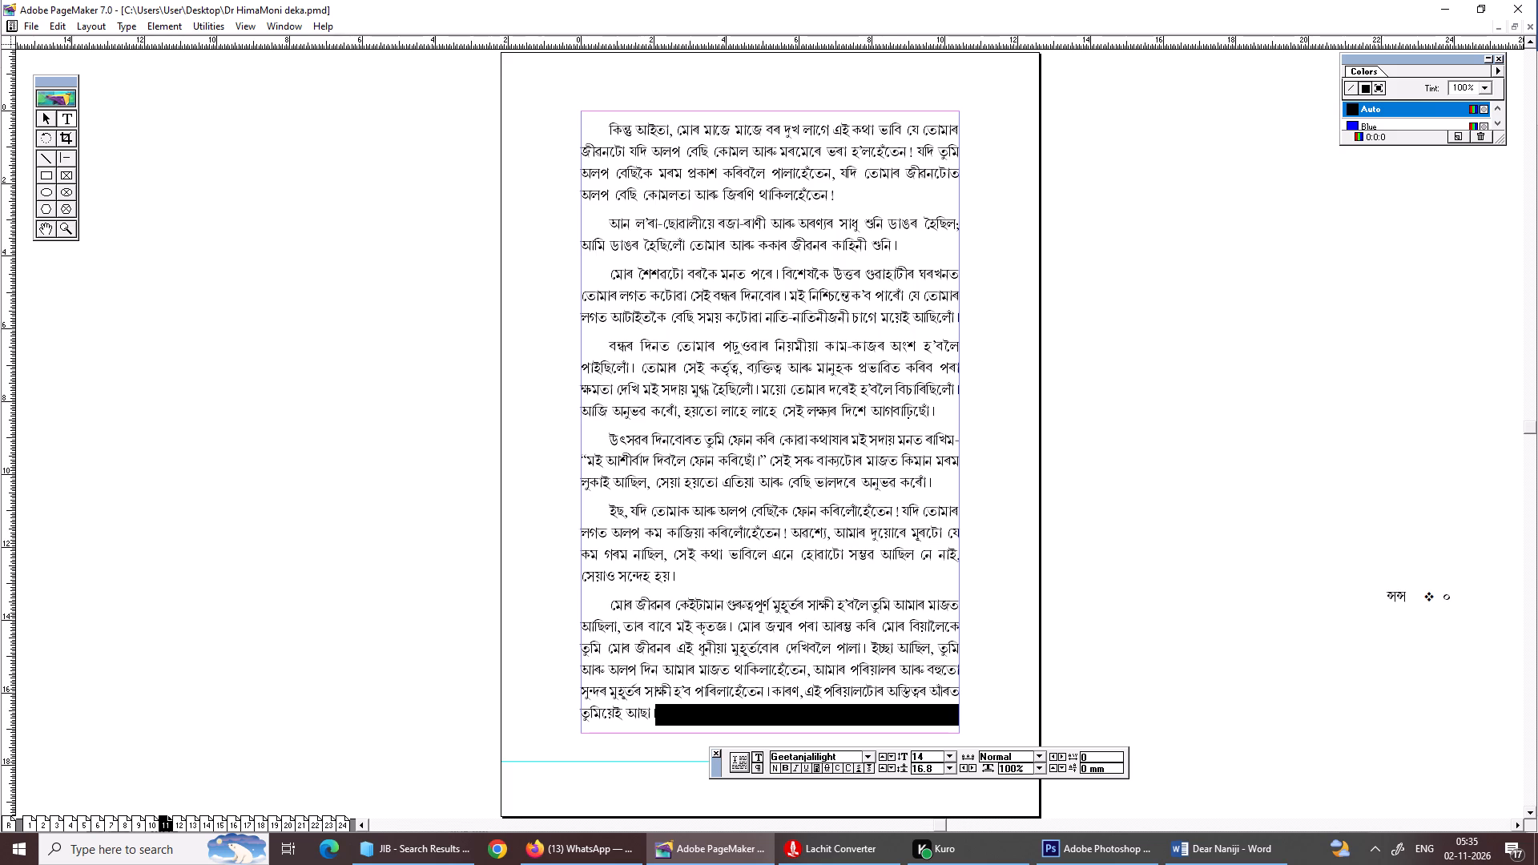
Switch to File Explorer, browse back from the JIB search results to the Users folder, and return to PageMaker.
left_click(445, 853)
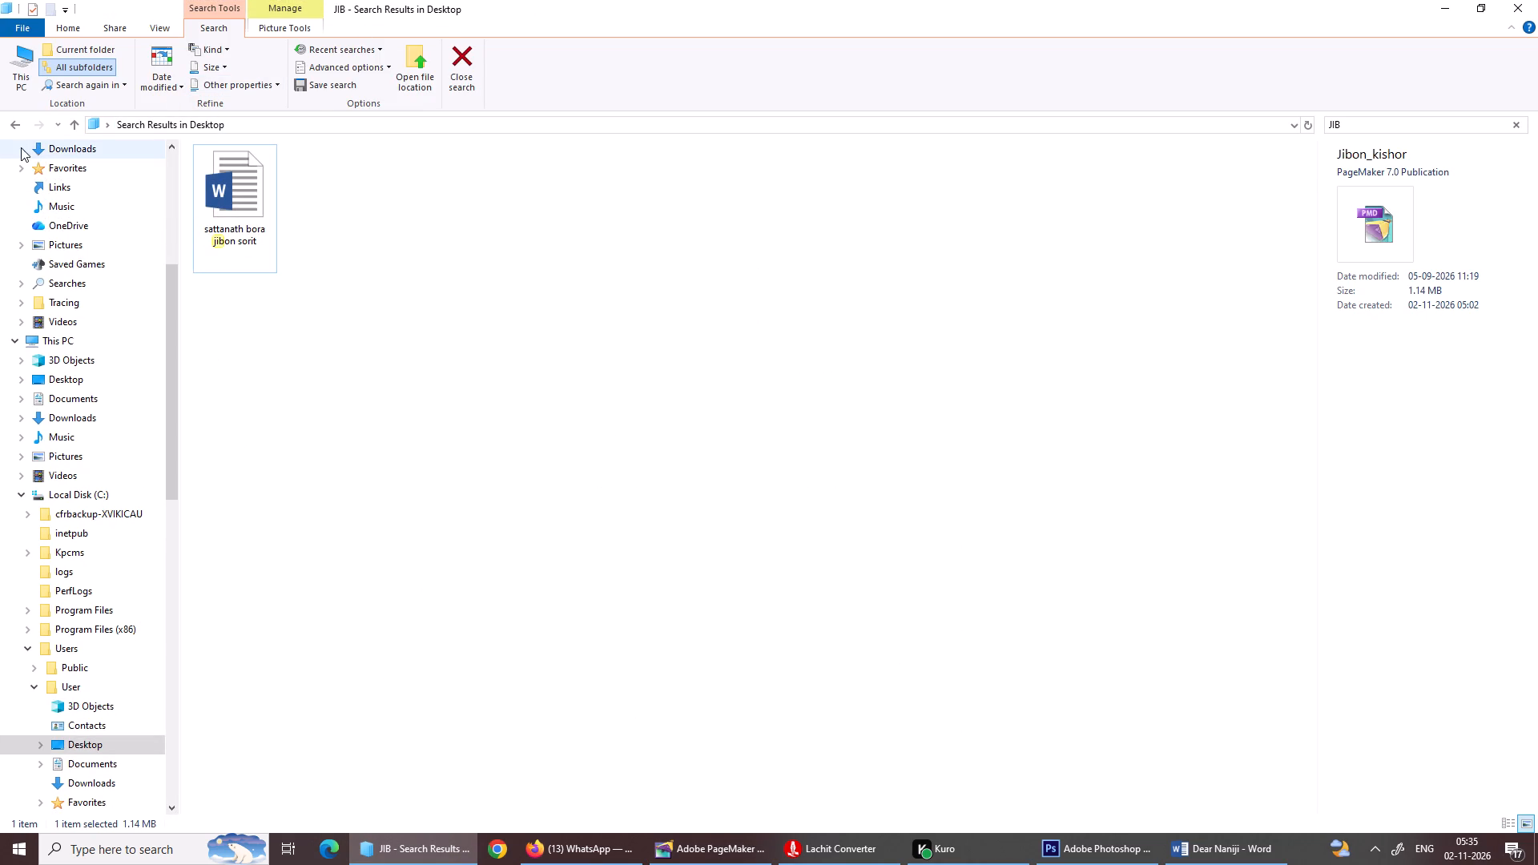
left_click(11, 126)
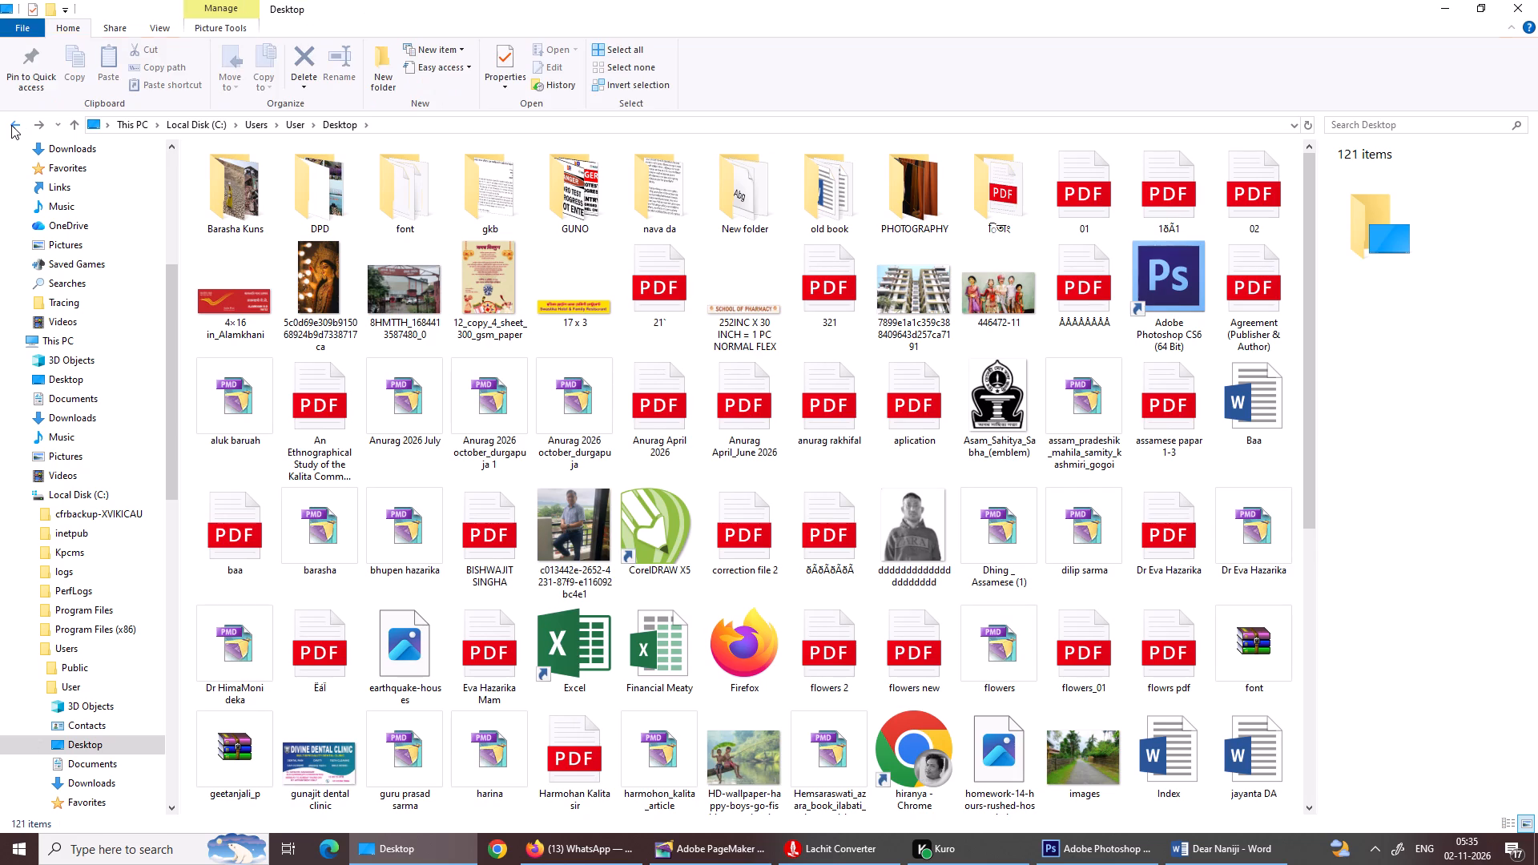
left_click(11, 124)
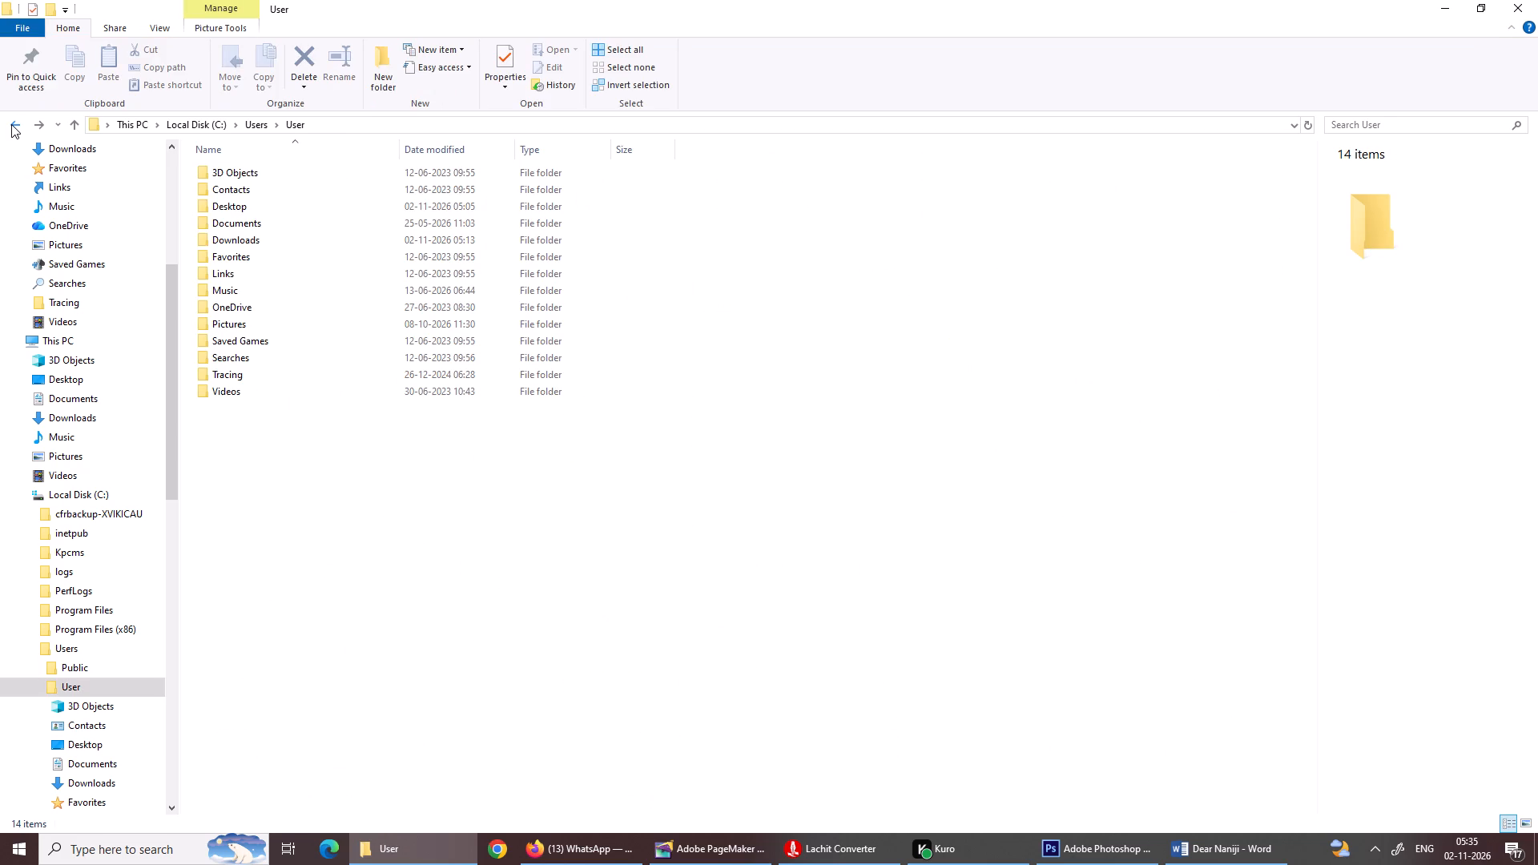
left_click(11, 124)
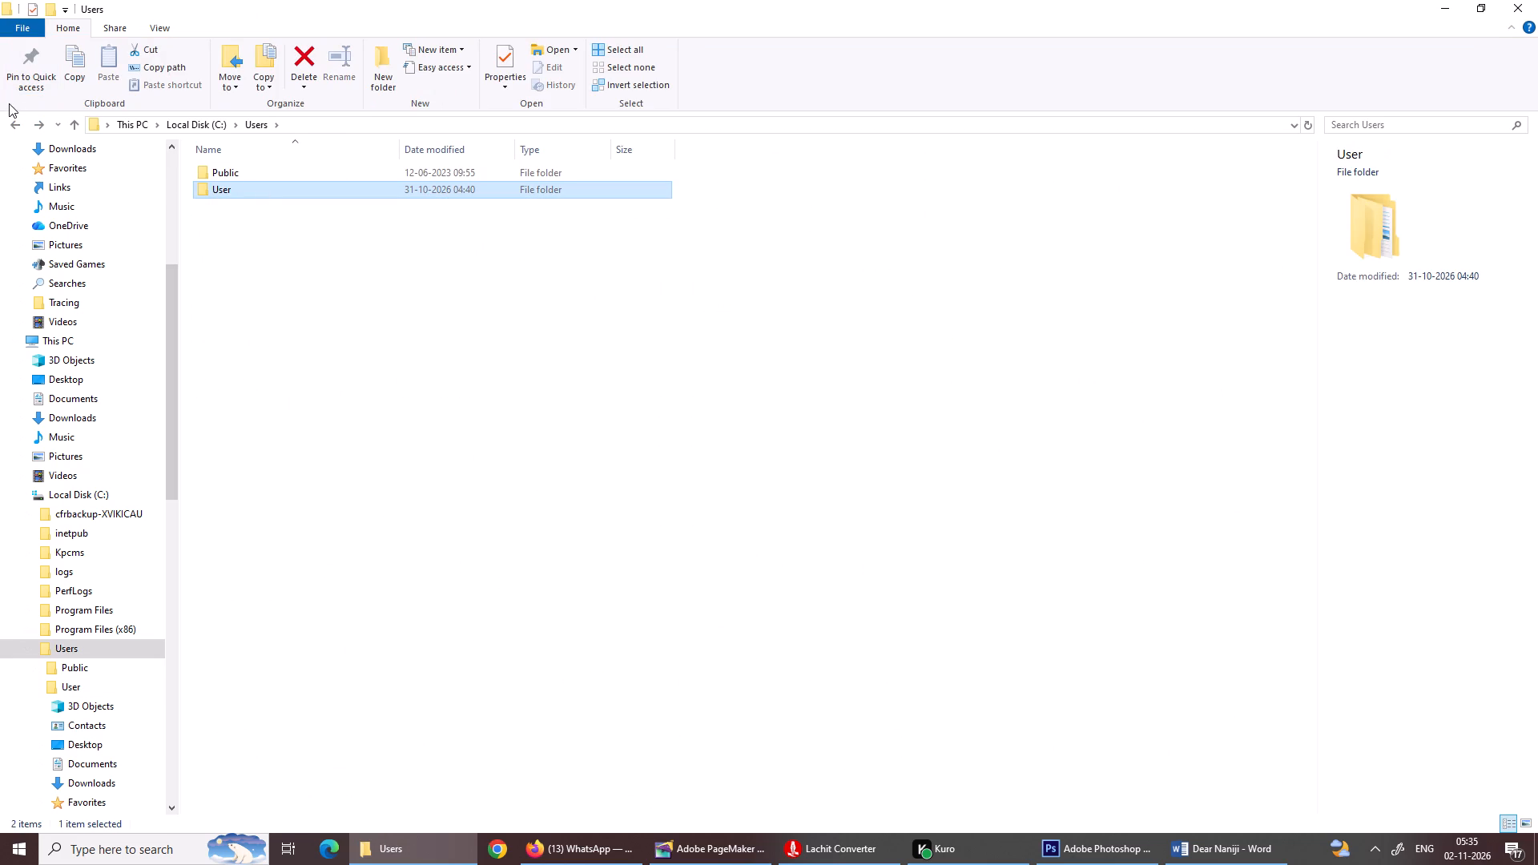
left_click_drag(14, 119, 169, 148)
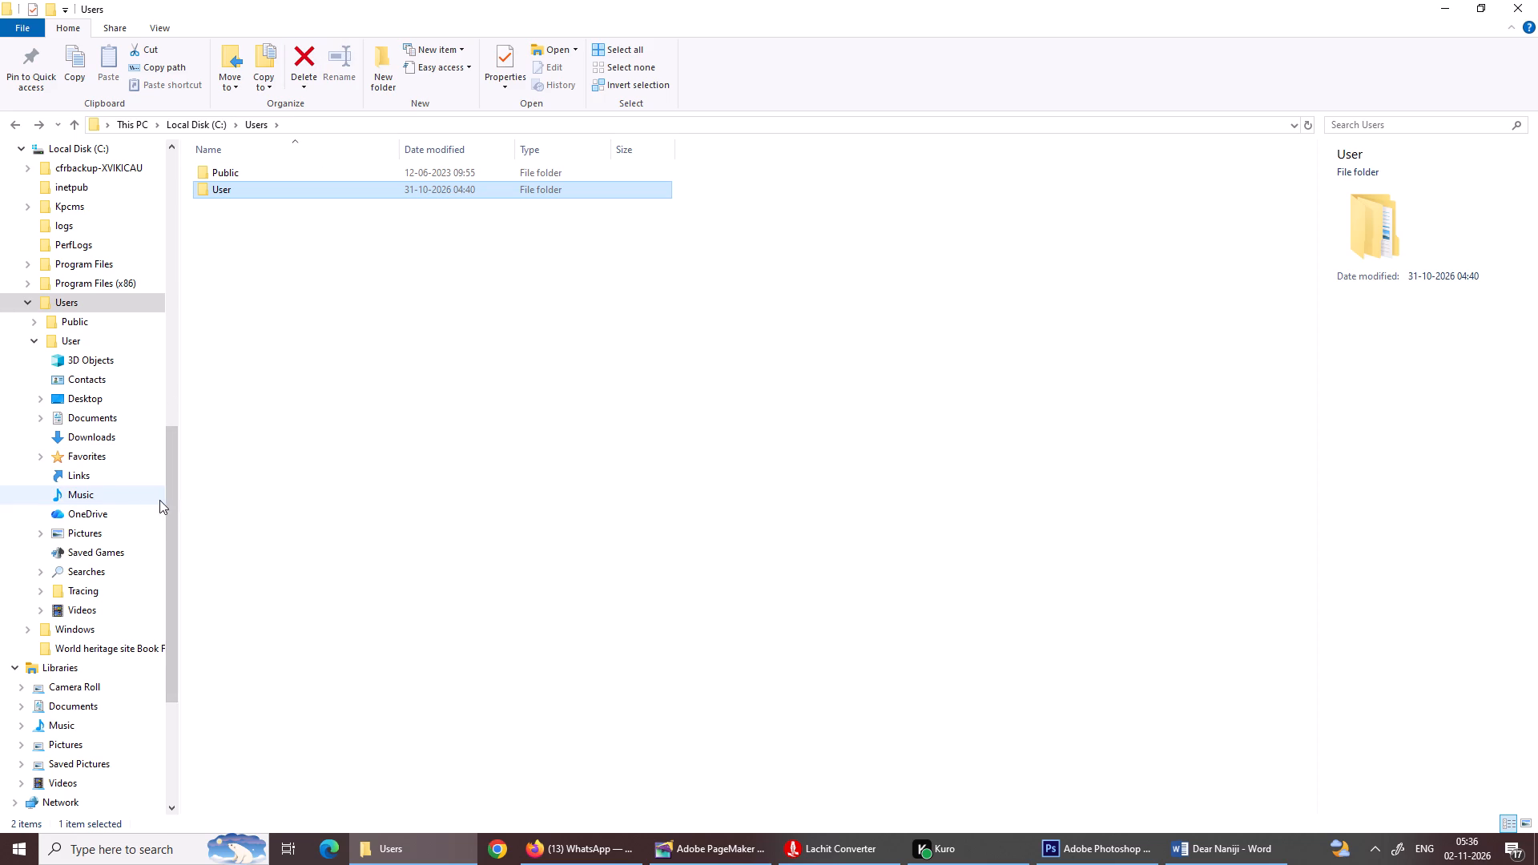
left_click_drag(170, 497, 660, 832)
left_click_drag(665, 832, 659, 742)
left_click(719, 859)
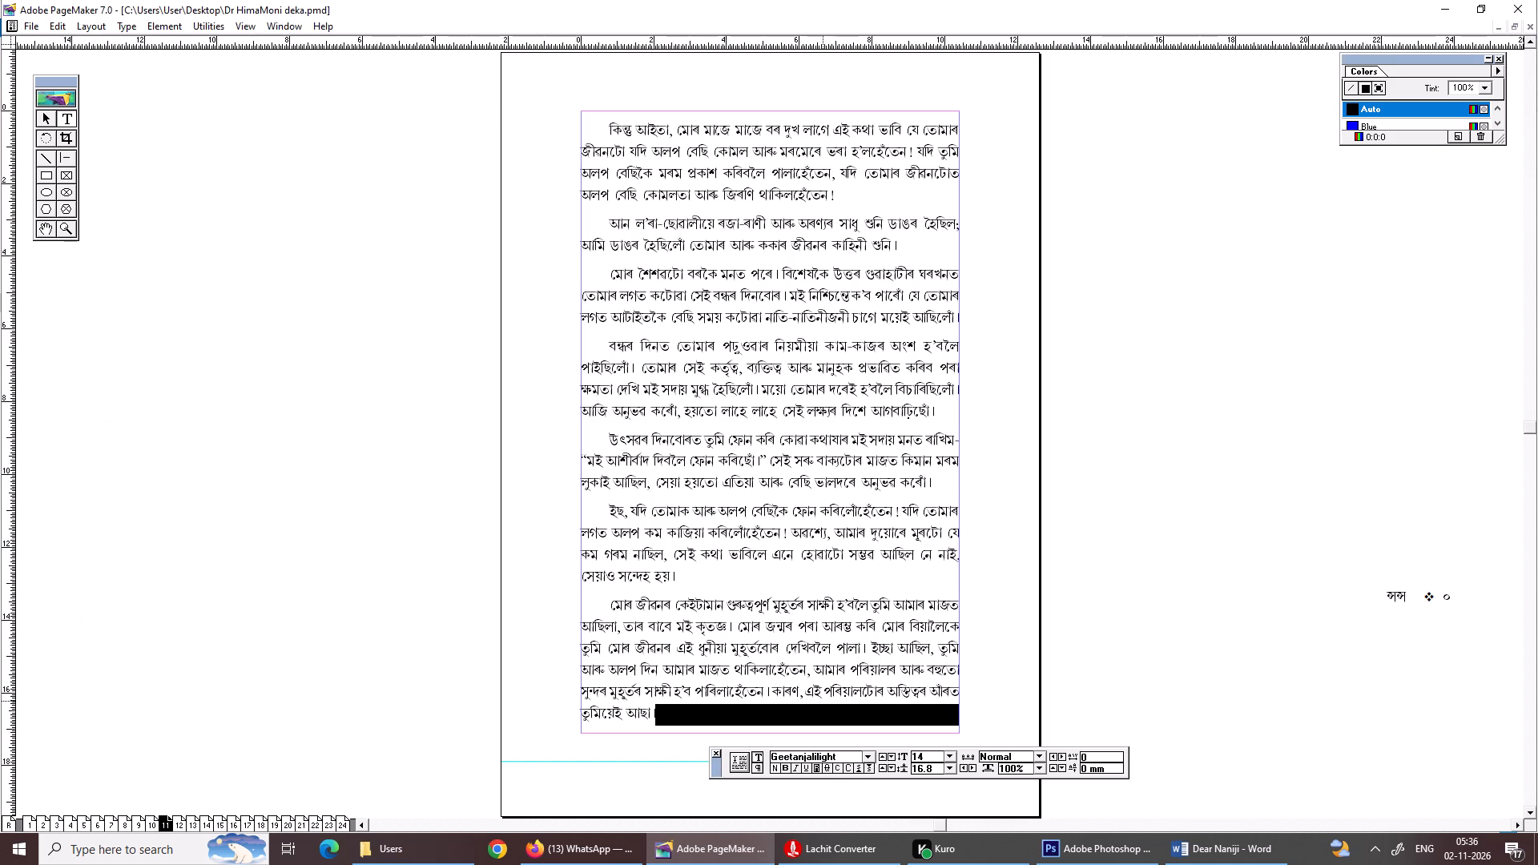
Check the last two paragraphs of page 11 up close, save, and return to the full-page view.
key("Page_Down")
key("Page_Up")
key("ctrl+2")
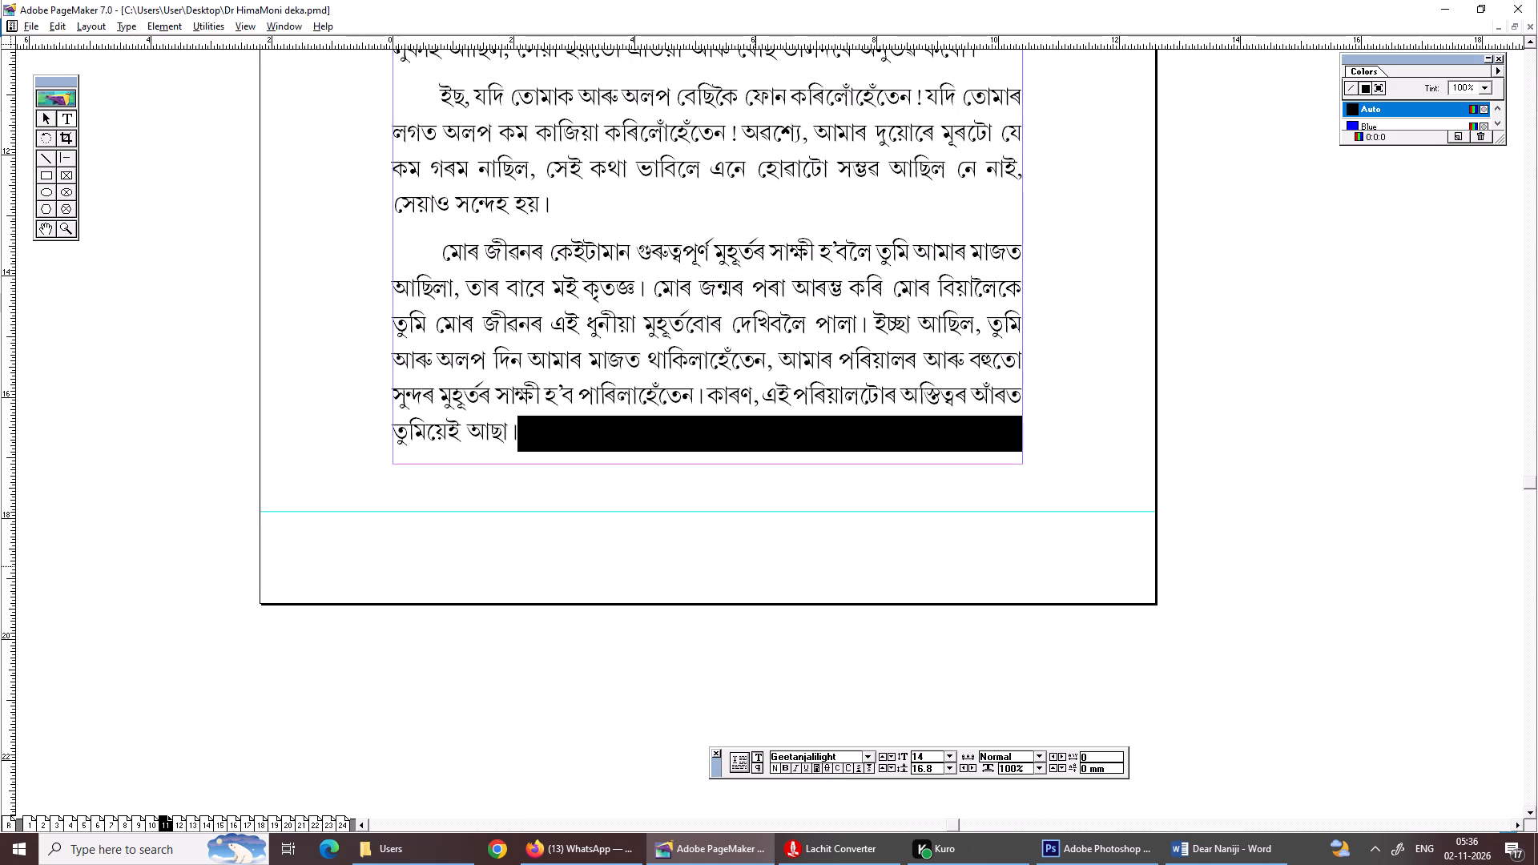
left_click(756, 565, "alt")
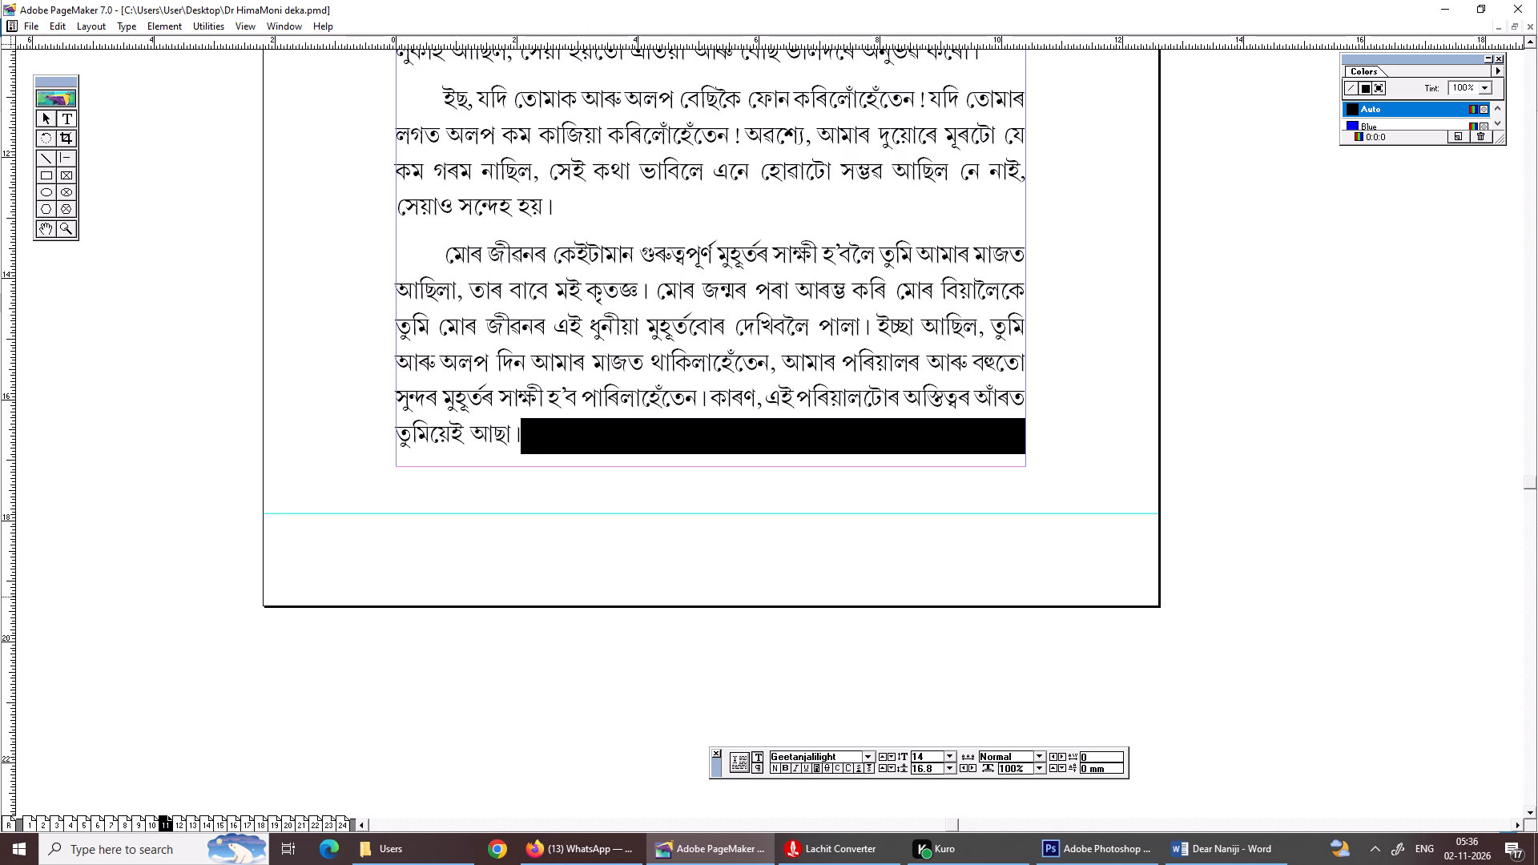
left_click_drag(1249, 864, 1261, 741)
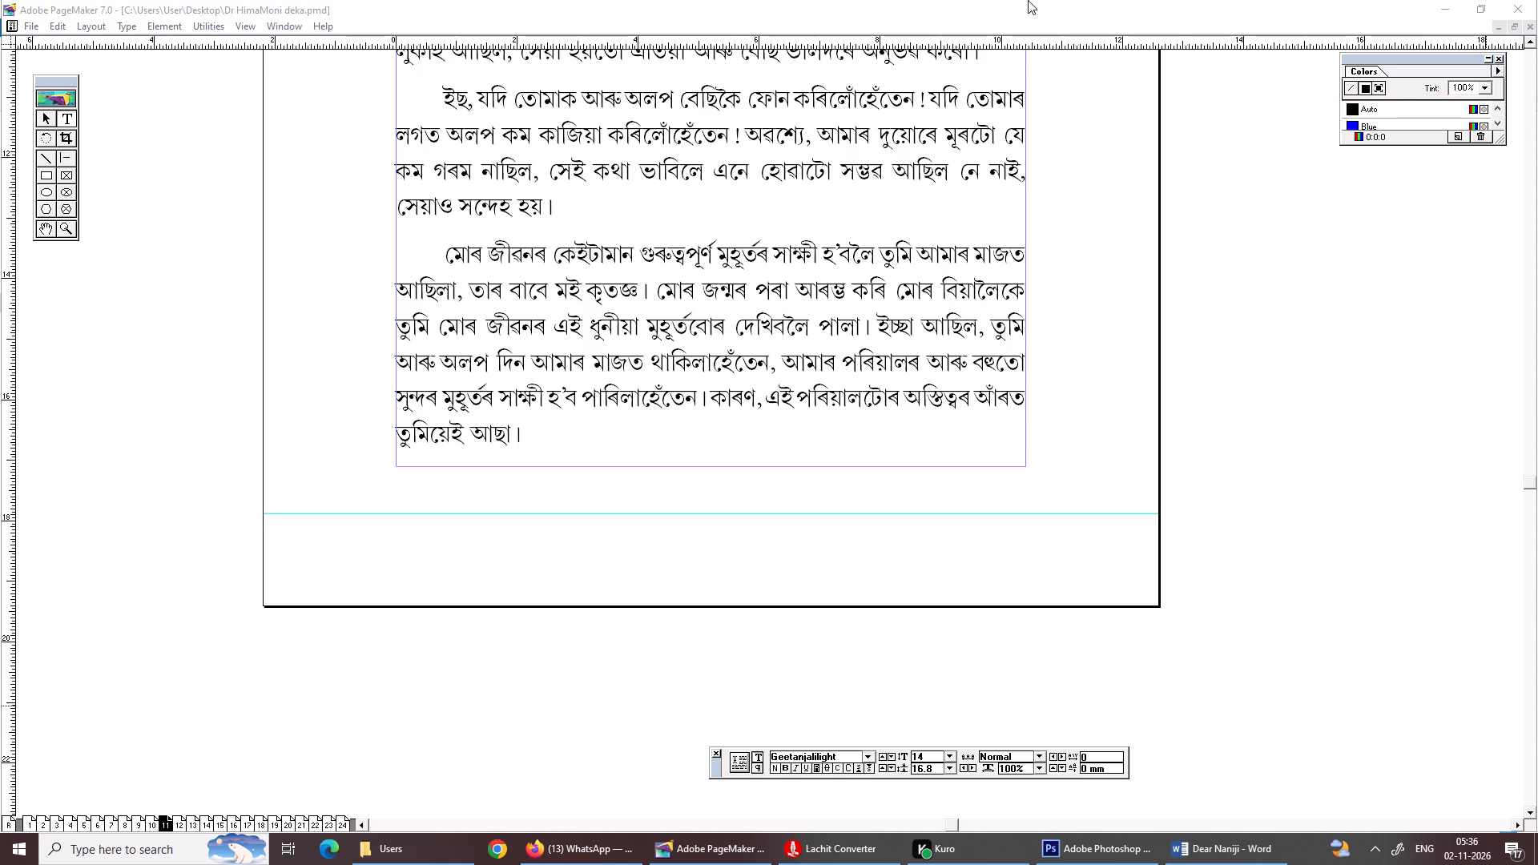
key("ctrl+0")
key("ctrl+0")
left_click_drag(837, 128, 829, 149)
key("ctrl+0")
key("ctrl+s")
left_click_drag(829, 149, 791, 271)
key("ctrl+0")
key("ctrl+0")
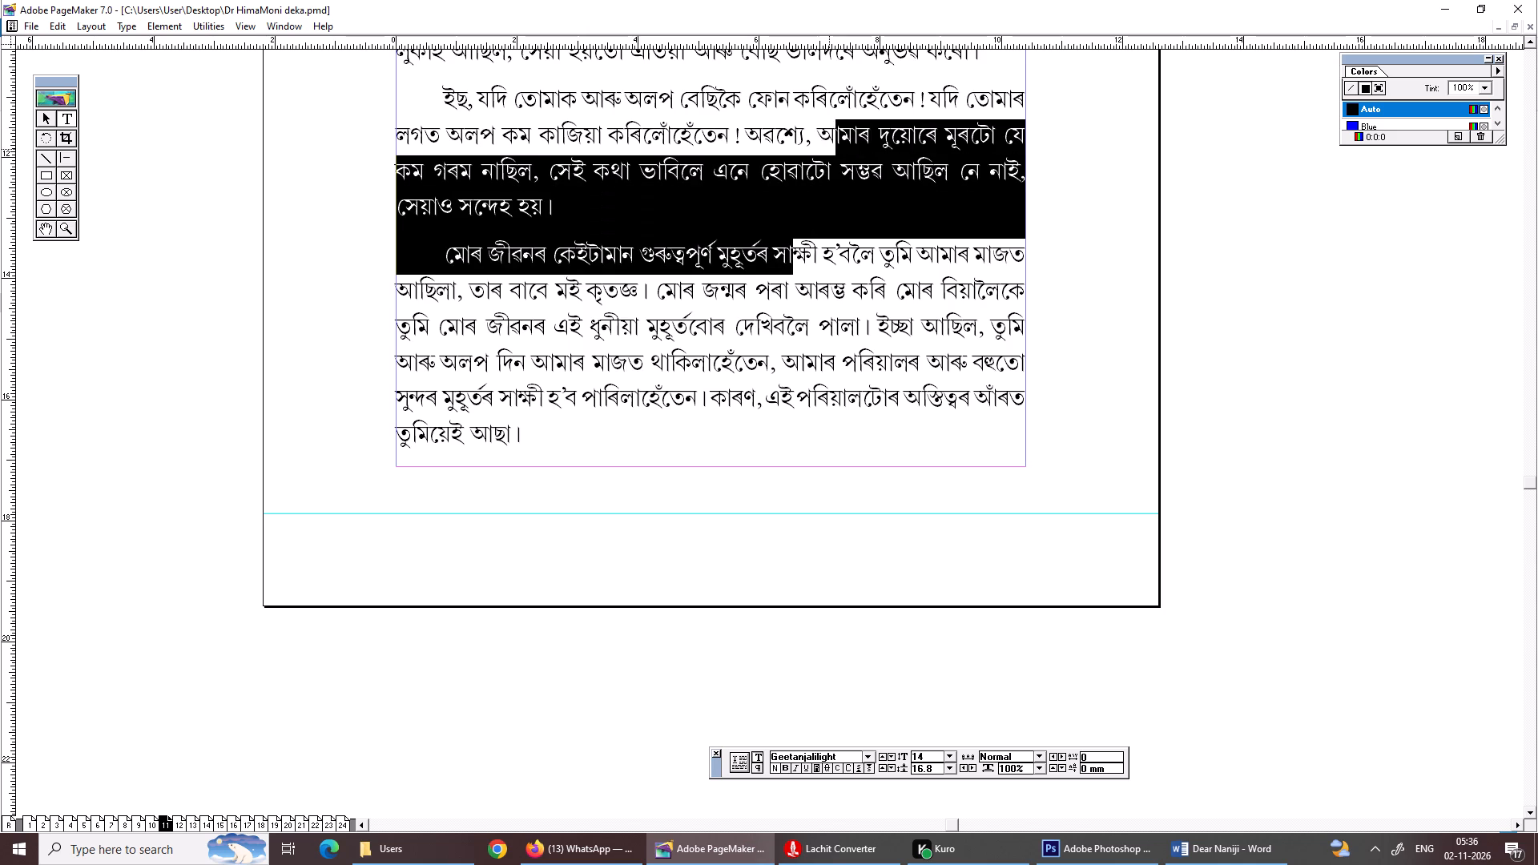
left_click(791, 266)
key("ctrl+0")
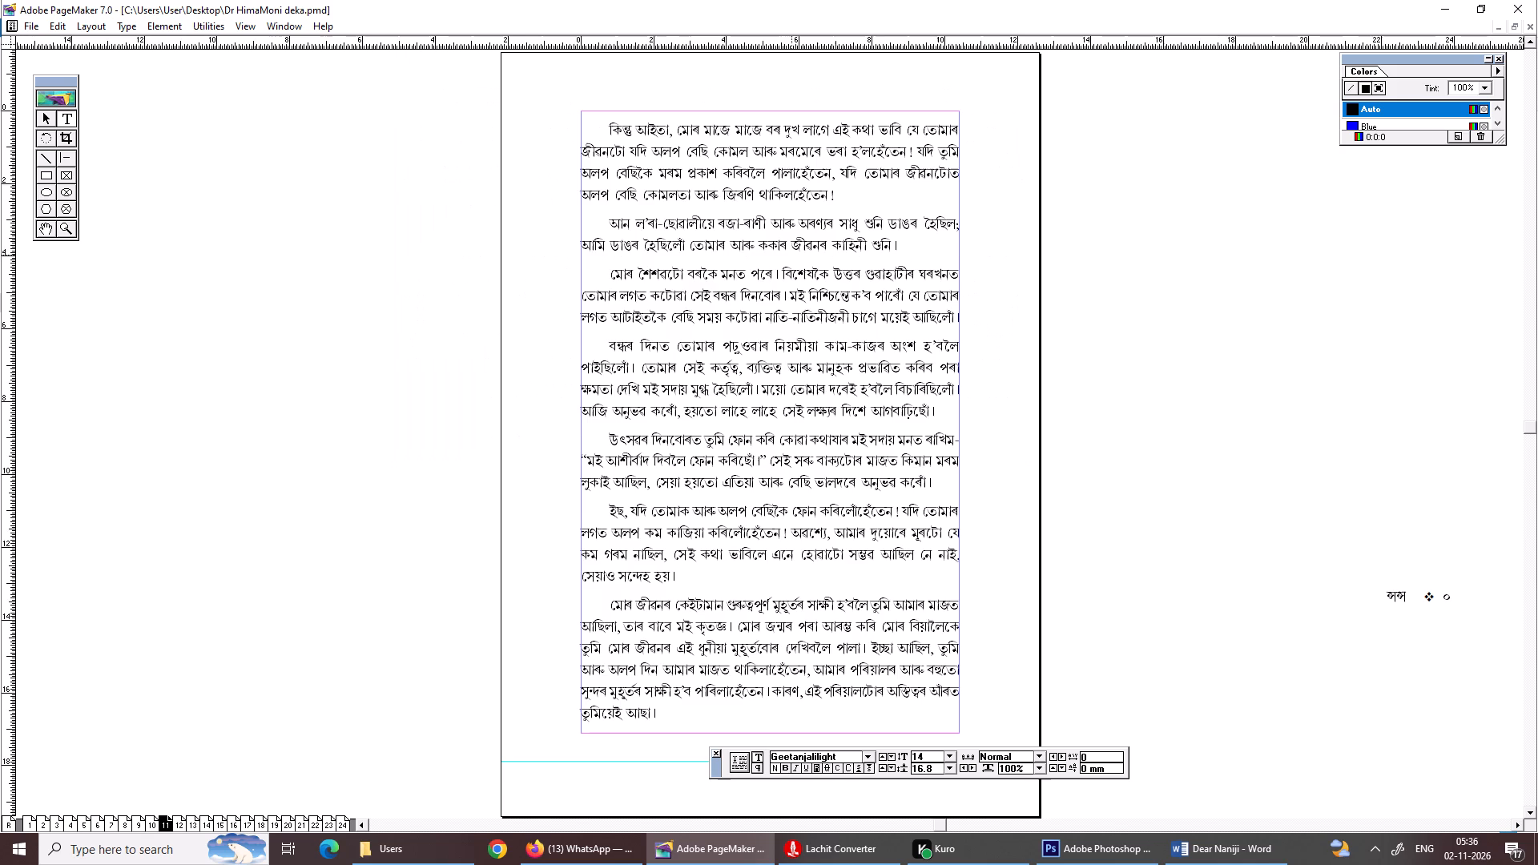
On page 12, replace the opening ে sign of তোমাৰ after the first line's dash with its word-initial form and save.
key("Page_Down")
key("ctrl+2")
left_click_drag(779, 235, 766, 291, "alt")
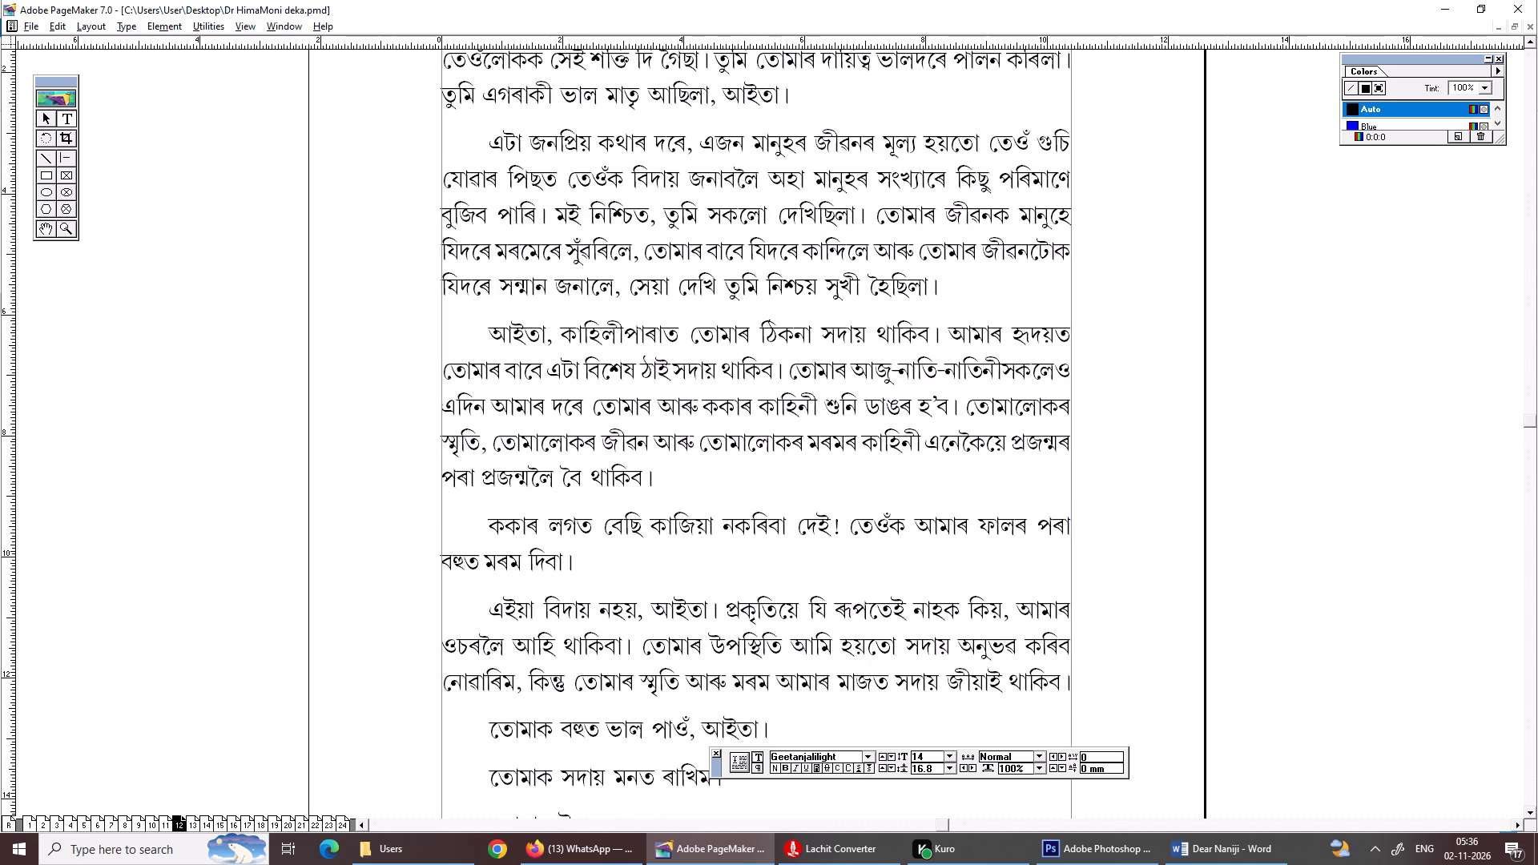
left_click_drag(739, 236, 744, 345, "alt")
left_click_drag(765, 307, 750, 407, "alt")
left_click_drag(698, 349, 1269, 288)
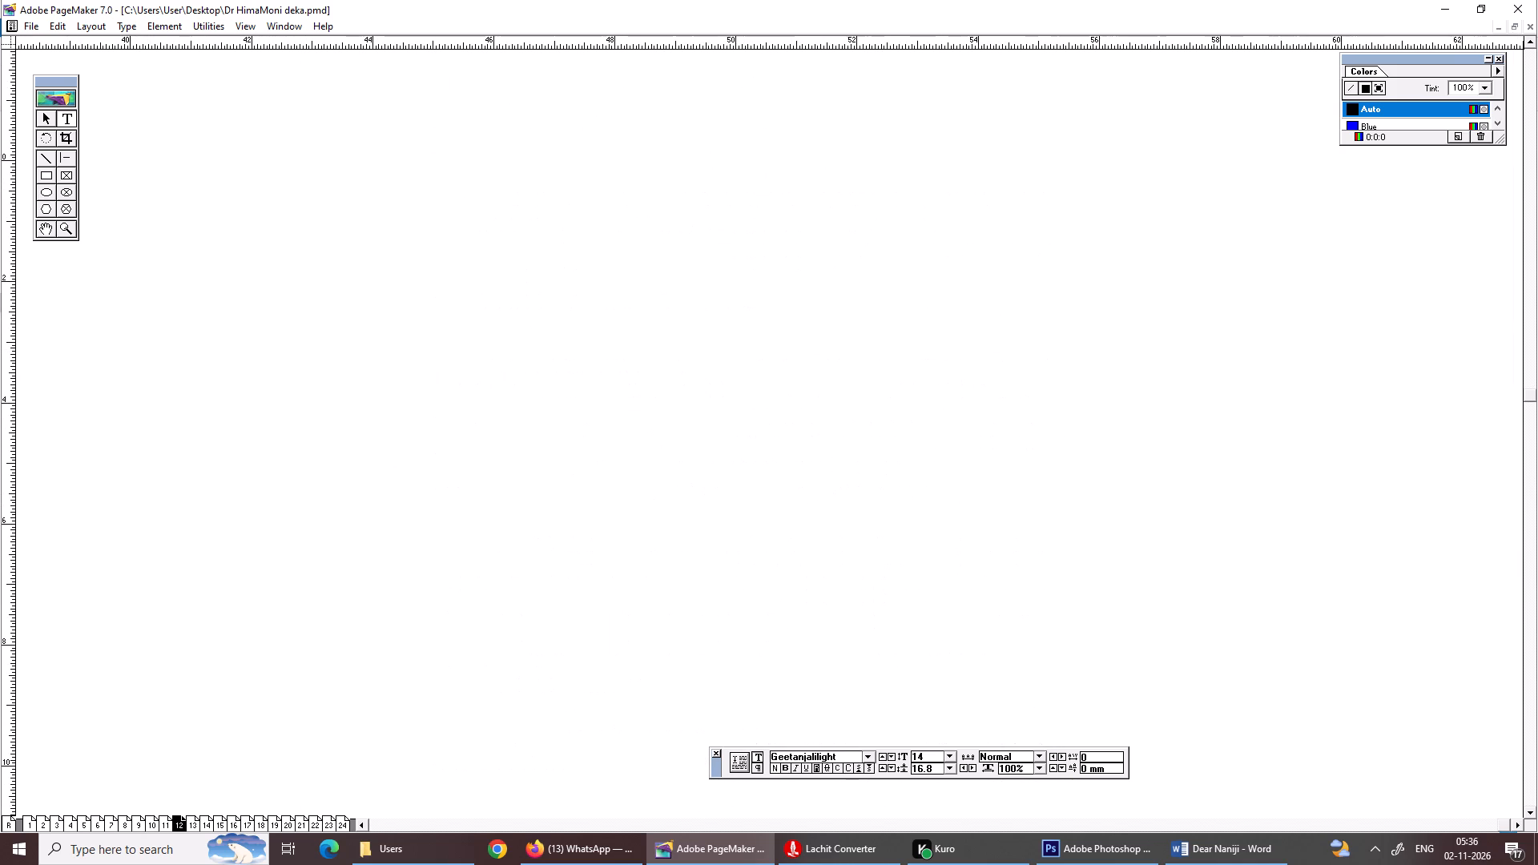
left_click_drag(1269, 288, 1133, 327)
key("ctrl+0")
left_click(1133, 327)
key("ctrl+0")
key("ctrl+2")
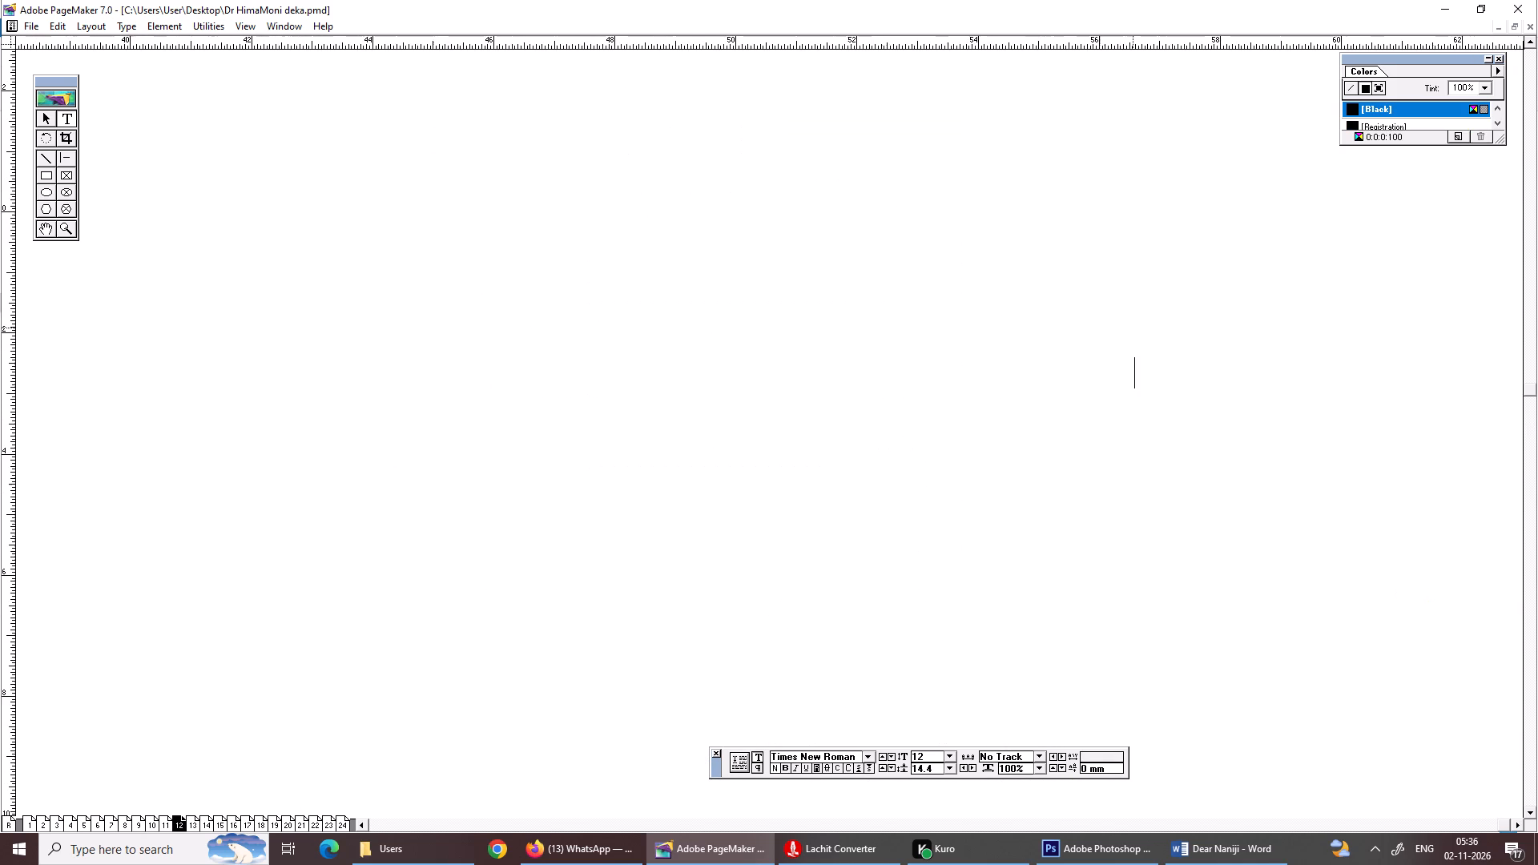
left_click_drag(864, 305, 749, 347, "alt")
left_click_drag(938, 277, 653, 265, "alt")
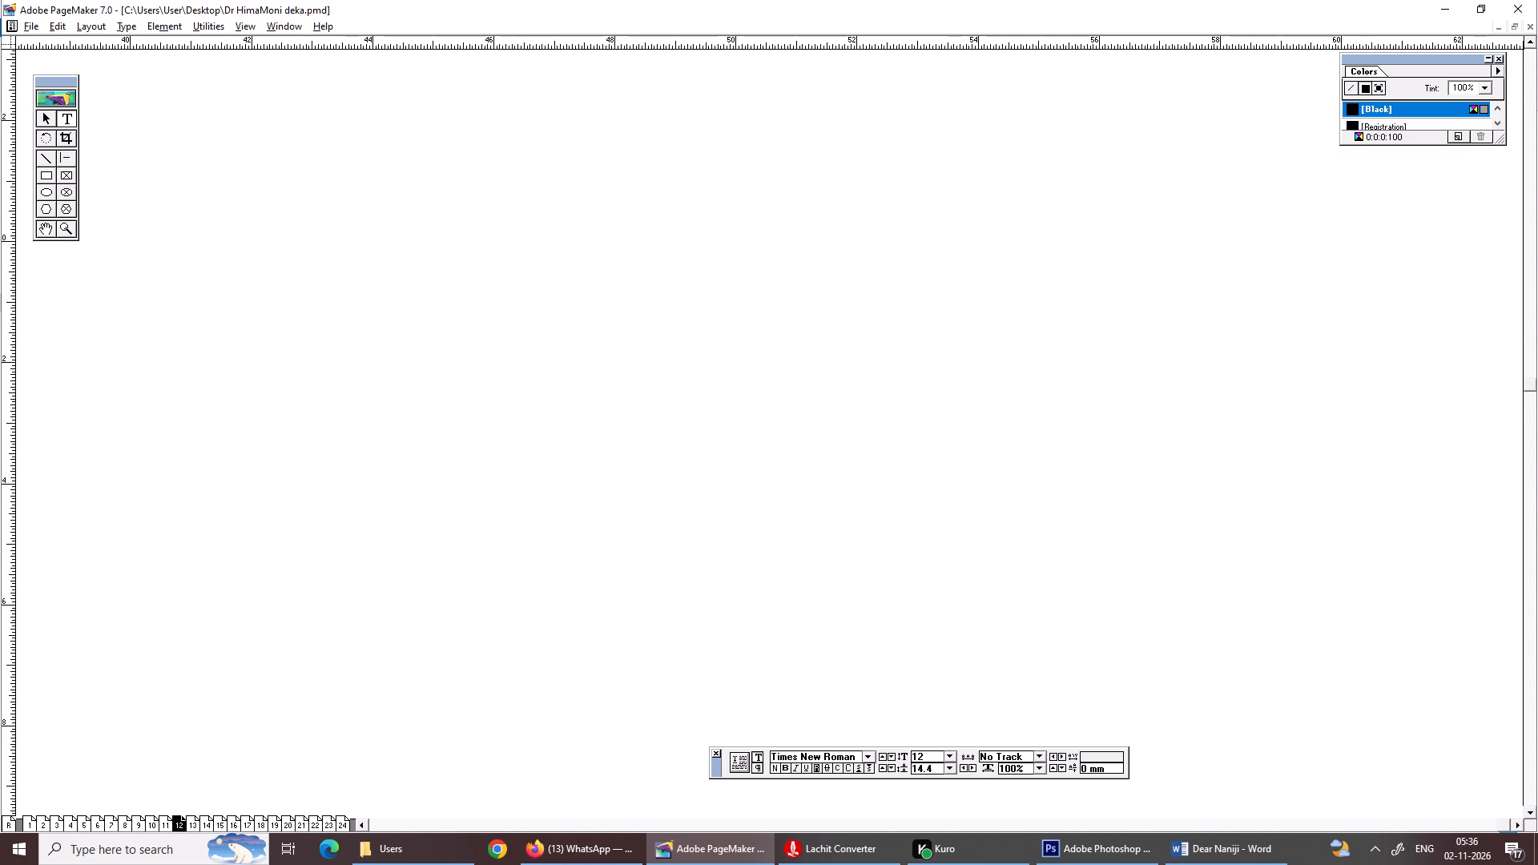
left_click_drag(653, 265, 625, 264, "alt")
left_click_drag(678, 279, 731, 312, "alt")
left_click_drag(670, 330, 1133, 411, "alt")
left_click_drag(679, 380, 1009, 410, "alt")
left_click_drag(792, 424, 1149, 445, "alt")
left_click_drag(1021, 434, 1302, 476, "alt")
left_click_drag(1215, 461, 1537, 427, "alt")
left_click_drag(1432, 448, 1537, 418, "alt")
left_click_drag(1323, 446, 1515, 343, "alt")
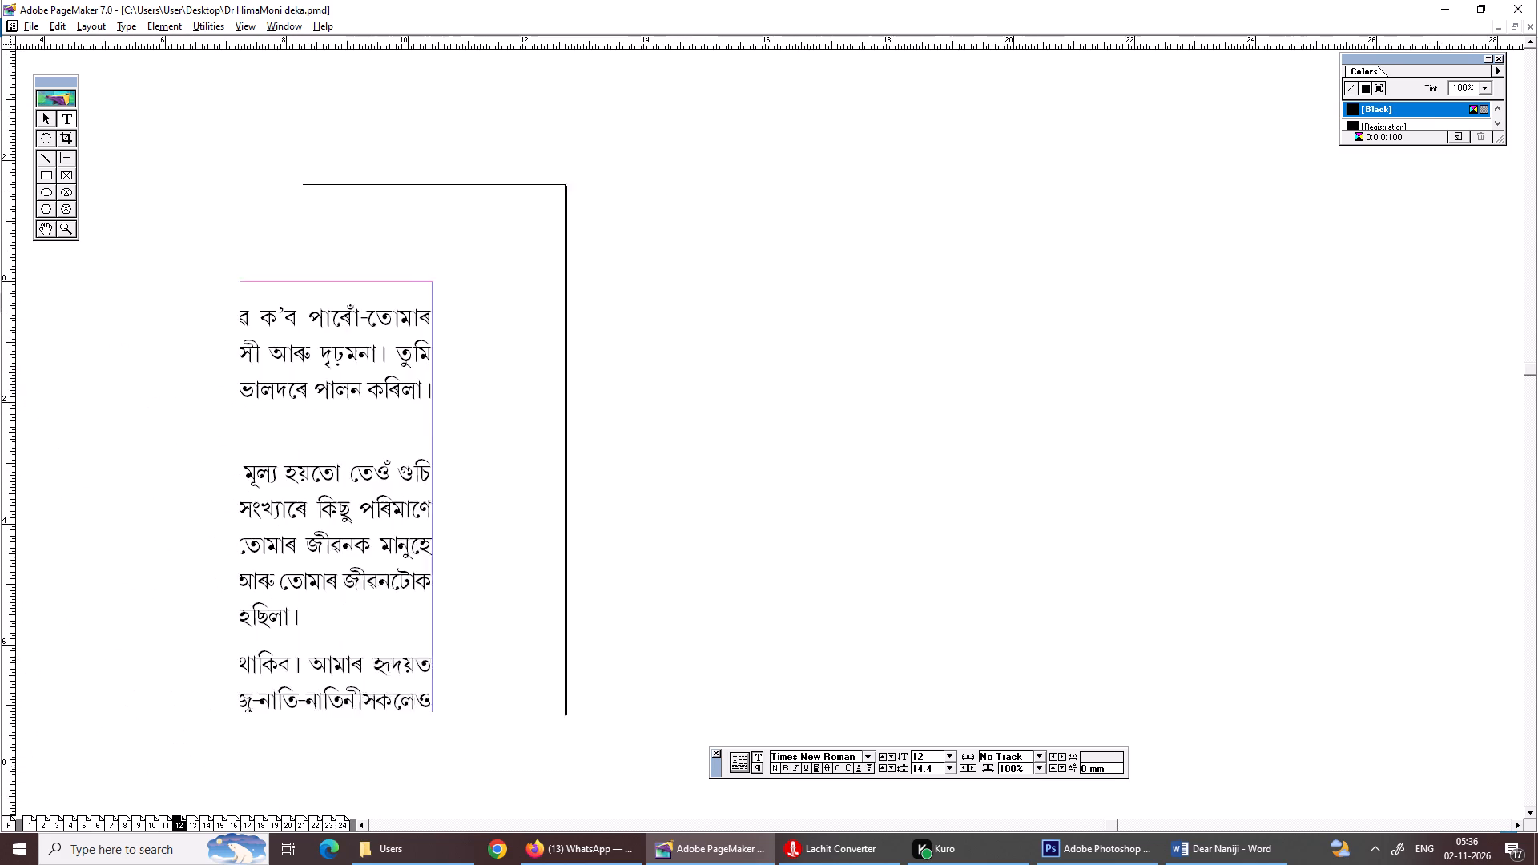
left_click_drag(1515, 343, 1522, 344, "alt")
left_click_drag(1238, 335, 1537, 288, "alt")
left_click_drag(1182, 345, 1423, 303, "alt")
left_click_drag(1354, 313, 1459, 240, "alt")
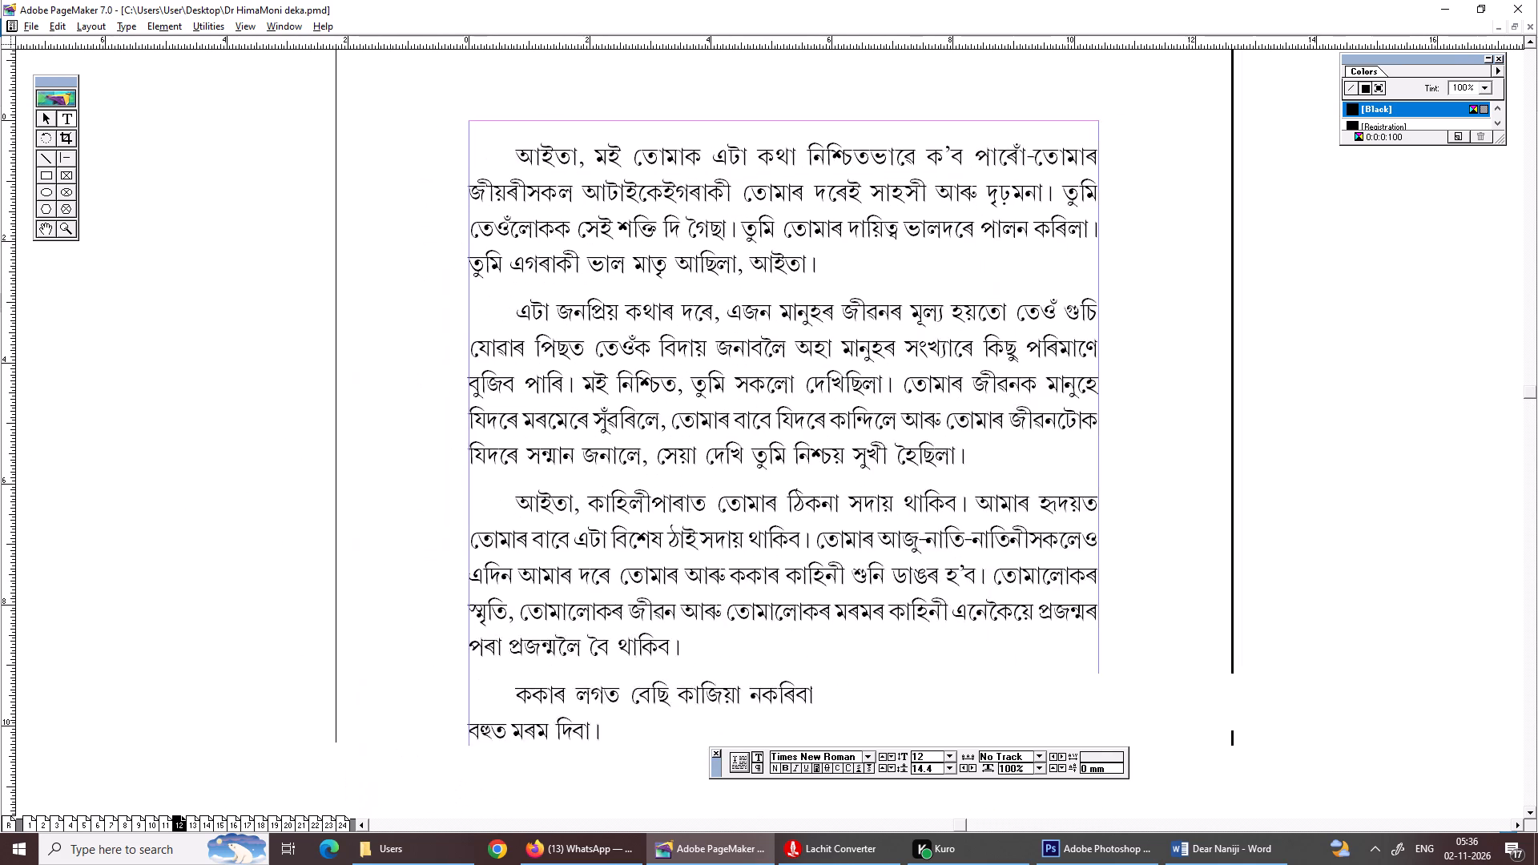
left_click_drag(1459, 240, 1315, 247, "alt")
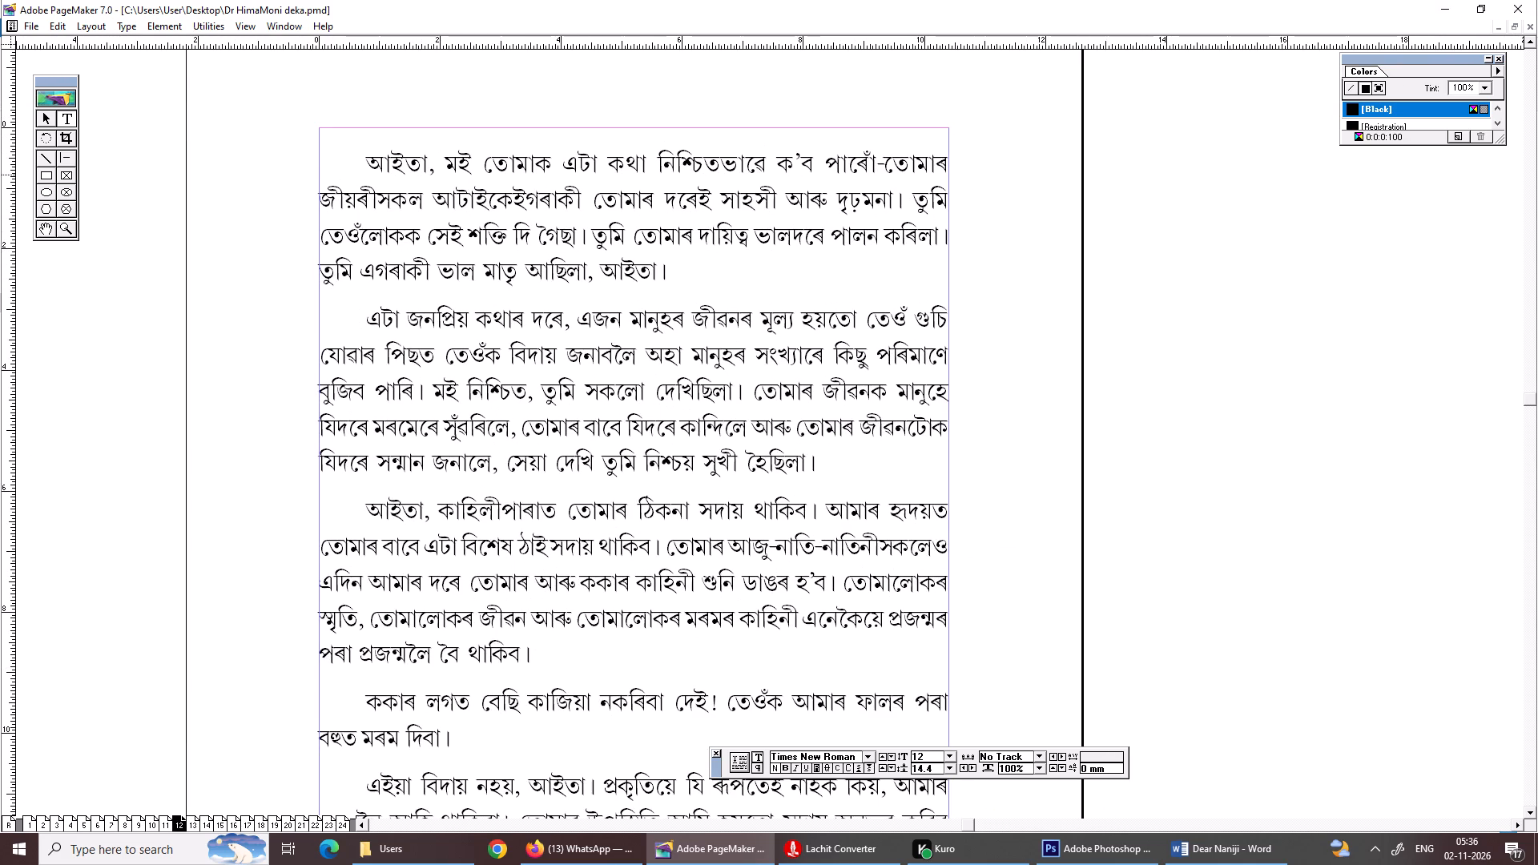
left_click_drag(893, 168, 886, 165)
key("a")
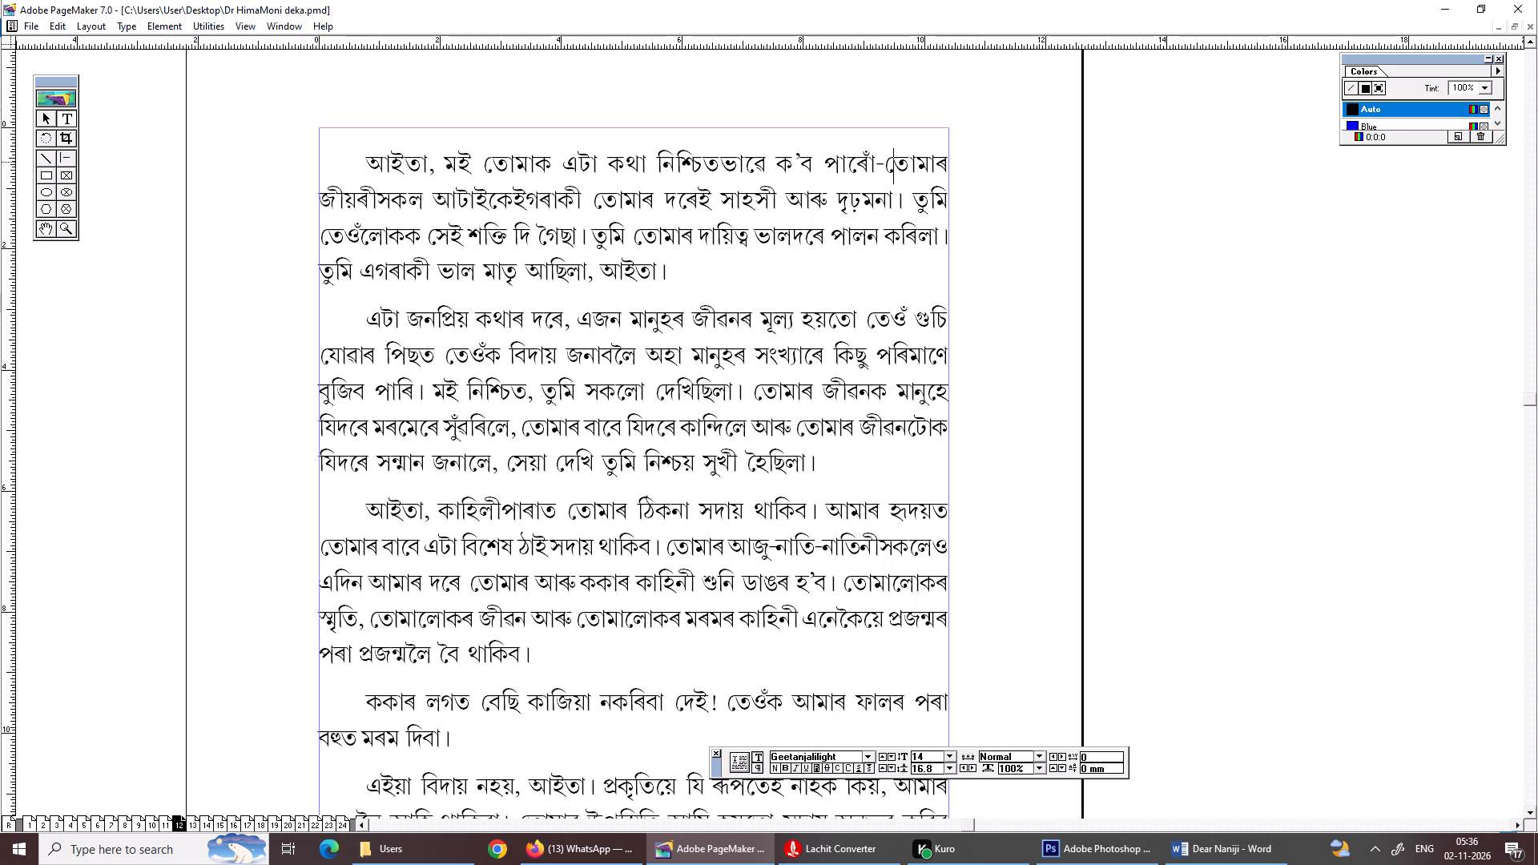
key("ctrl+s")
Replace the opening ে sign of the closing line তোমাক বহুত ভাল পাওঁ on page 12 with its word-initial form and save.
left_click_drag(717, 223, 721, 209, "alt")
left_click_drag(691, 246, 719, 155, "alt")
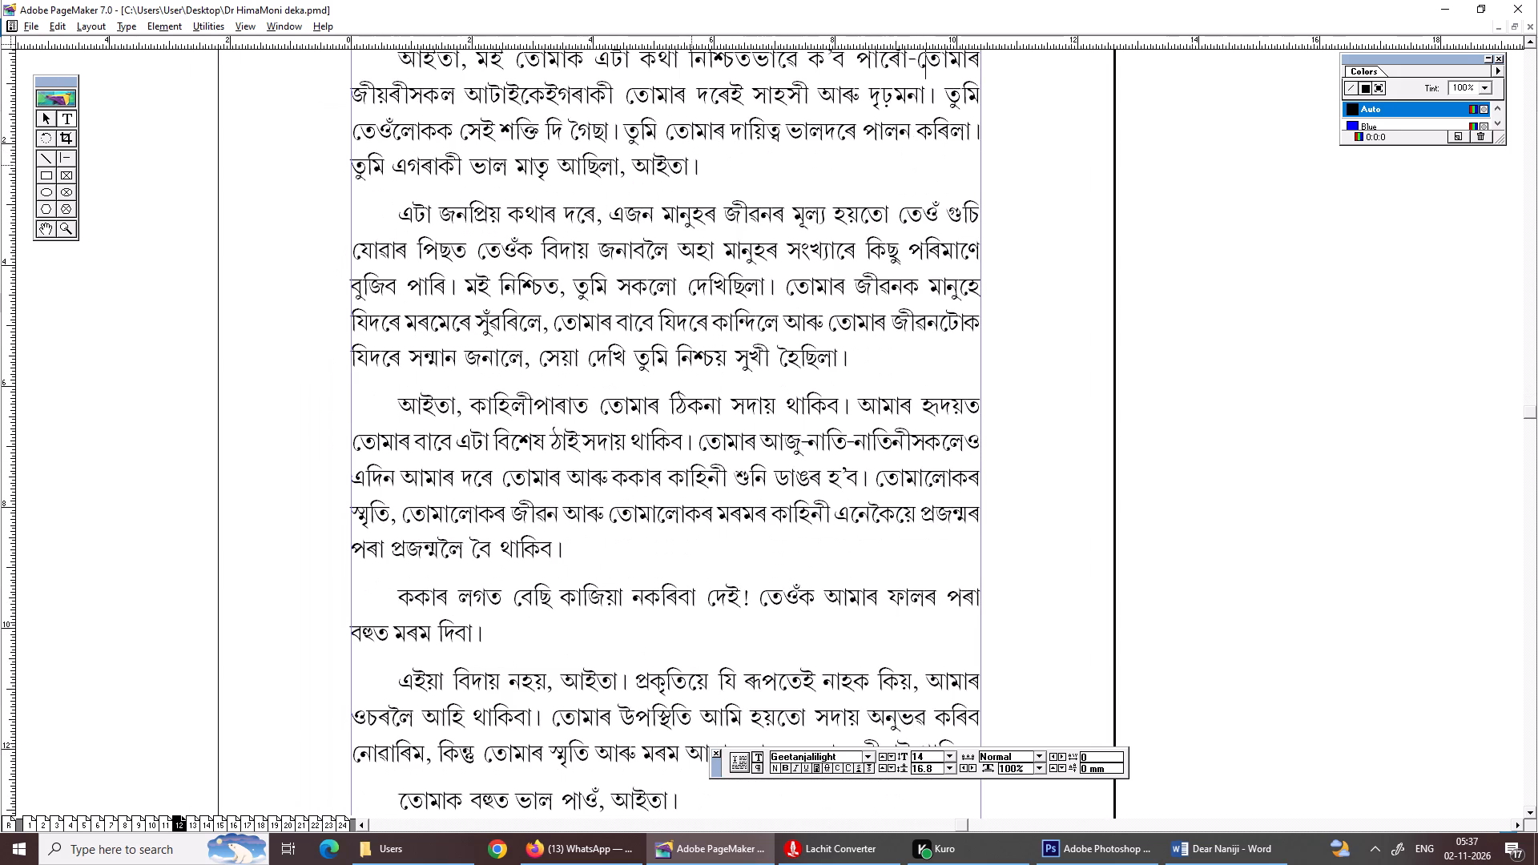
left_click(691, 165, "alt")
left_click_drag(677, 368, 670, 381, "alt")
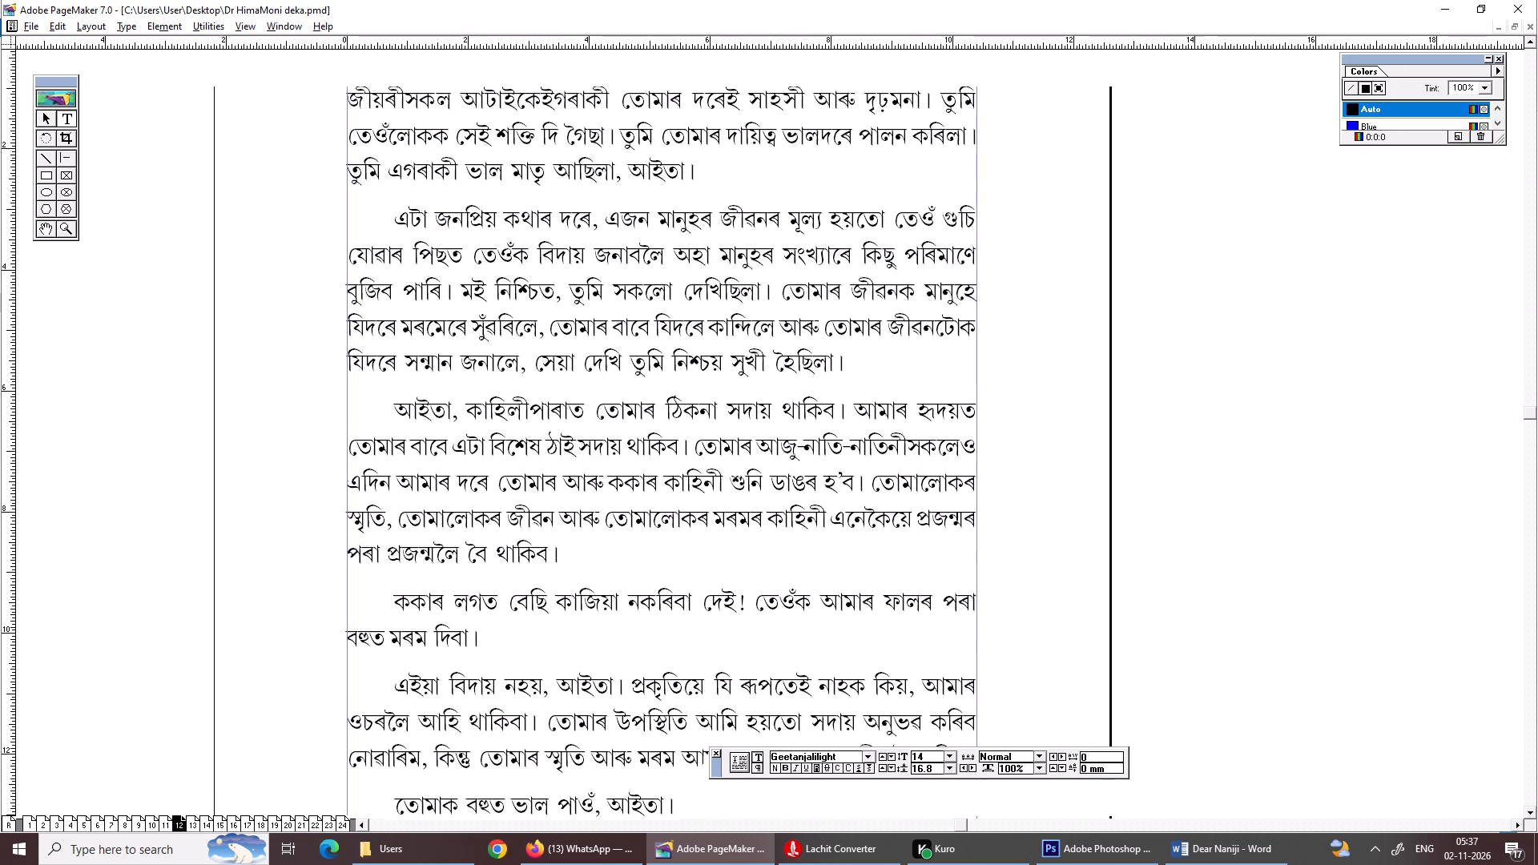
left_click_drag(670, 381, 690, 273, "alt")
left_click_drag(690, 305, 695, 290, "alt")
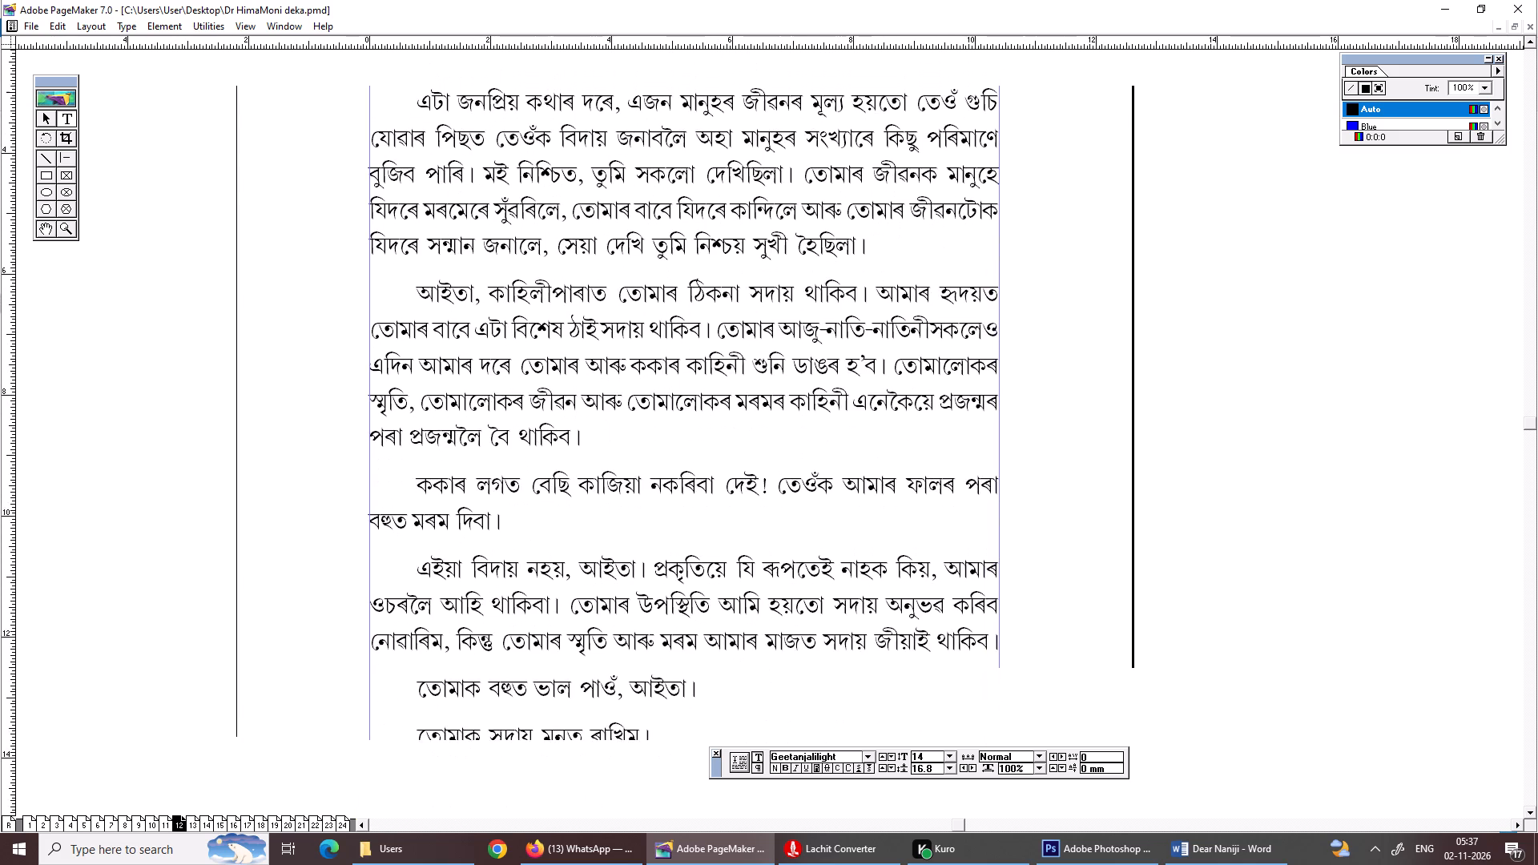
left_click_drag(695, 290, 756, 112, "alt")
left_click(763, 109)
left_click_drag(759, 398, 744, 309, "alt")
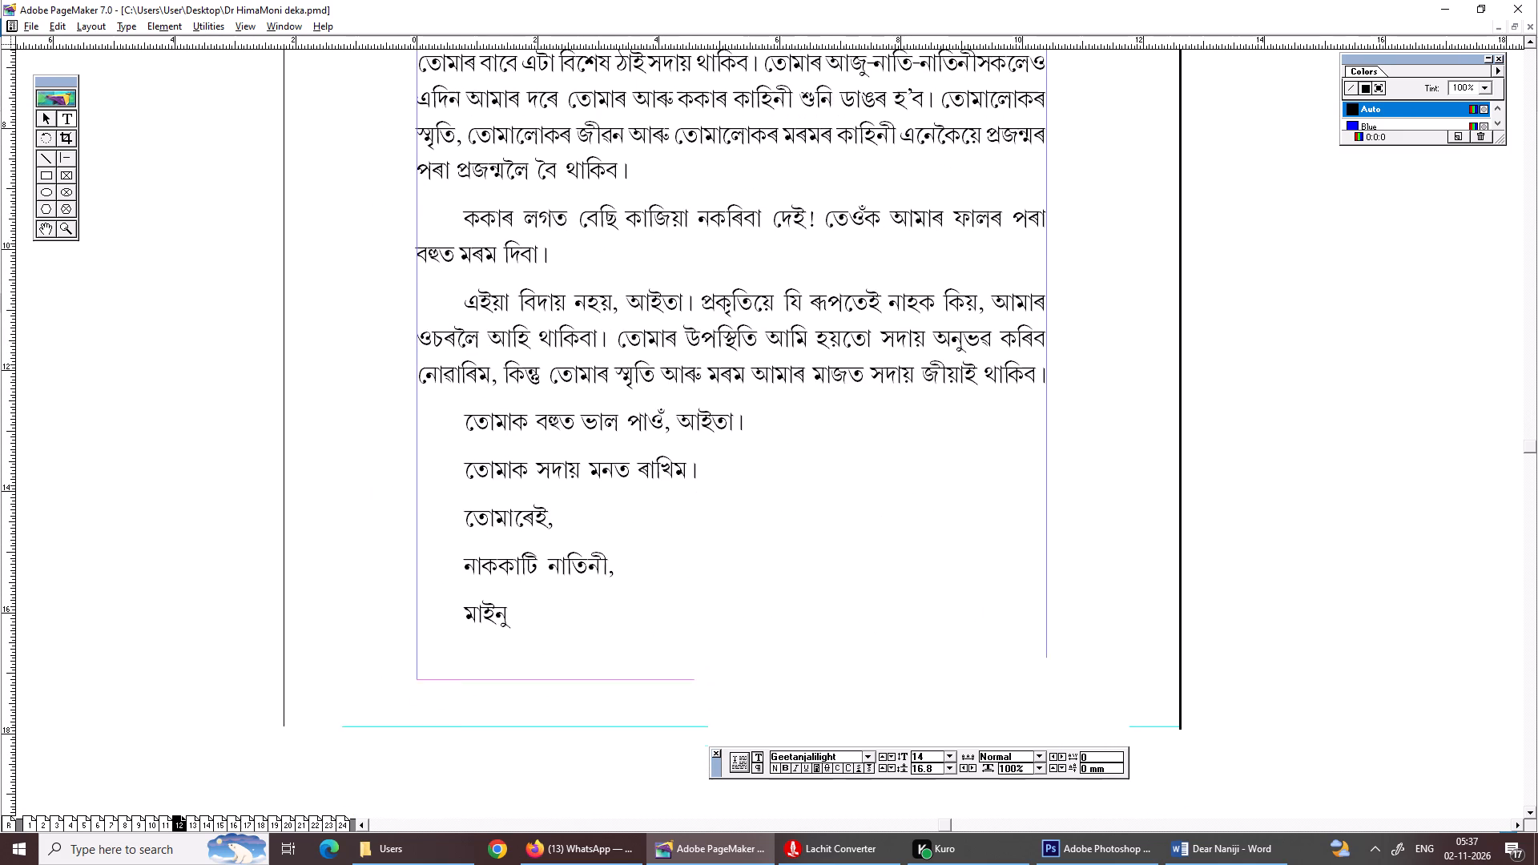
left_click_drag(744, 309, 744, 306, "alt")
left_click_drag(473, 423, 457, 423)
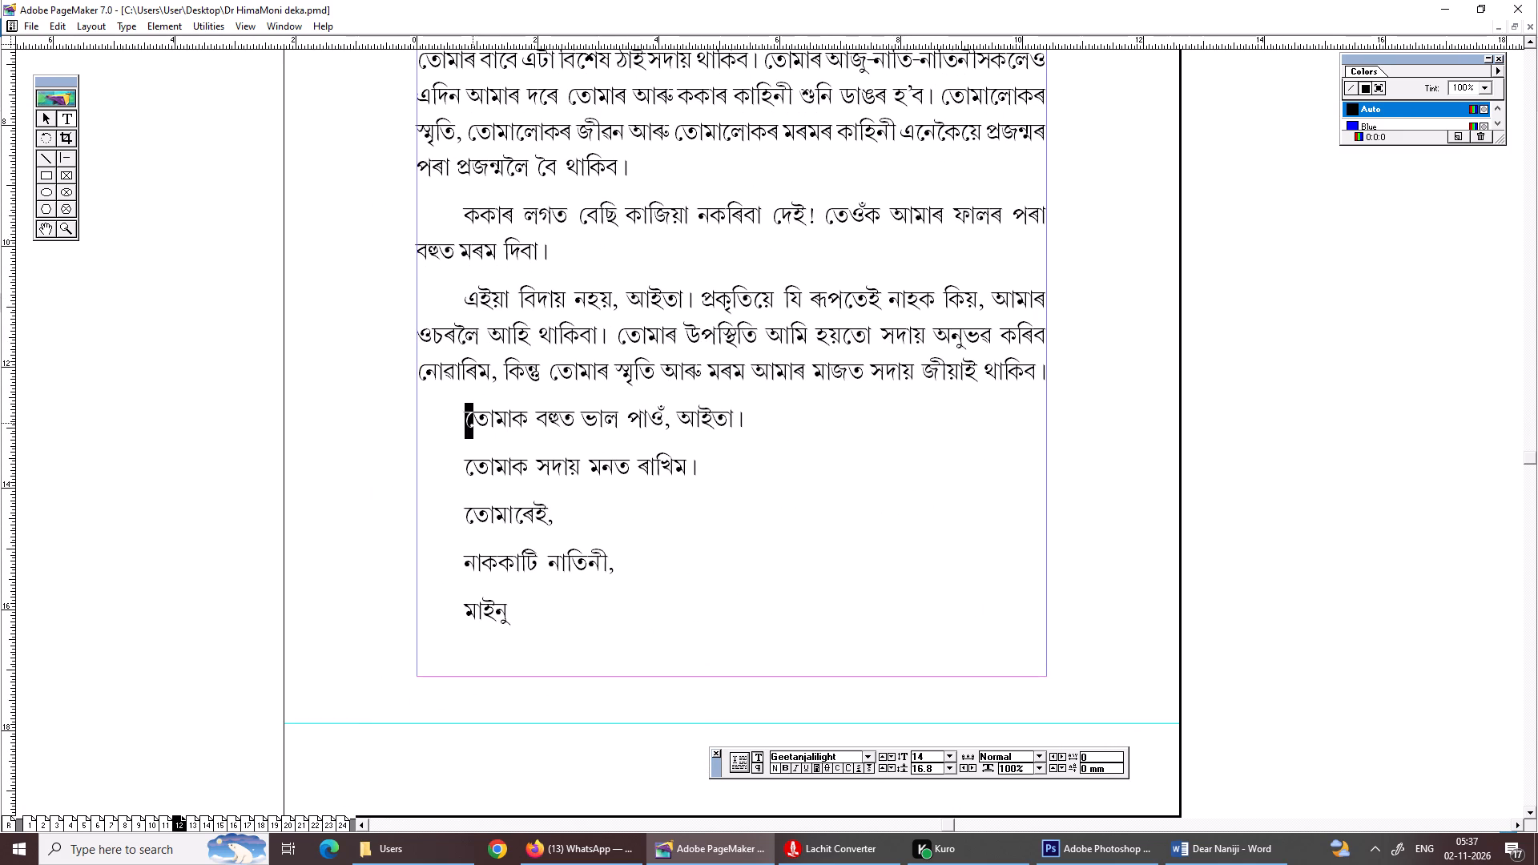
left_click_drag(457, 423, 456, 423)
key("a")
key("ctrl+s")
Replace the opening ে signs of page 12's closing lines তোমাক সদায় মনত ৰাখিম and তোমাৰেই with their word-initial form and save.
left_click_drag(477, 477, 463, 477)
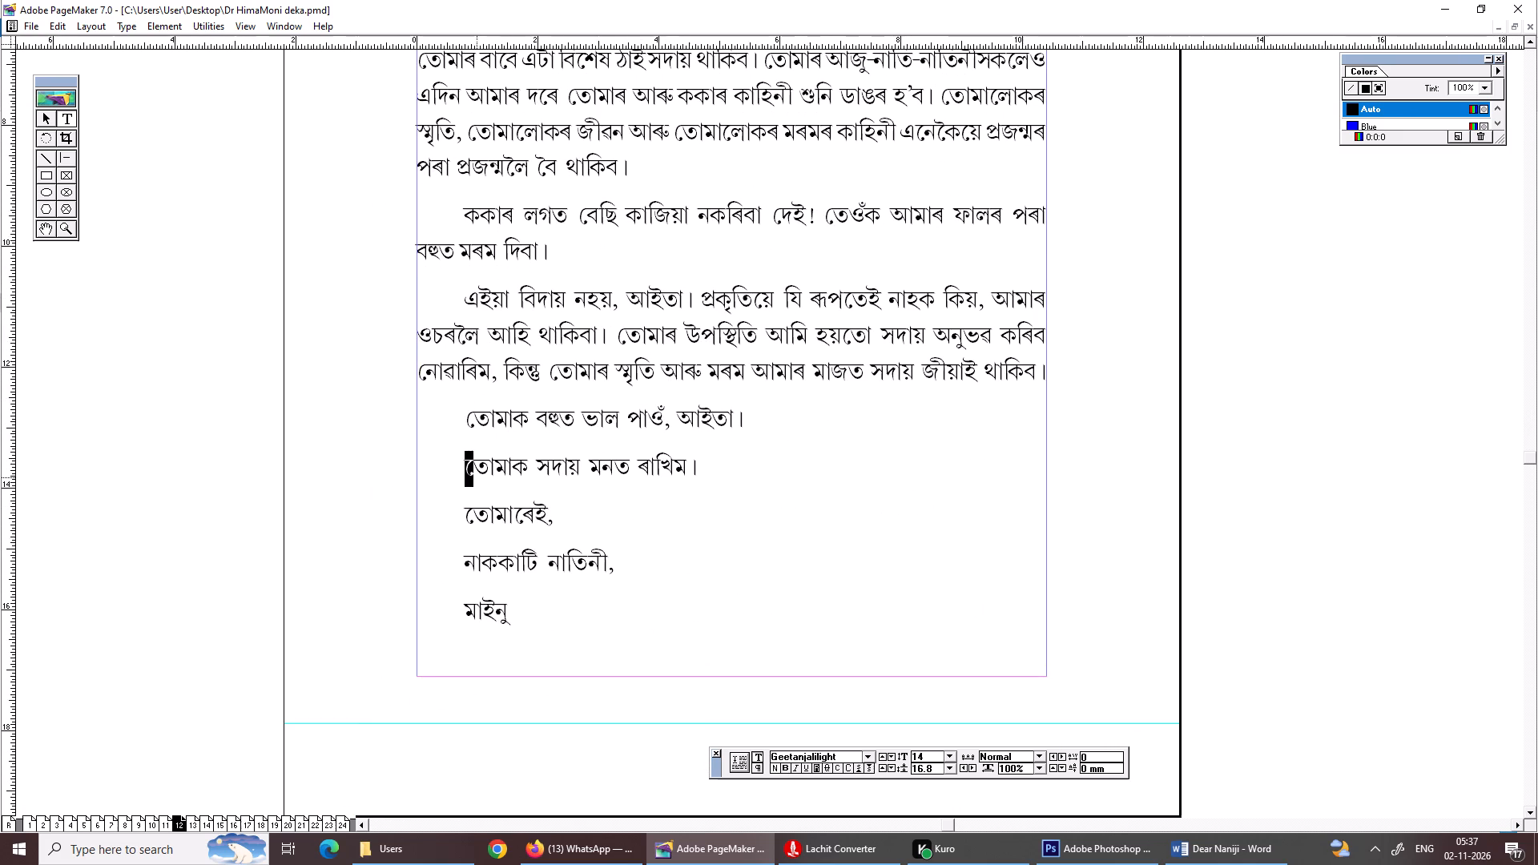
left_click_drag(463, 477, 462, 477)
key("a")
left_click_drag(473, 529, 458, 528)
key("a")
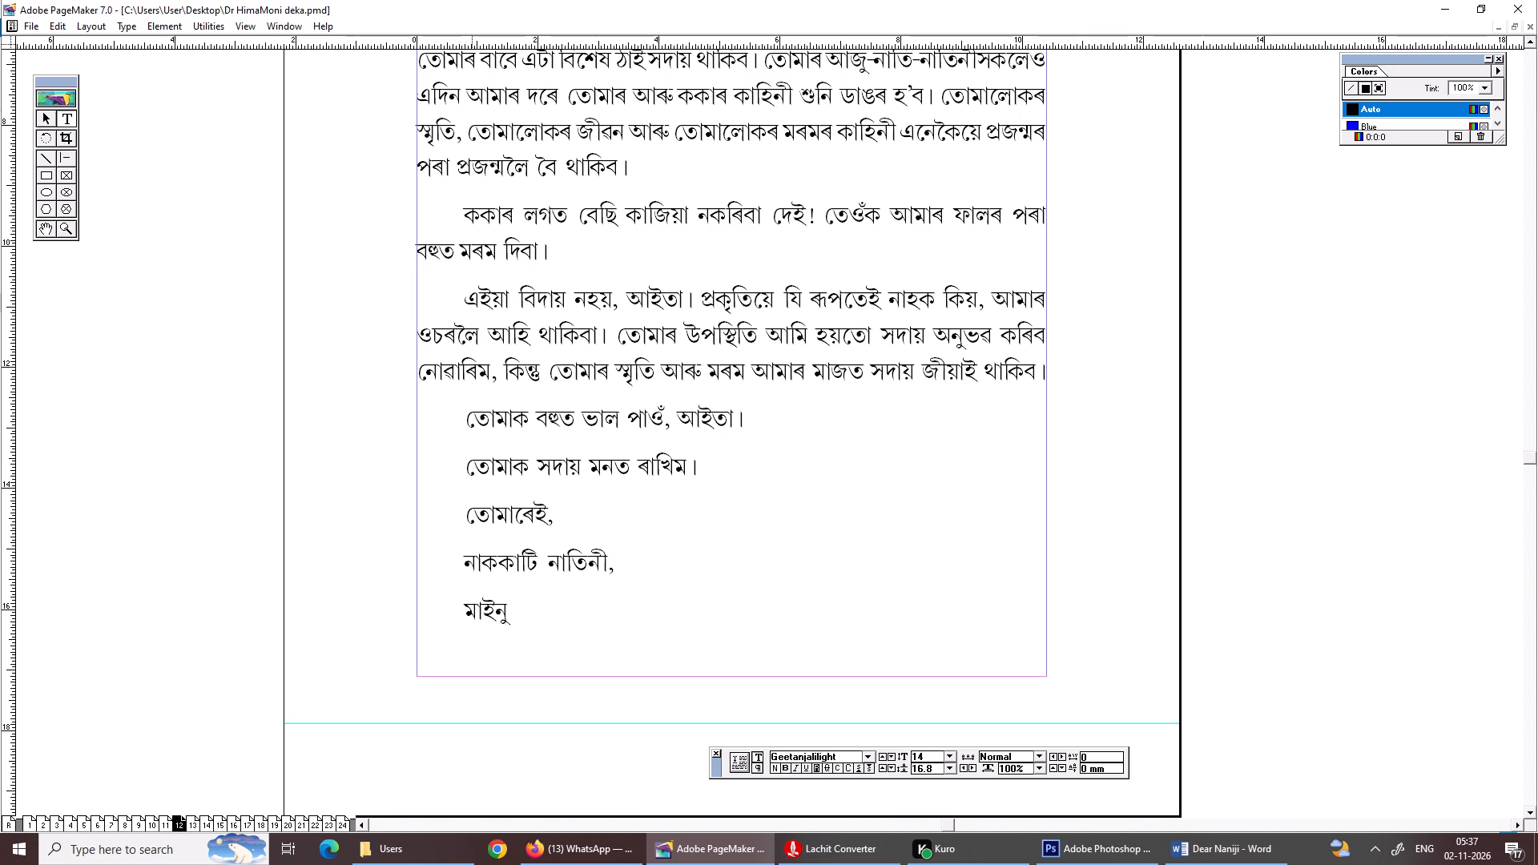
key("ctrl+s")
key("ctrl+s")
key("ctrl+0")
key("ctrl+s")
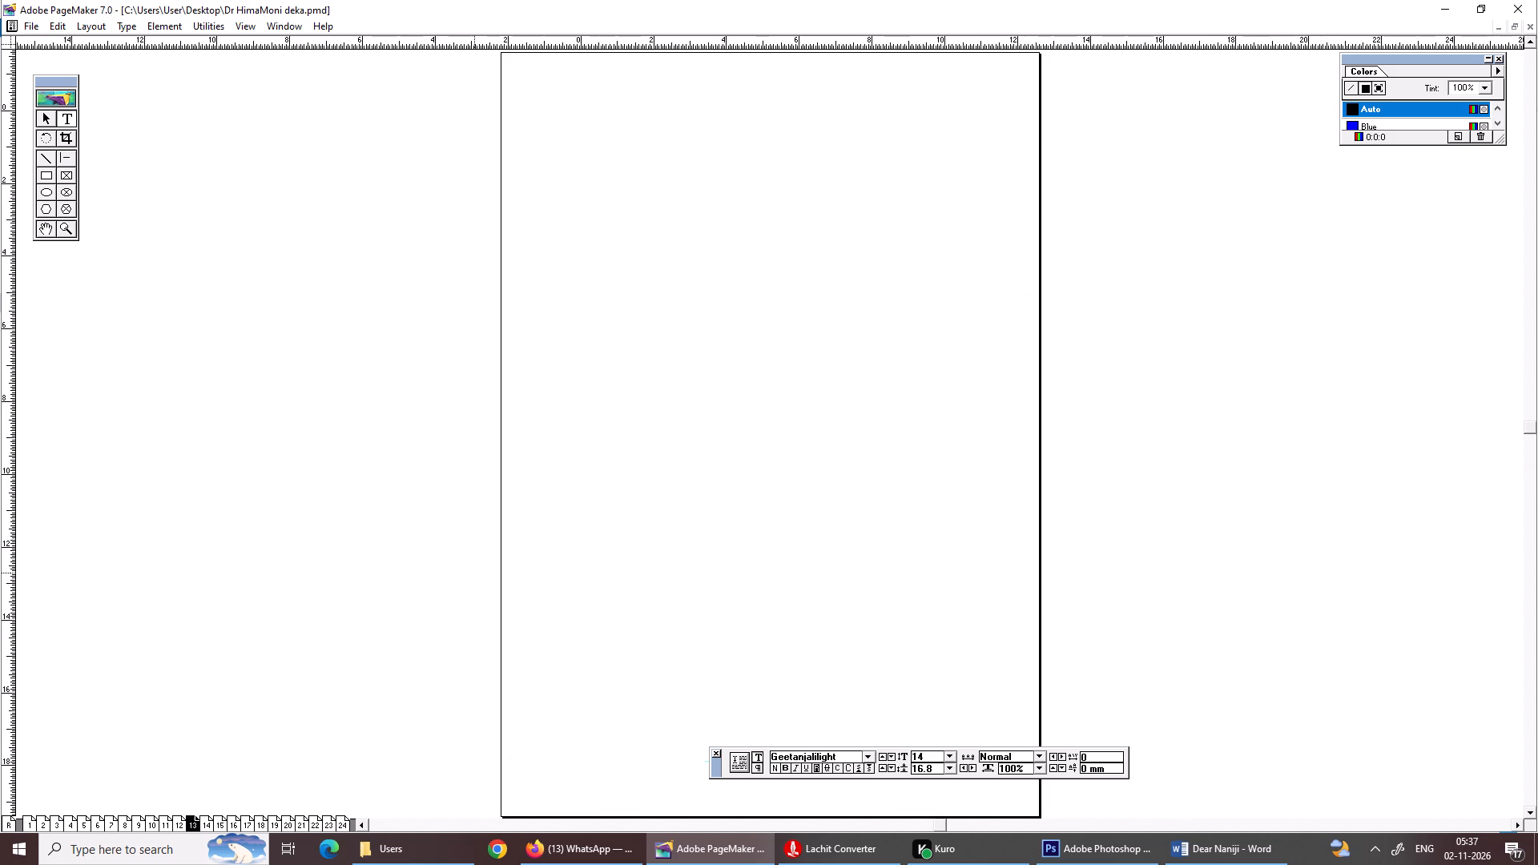
Delete the stray n before the author's name under the heading of the article on page 15.
key("Page_Down")
key("Page_Down")
key("Page_Down")
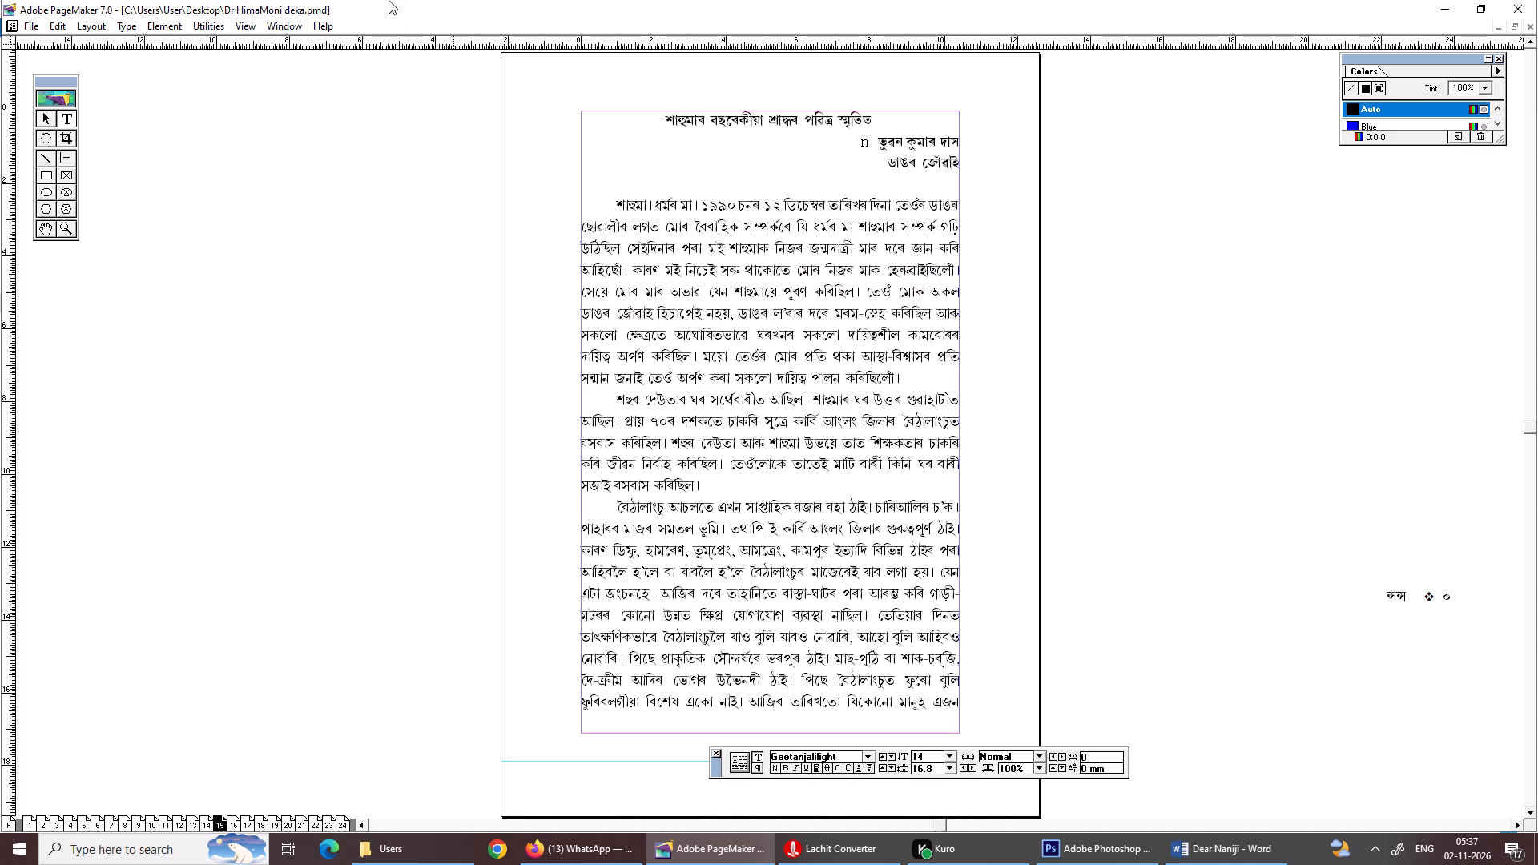
left_click_drag(656, 119, 914, 117)
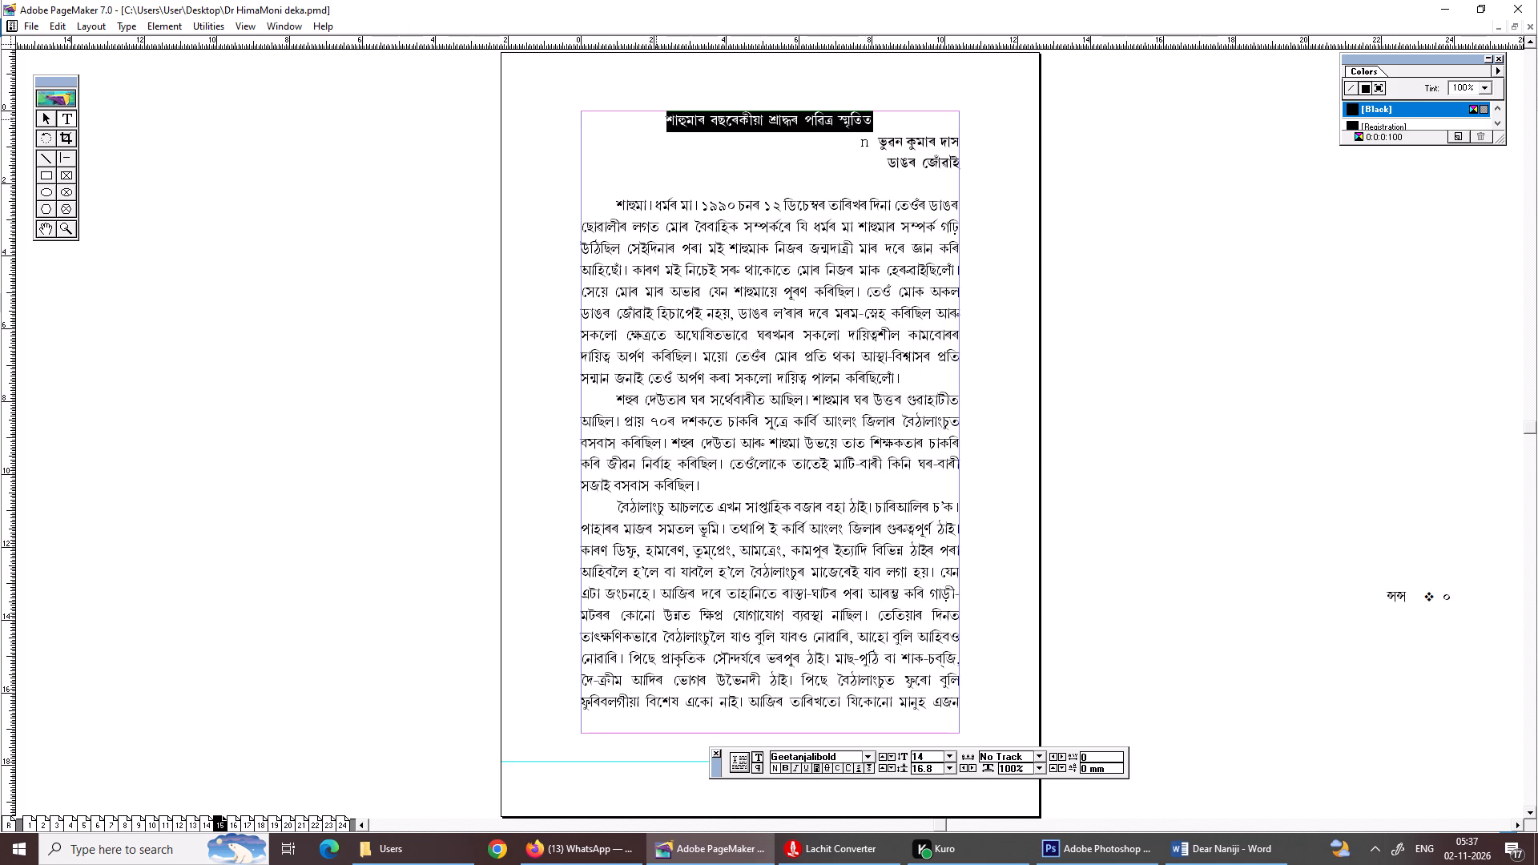
left_click_drag(870, 136, 842, 144)
key("BackSpace")
Enlarge the article heading at the top of page 15 to 20 pt.
left_click_drag(893, 119, 823, 123)
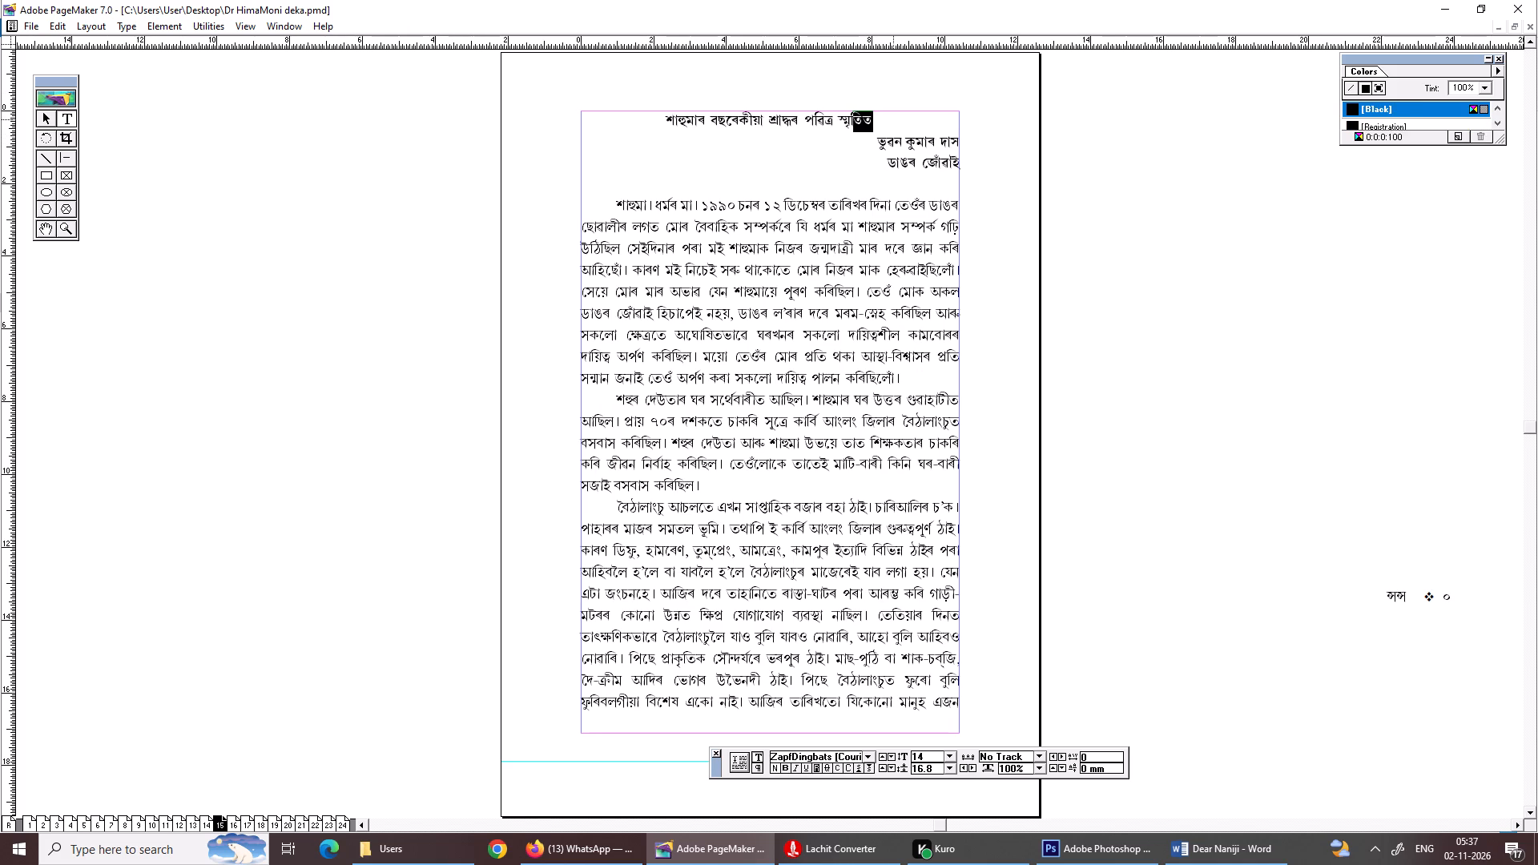
left_click_drag(823, 123, 596, 127)
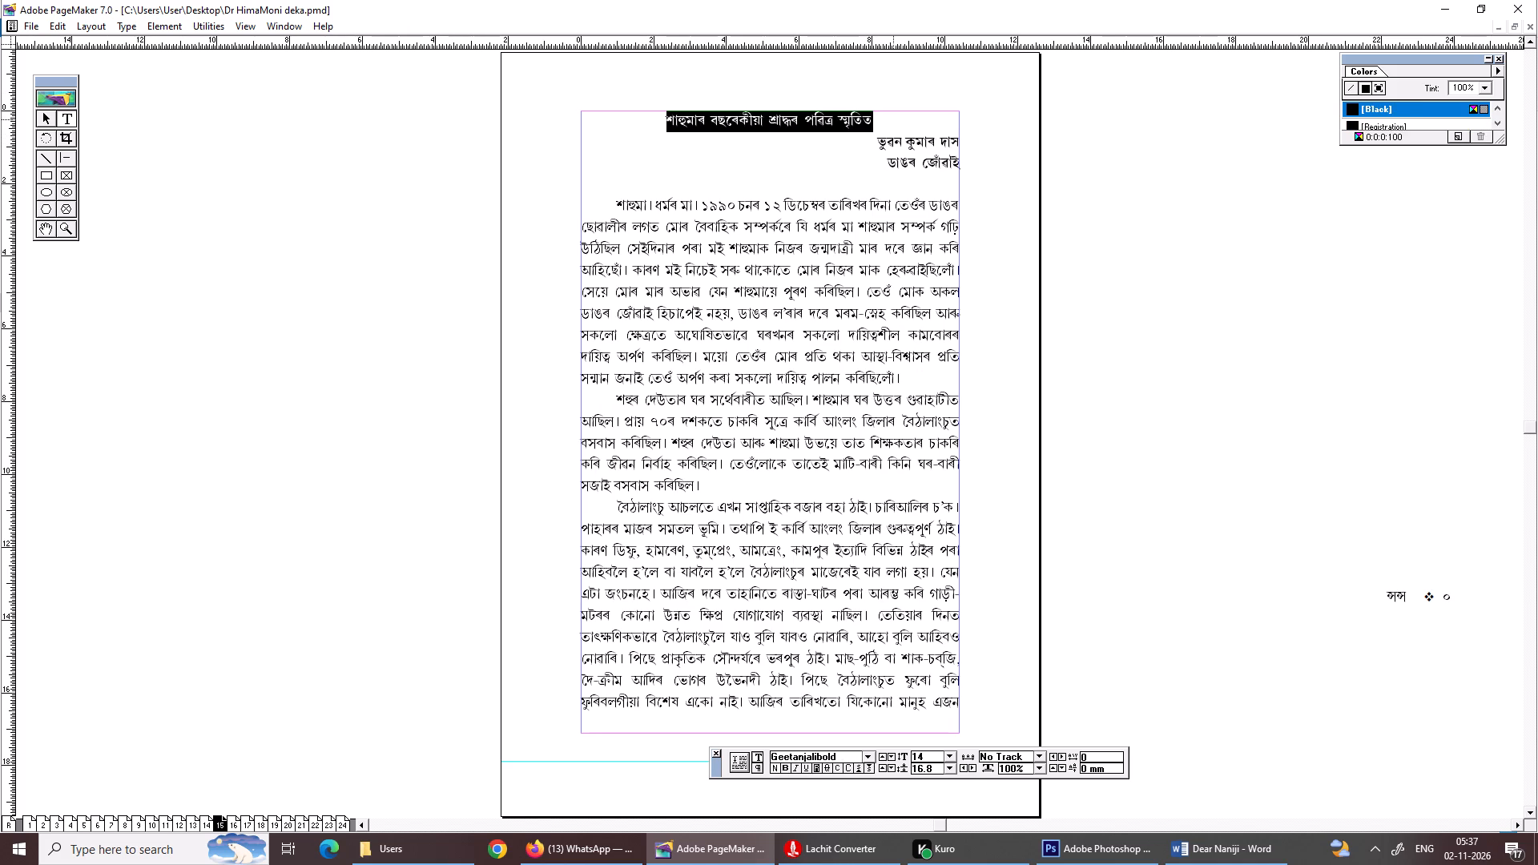
key("ctrl+shift+period")
key("ctrl+shift+period")
key("ctrl+shift+period")
key("ctrl+shift+period")
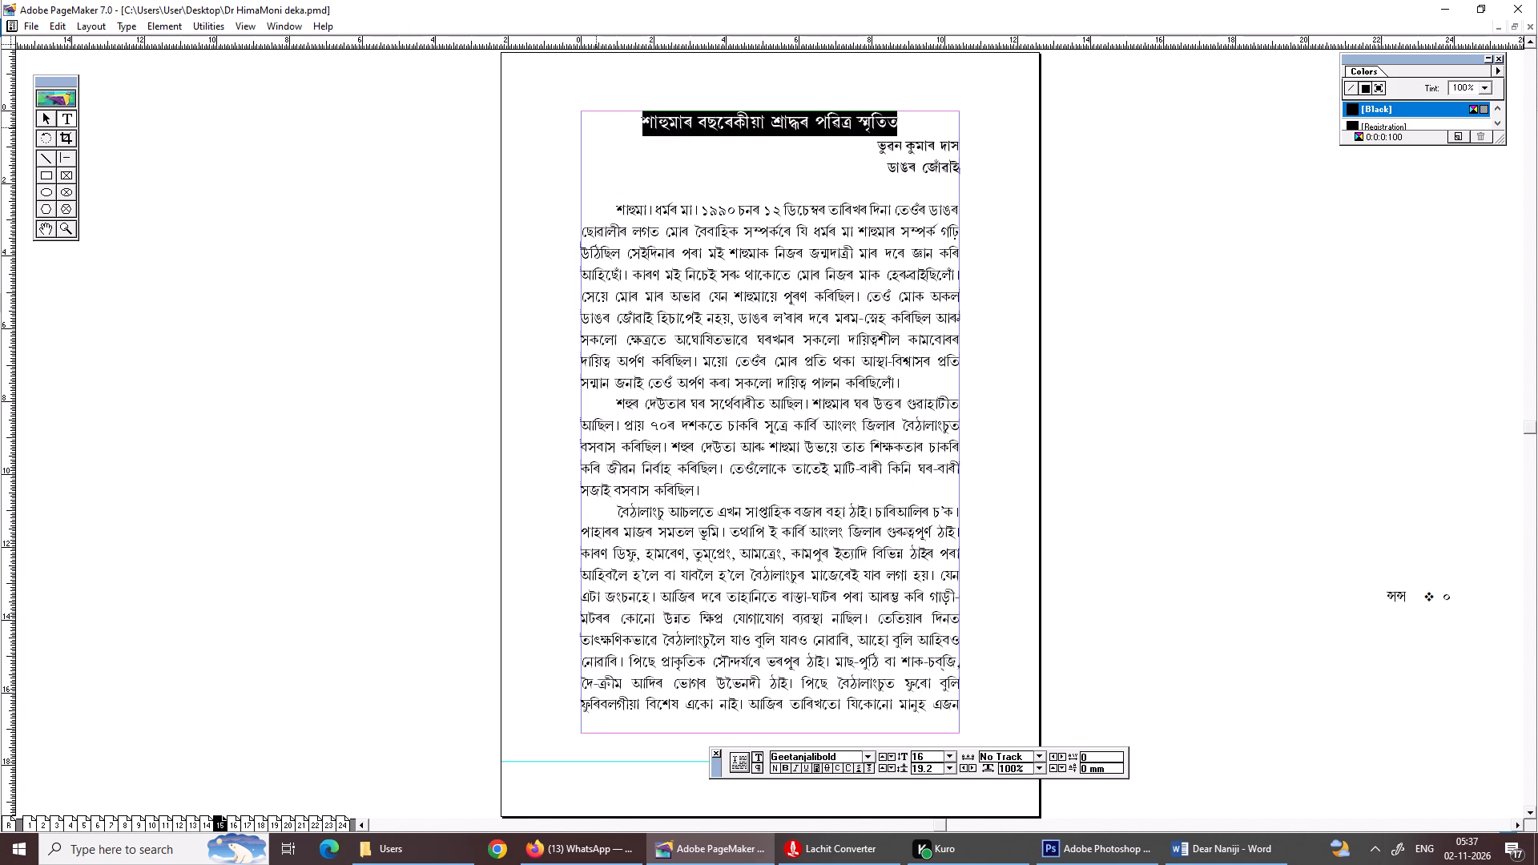
key("ctrl+shift+period")
key("ctrl+shift+period")
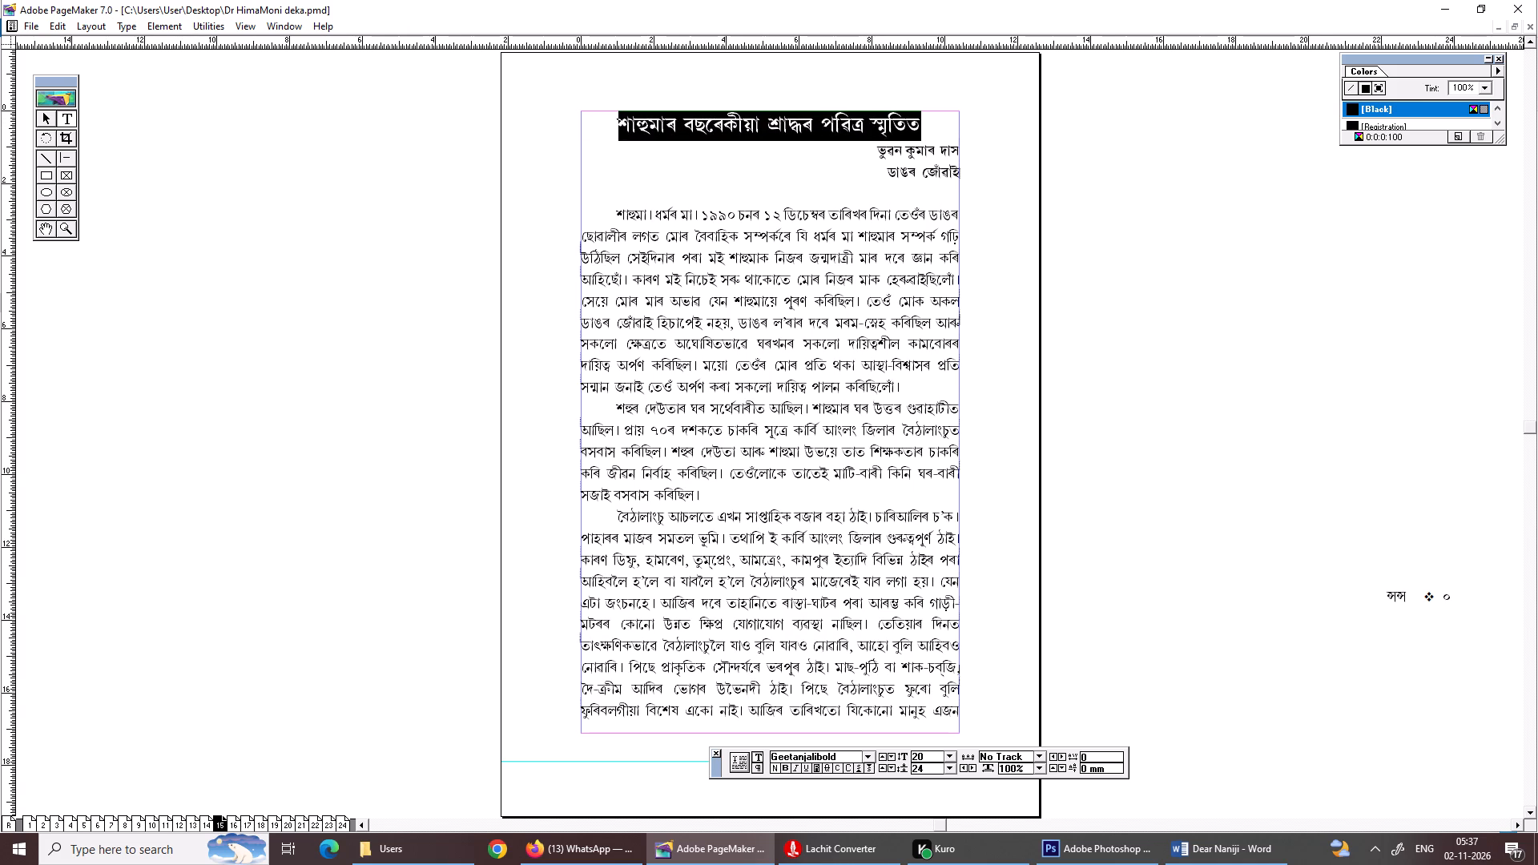
left_click(759, 229, "ctrl+shift")
left_click(743, 204, "ctrl")
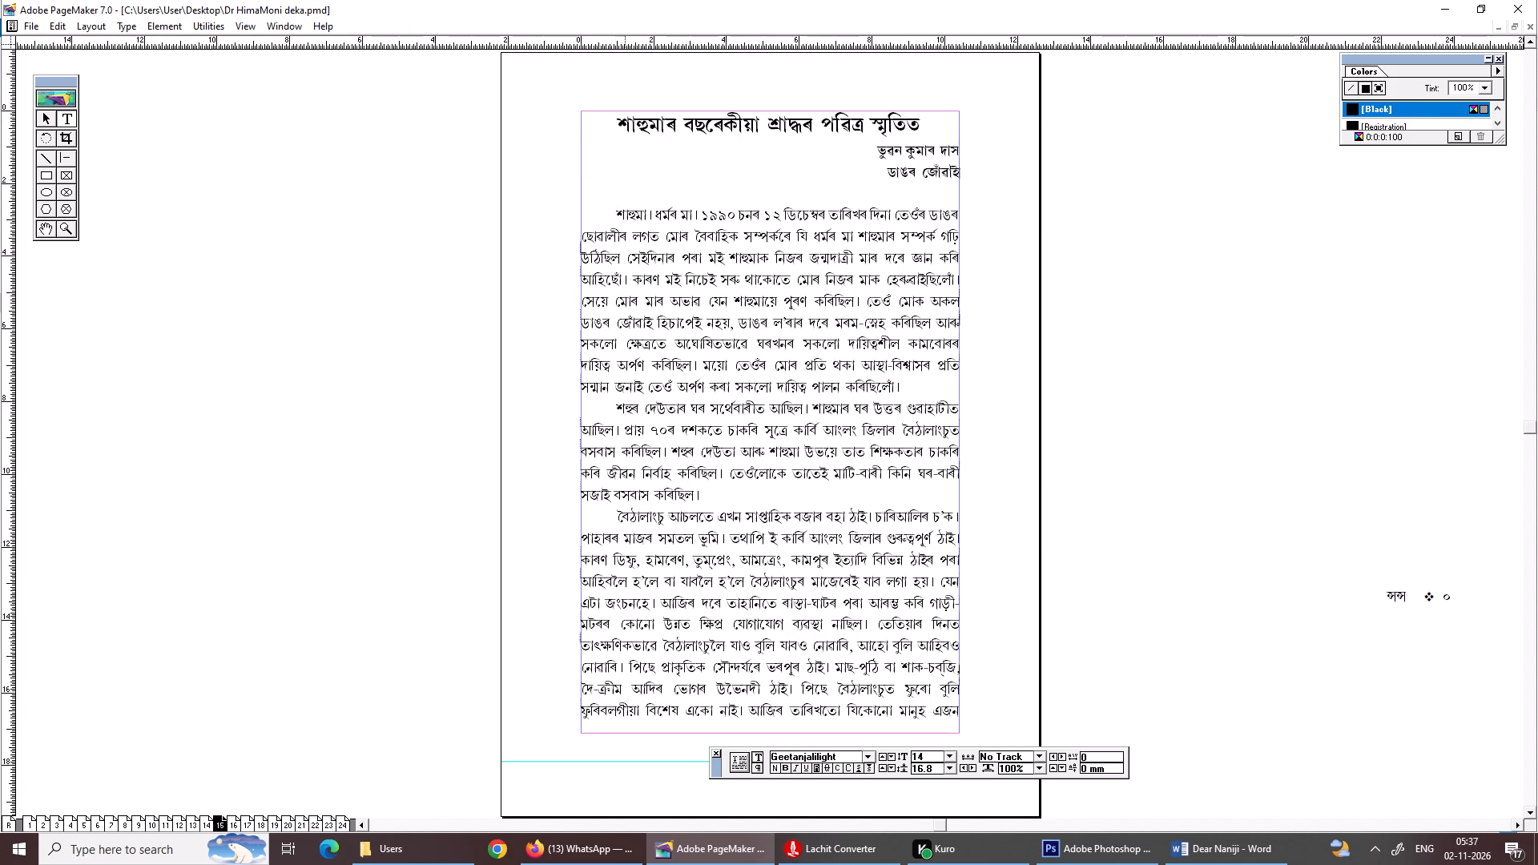
Look over the paragraph starts on page 15 and page through the article to the next heading on page 19.
left_click_drag(615, 406, 533, 401)
left_click_drag(606, 519, 548, 517)
key("Page_Down")
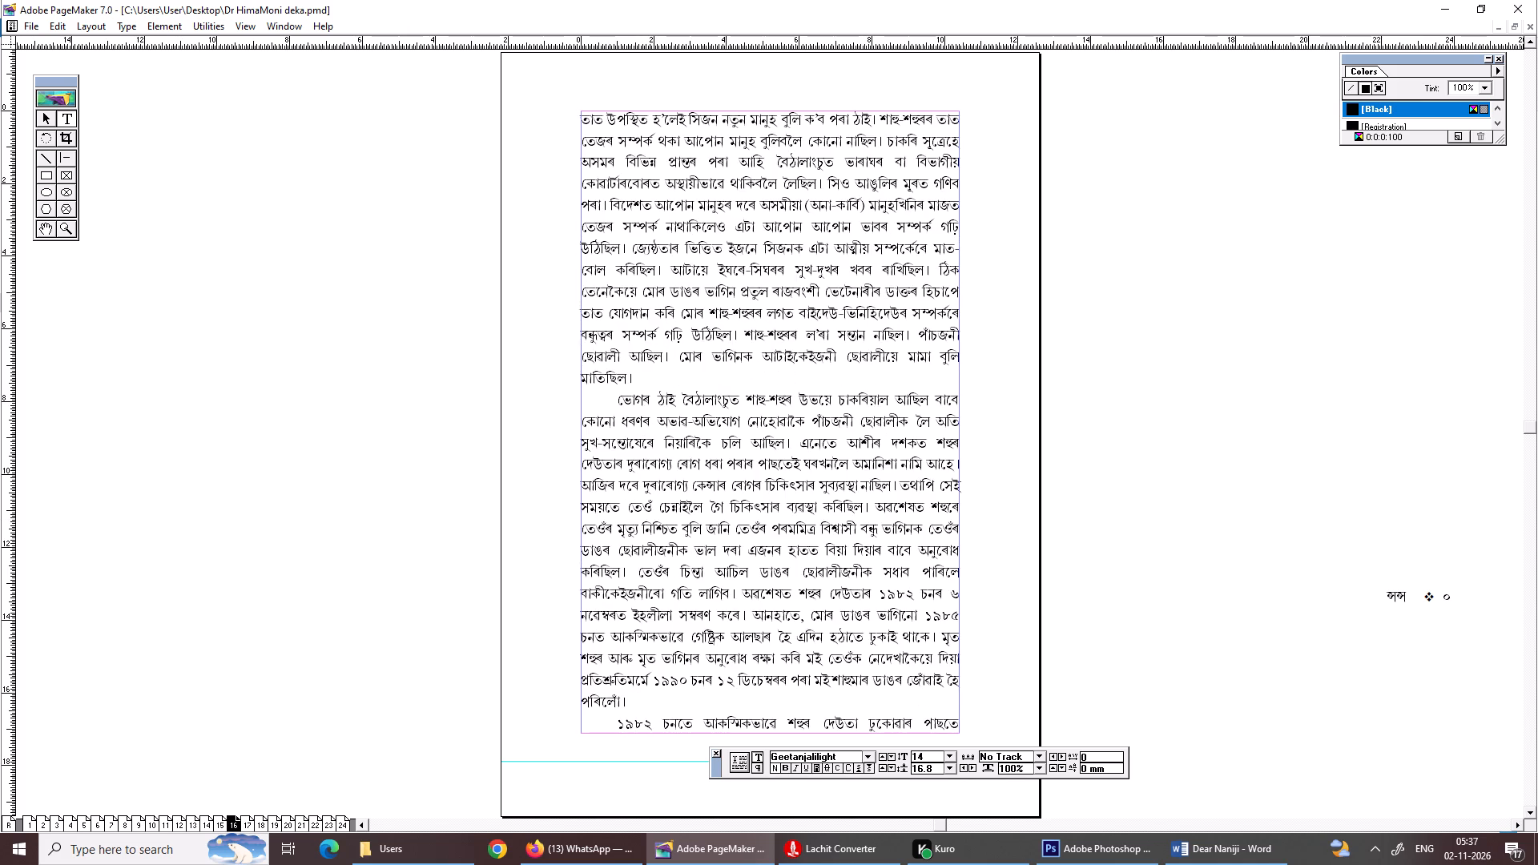
key("Page_Down")
key("Page_Down")
key("Page_Up")
key("Page_Down")
key("Page_Down")
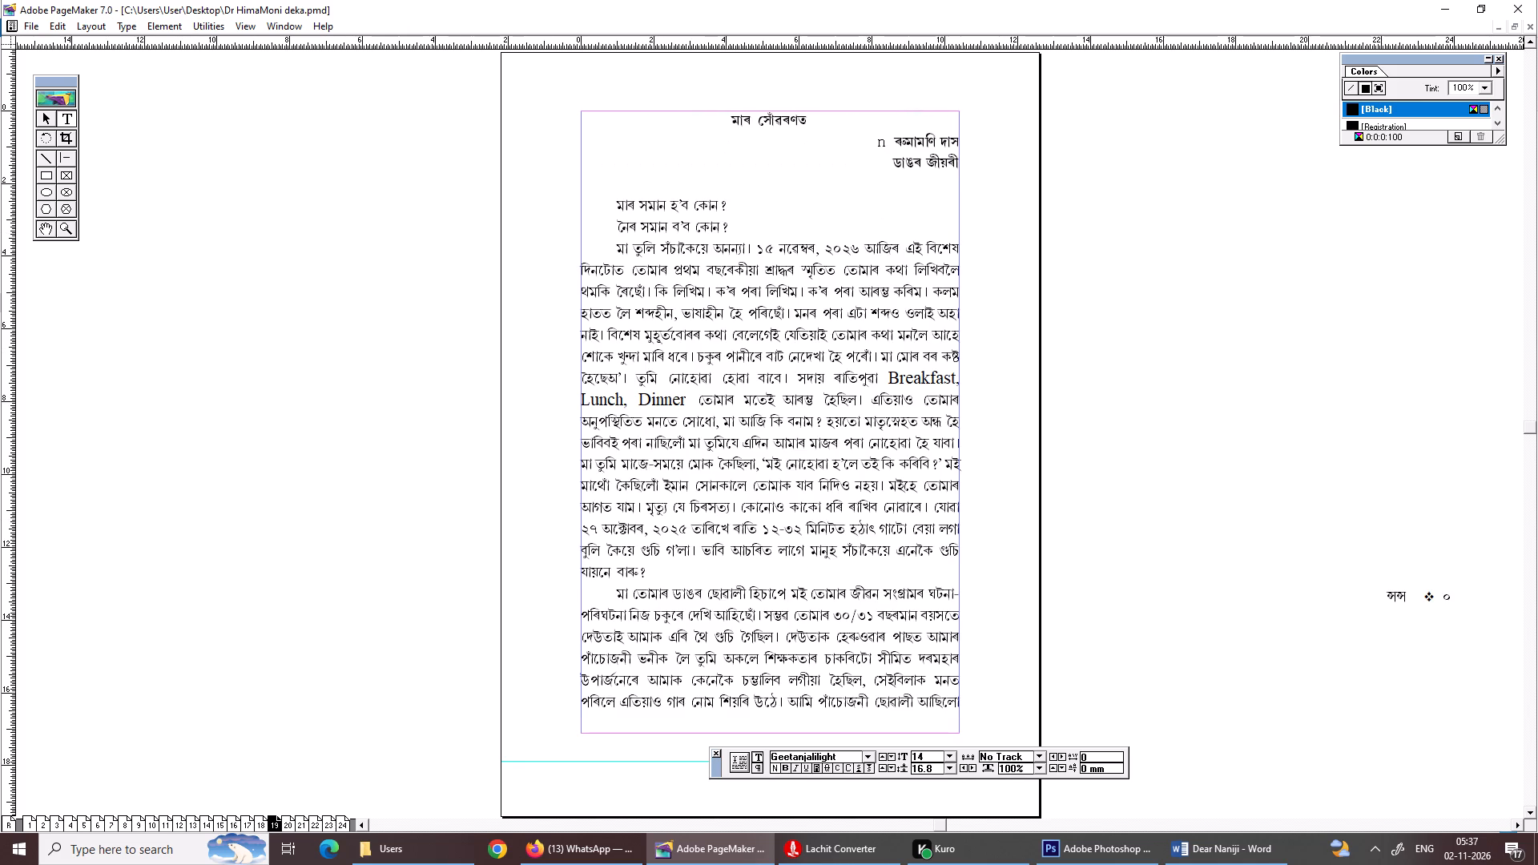
Enlarge the article heading মাৰ সোঁৱৰণত at the top of page 19 to 20 pt and save.
left_click_drag(851, 123, 657, 121)
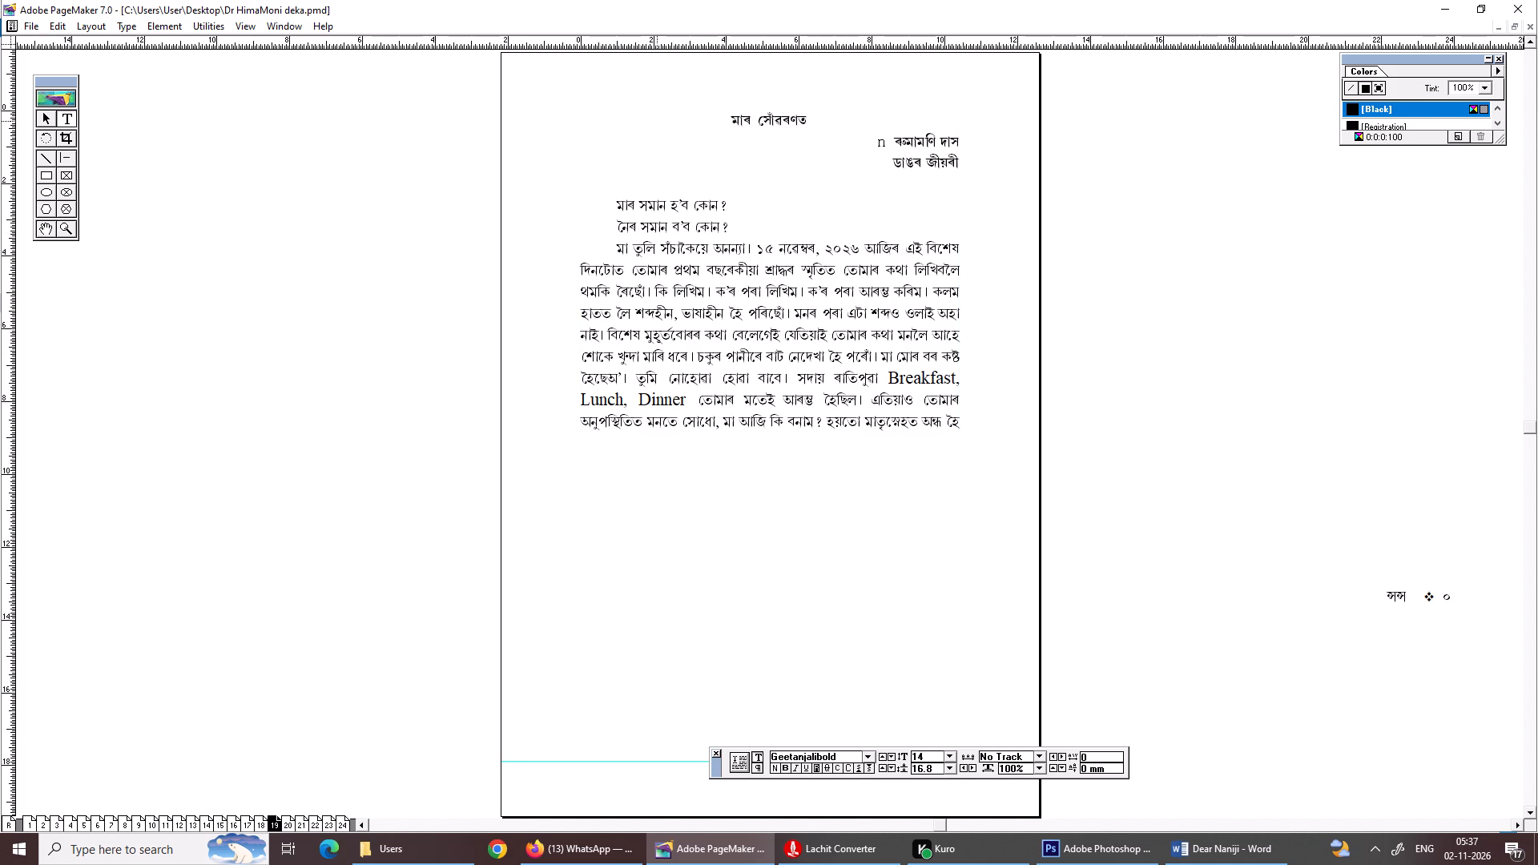
key("ctrl+shift+period")
key("ctrl+shift+period")
key("ctrl+shift+period")
key("ctrl+shift+period")
key("ctrl+shift+period")
key("ctrl+shift+period")
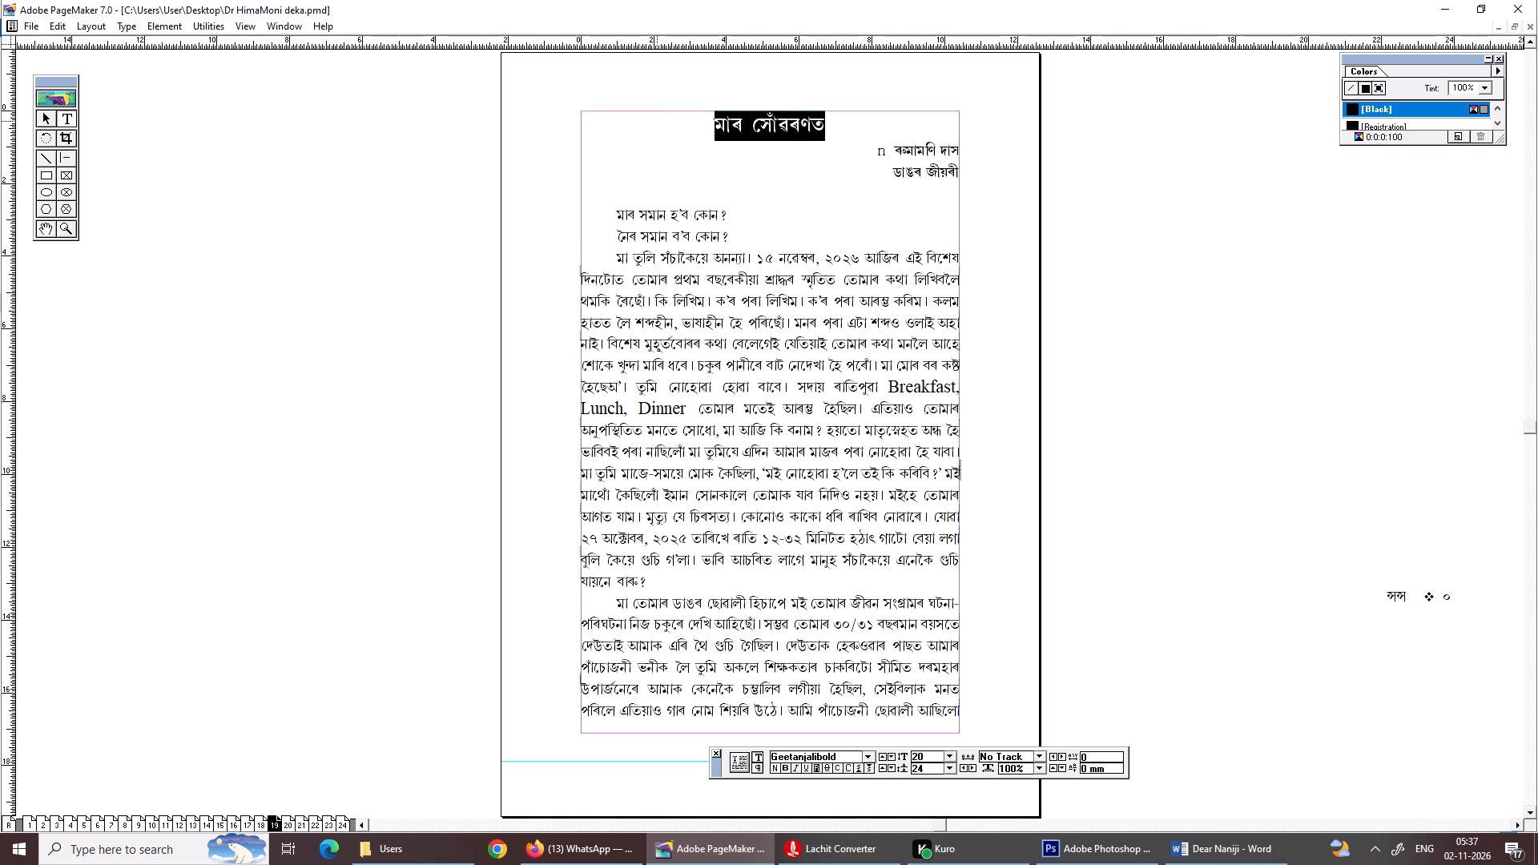
key("ctrl+s")
Delete the stray n before the author's name under the heading on page 19.
left_click(767, 254)
left_click_drag(882, 153, 850, 153)
key("BackSpace")
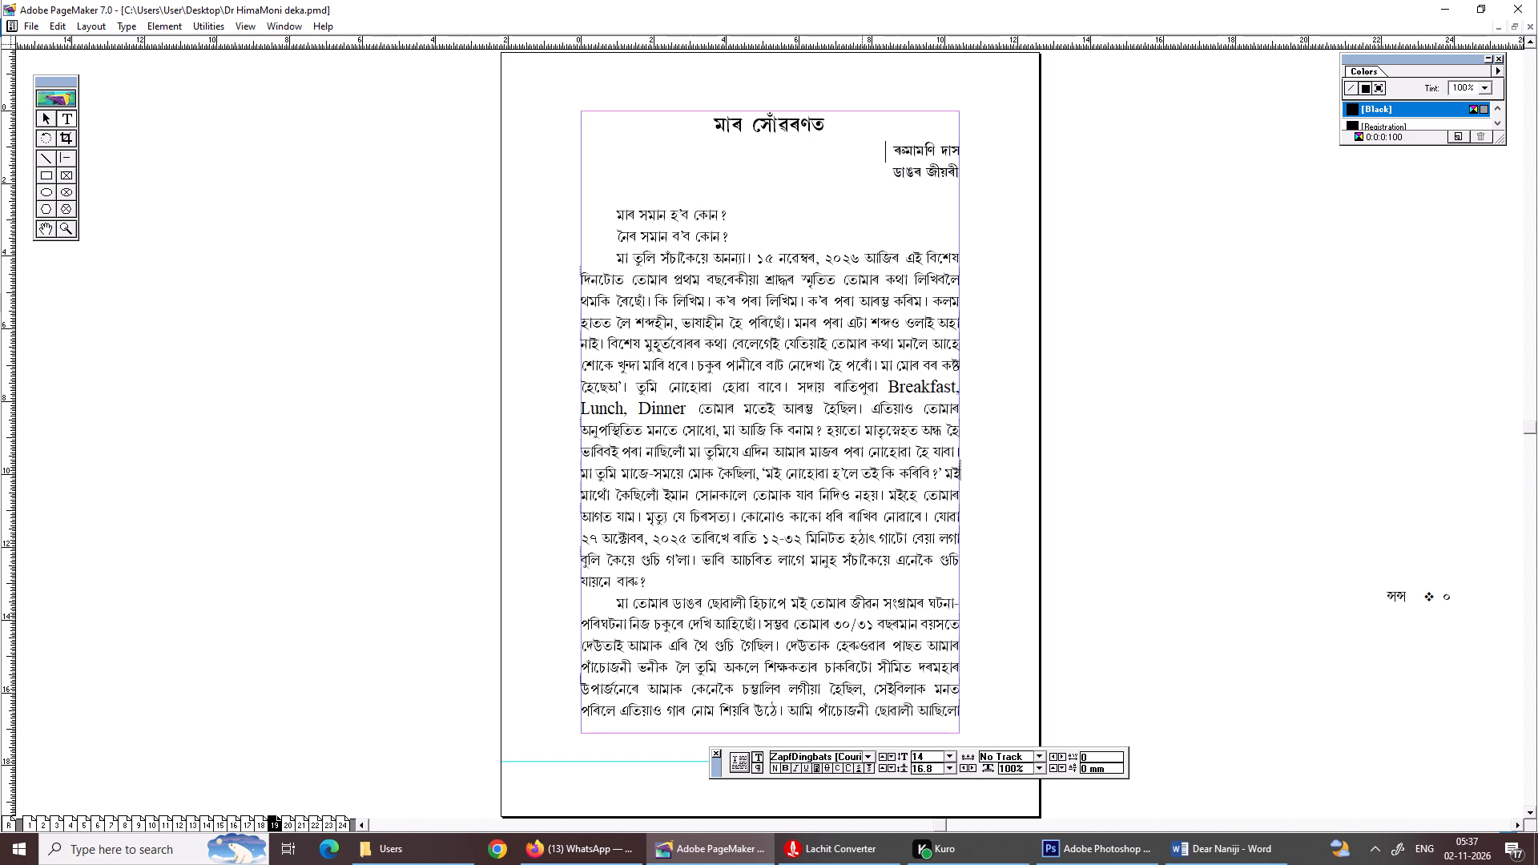
Make the English words Breakfast, Lunch, Dinner in page 19's body text 2 pt smaller and save.
left_click_drag(890, 391, 690, 414)
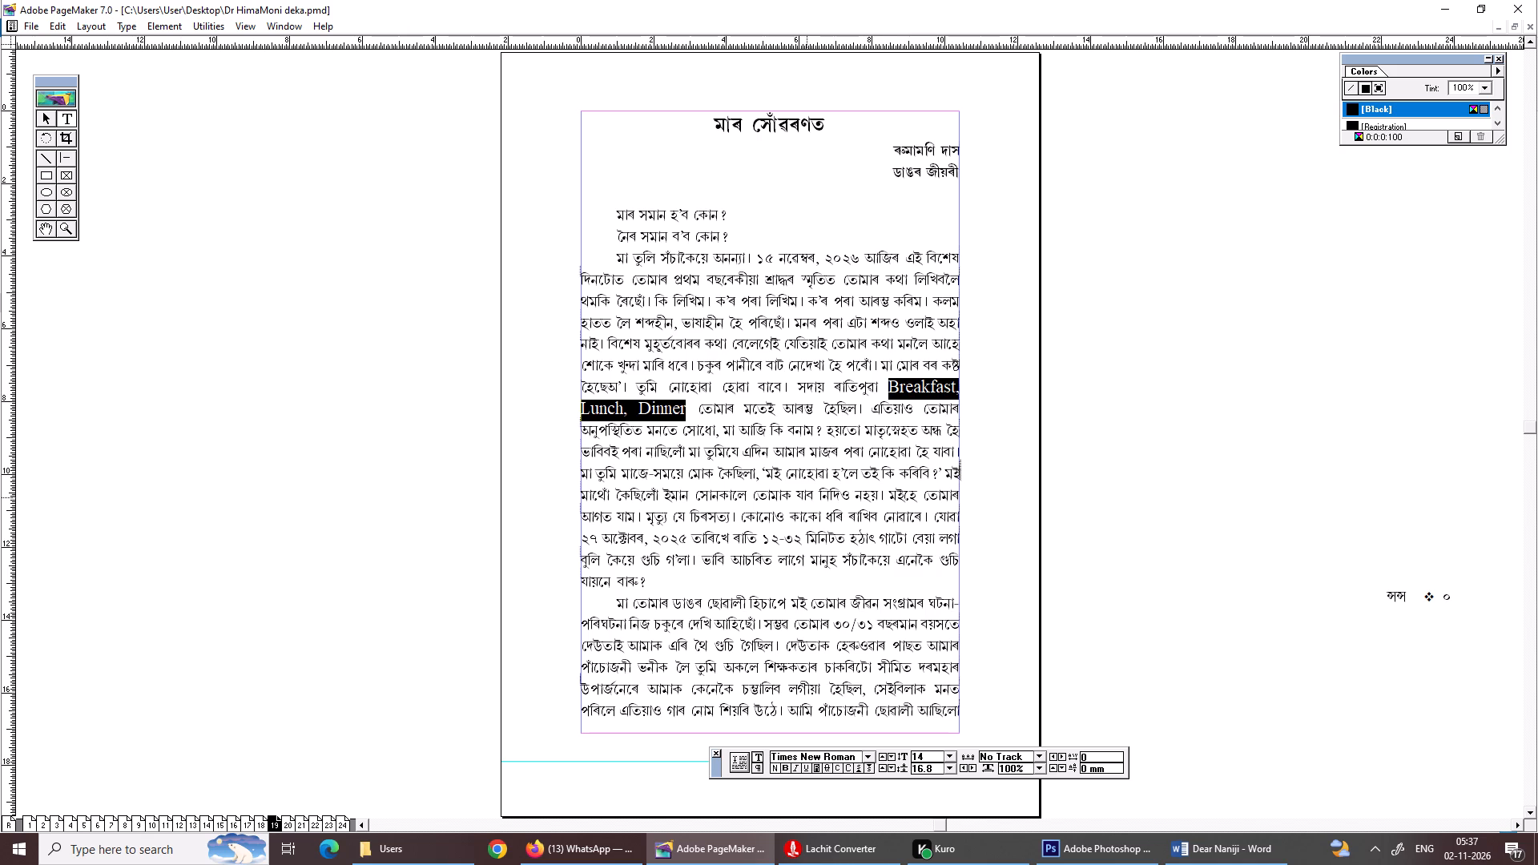
key("ctrl+shift+comma")
key("ctrl+shift+comma")
key("ctrl+s")
left_click(802, 512)
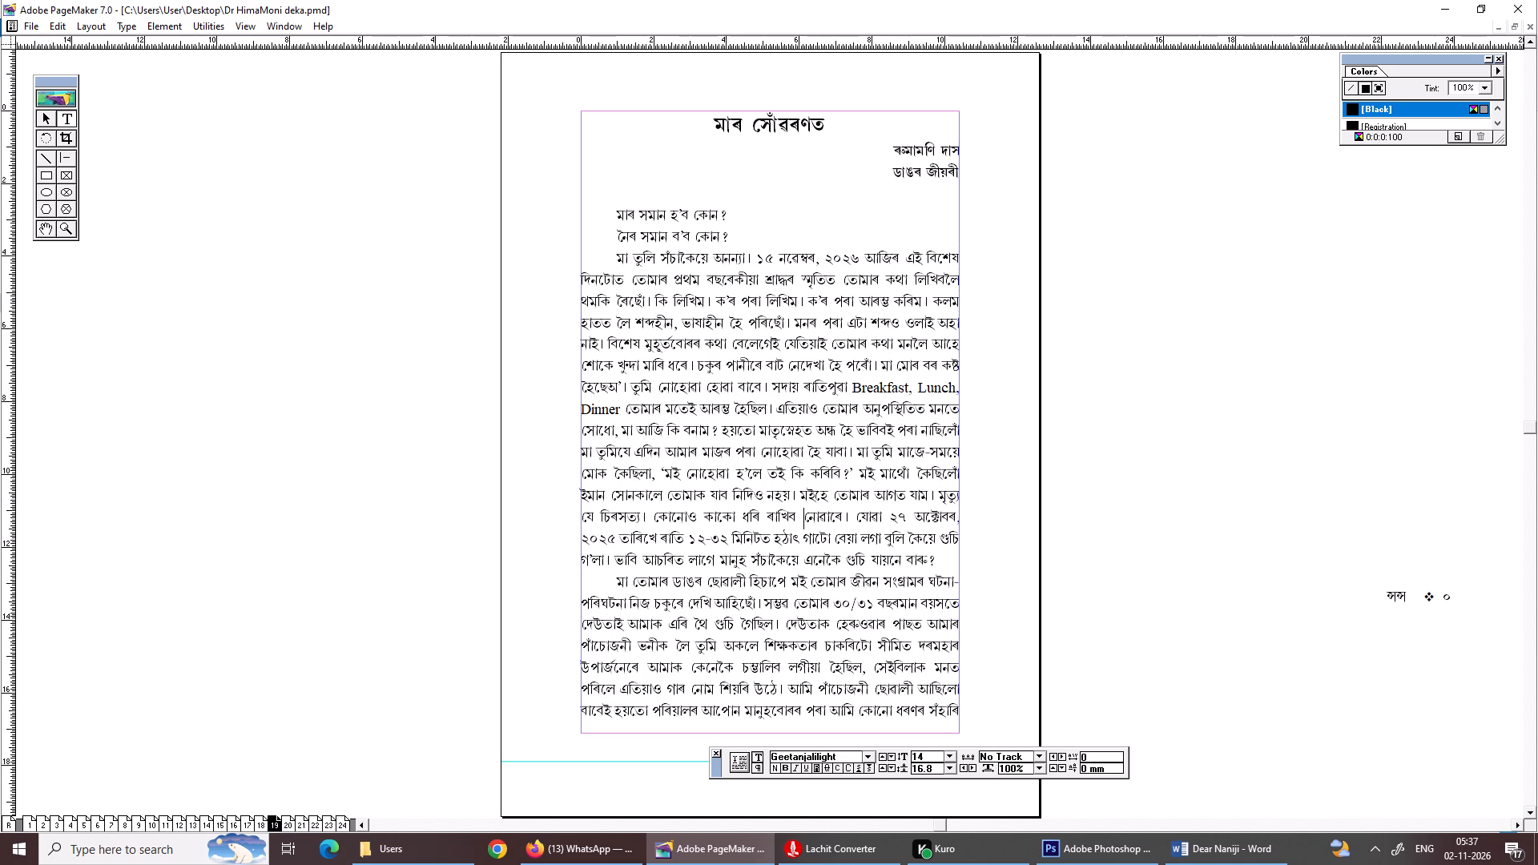
Page through the rest of the article past page 19, and back through the earlier pages to the article on page 2.
left_click_drag(608, 582, 573, 584)
key("Page_Down")
key("Page_Down")
key("Page_Down")
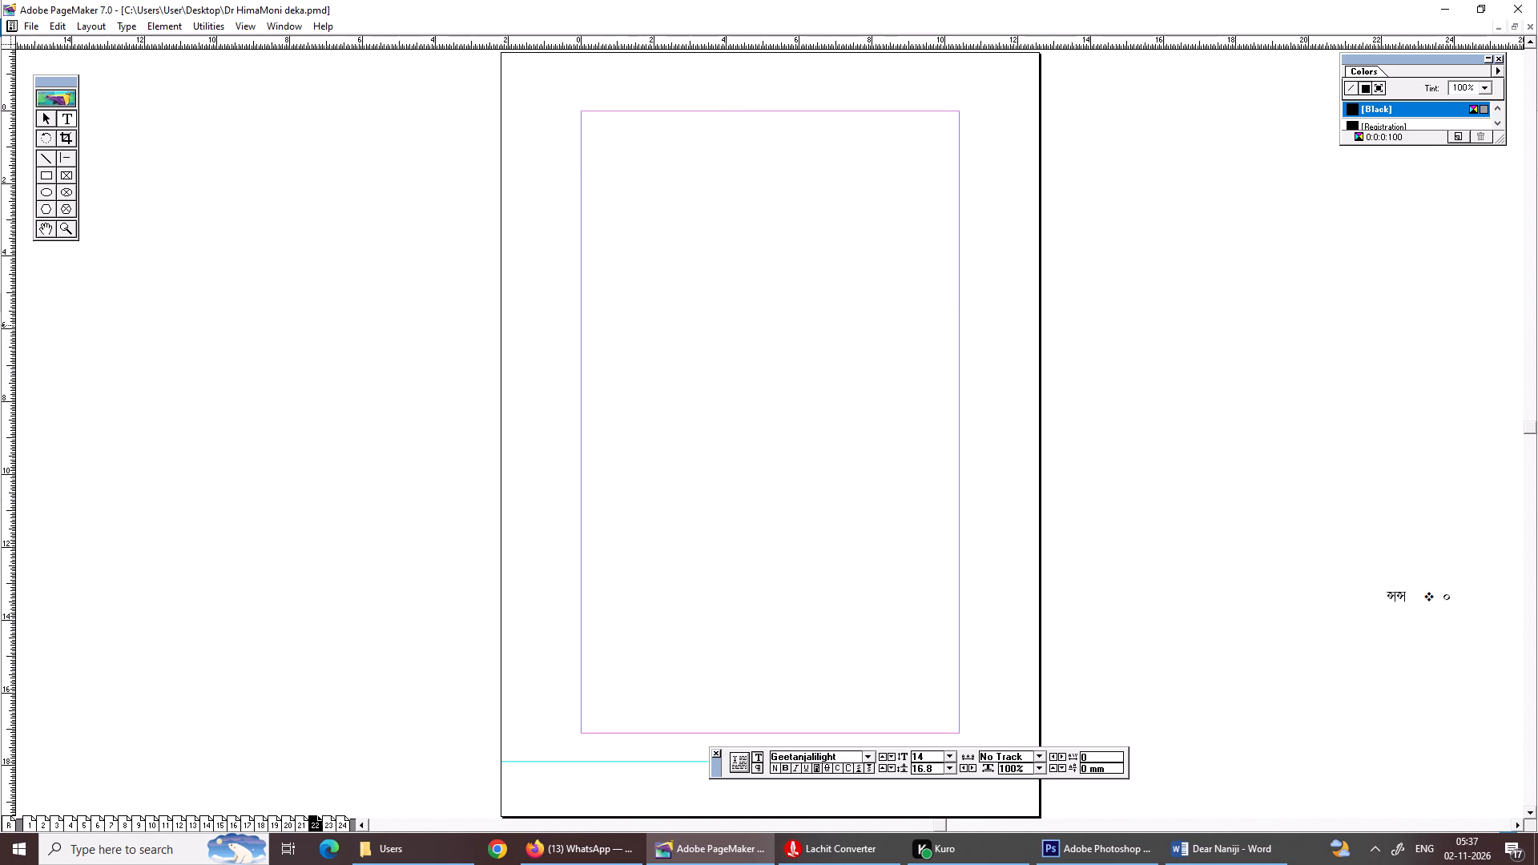
key("Page_Down")
key("Page_Up")
key("Page_Up")
key("Page_Up")
key("Page_Up")
key("Page_Up")
key("Page_Up")
key("Page_Up")
key("Page_Up")
key("Page_Up")
key("Page_Up")
key("Page_Up")
key("Page_Up")
key("Page_Up")
key("Page_Up")
key("Page_Up")
key("Page_Up")
key("Page_Up")
key("Page_Up")
key("Page_Up")
key("Page_Up")
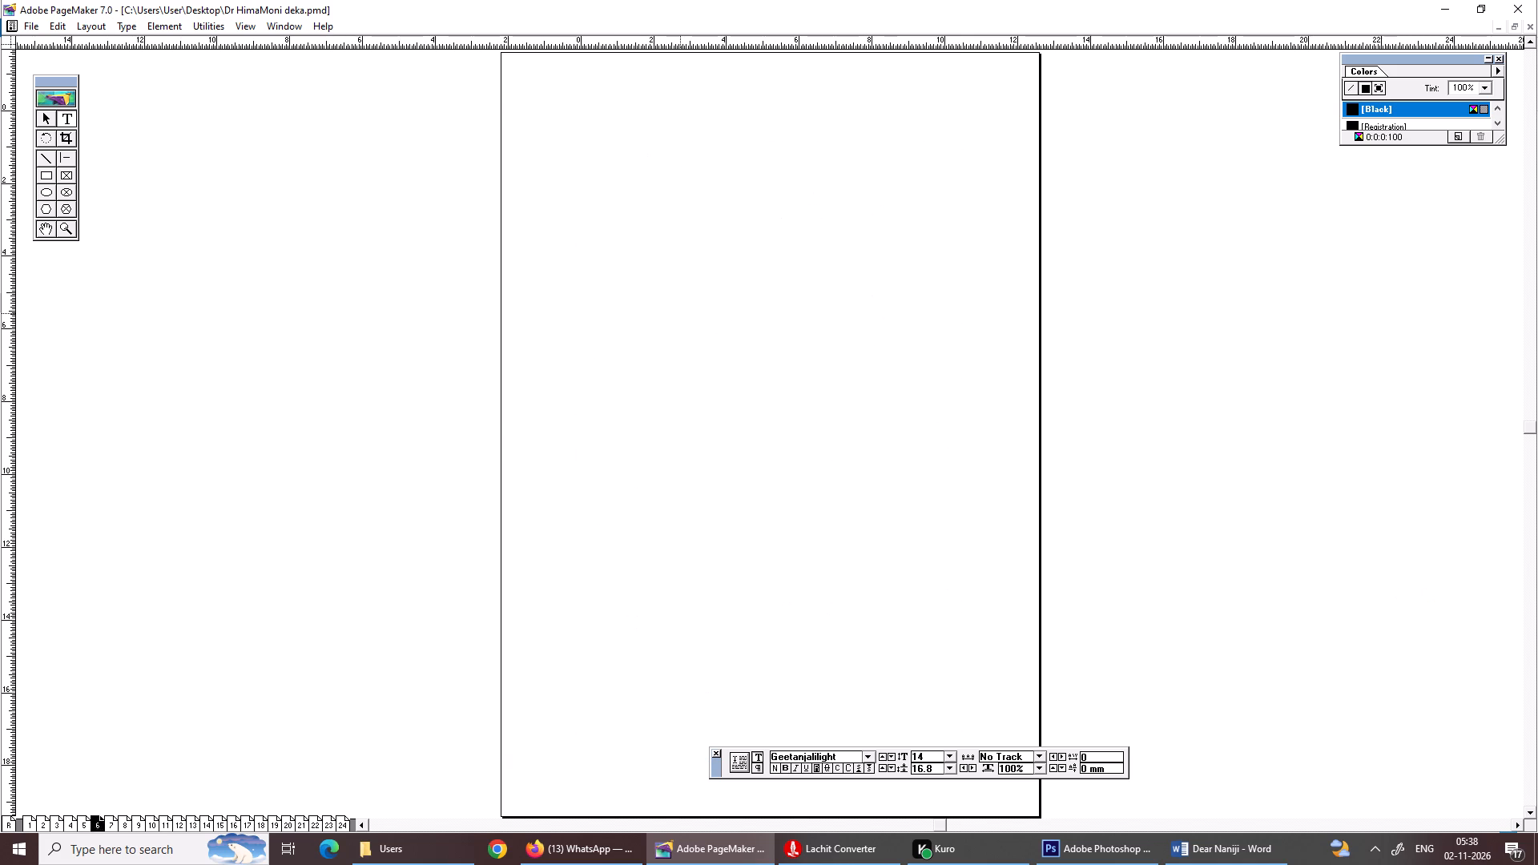
key("Page_Down")
key("Page_Down")
key("Page_Up")
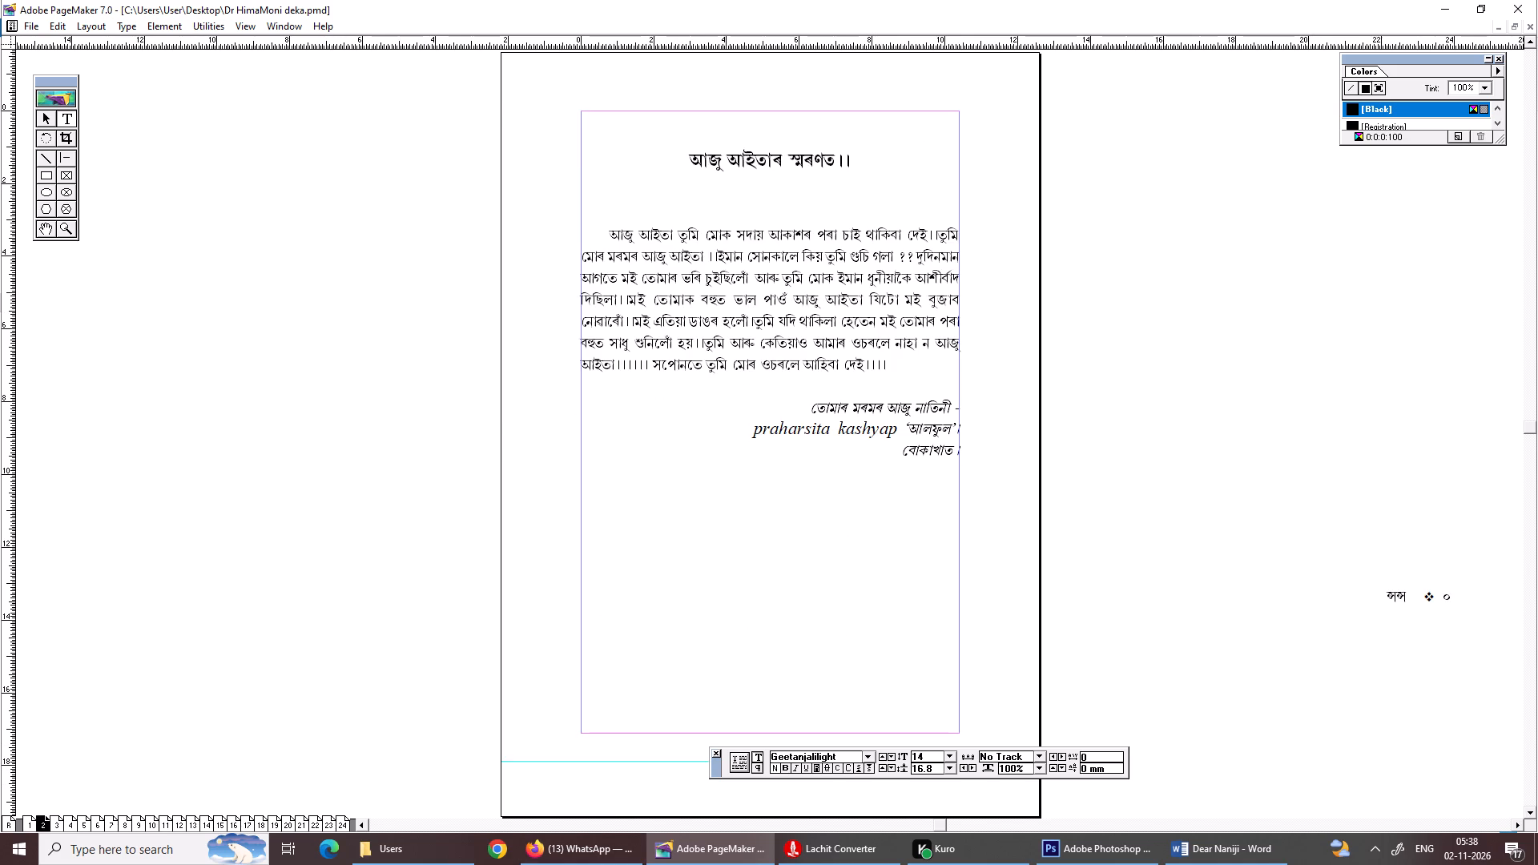
Examine the extent of page 2's text block and compare the layout of the short articles on pages 2 and 3.
left_click(51, 116)
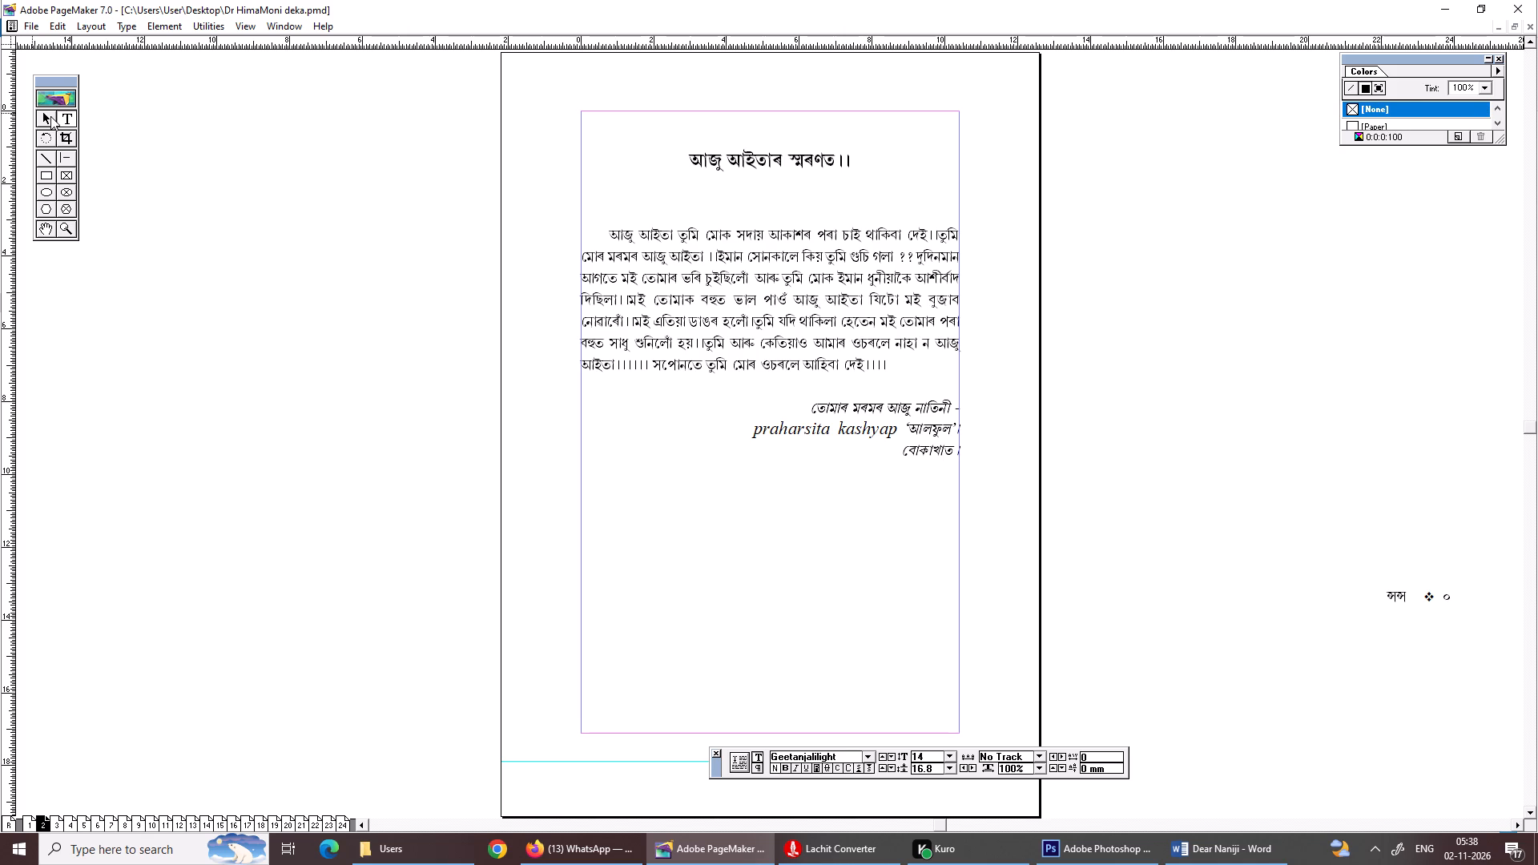
left_click(797, 235)
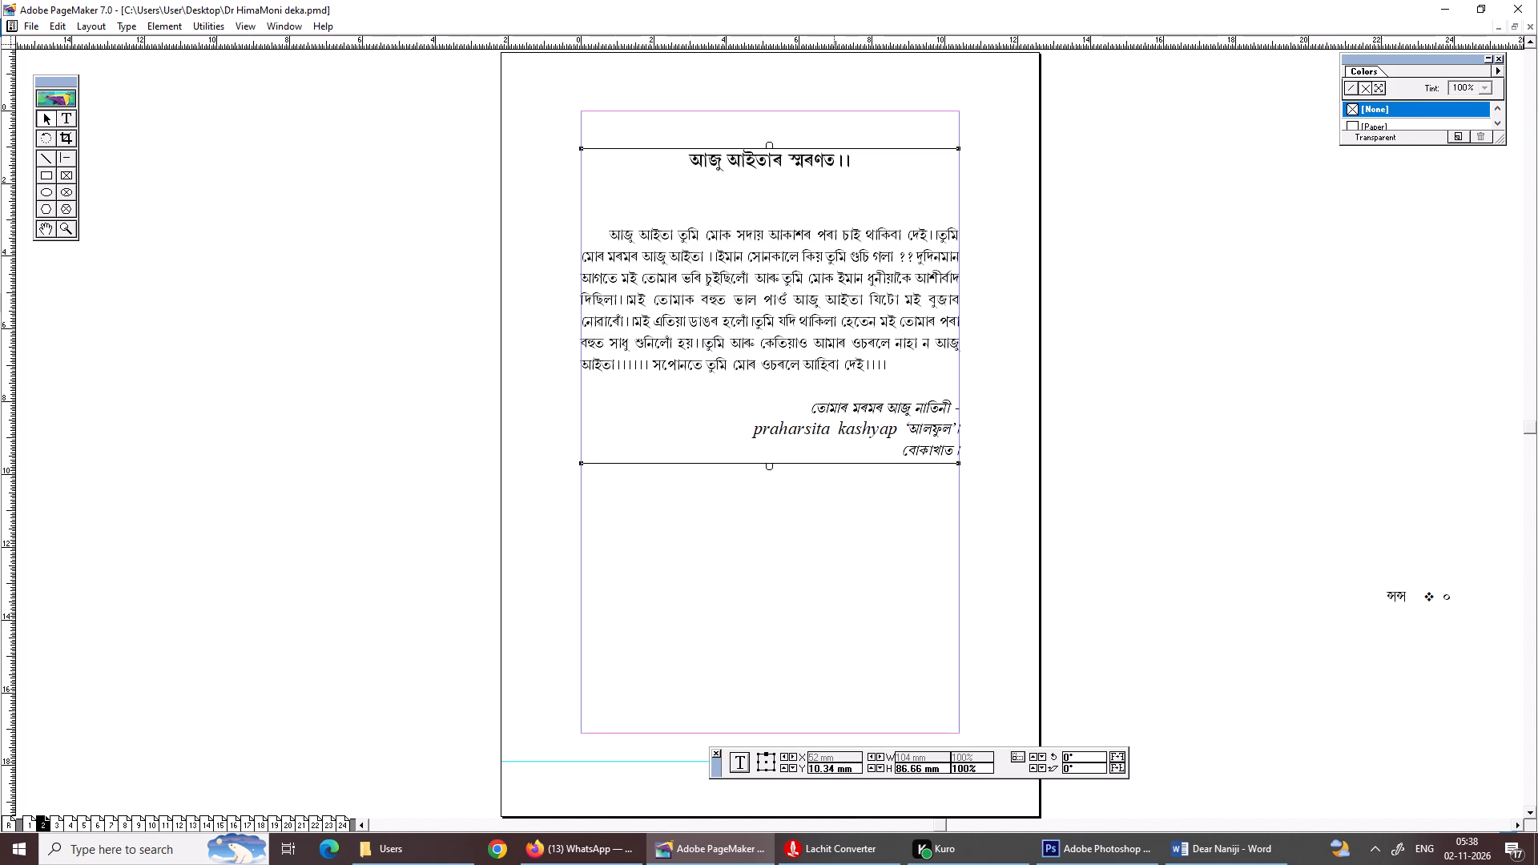
key("Page_Down")
key("Page_Down")
key("Page_Up")
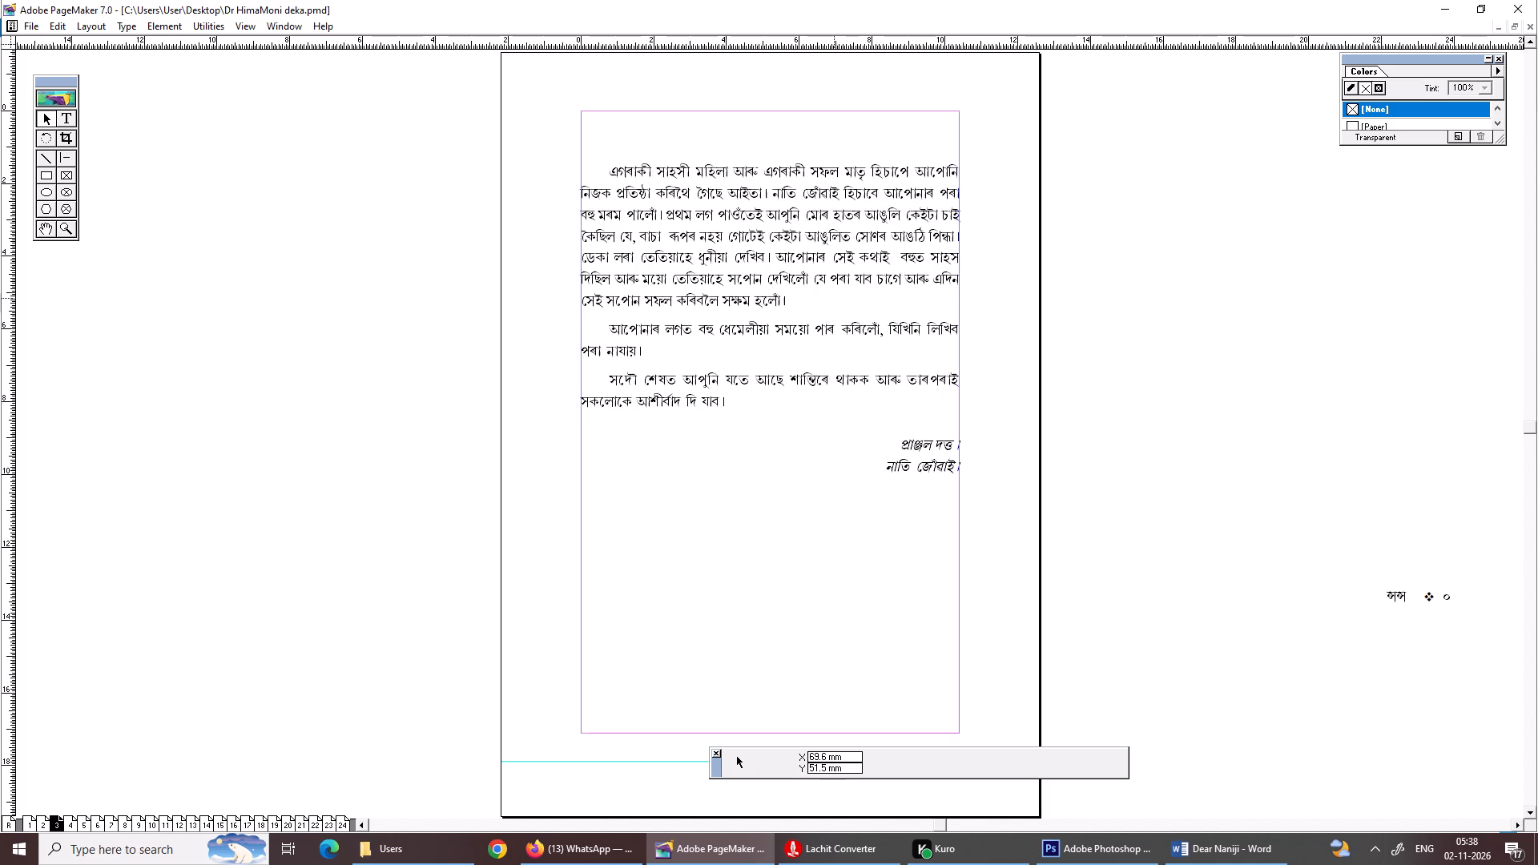
key("Page_Up")
key("Page_Down")
key("Page_Up")
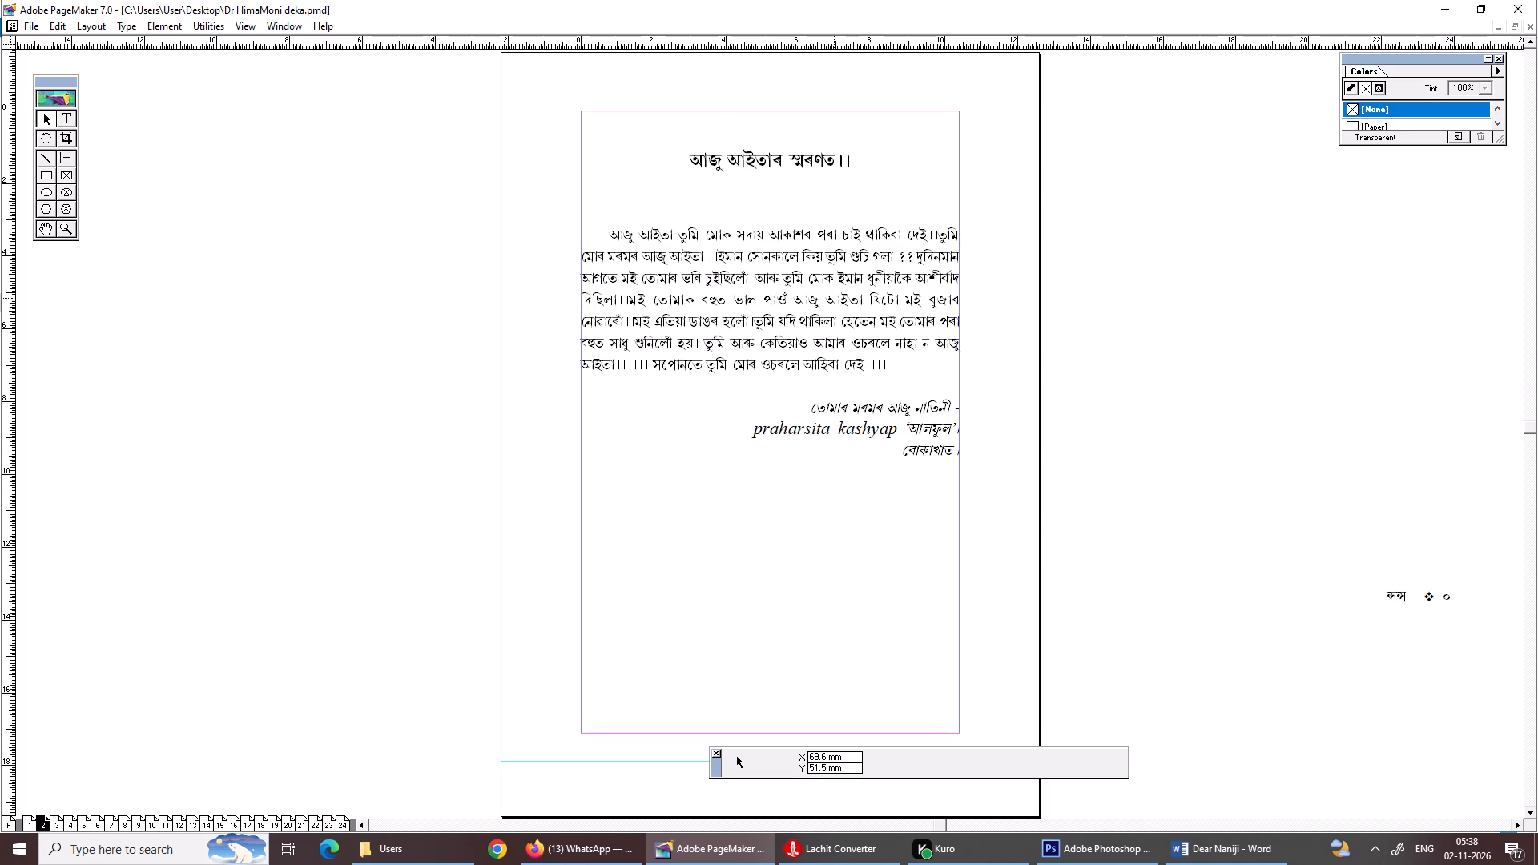
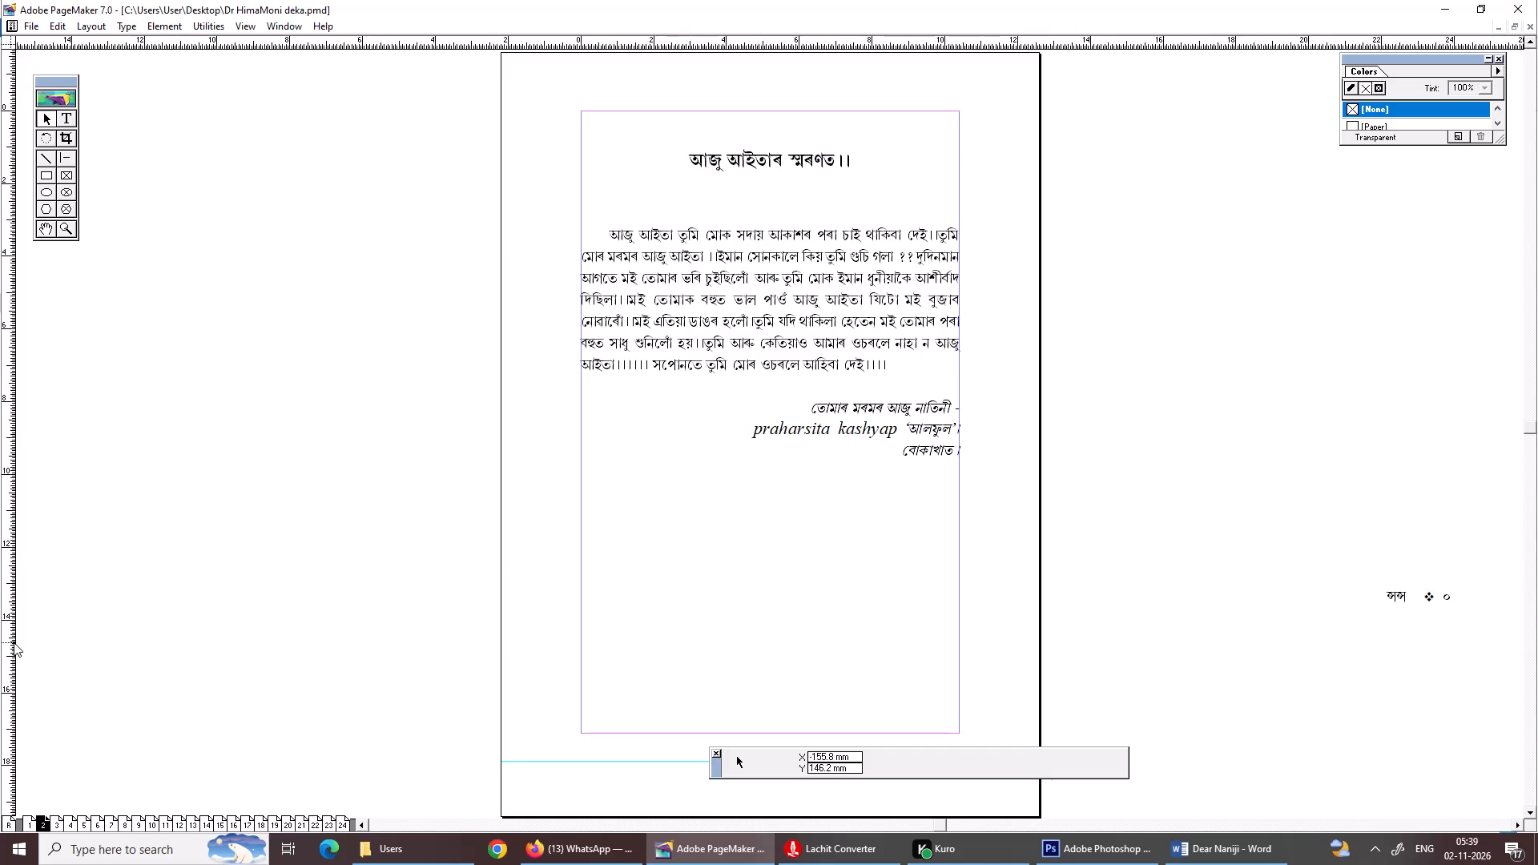
Page through the articles from page 2 to about page 13, checking the layout of headings, body text and closing signatures.
key("Page_Down")
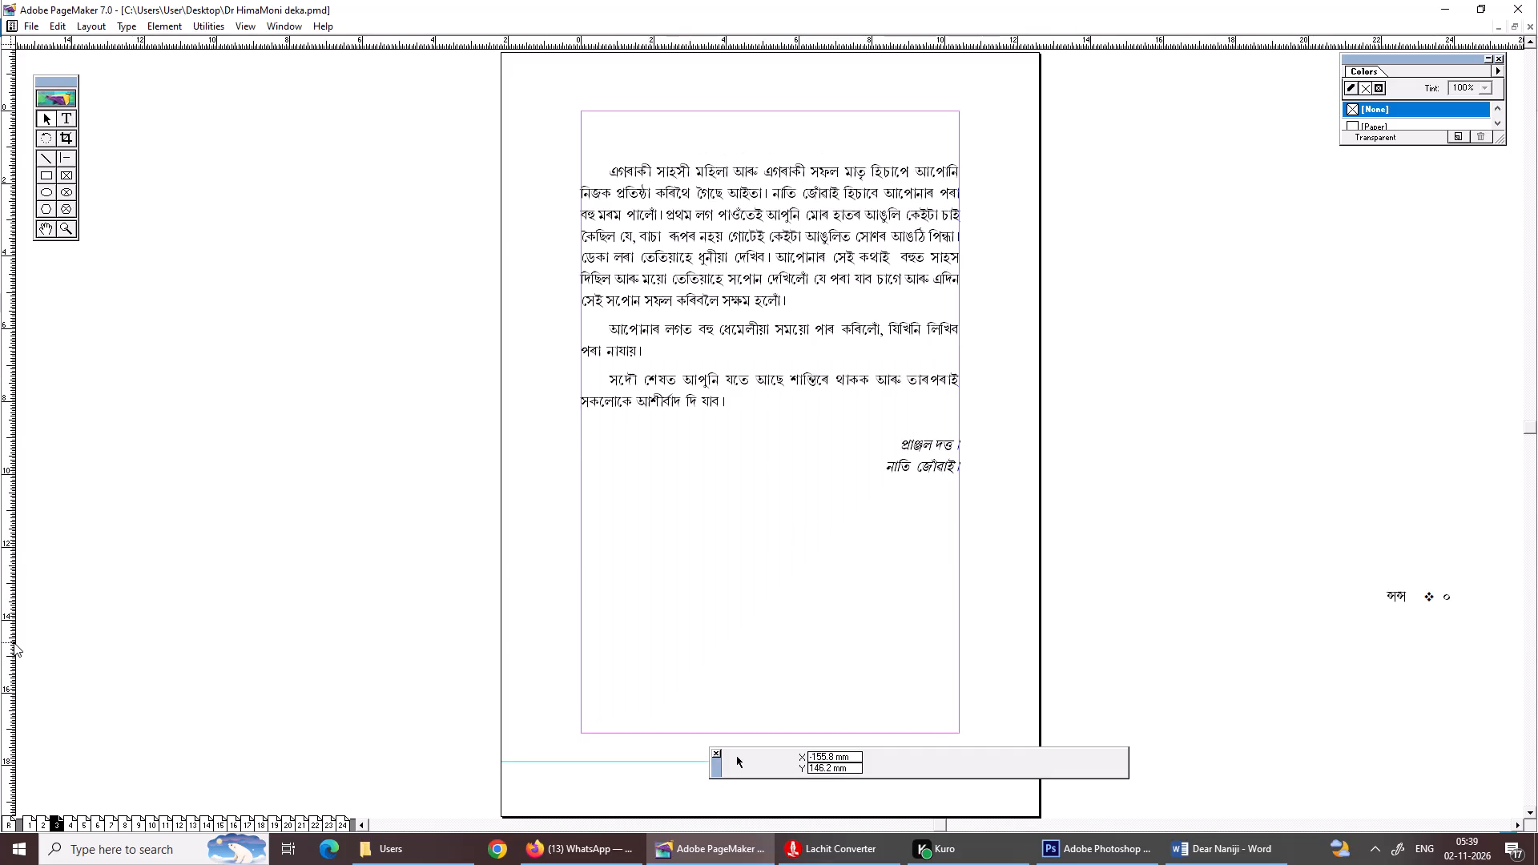
key("Page_Down")
key("Page_Down")
key("Page_Down")
key("Page_Down")
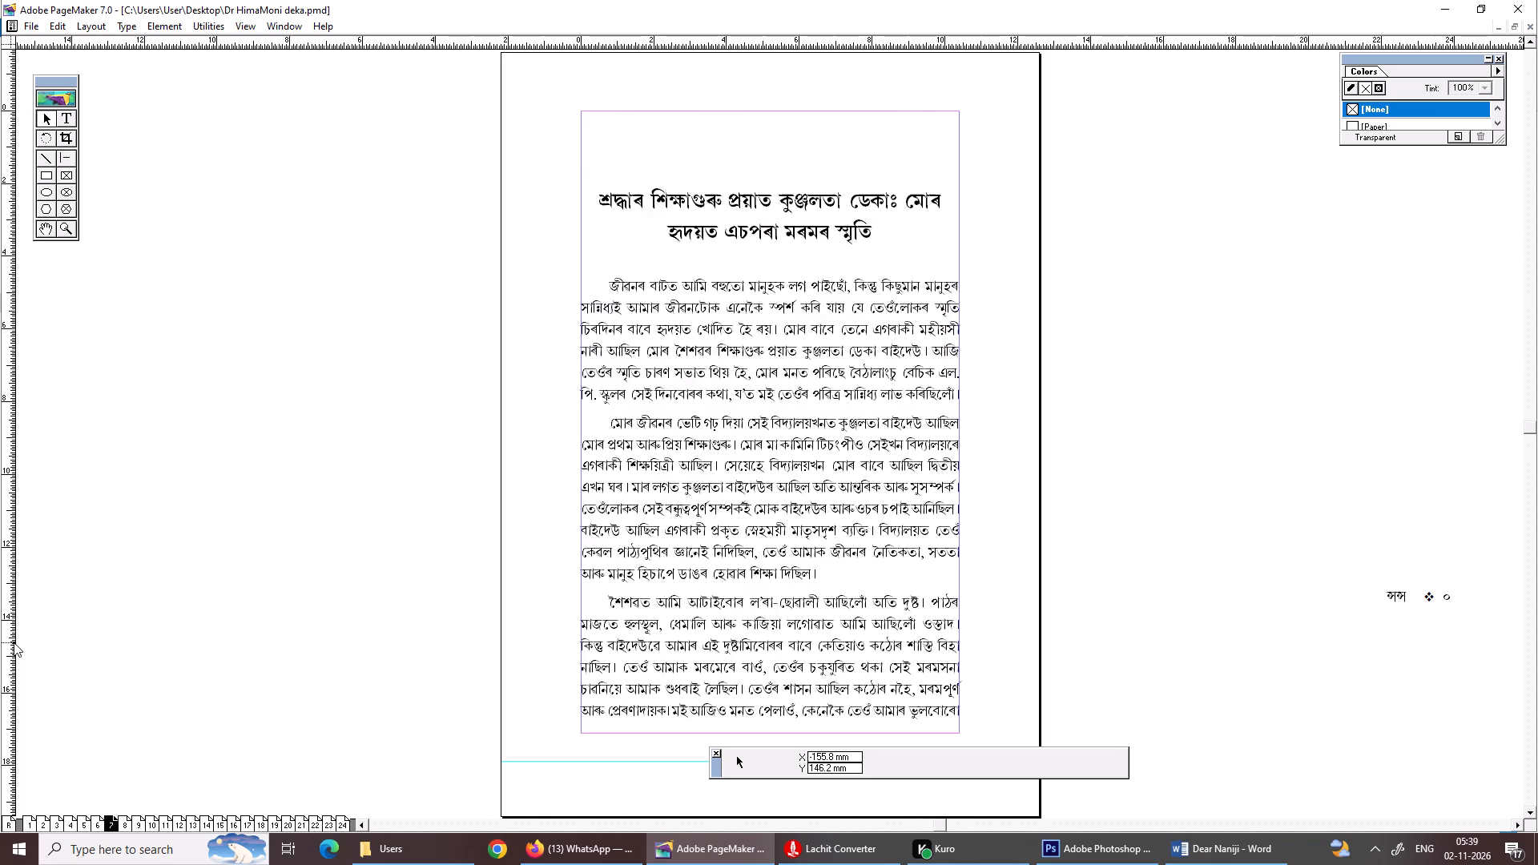
key("Page_Down")
key("Page_Down")
key("Page_Down")
key("Page_Down")
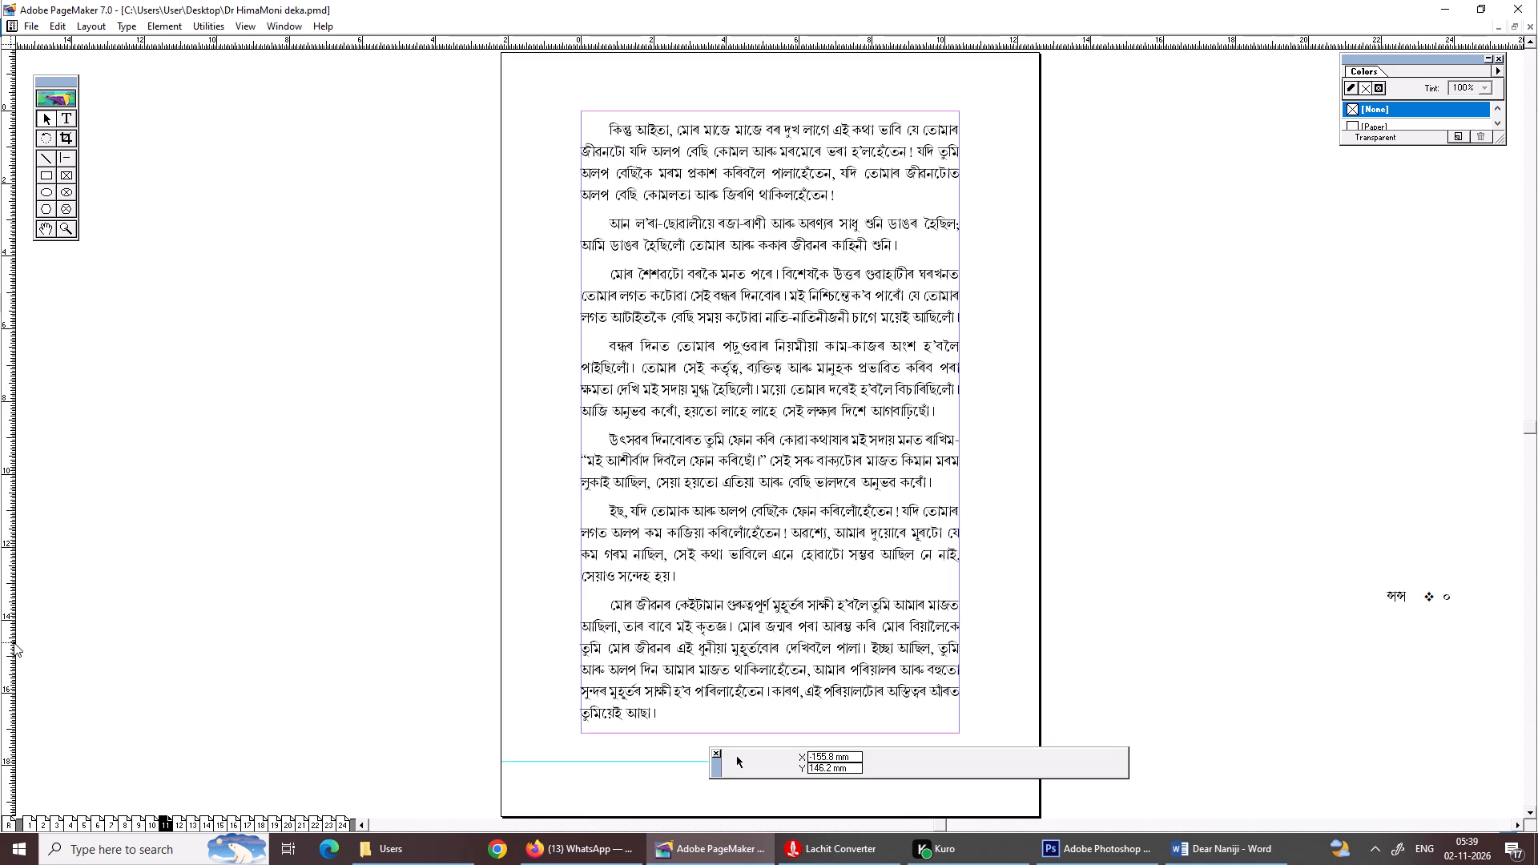
key("Page_Up")
key("Page_Down")
key("Page_Down")
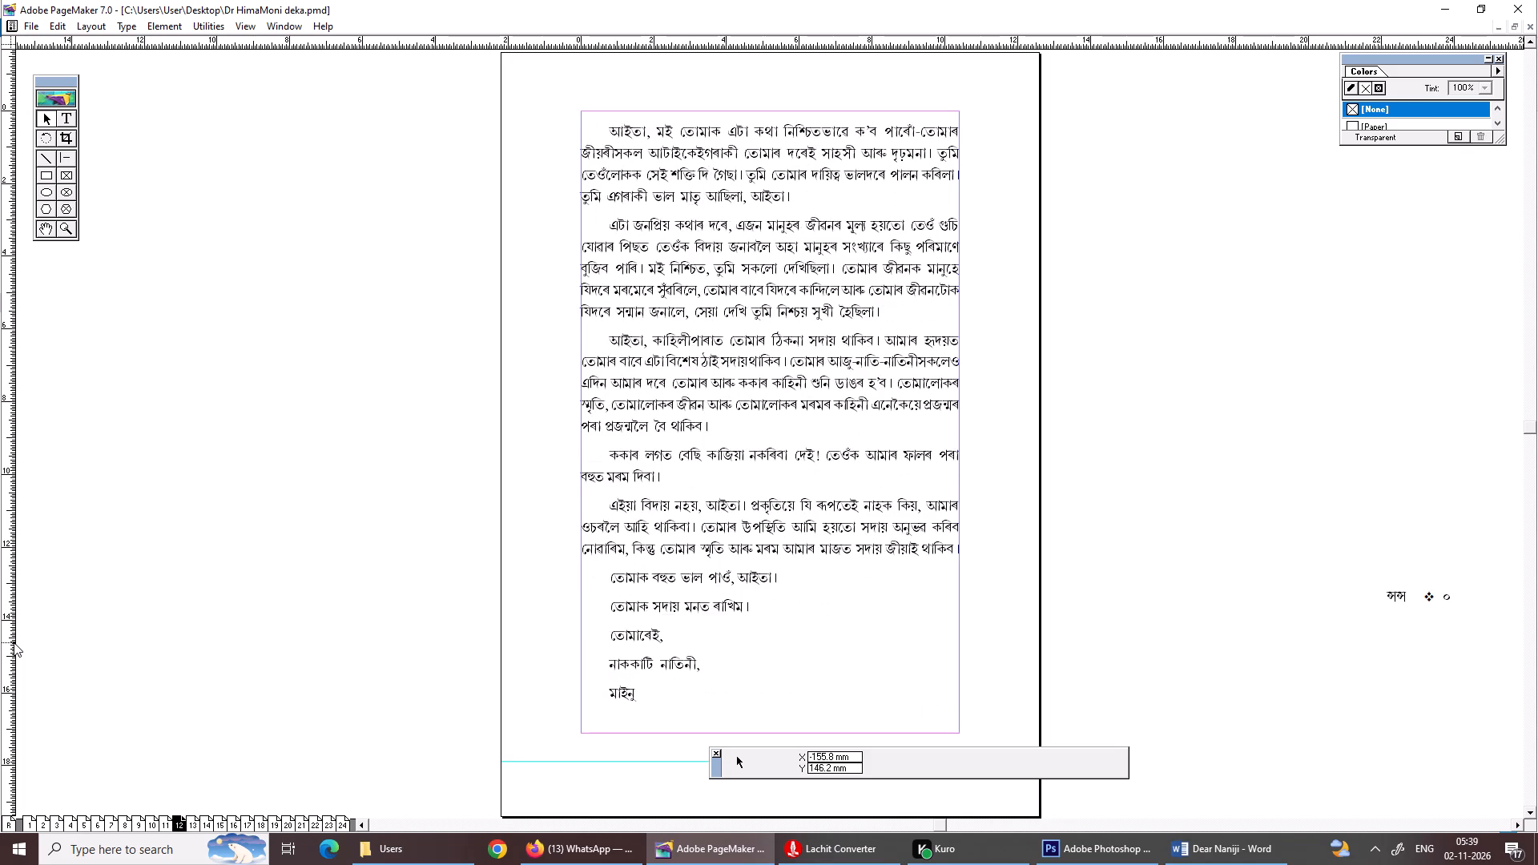
key("Page_Down")
key("Page_Up")
key("Page_Up")
key("Page_Down")
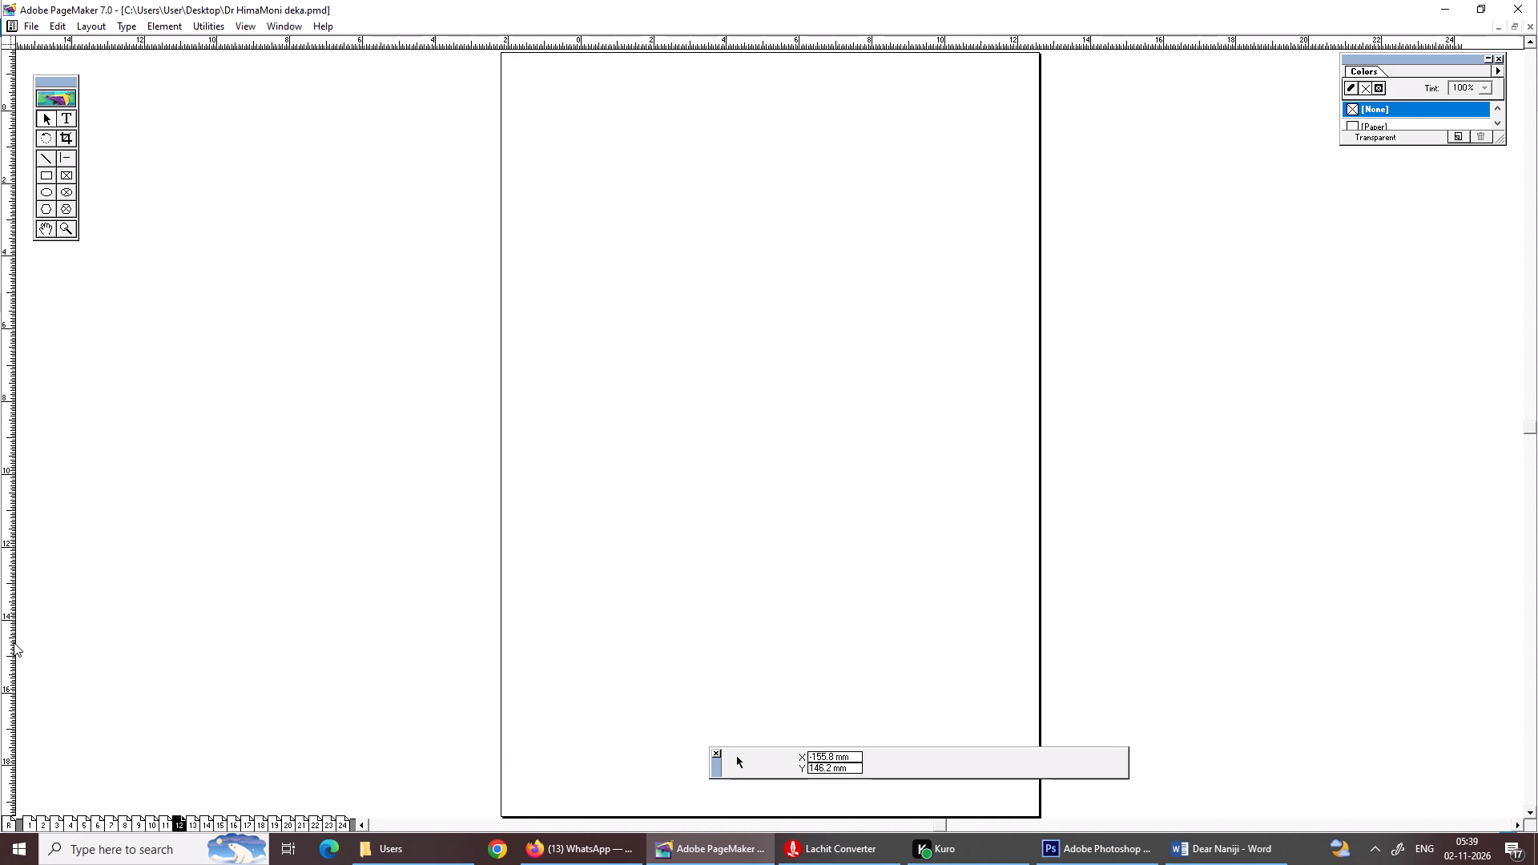
Page back from page 12 to the beginning of the book, looking over the articles again.
key("Page_Up")
key("Page_Up")
key("Page_Up")
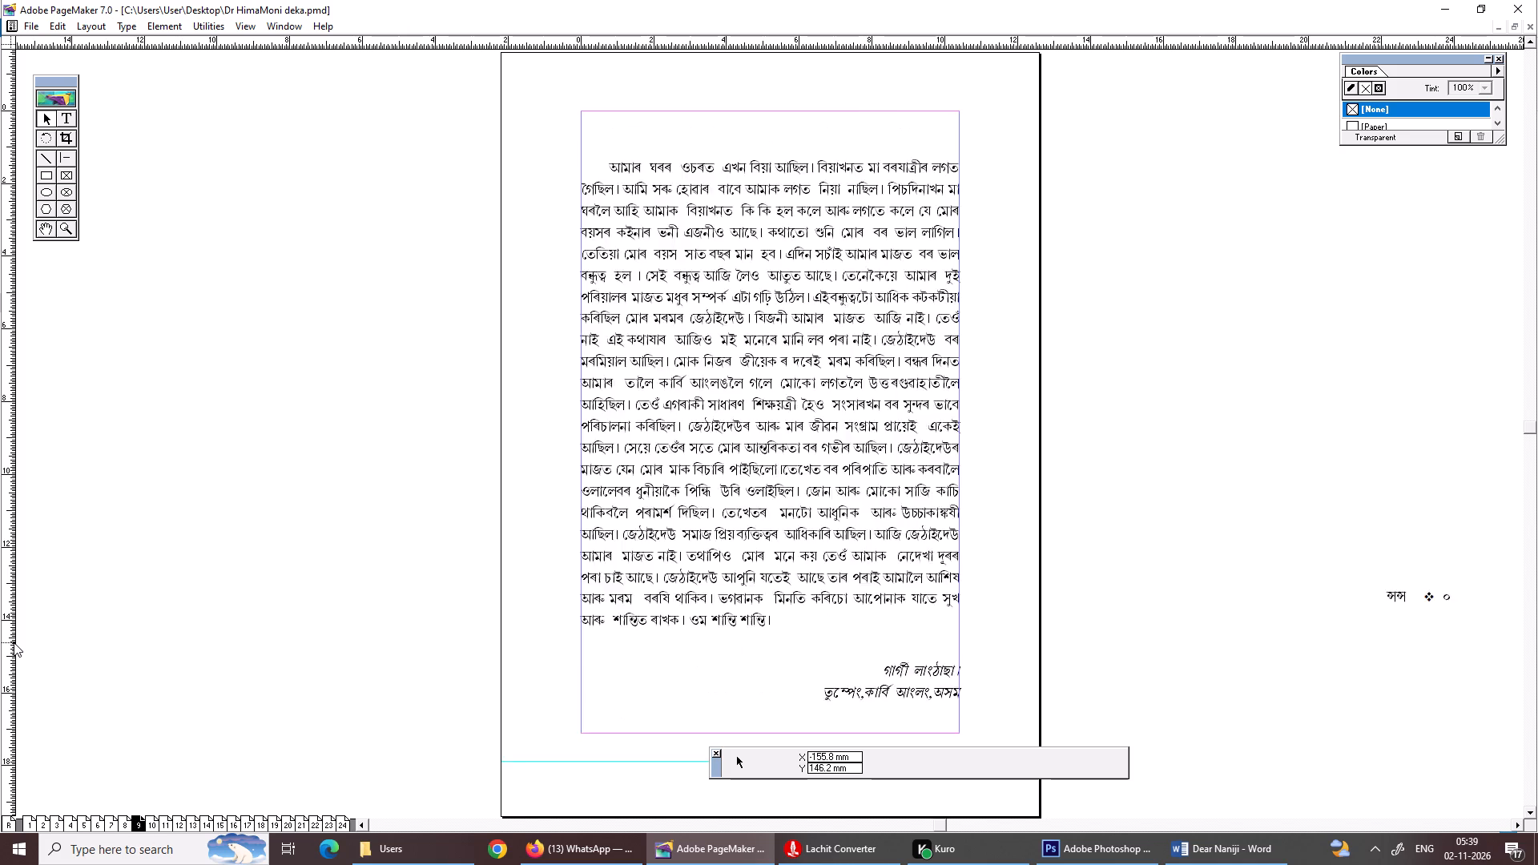
key("Page_Up")
key("Page_Up")
key("Page_Up")
key("Page_Up")
key("Page_Up")
key("Page_Up")
key("Page_Up")
key("Page_Up")
key("Page_Up")
key("Page_Up")
key("Page_Up")
key("Page_Up")
key("Page_Up")
key("Page_Up")
key("Page_Up")
Look through the whole book from the first pages to page 22, reviewing each article's text layout.
key("Page_Down")
key("Page_Down")
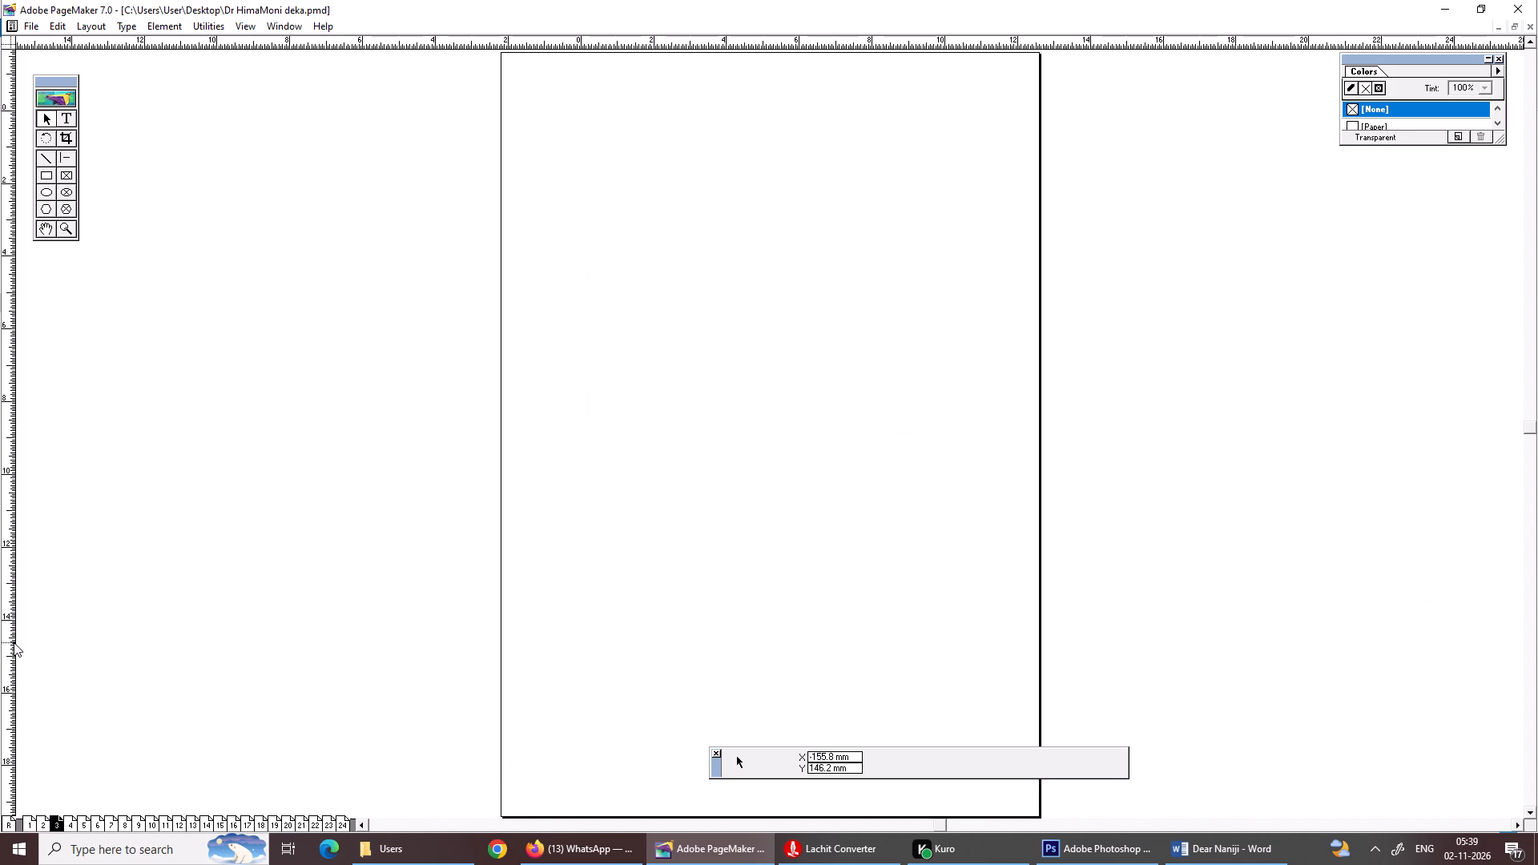
key("Page_Down")
key("Page_Down")
key("Page_Down")
key("Page_Down")
key("Page_Down")
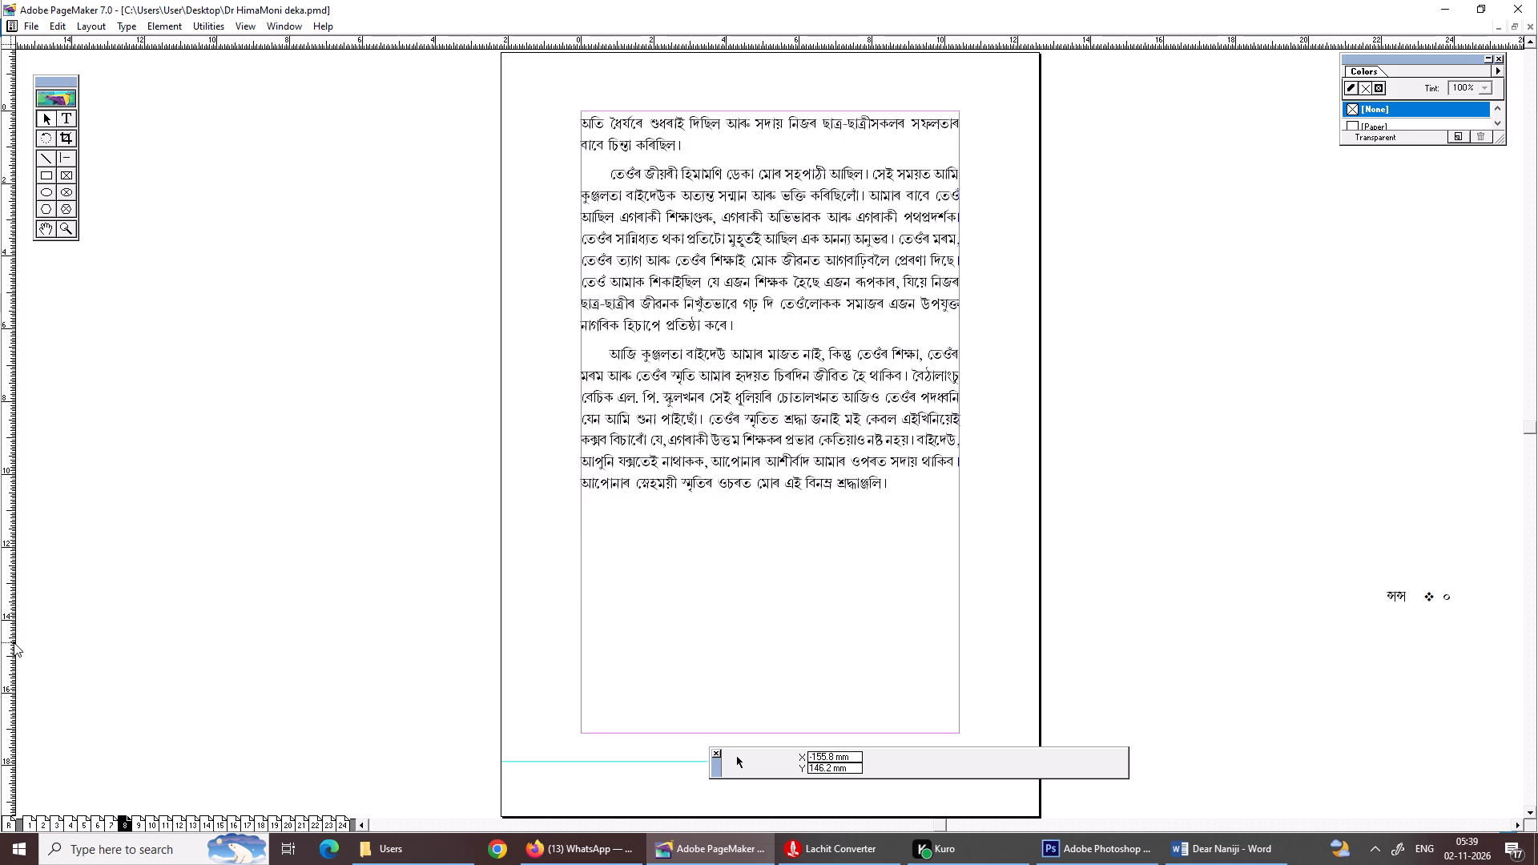
key("Page_Down")
key("Page_Down")
key("Page_Down")
key("Page_Down")
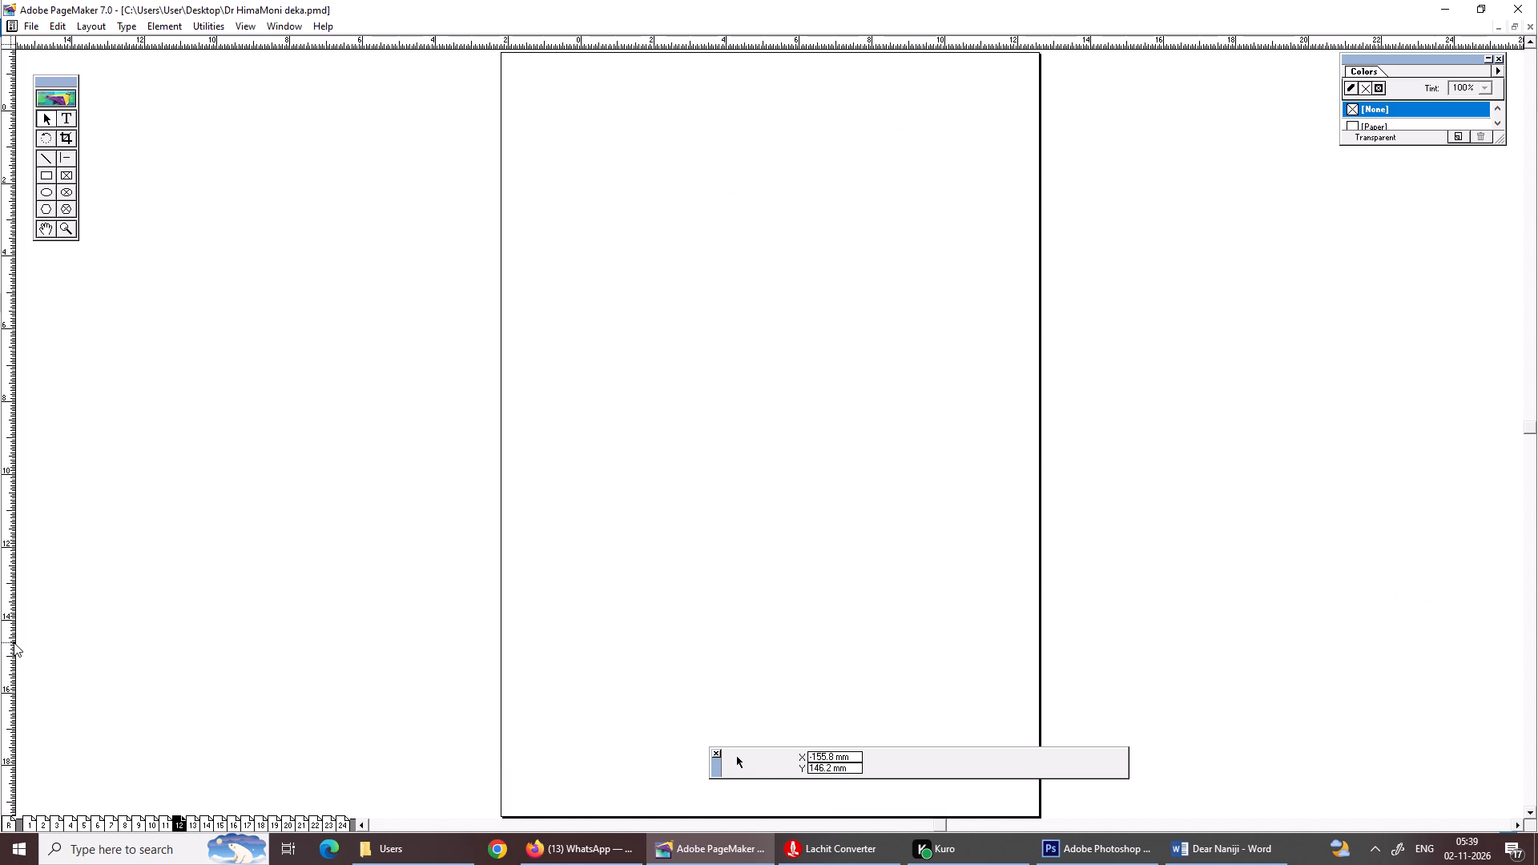
key("Page_Down")
key("Page_Down")
key("Page_Down")
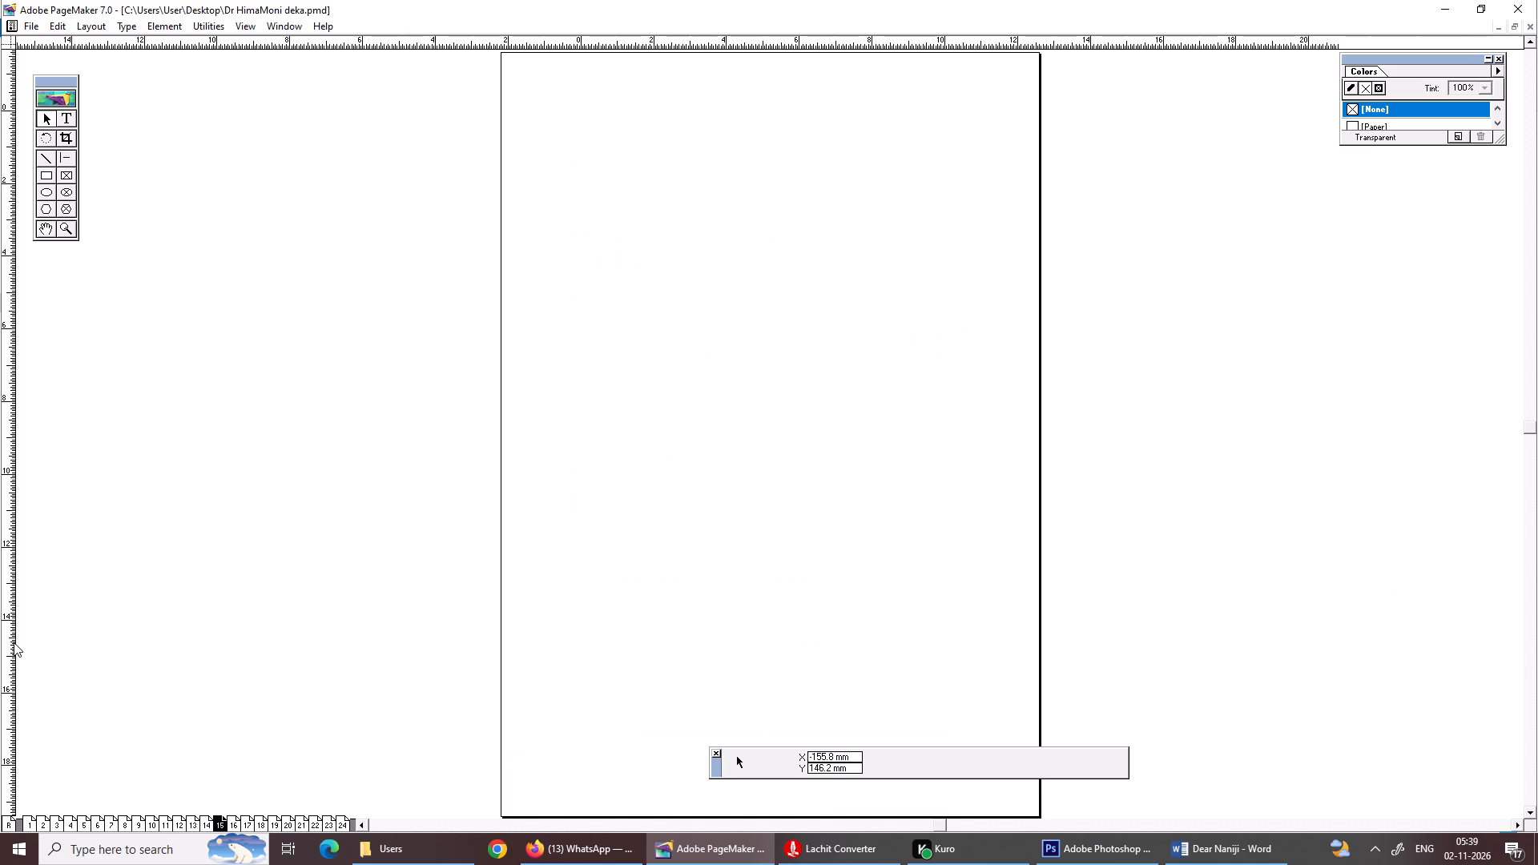
key("Page_Down")
key("Page_Down")
key("Page_Down")
key("Page_Down")
key("Page_Down")
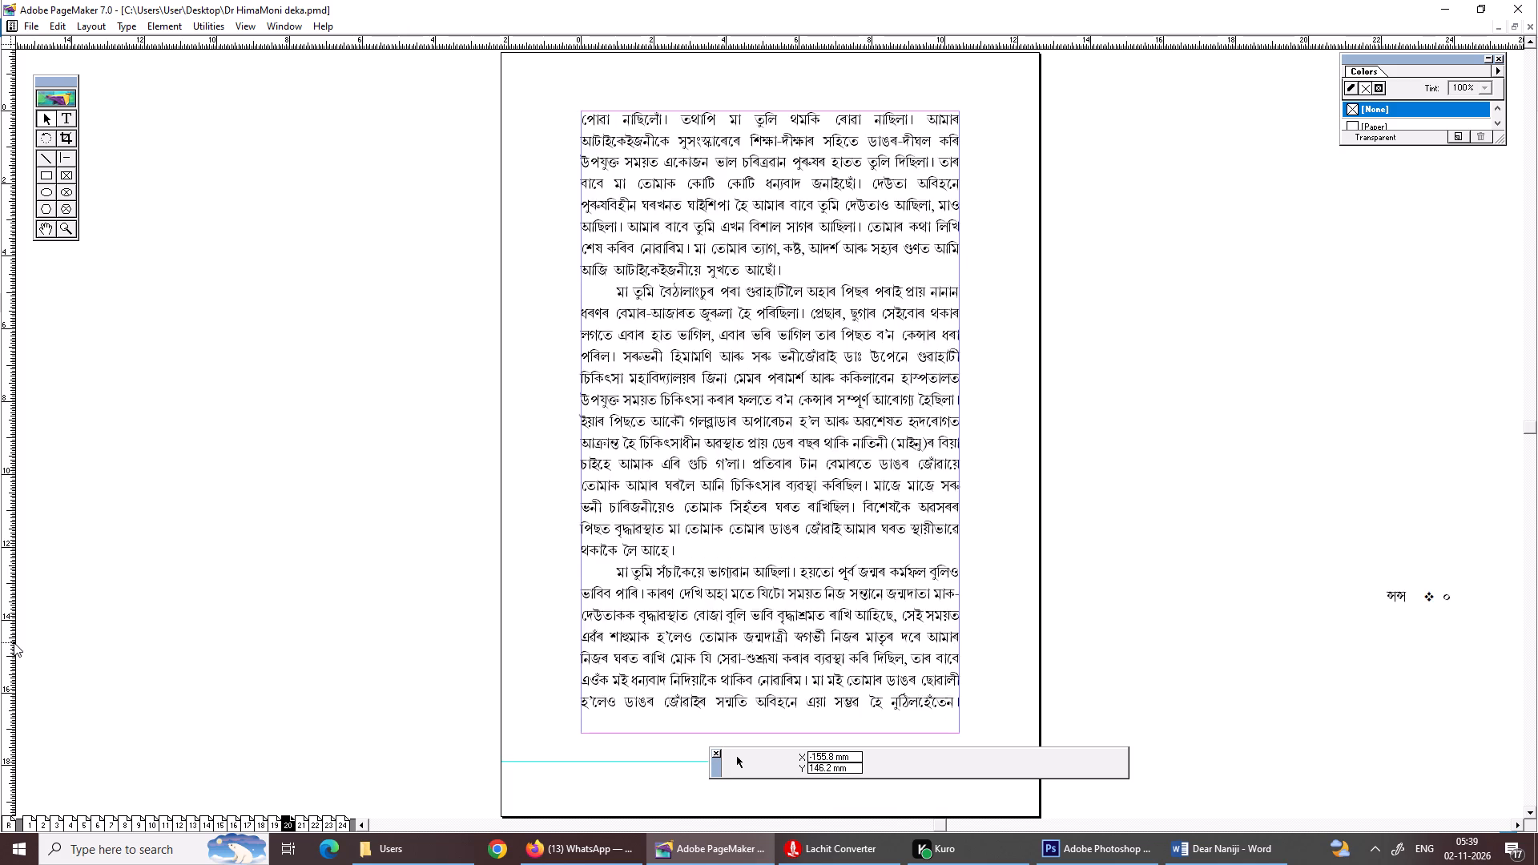
key("Page_Down")
key("Page_Down")
Page back from page 22 towards the short article on page 2, rechecking the article pages on the way.
key("Page_Up")
key("Page_Up")
key("Page_Up")
key("Page_Up")
key("Page_Up")
key("Page_Up")
key("Page_Up")
key("Page_Up")
key("Page_Up")
key("Page_Up")
key("Page_Up")
key("Page_Up")
key("Page_Up")
key("Page_Up")
key("Page_Up")
key("Page_Up")
key("Page_Up")
key("Page_Up")
key("Page_Up")
key("Page_Up")
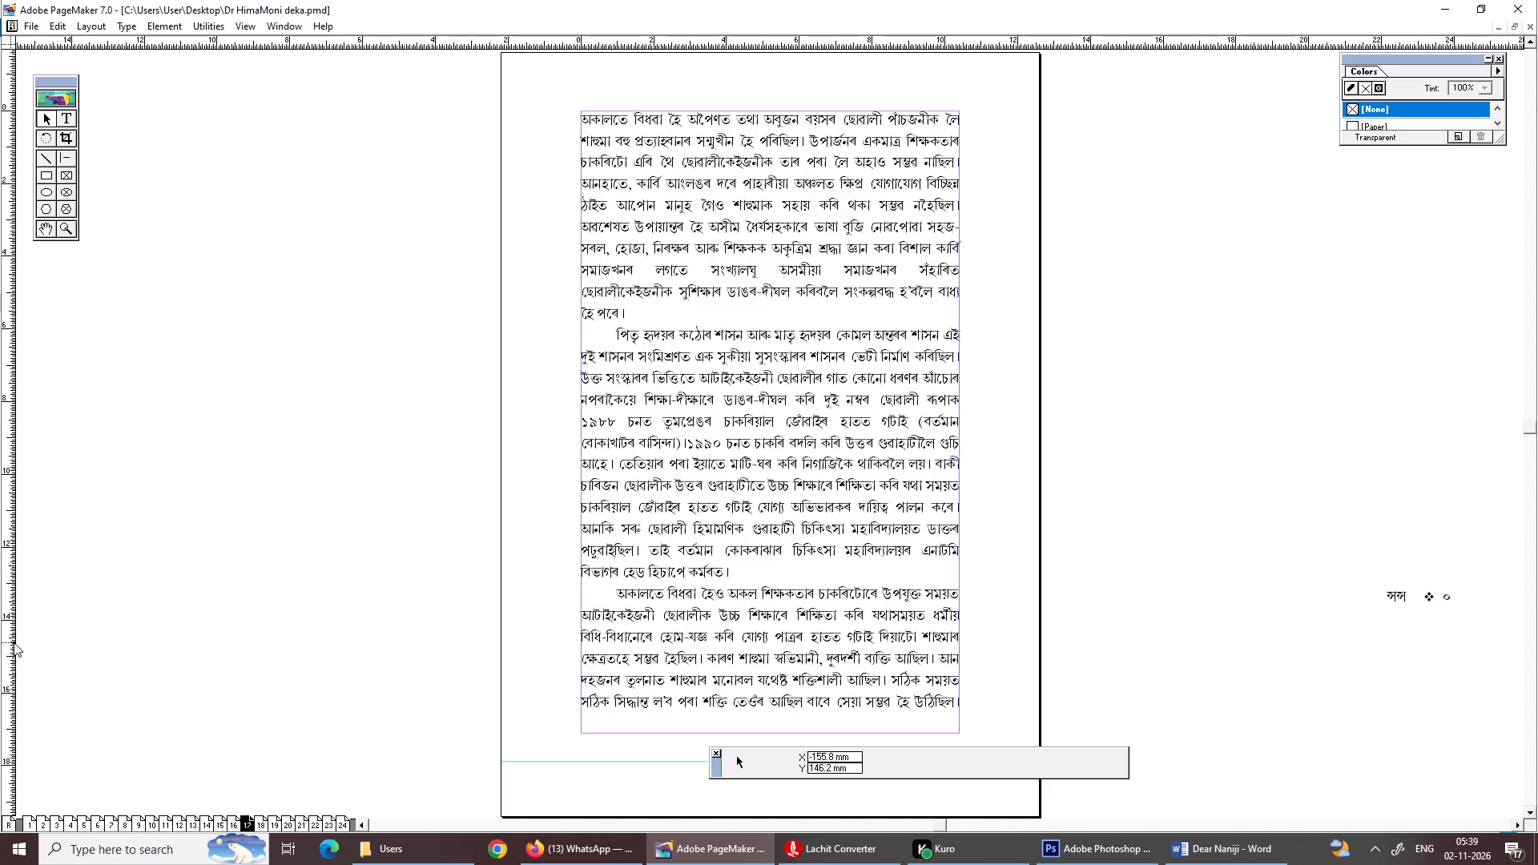